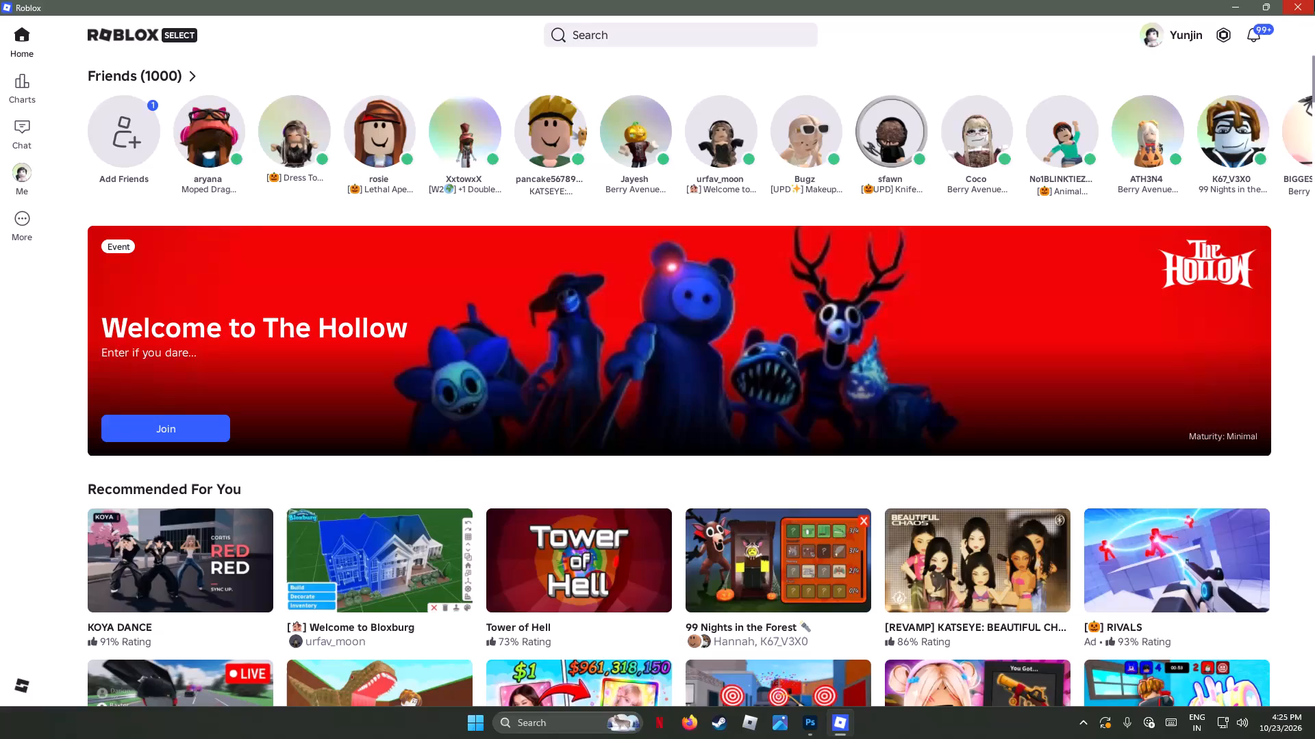
# Close the Roblox app.
pyautogui.click(1298, 4)
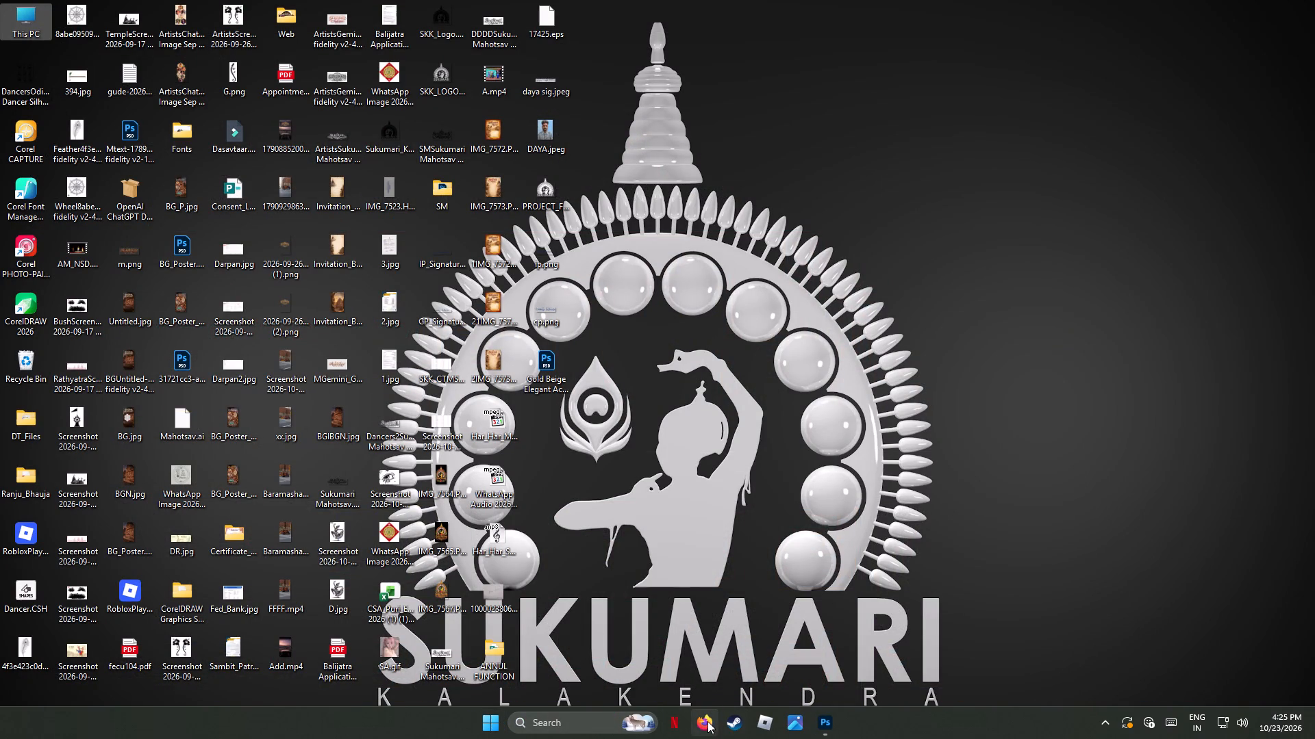
# Switch to Firefox and search the web for canva.
pyautogui.click(707, 721)
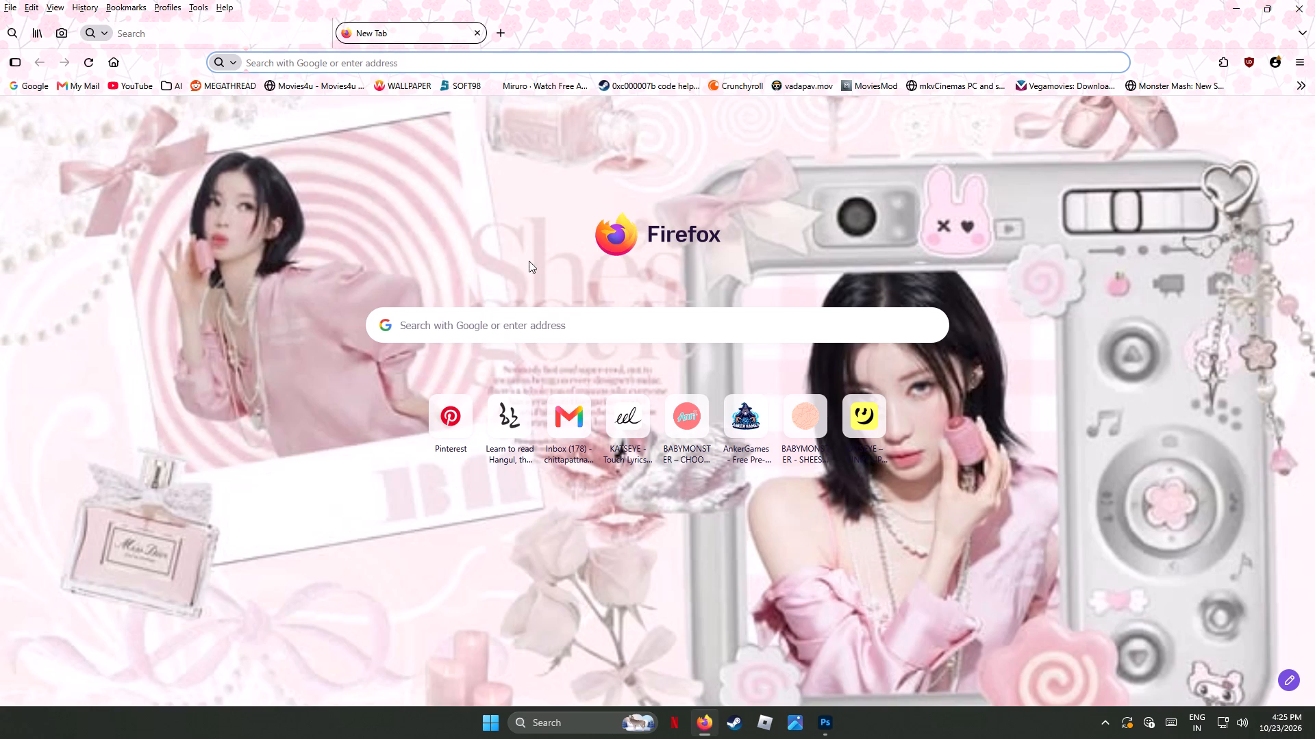
pyautogui.click(434, 328)
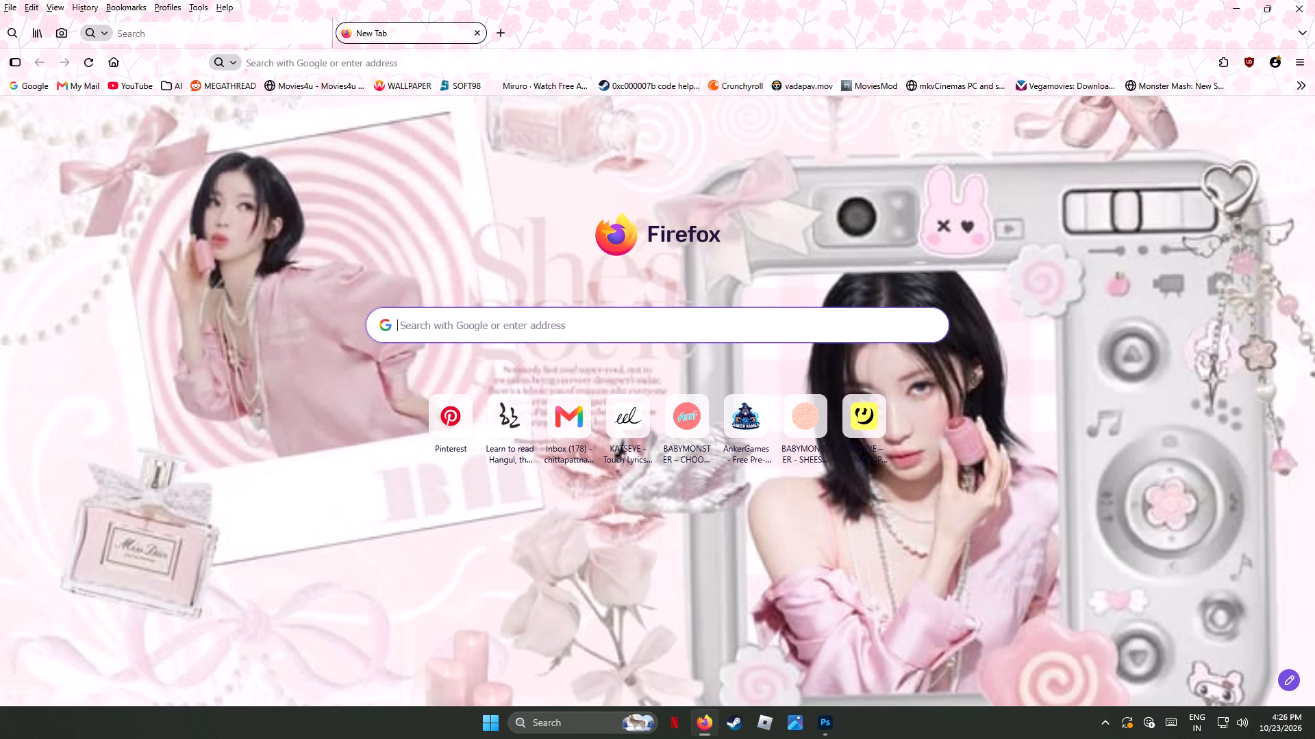
pyautogui.press('c')
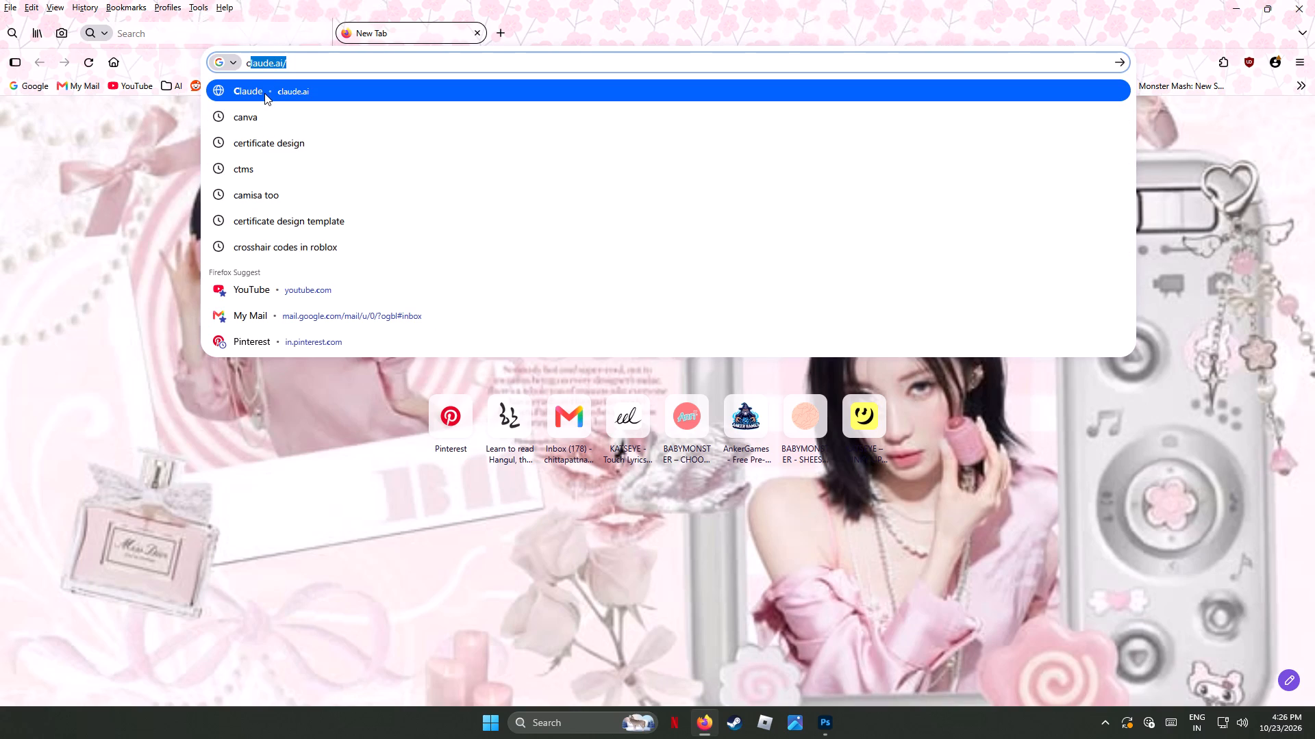
pyautogui.click(266, 115)
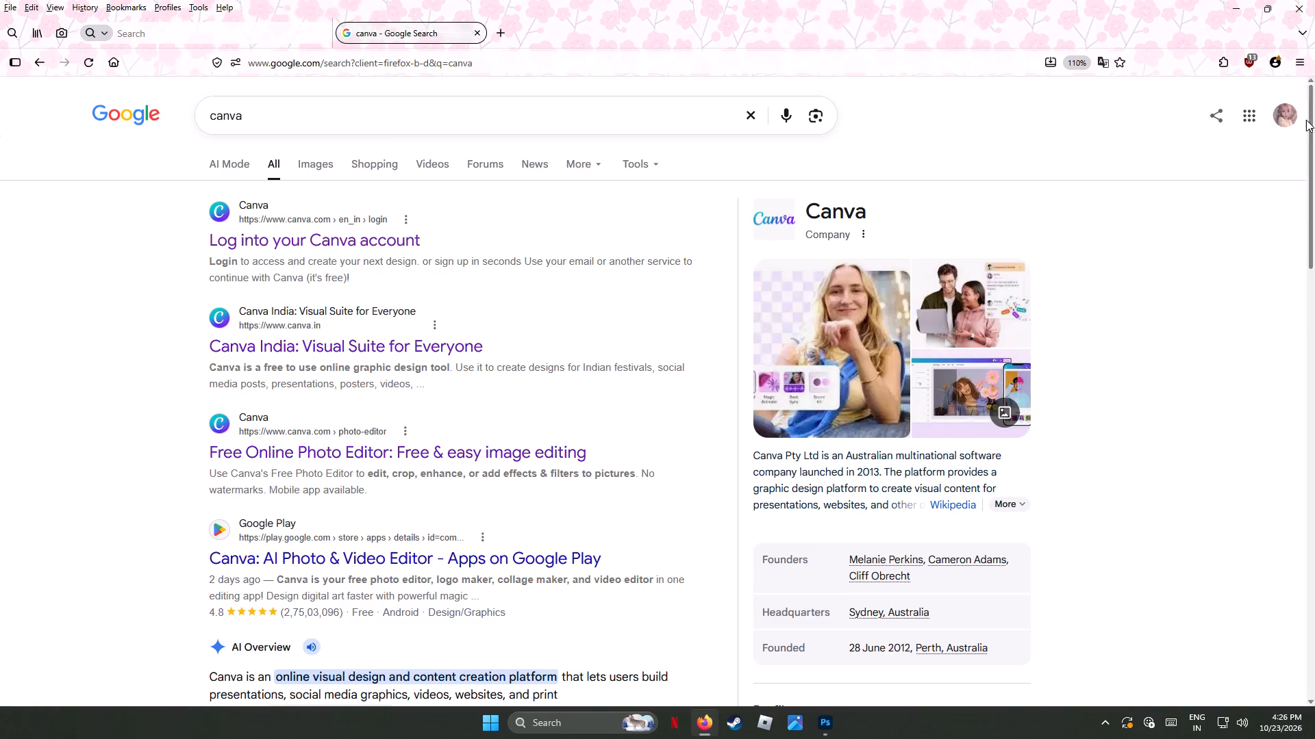
# Switch Google to the other signed-in account.
pyautogui.click(1288, 116)
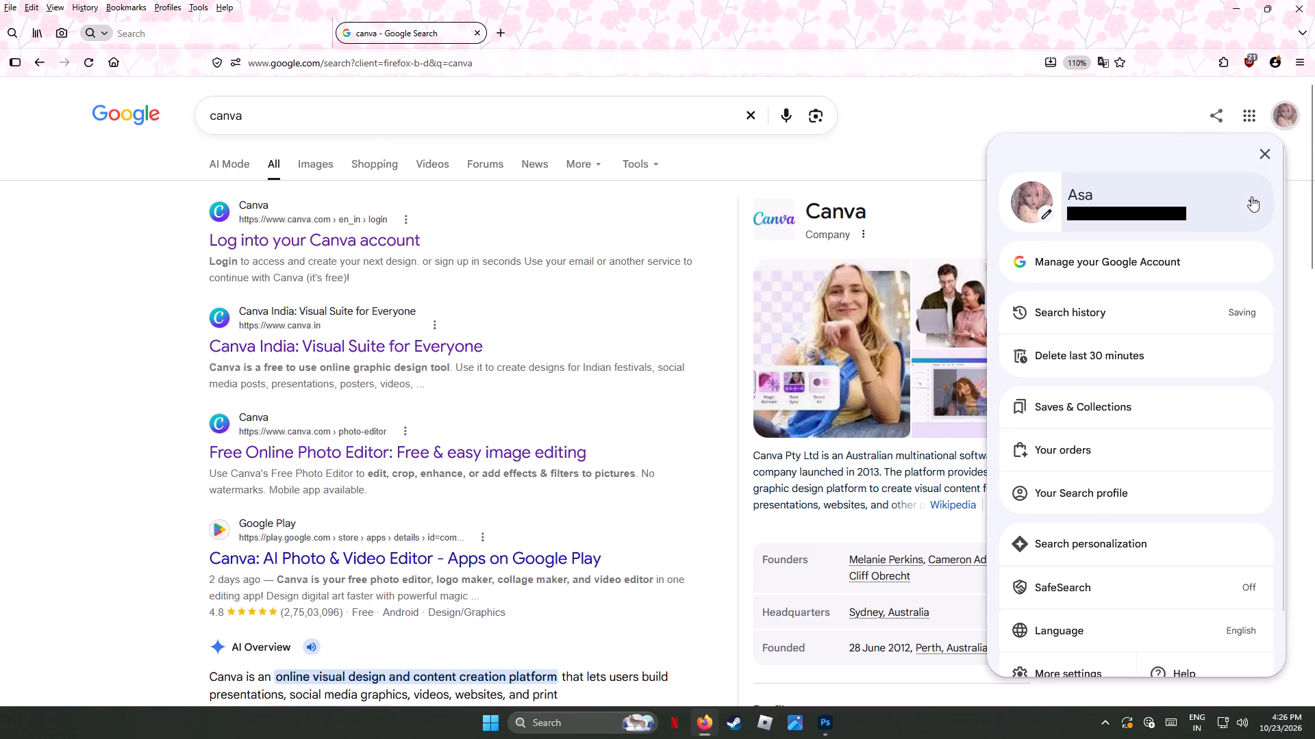
pyautogui.click(1251, 196)
pyautogui.click(1140, 259)
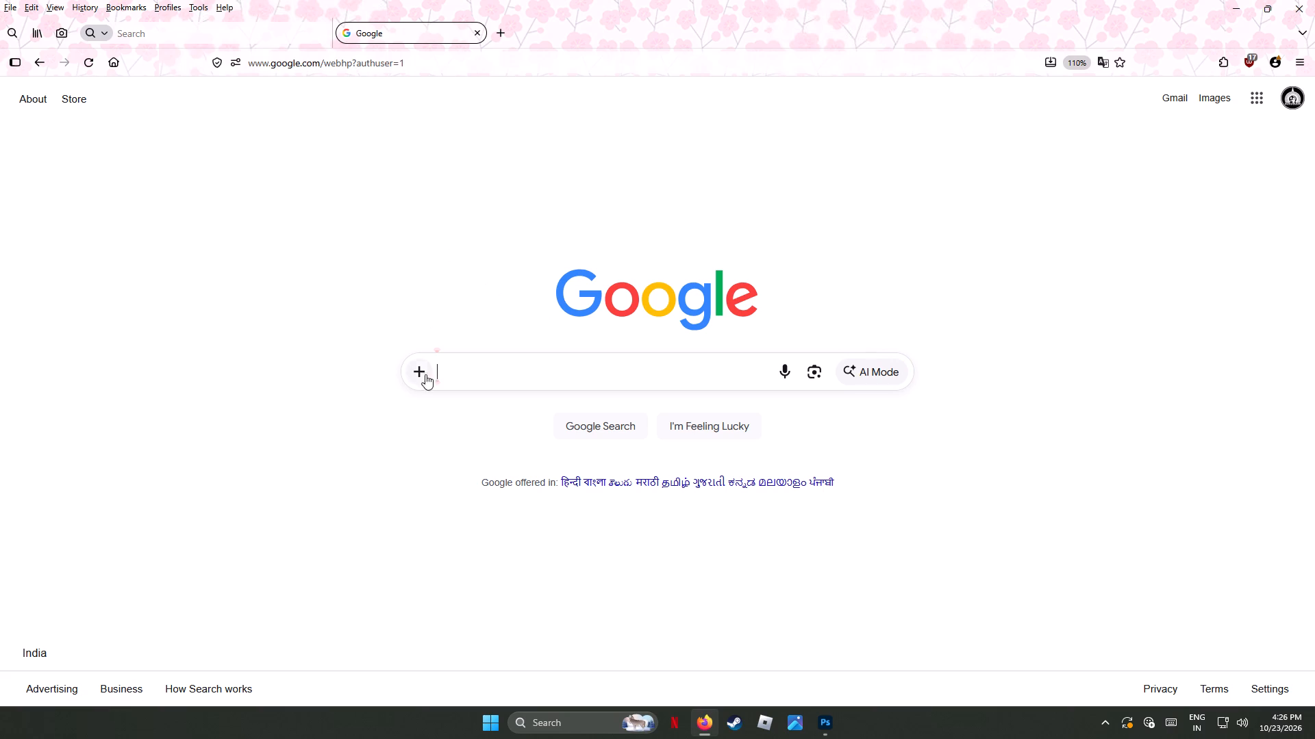
# Search Google for canva again and open the Canva account login result.
pyautogui.click(464, 365)
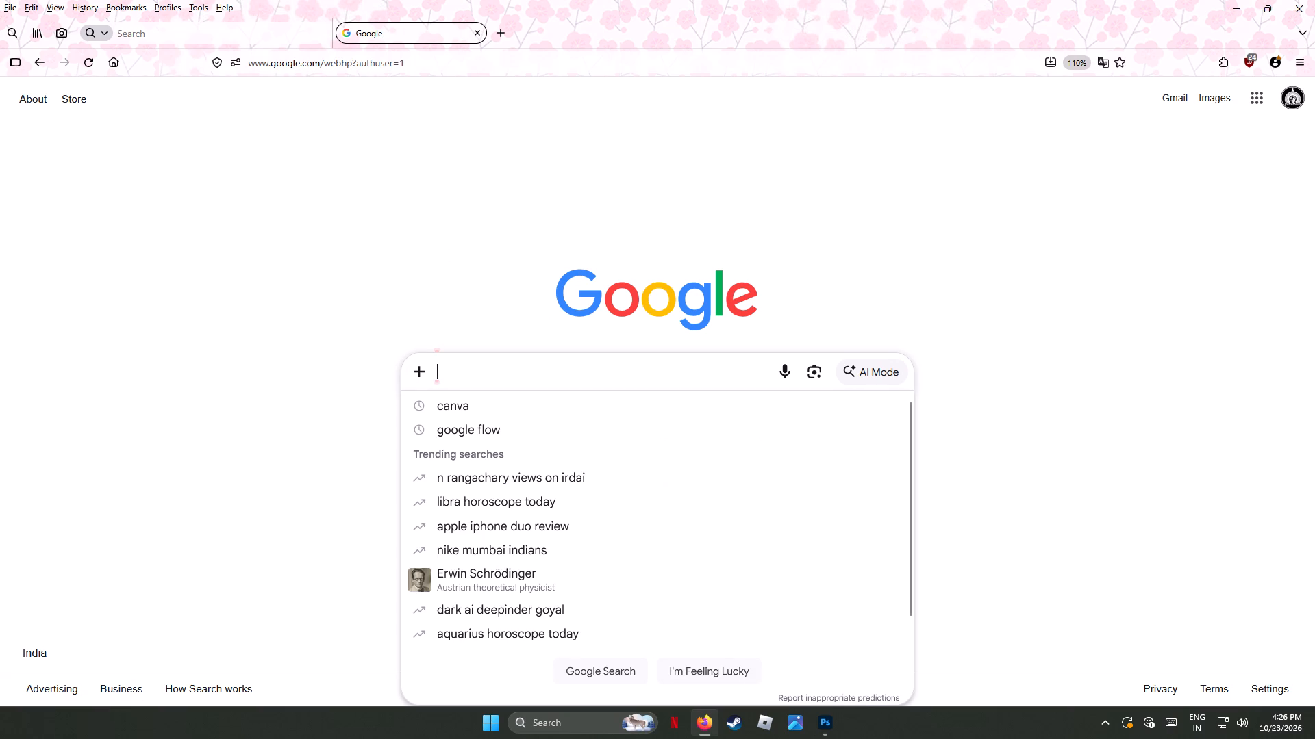
pyautogui.write('can')
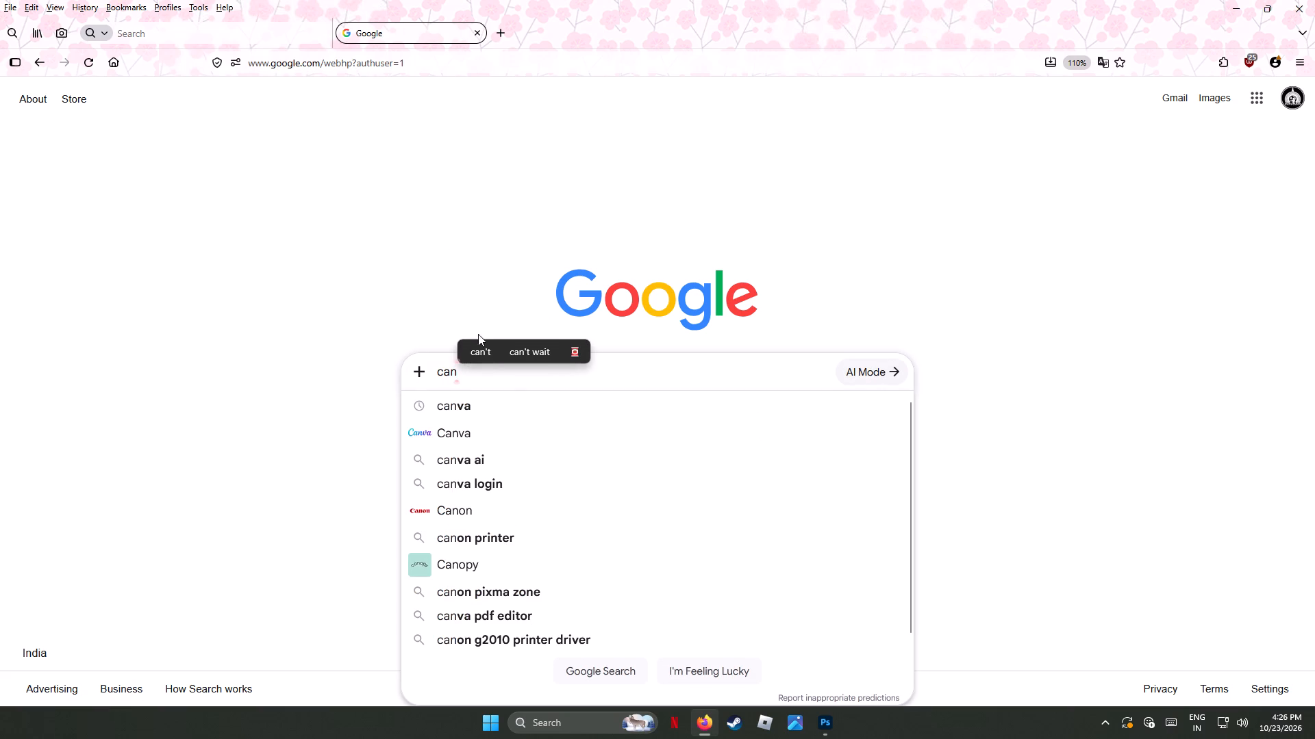
pyautogui.click(452, 404)
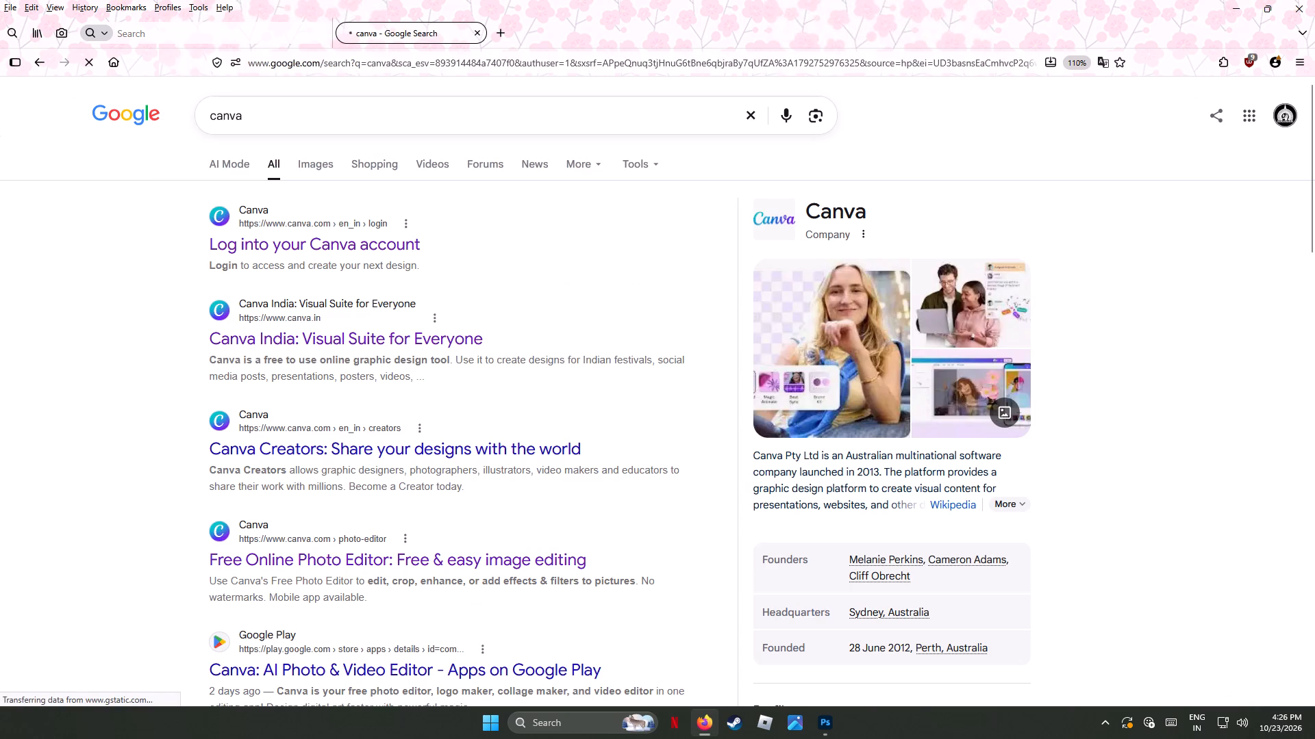
pyautogui.click(362, 243)
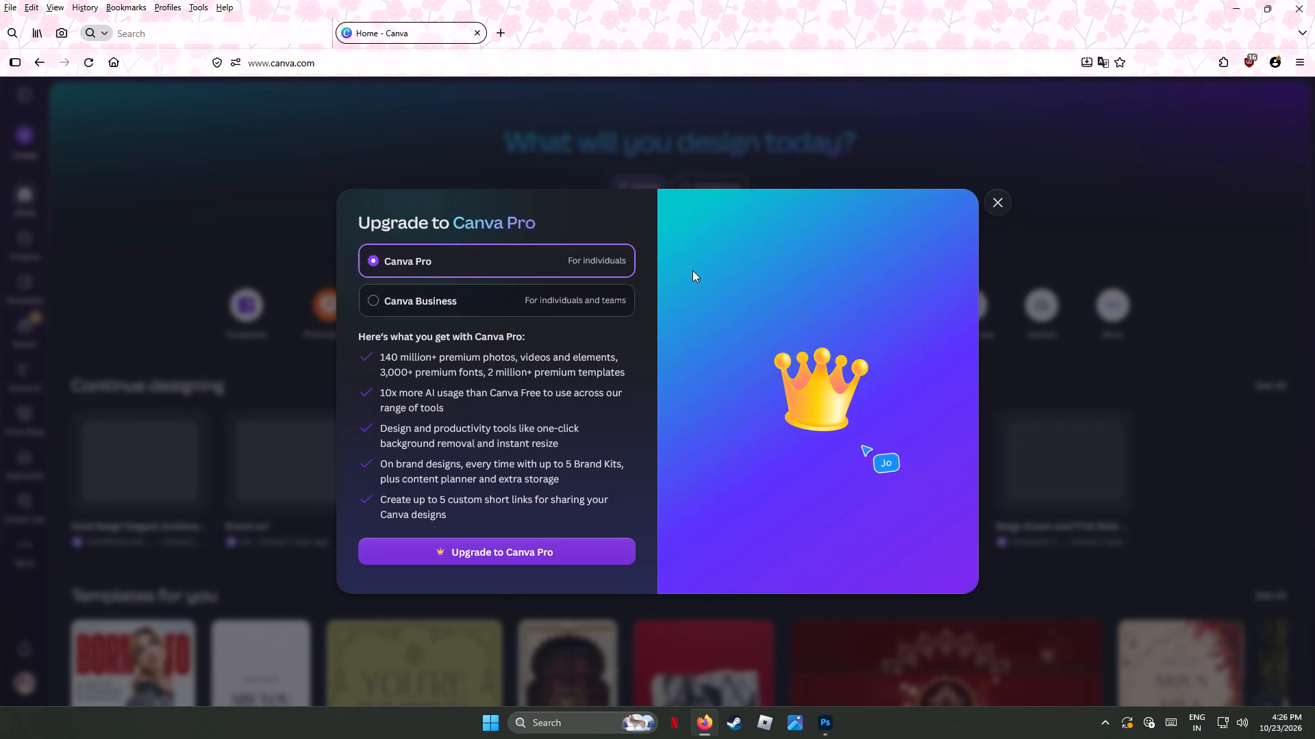
# Dismiss the Canva Pro upgrade offer and open the recent Gold Beige Elegant Achievement Certificate design.
pyautogui.click(1002, 200)
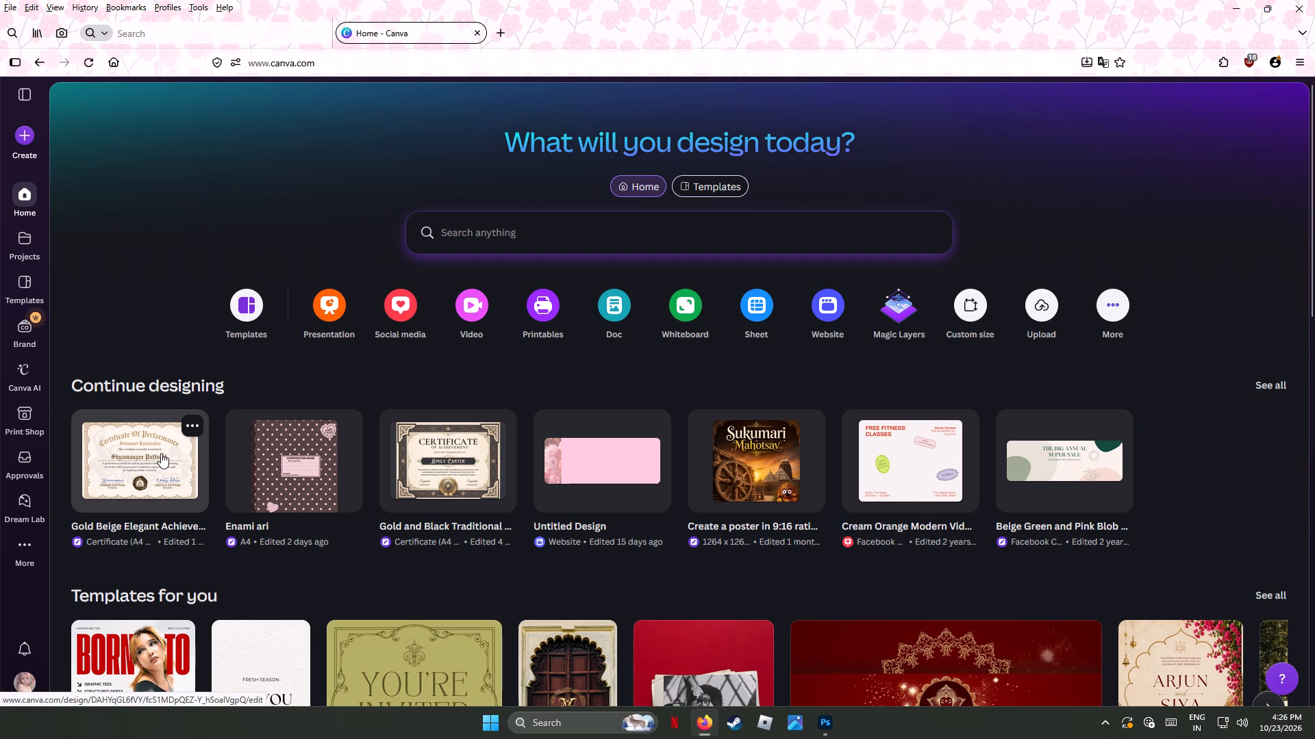
pyautogui.click(161, 453)
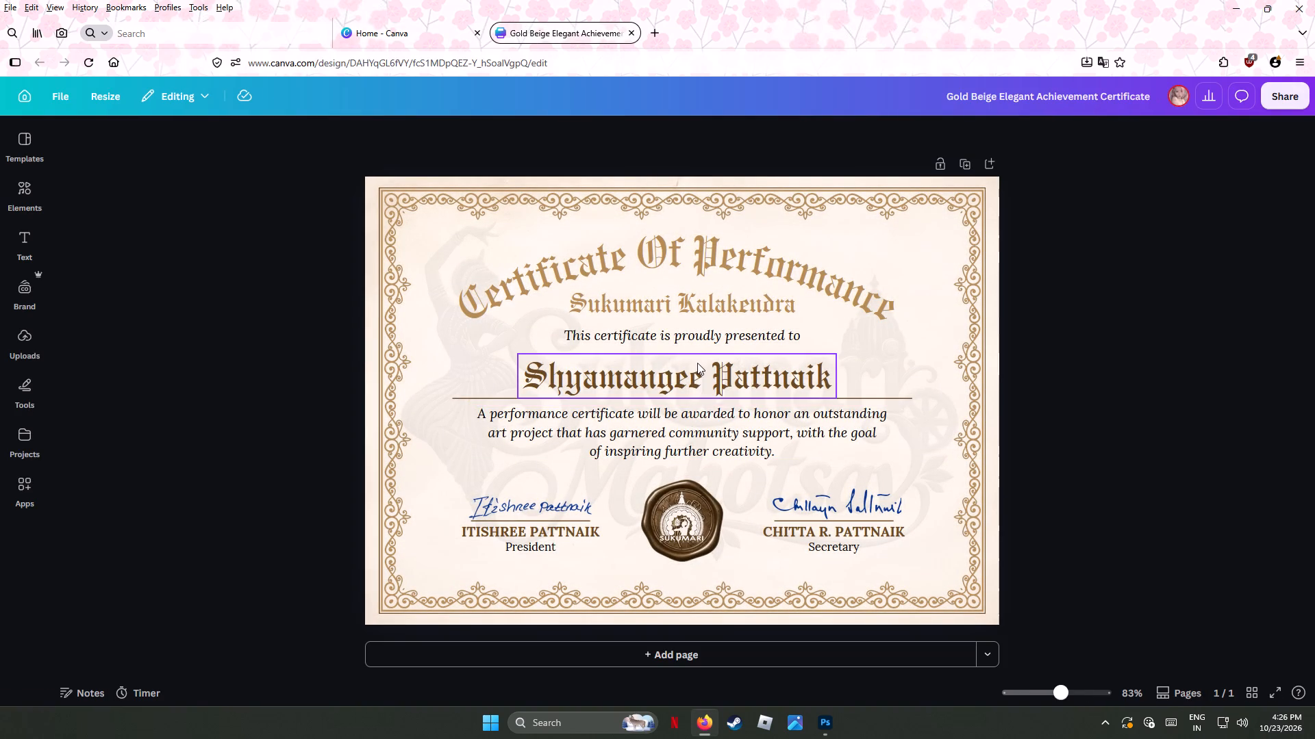
# Delete the recipient's name, the president's and secretary's signatures, and the Sukumari Kalakendra line from the certificate.
pyautogui.click(675, 380)
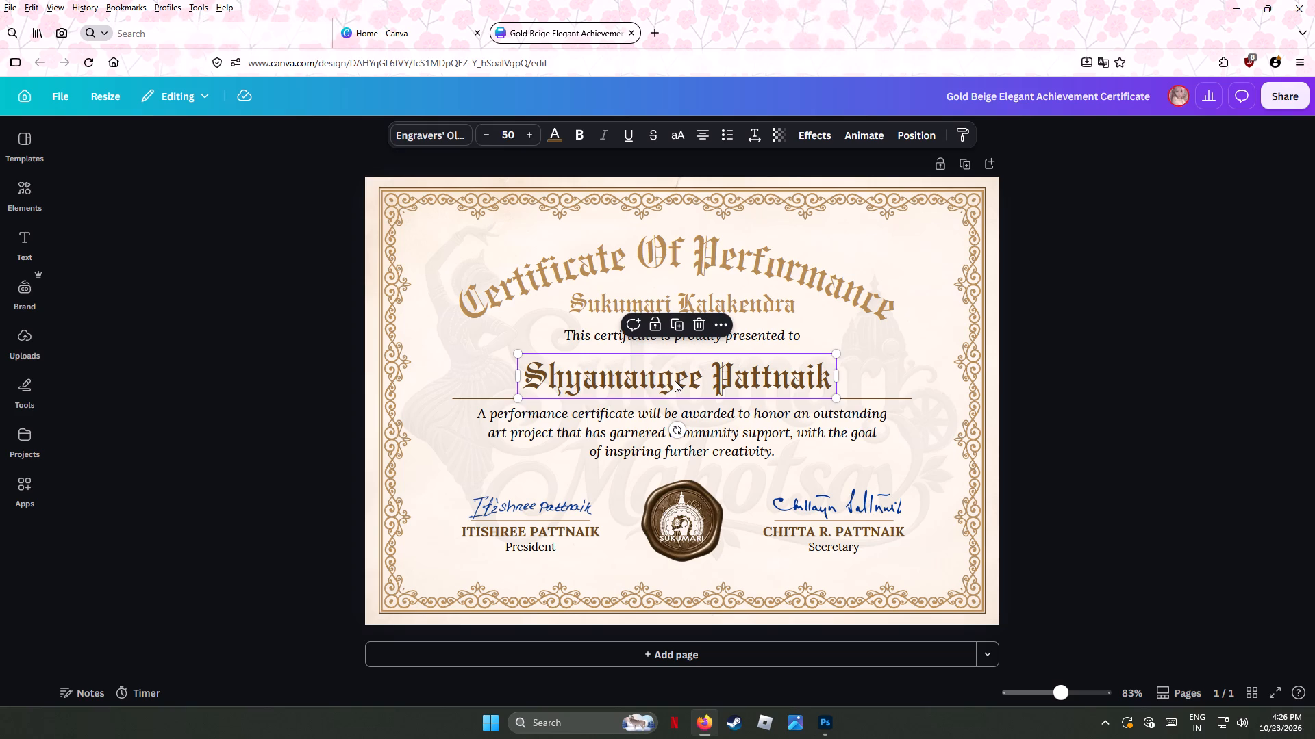
pyautogui.press('Delete')
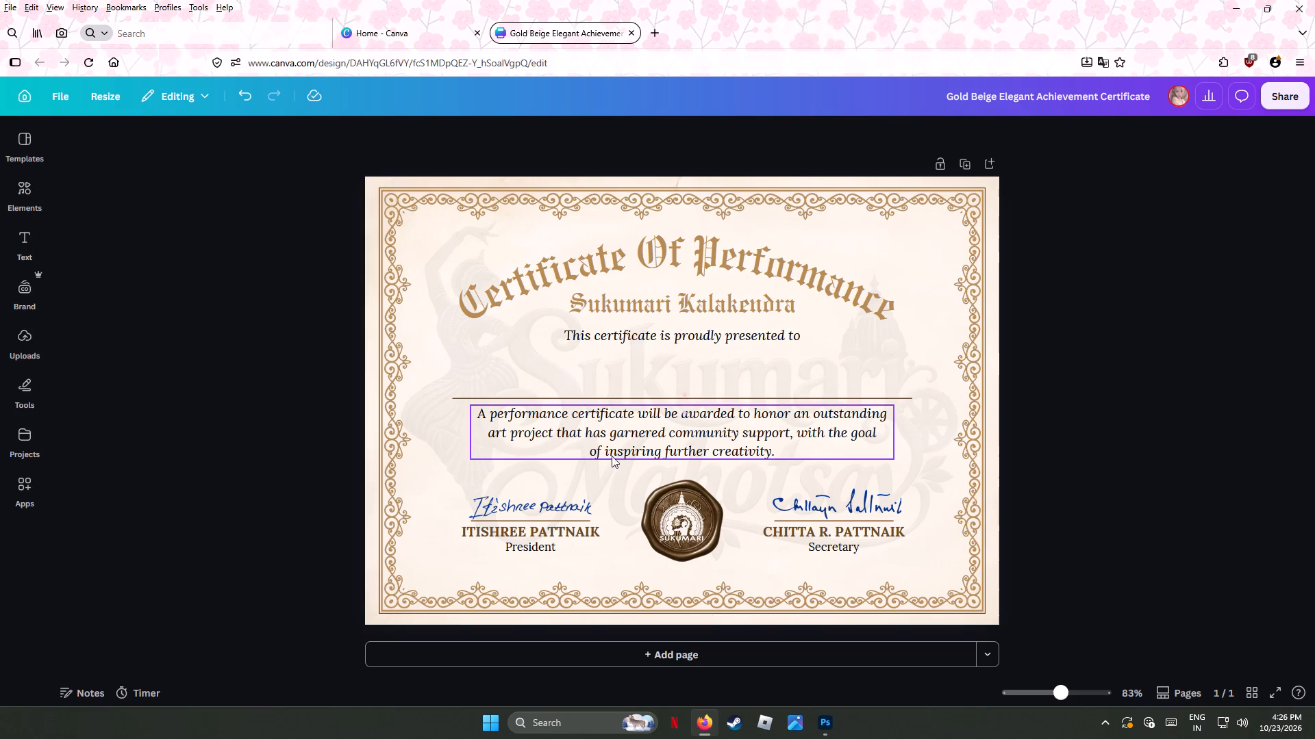
pyautogui.click(553, 507)
pyautogui.press('Delete')
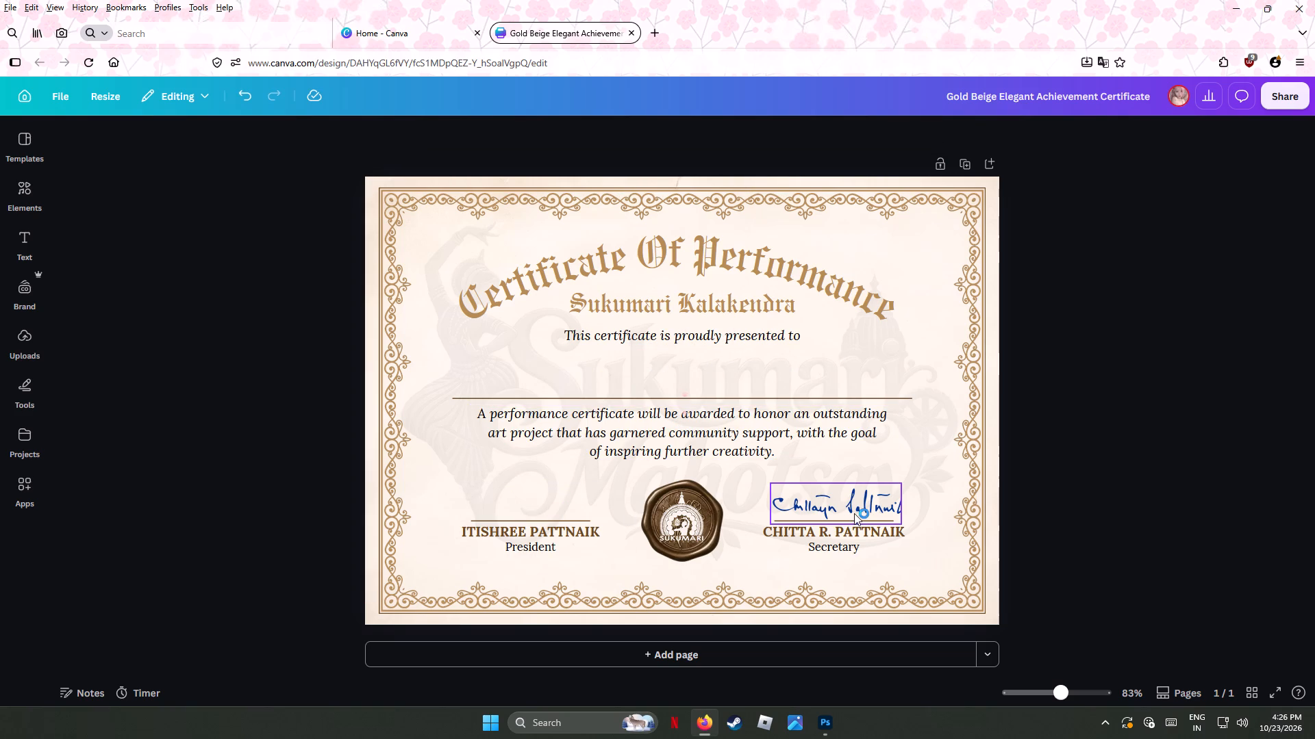
pyautogui.click(857, 508)
pyautogui.press('Delete')
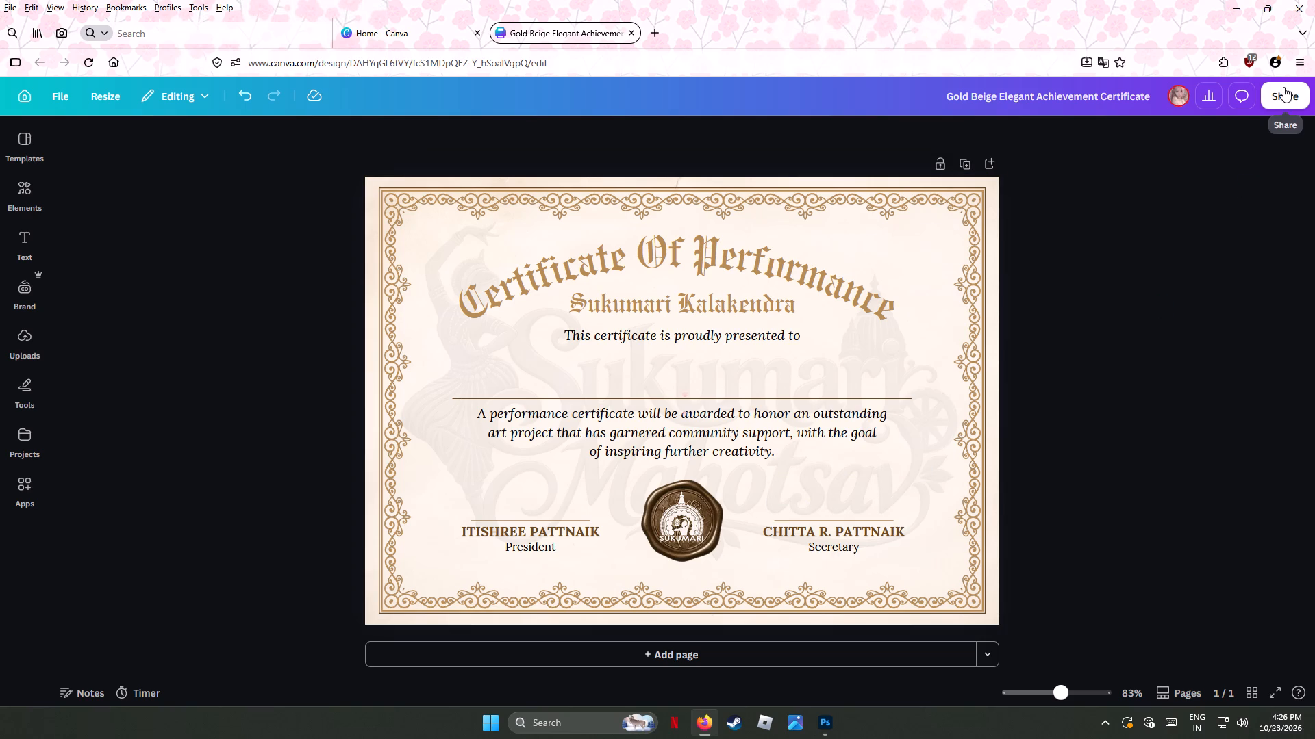
pyautogui.click(723, 309)
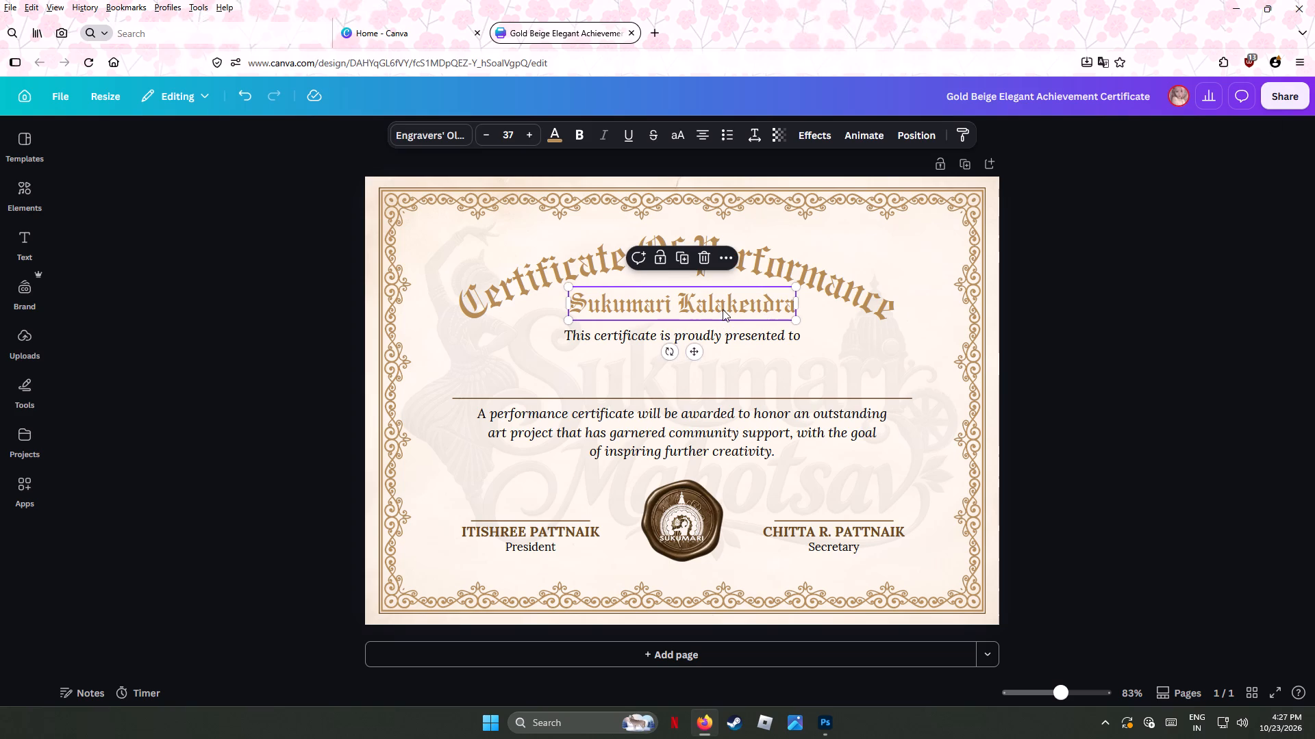
pyautogui.press('Delete')
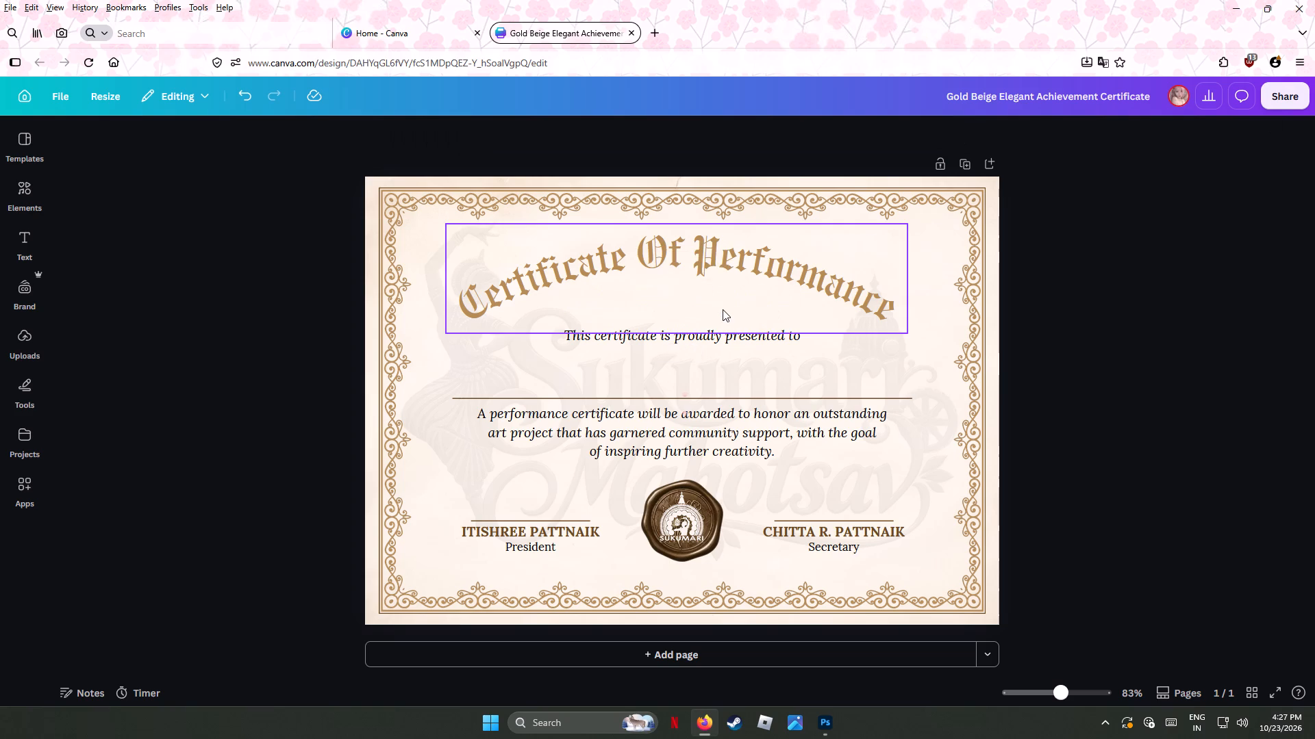
# Download the blank certificate as a high-quality PNG at size 3.125 (6,250 × 4,419 px).
pyautogui.click(1287, 91)
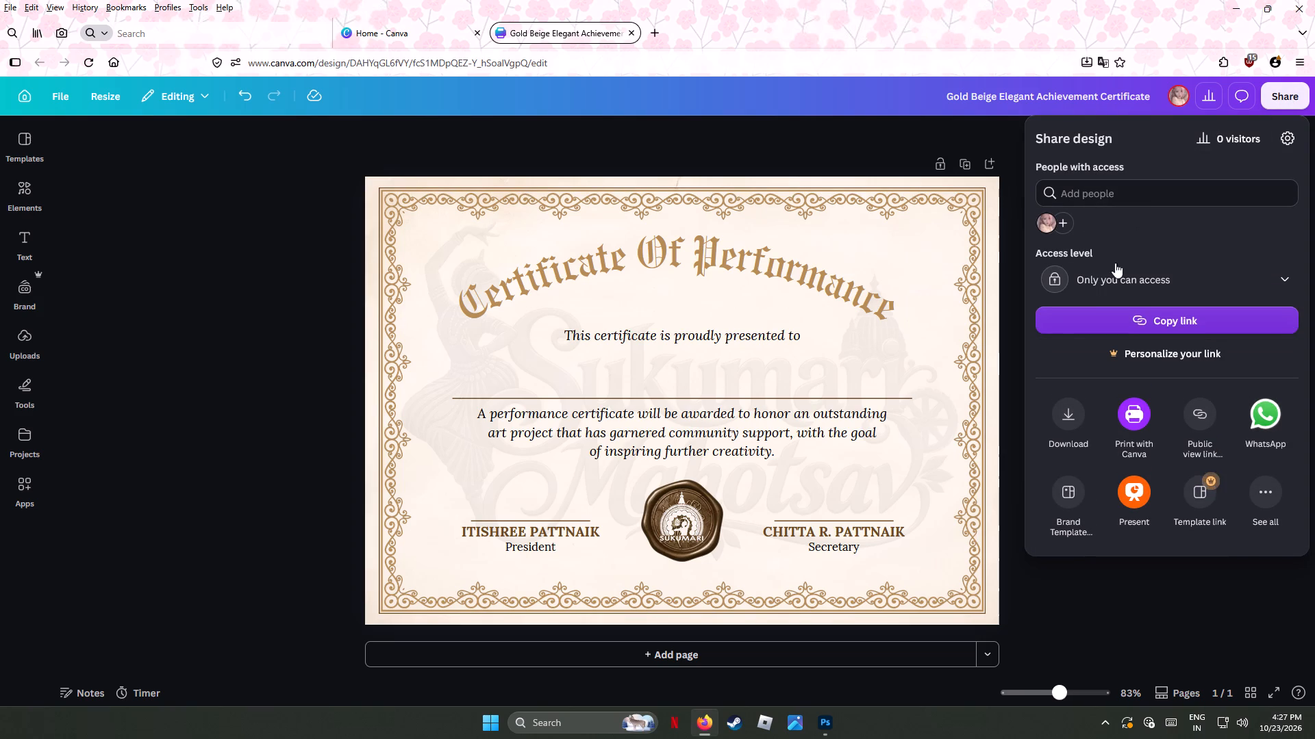
pyautogui.click(1071, 424)
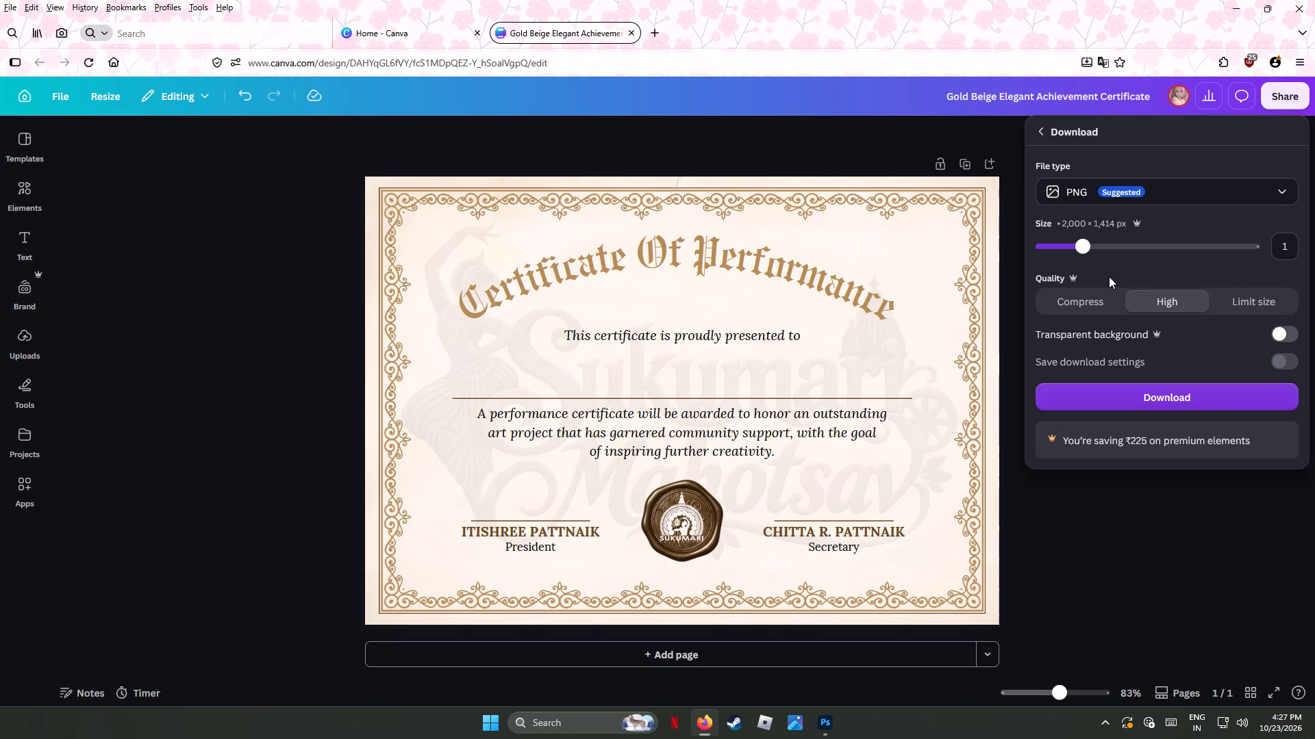
pyautogui.click(1283, 190)
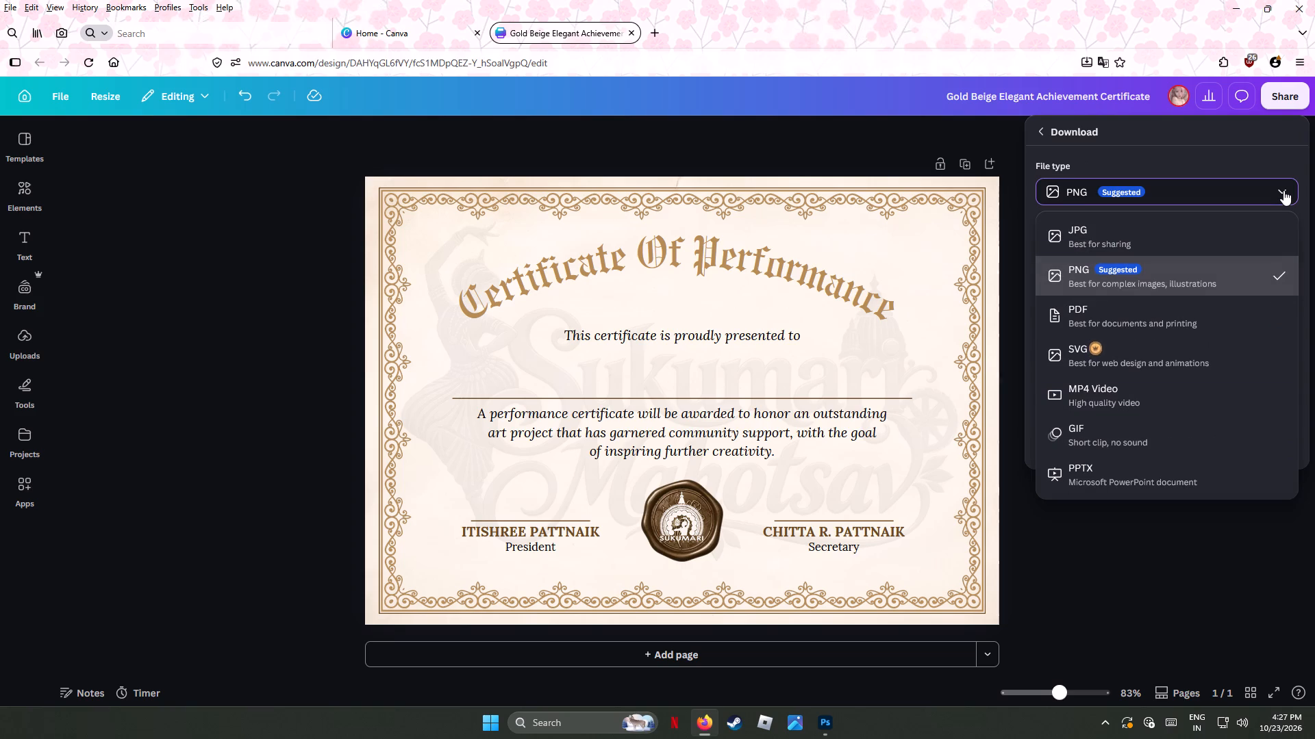
pyautogui.click(1283, 190)
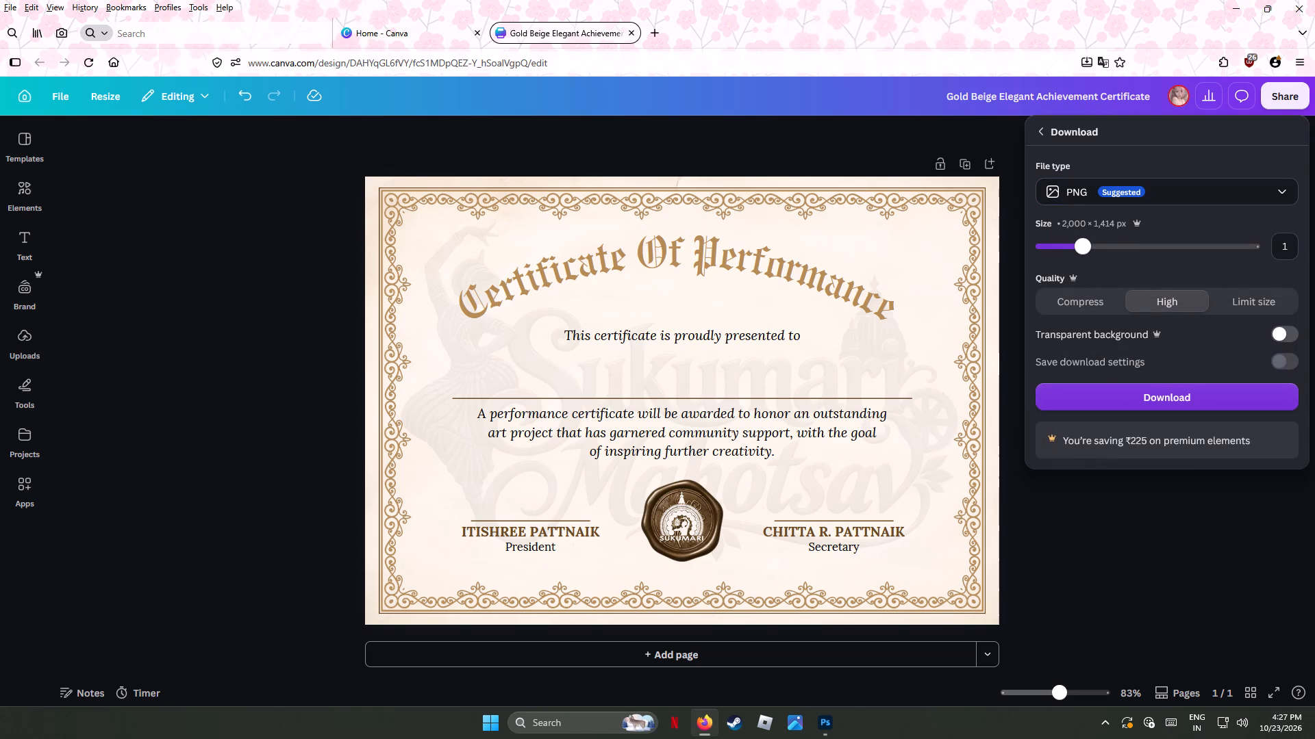
pyautogui.moveTo(1087, 248); pyautogui.dragTo(1118, 249)
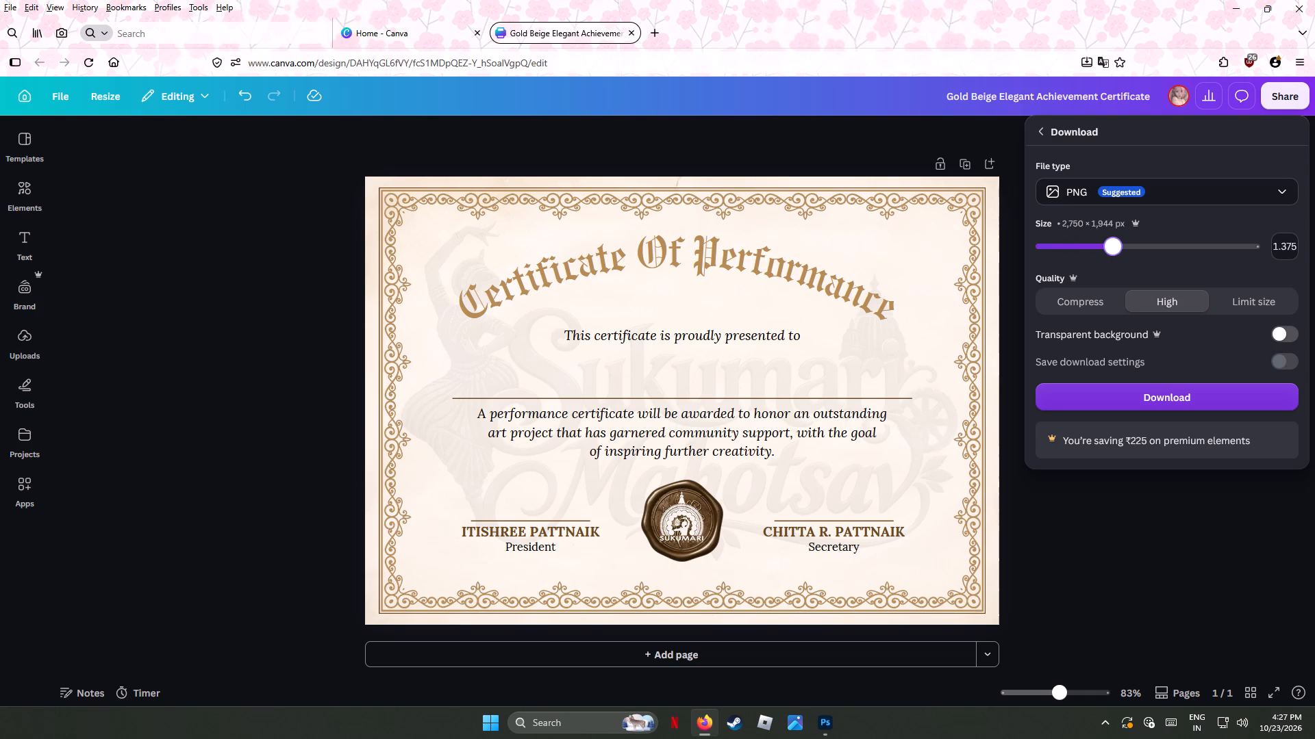
pyautogui.moveTo(1118, 249); pyautogui.dragTo(1270, 255)
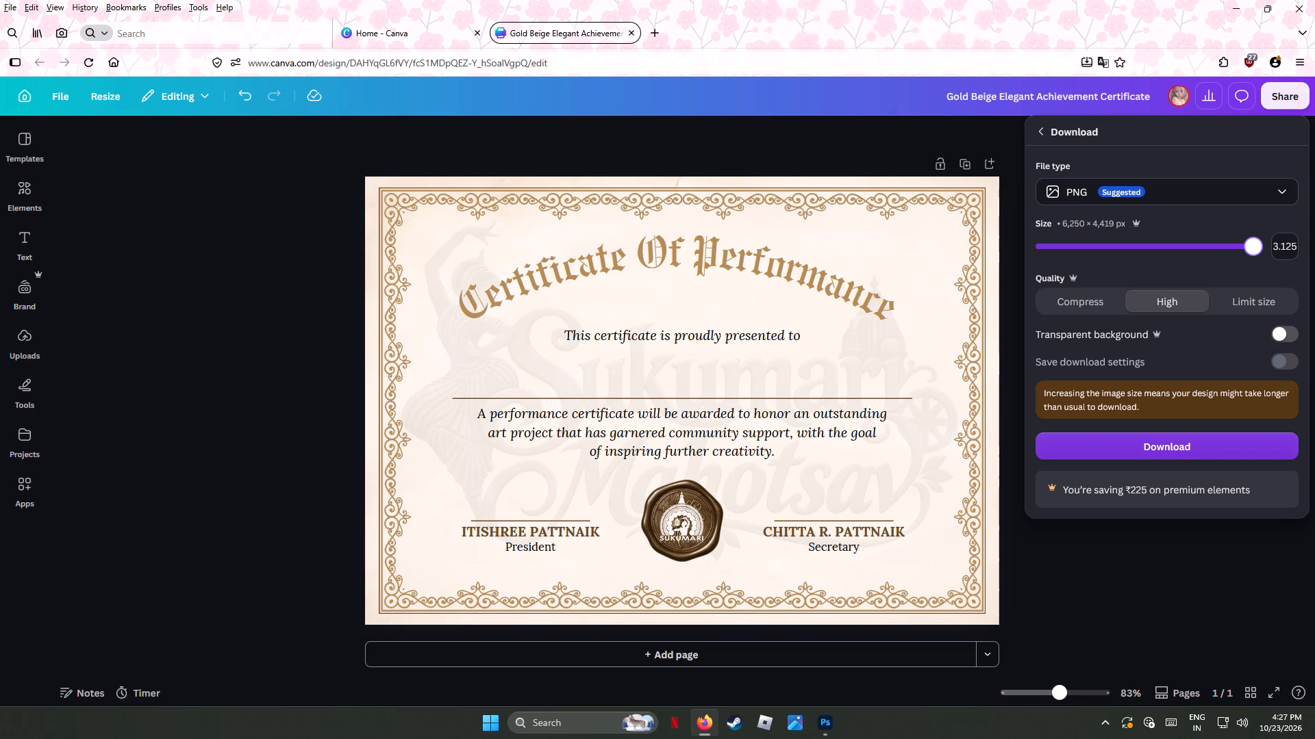
pyautogui.moveTo(1270, 255); pyautogui.dragTo(1270, 255)
pyautogui.moveTo(1270, 255); pyautogui.dragTo(1270, 255)
pyautogui.moveTo(1270, 255); pyautogui.dragTo(1275, 255)
pyautogui.click(1178, 442)
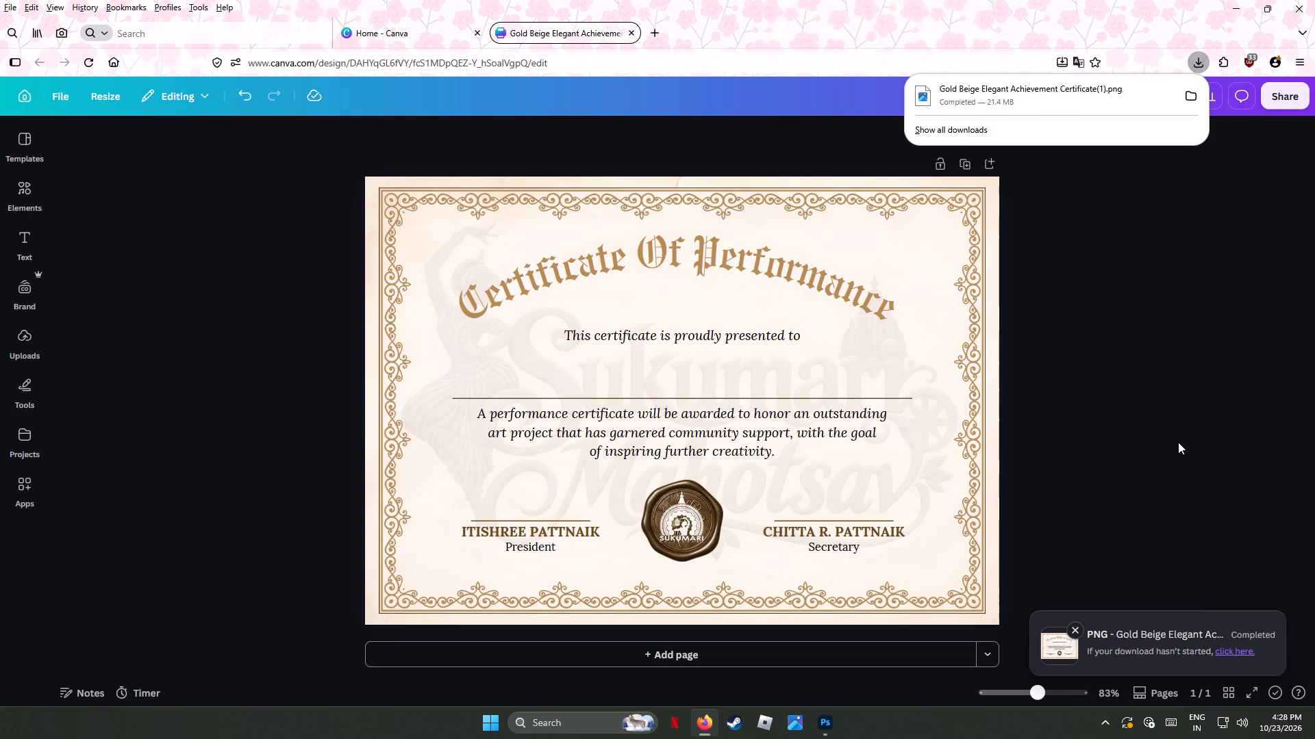
pyautogui.click(934, 8)
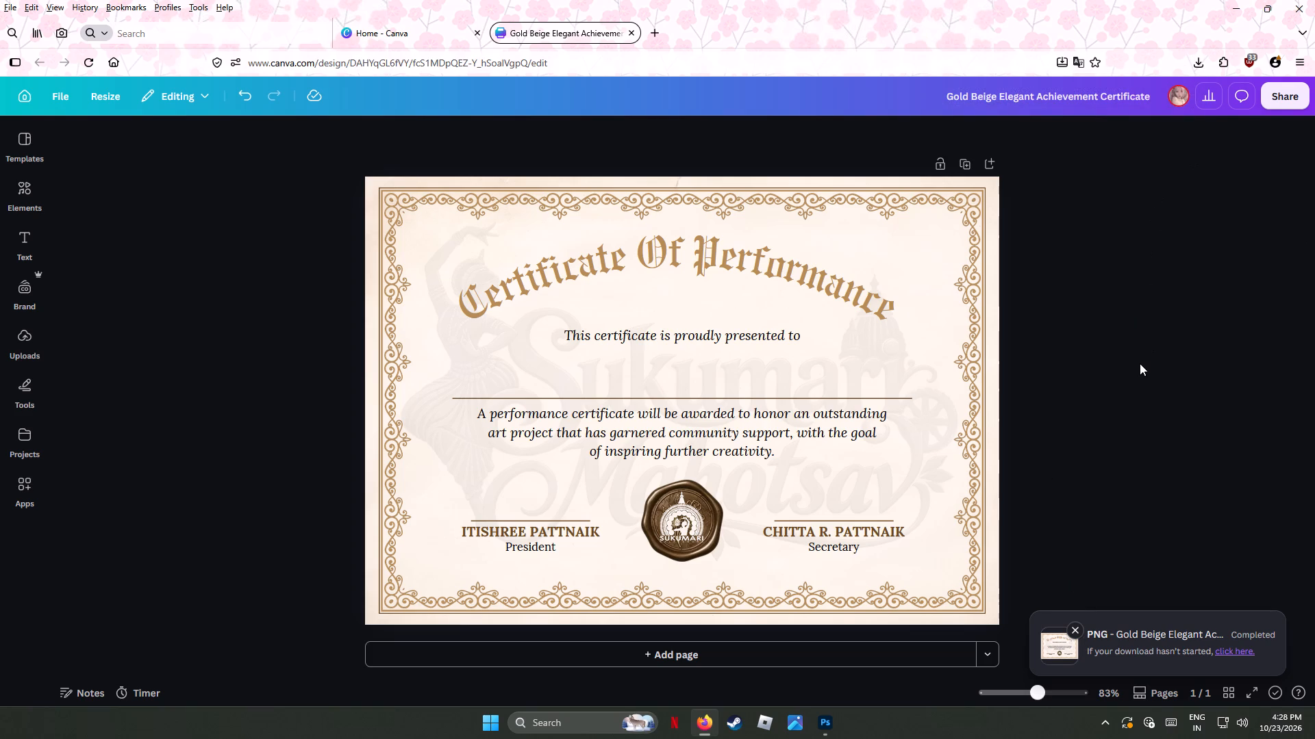
# Undo the deletions of the Sukumari Kalakendra line, both signatures and the recipient's name.
pyautogui.hotkey('ctrl', 'z')
pyautogui.hotkey('ctrl', 'z')
pyautogui.hotkey('ctrl', 'z')
pyautogui.click(603, 283)
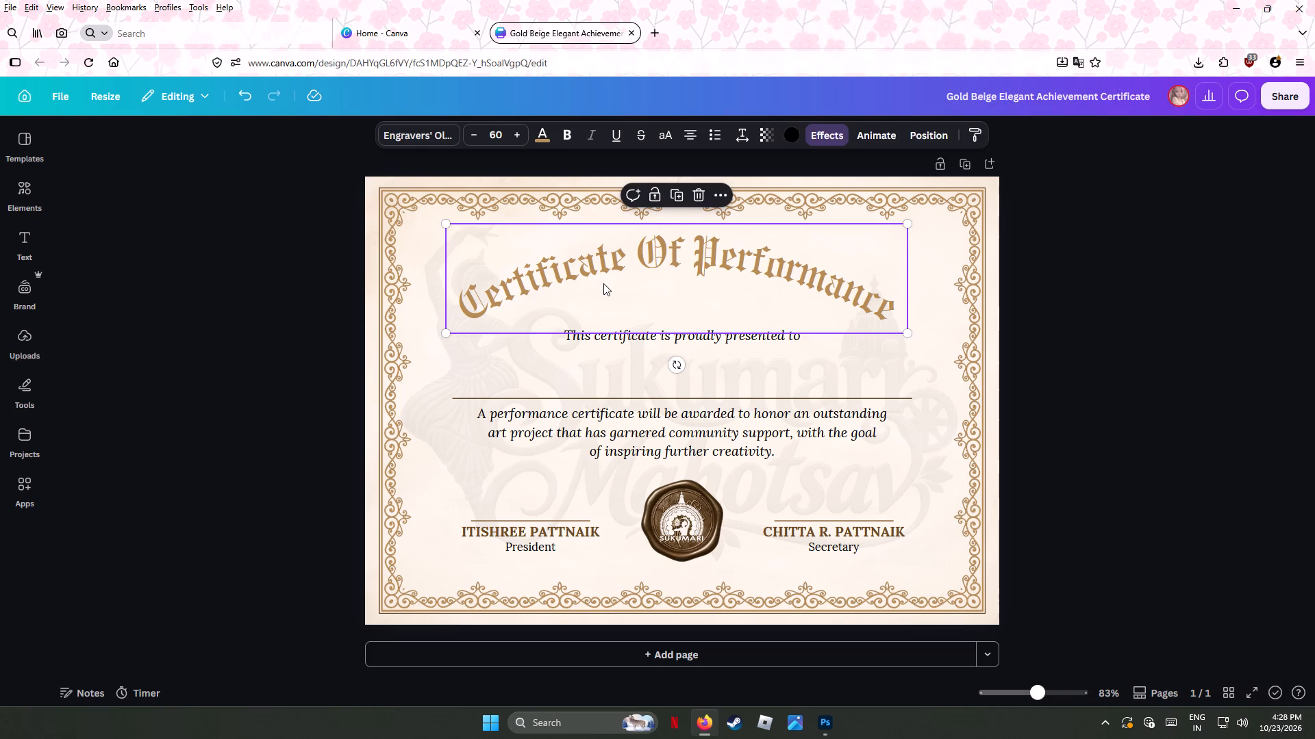
pyautogui.hotkey('ctrl', 'z')
pyautogui.hotkey('ctrl', 'z')
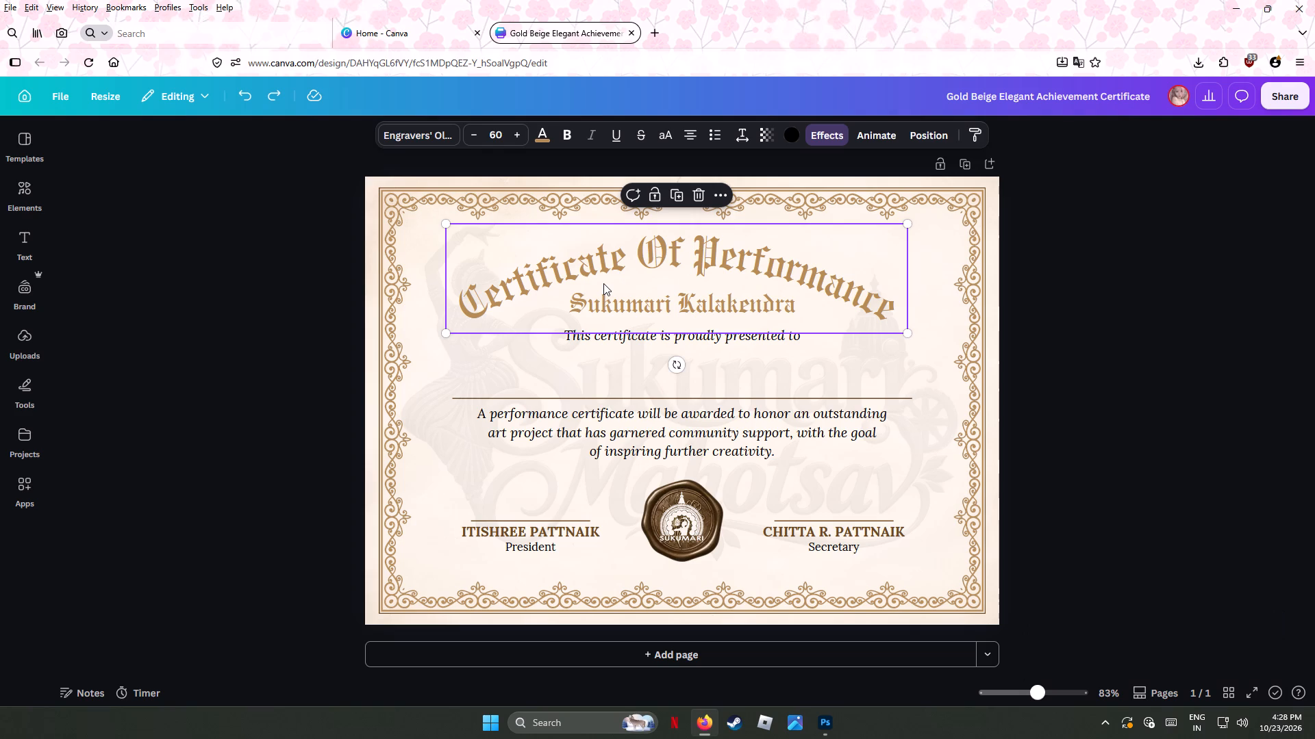
pyautogui.hotkey('ctrl', 'z')
pyautogui.hotkey('ctrl', 'z')
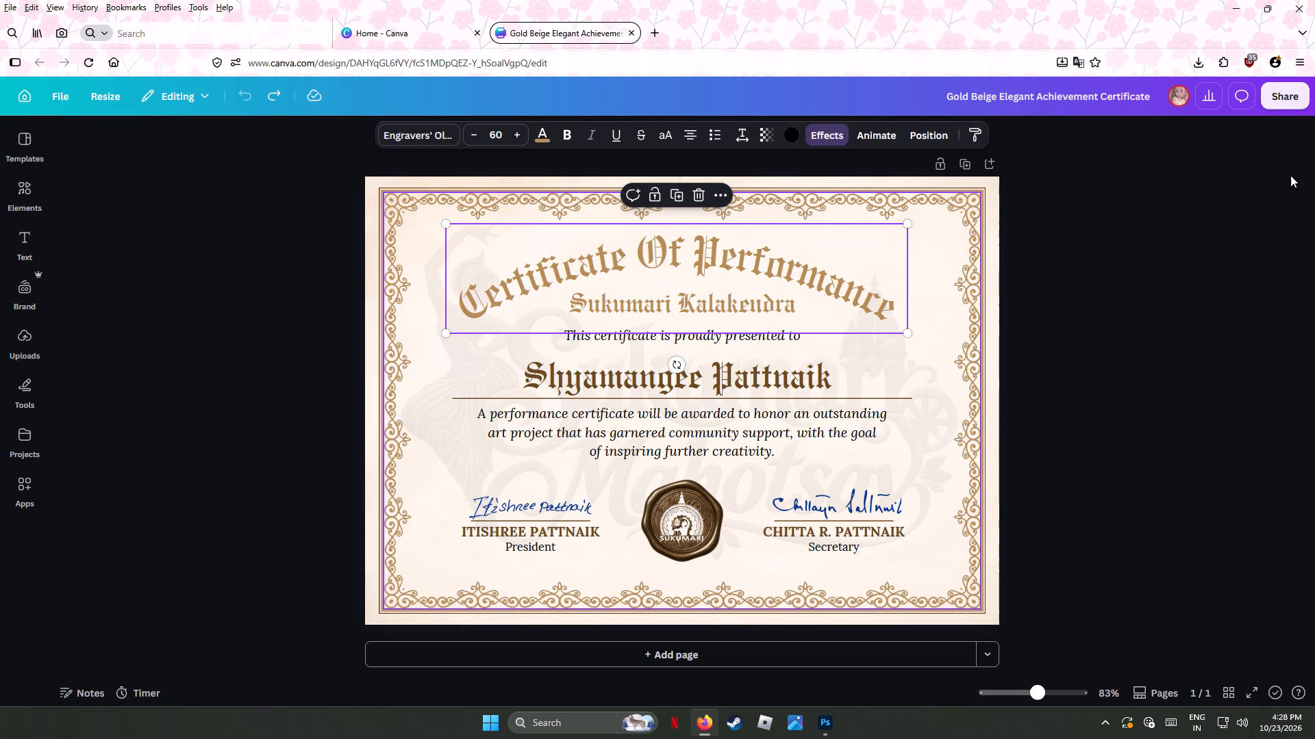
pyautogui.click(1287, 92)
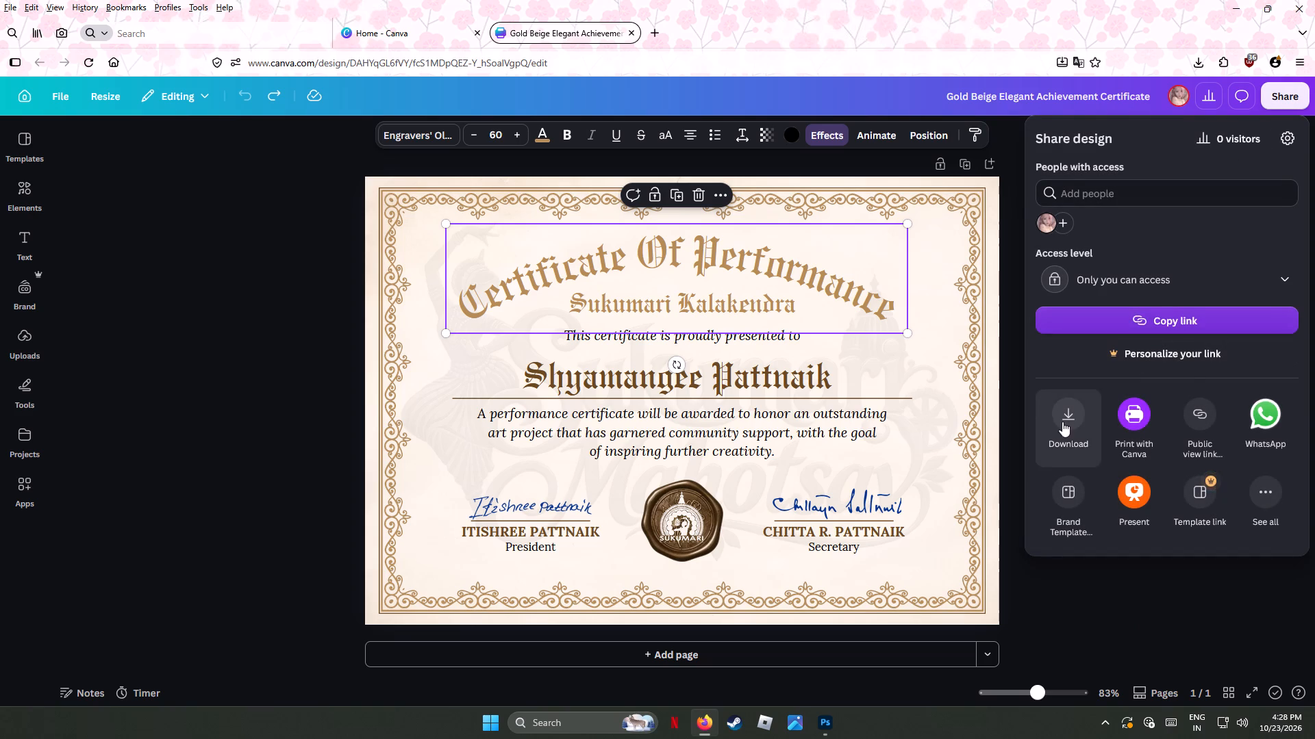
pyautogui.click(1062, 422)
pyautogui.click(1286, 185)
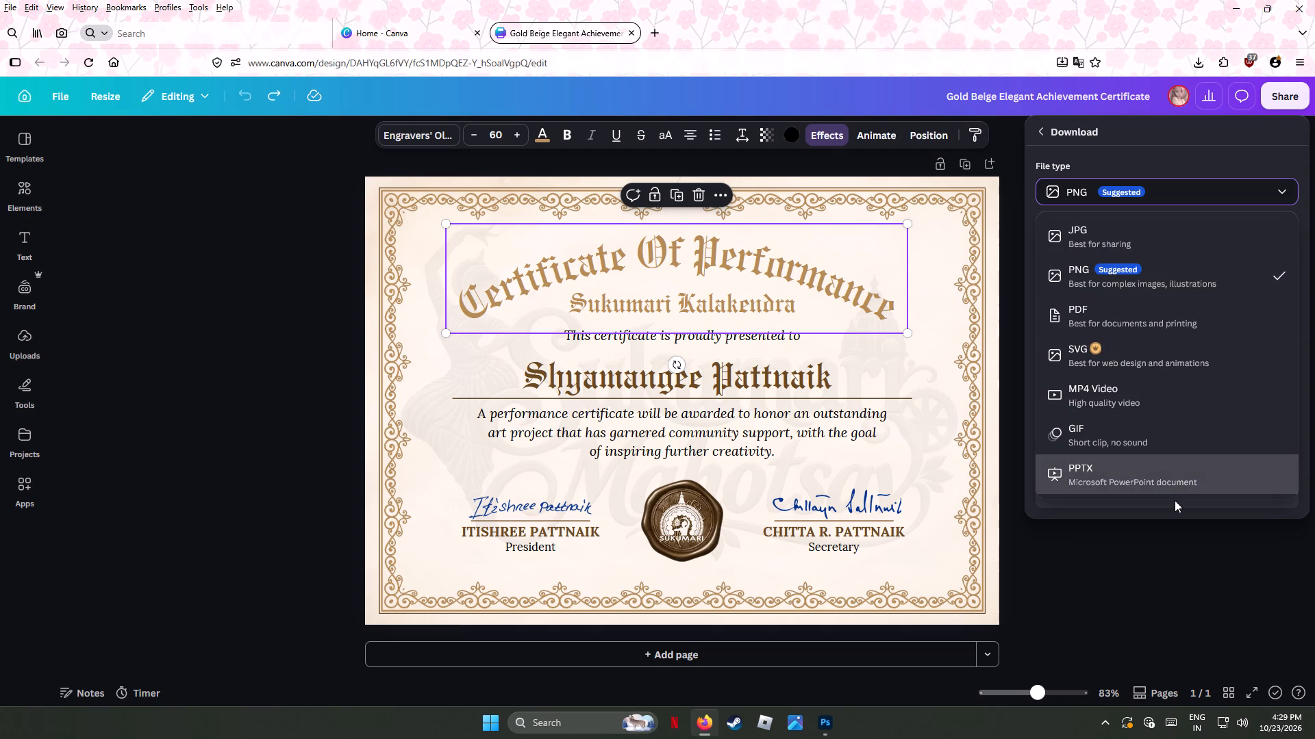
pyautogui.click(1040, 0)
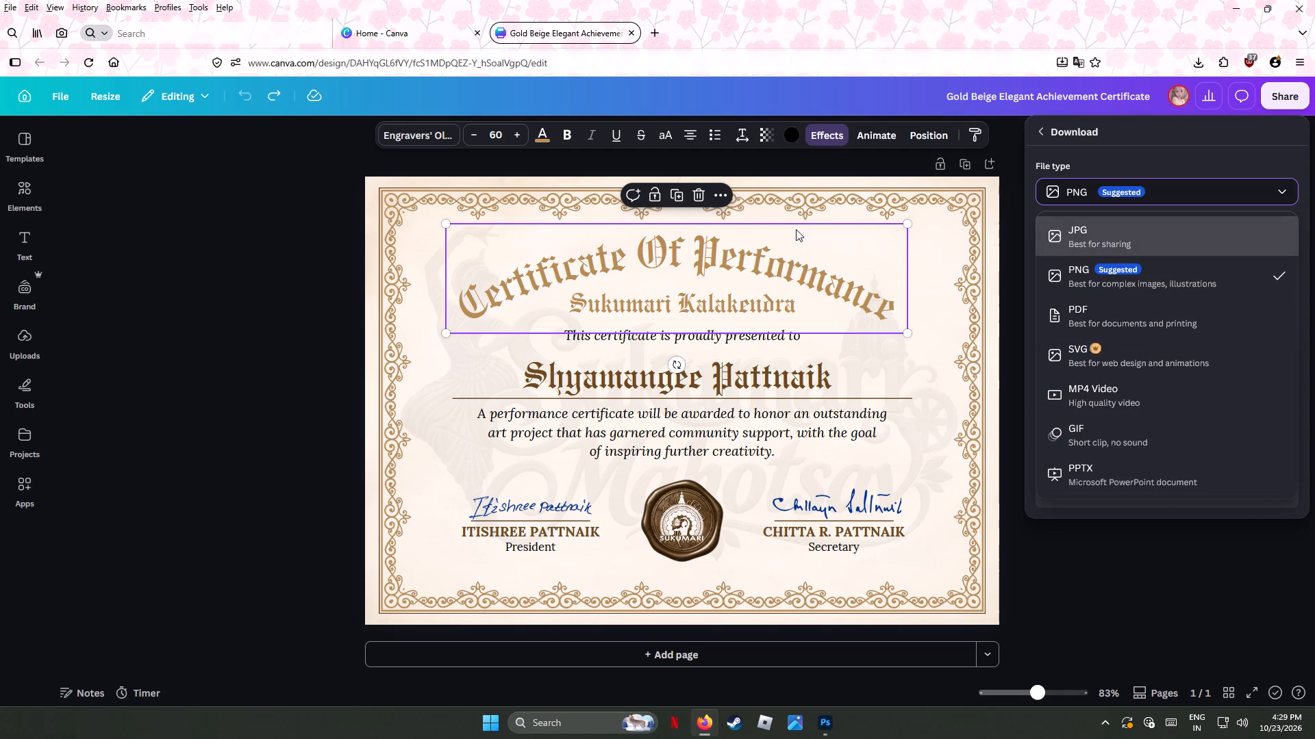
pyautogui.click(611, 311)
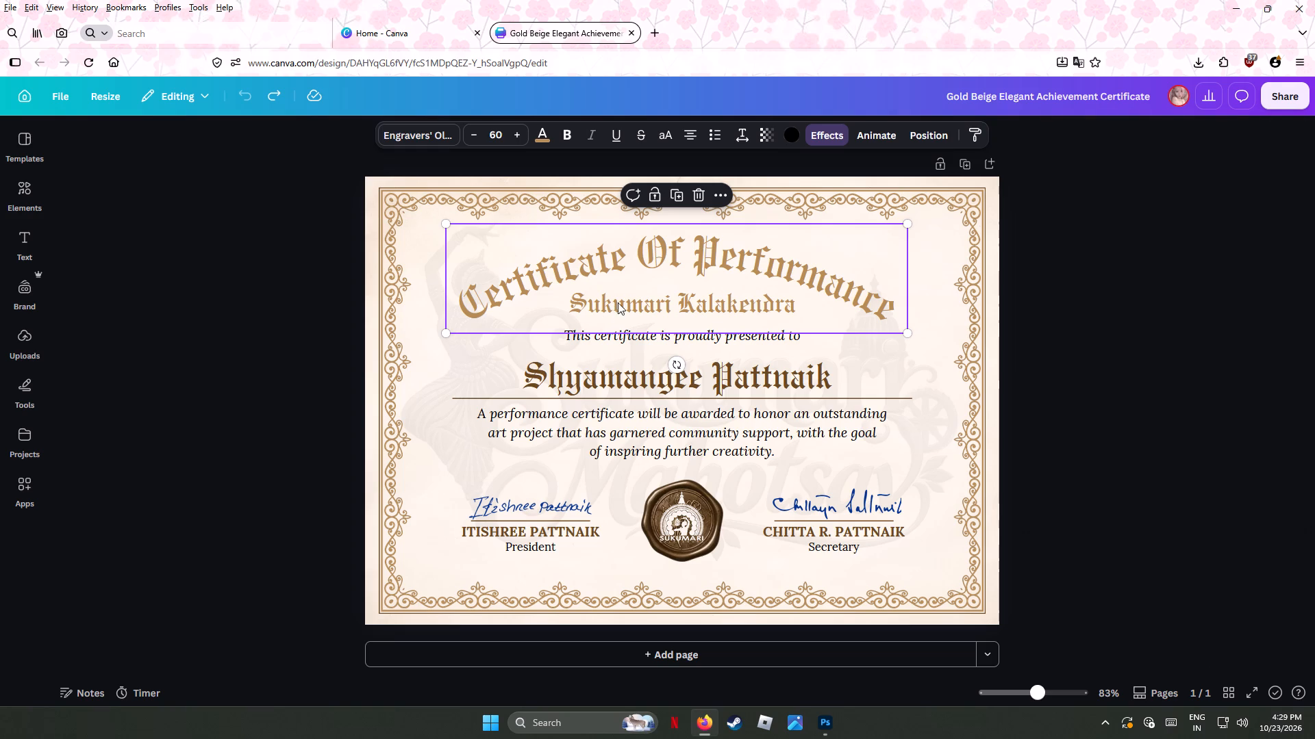
# Delete the Sukumari Kalakendra line, the recipient's name, the president's and secretary's signatures, and the Sukumari logo on the wax seal.
pyautogui.click(431, 372)
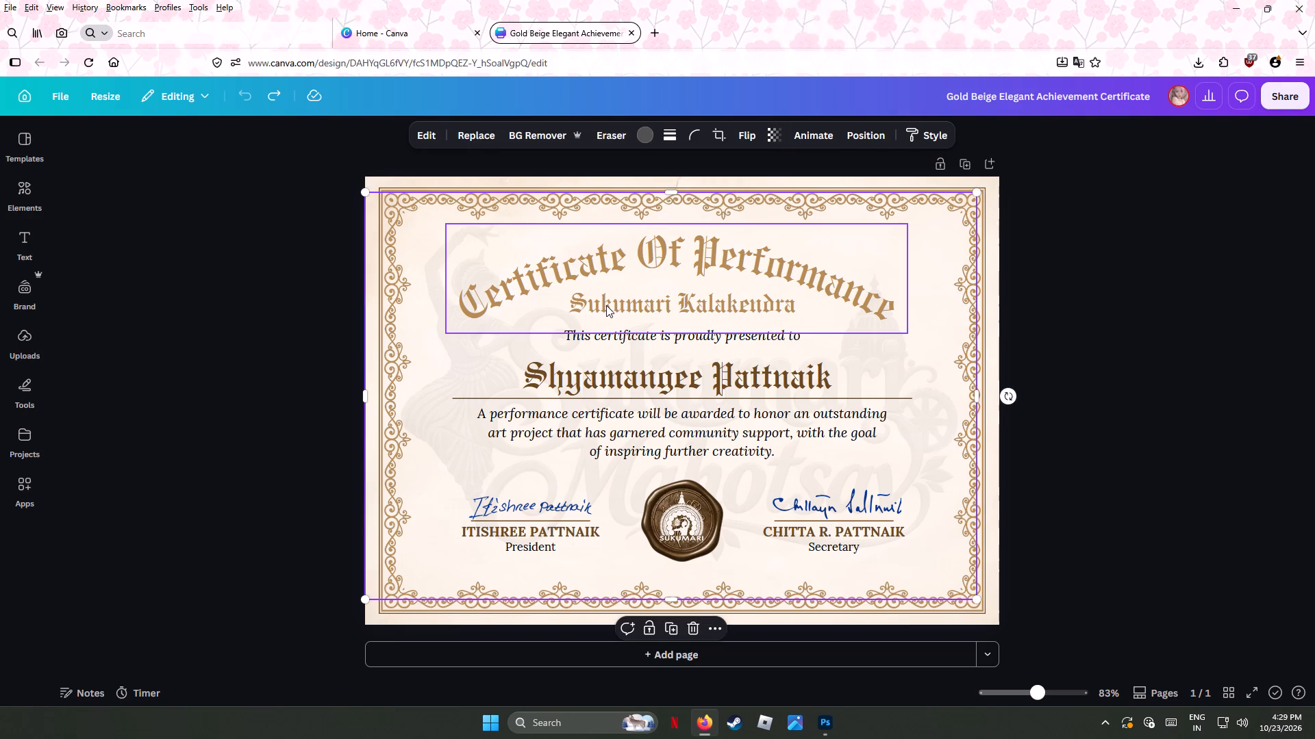
pyautogui.click(606, 305)
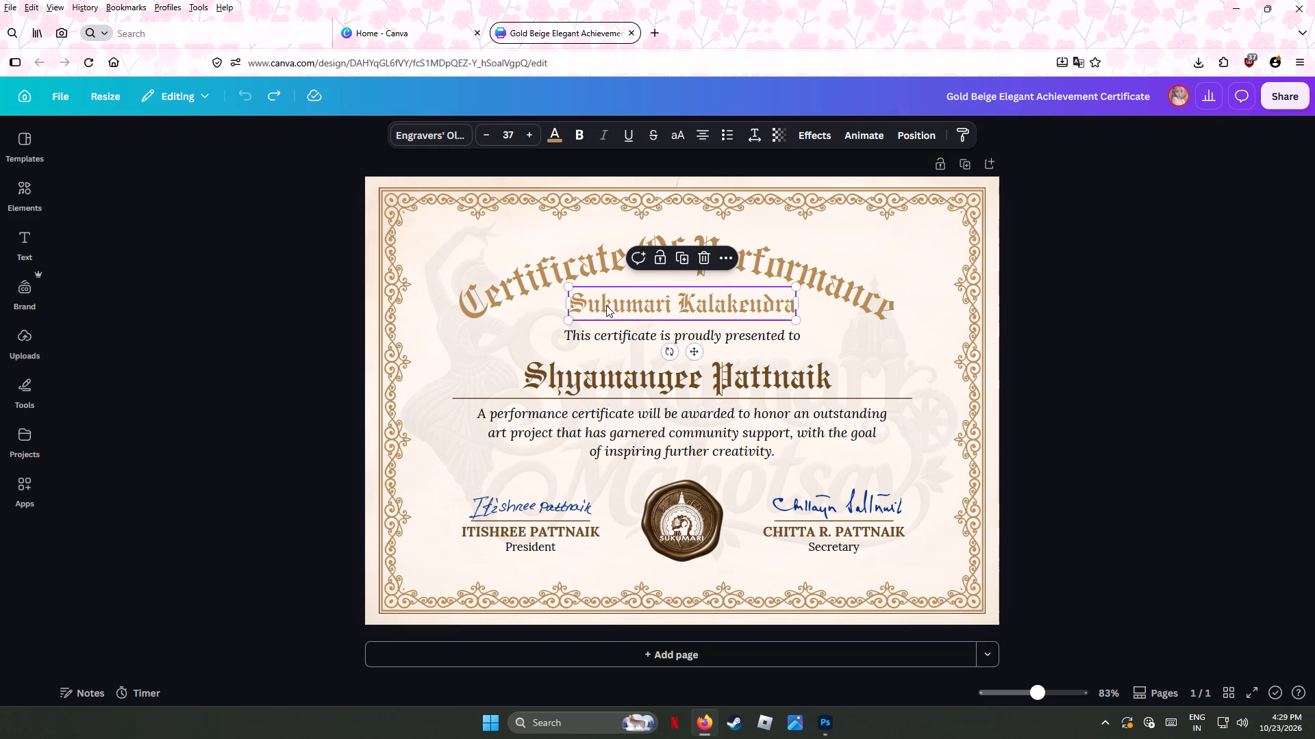
pyautogui.press('Delete')
pyautogui.click(606, 376)
pyautogui.press('Delete')
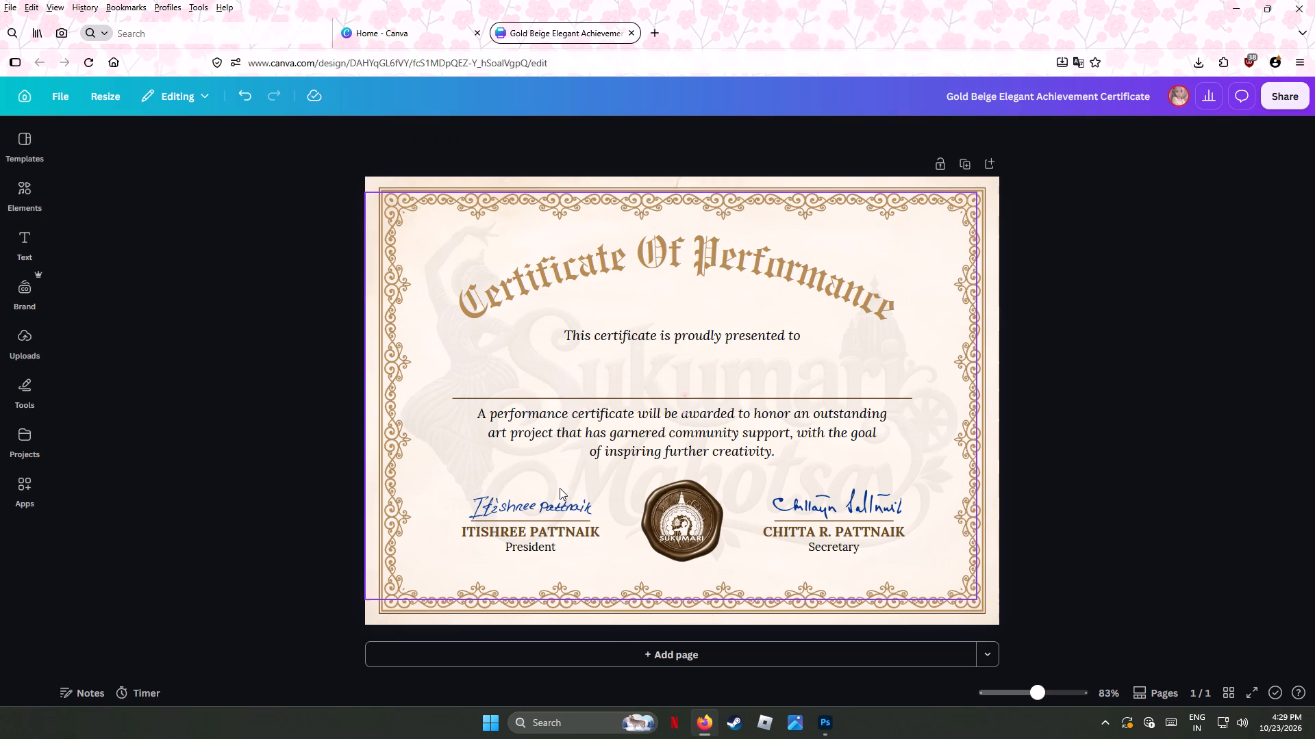
pyautogui.click(542, 508)
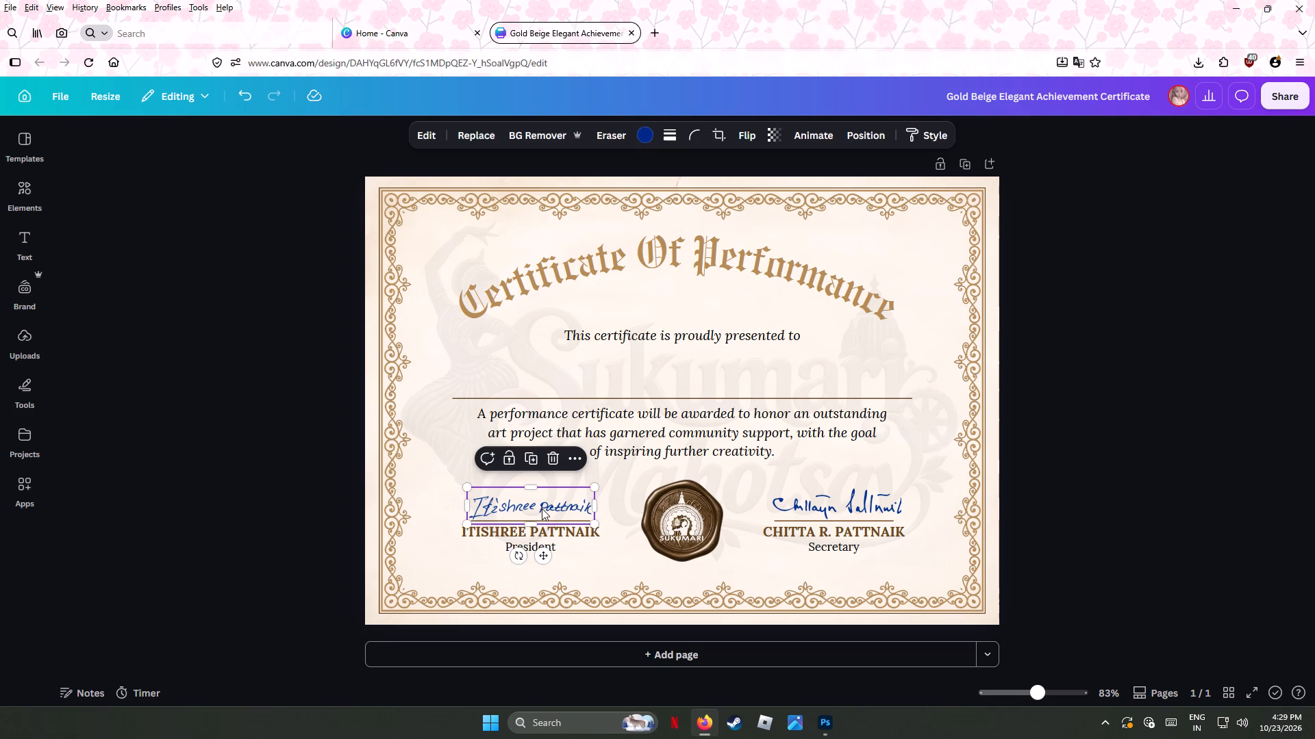
pyautogui.press('Delete')
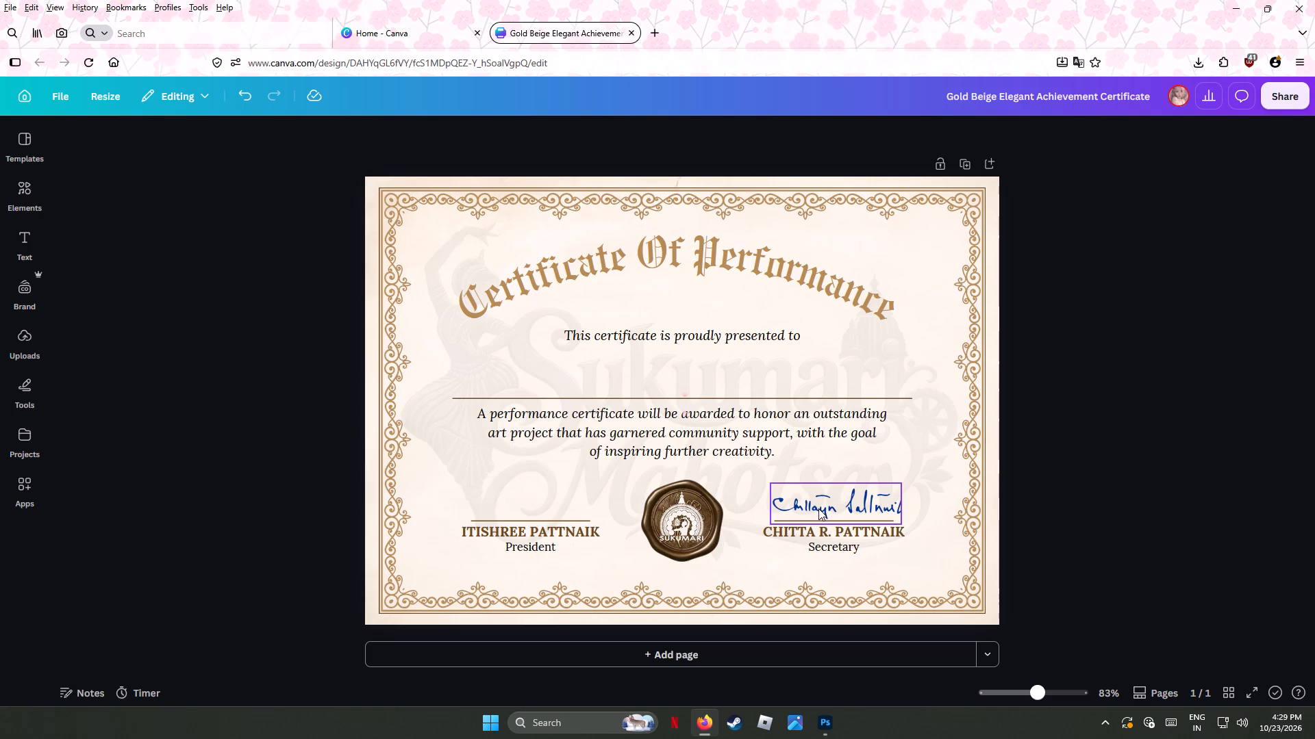
pyautogui.click(818, 508)
pyautogui.press('Delete')
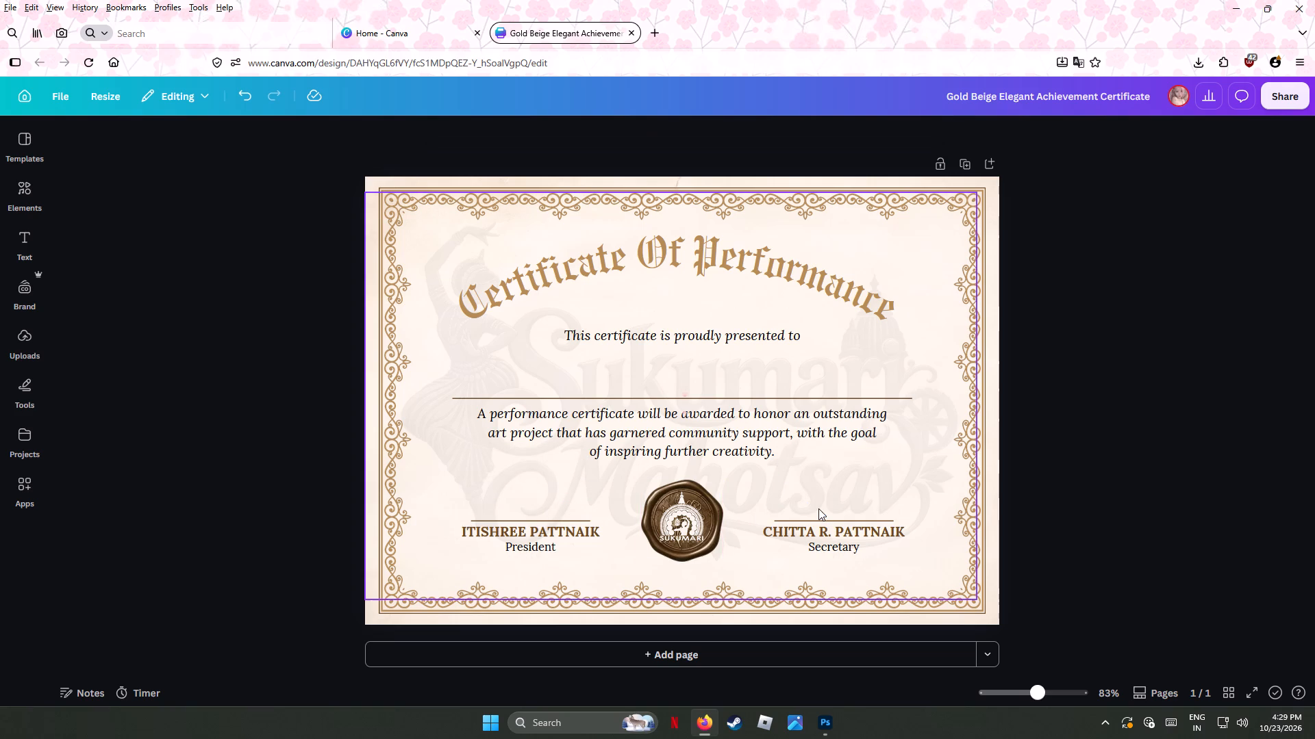
pyautogui.click(682, 505)
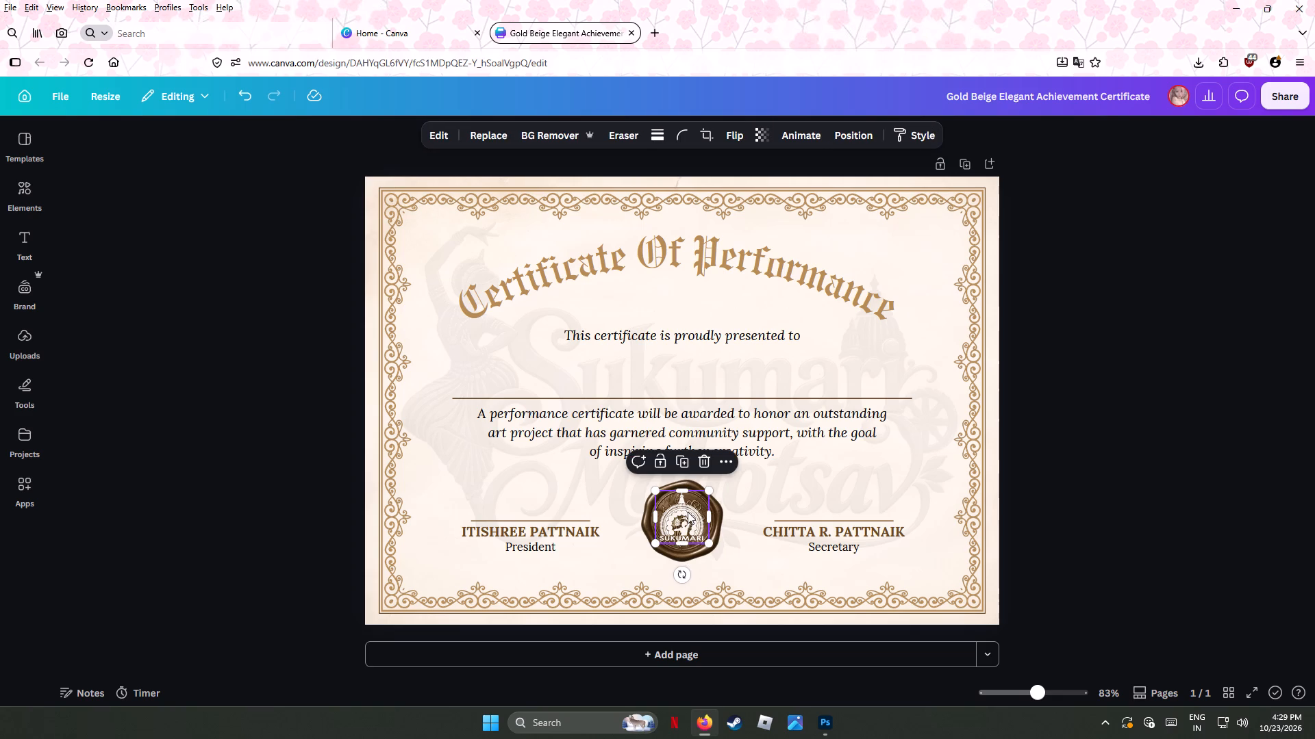
pyautogui.press('Delete')
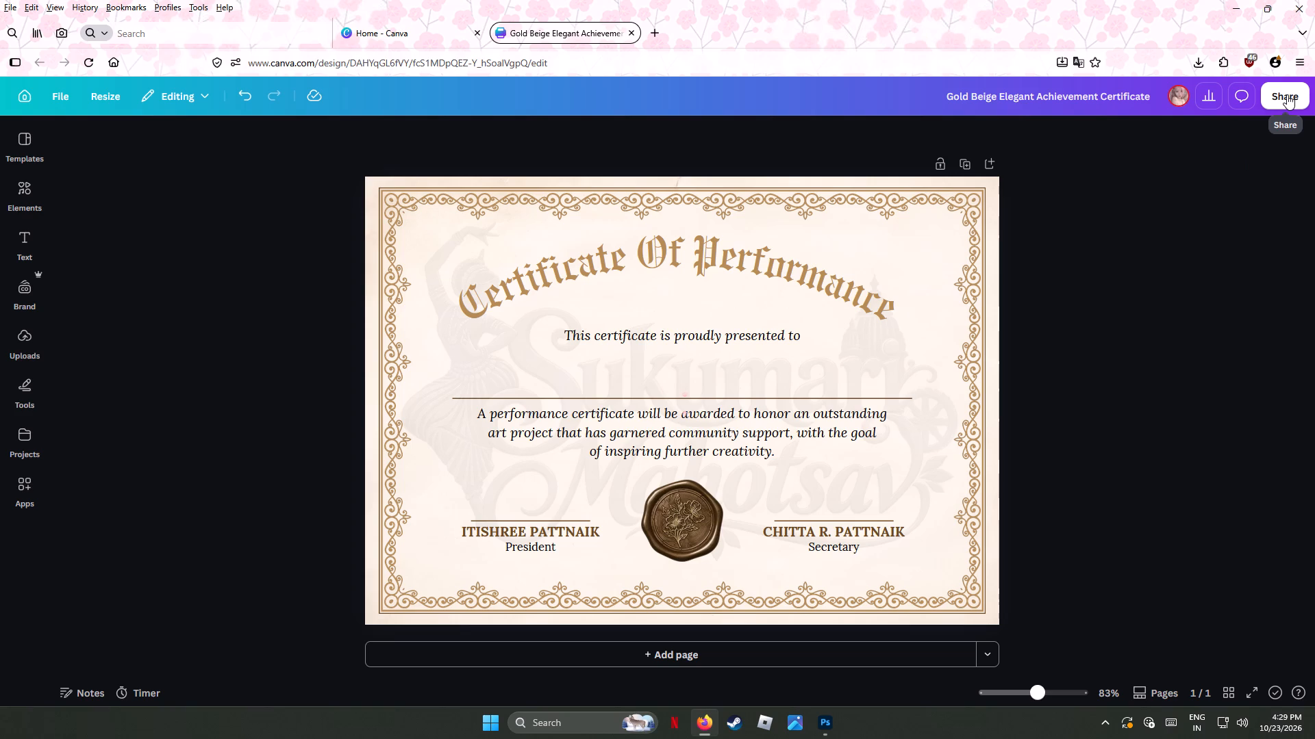
# Open the download settings for the blank certificate.
pyautogui.click(1287, 94)
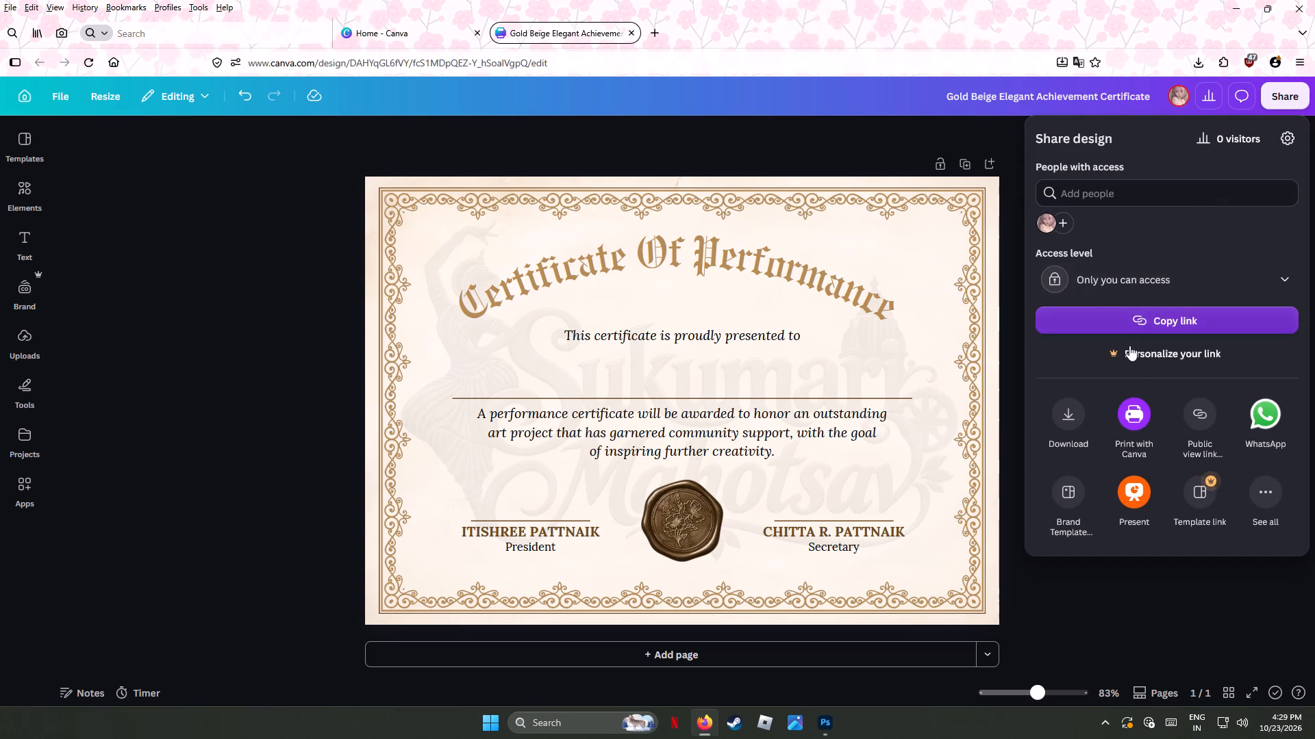
pyautogui.click(1071, 415)
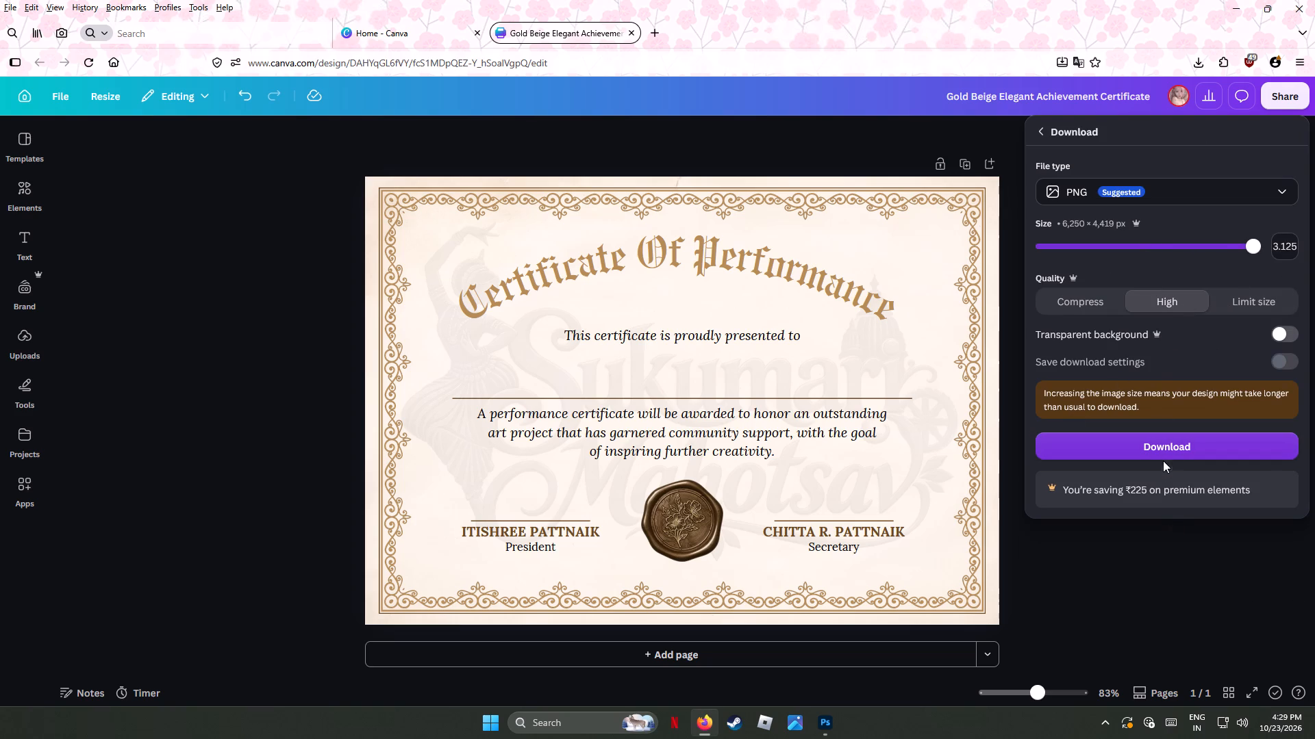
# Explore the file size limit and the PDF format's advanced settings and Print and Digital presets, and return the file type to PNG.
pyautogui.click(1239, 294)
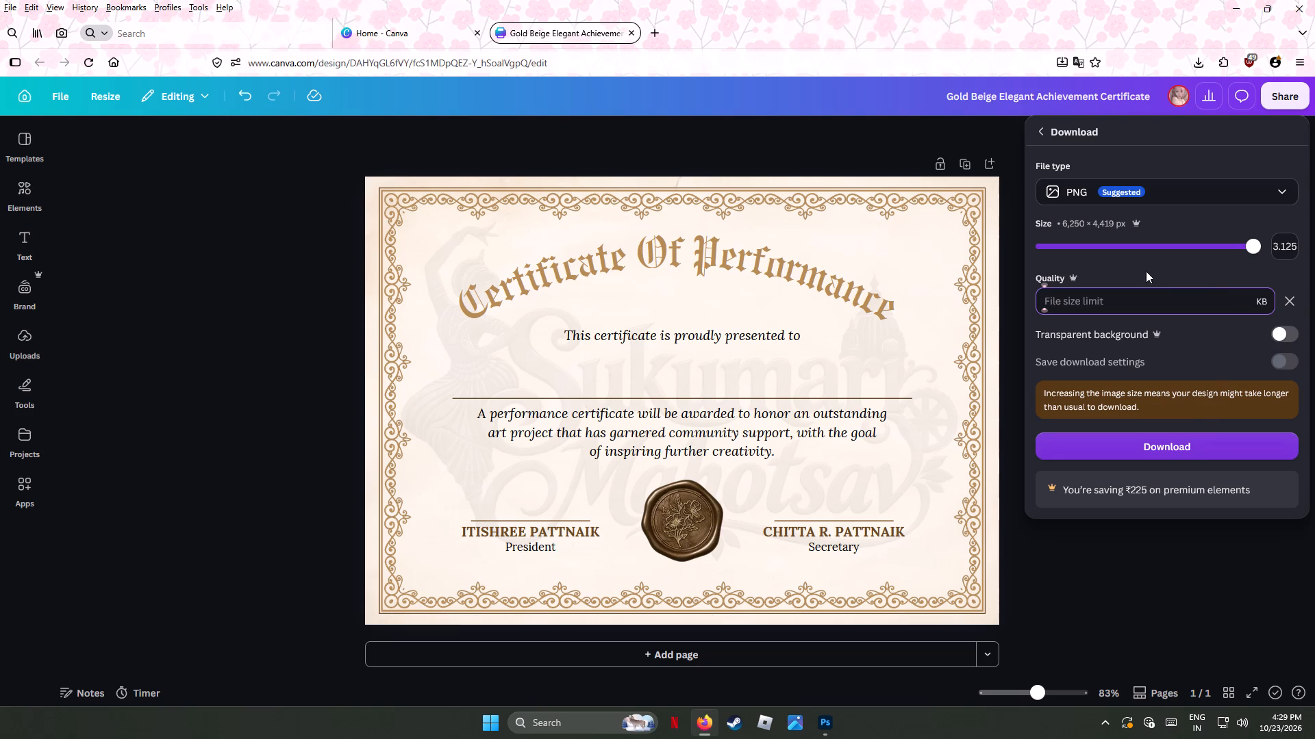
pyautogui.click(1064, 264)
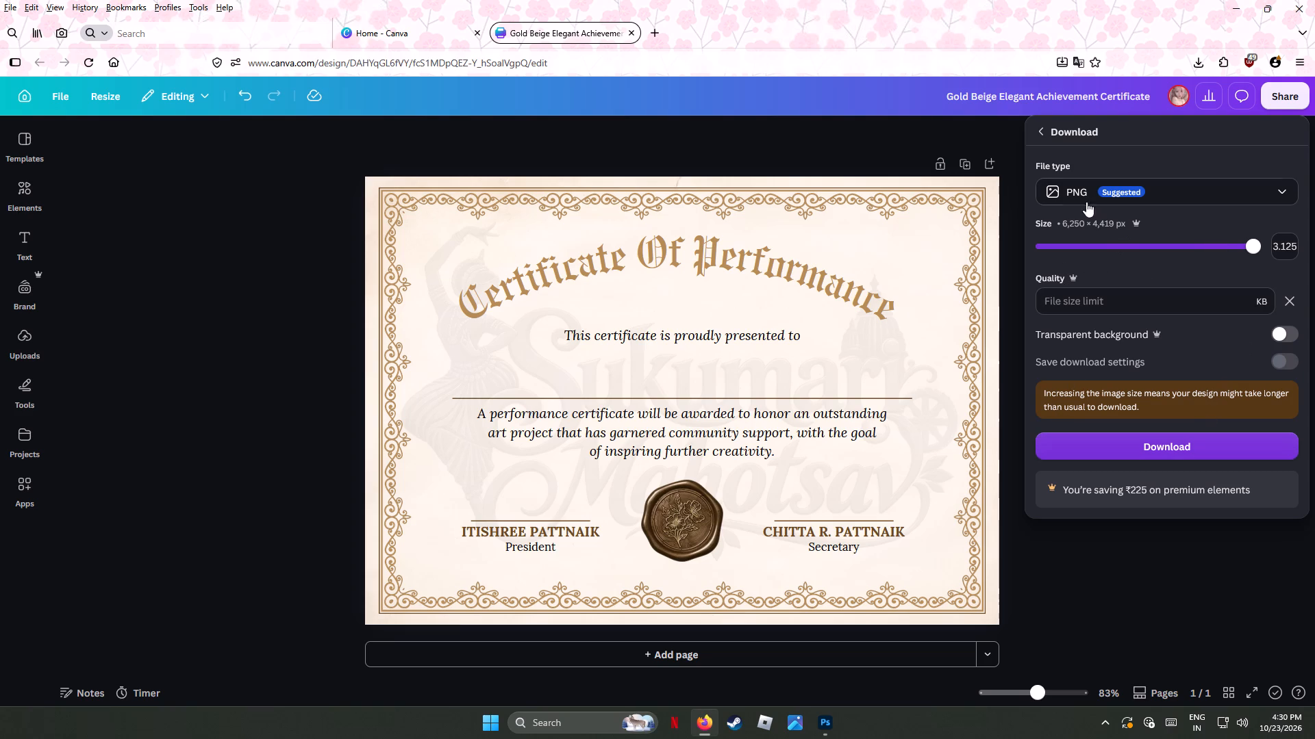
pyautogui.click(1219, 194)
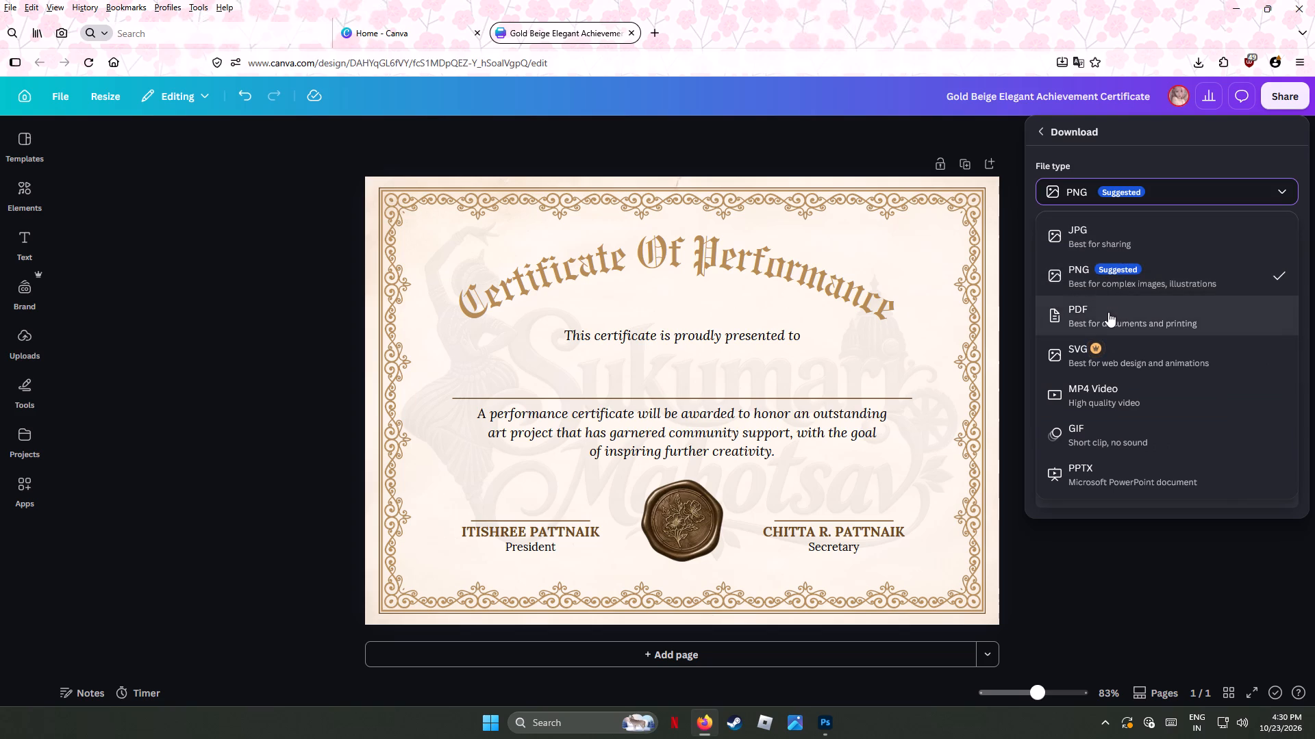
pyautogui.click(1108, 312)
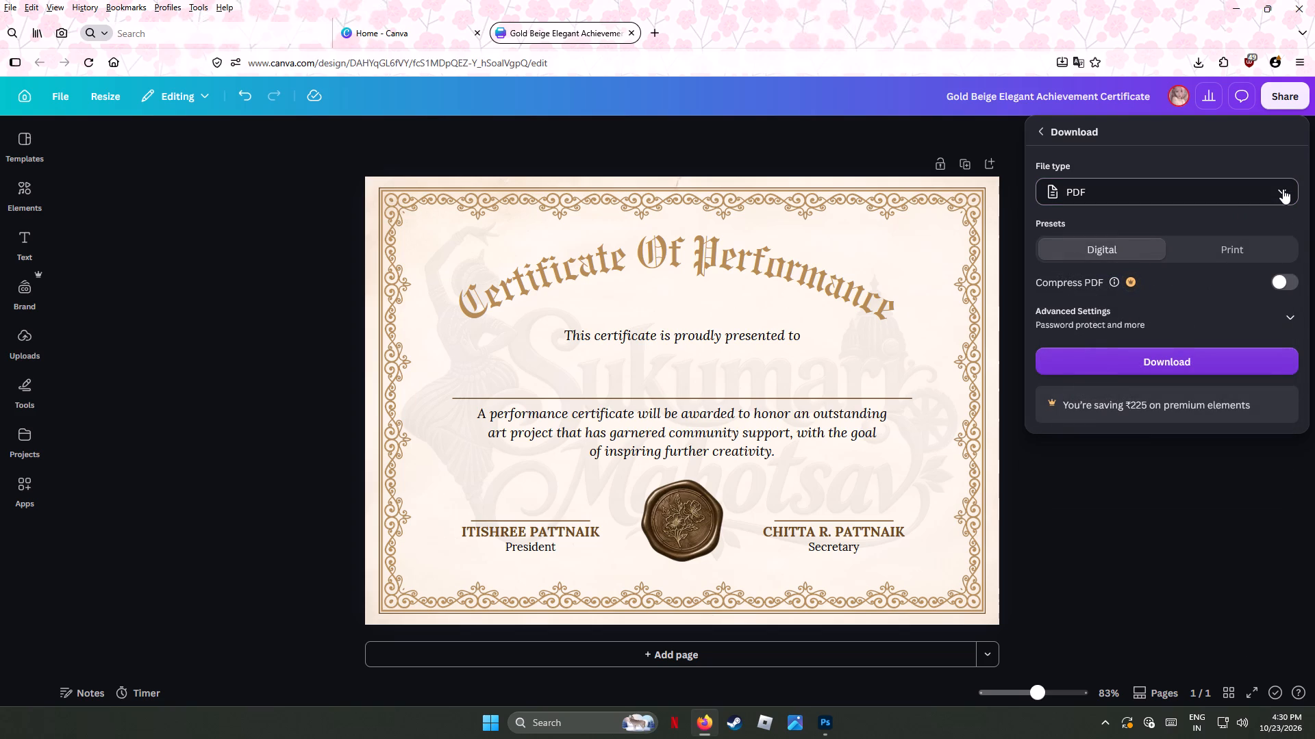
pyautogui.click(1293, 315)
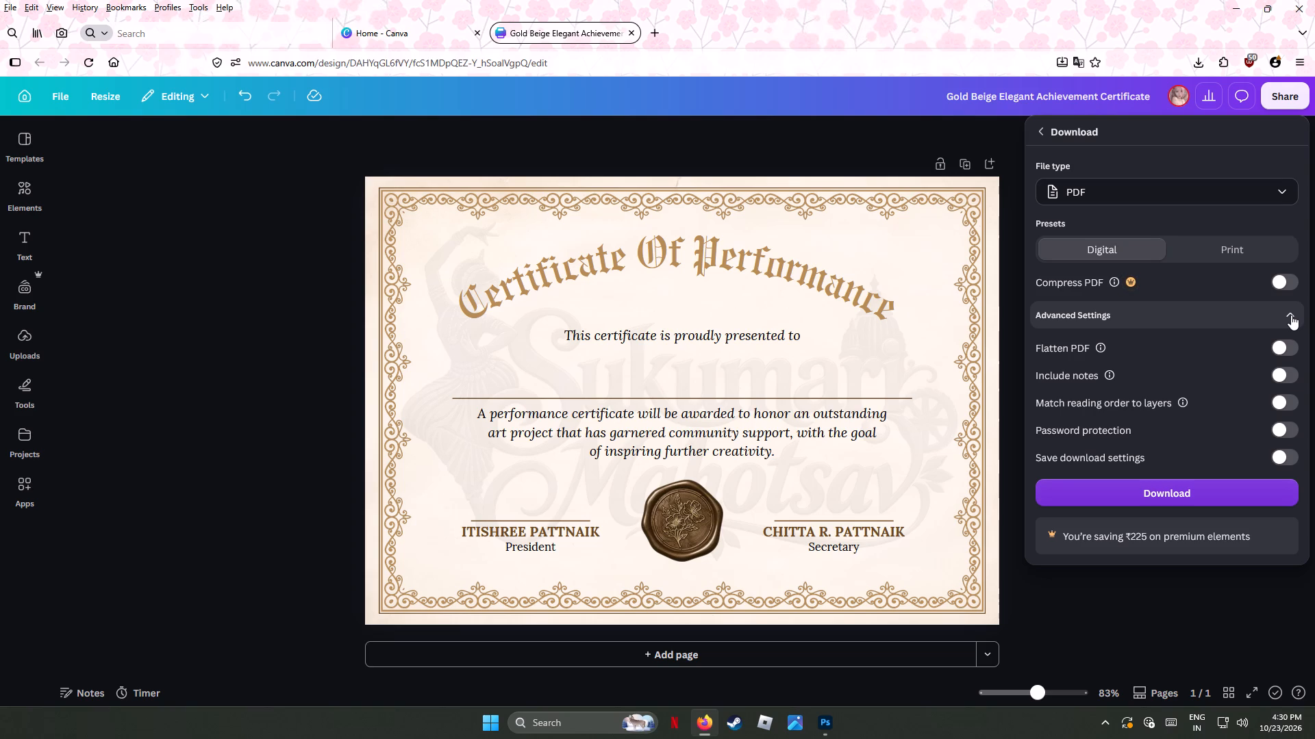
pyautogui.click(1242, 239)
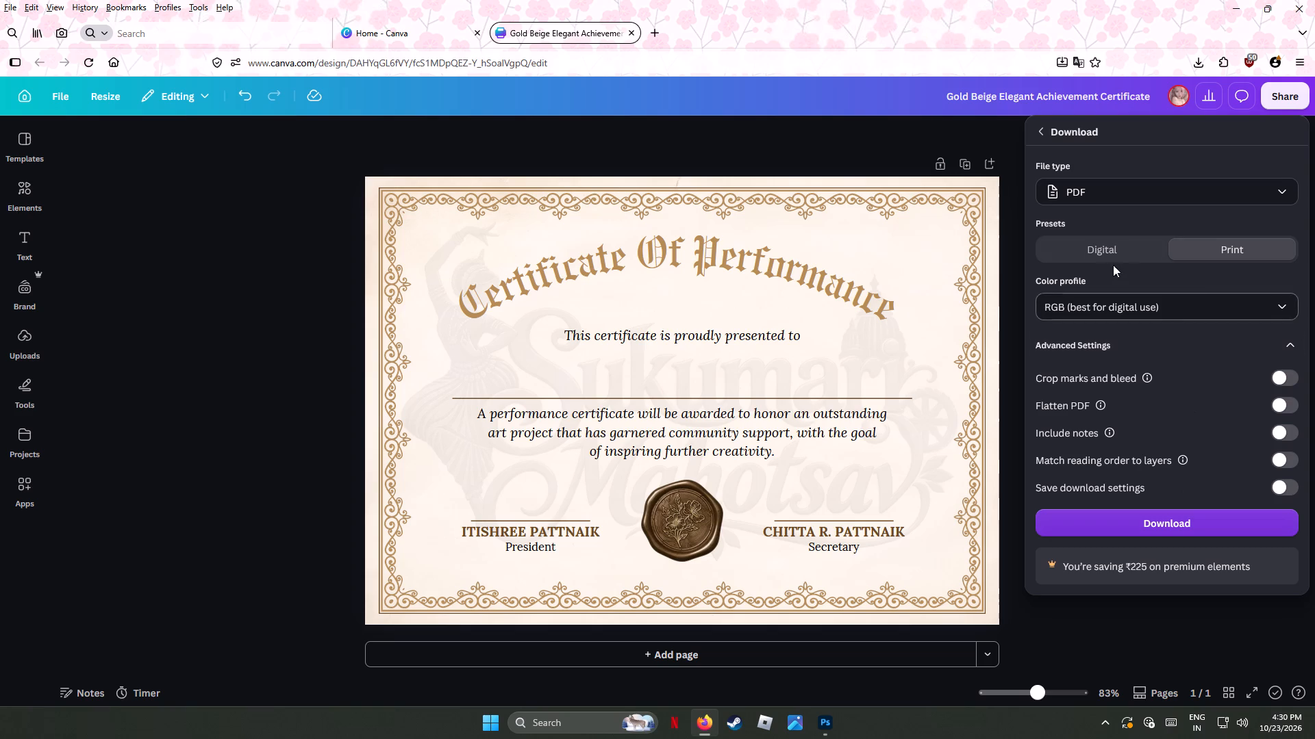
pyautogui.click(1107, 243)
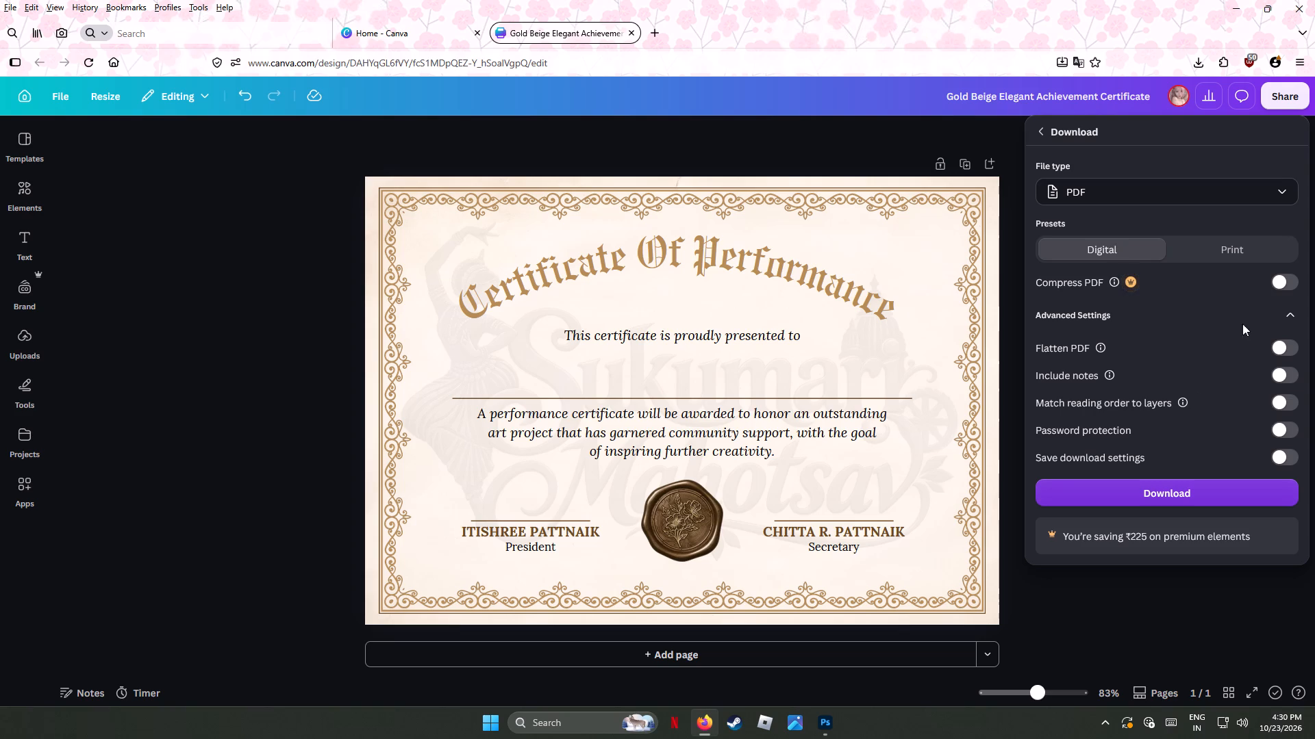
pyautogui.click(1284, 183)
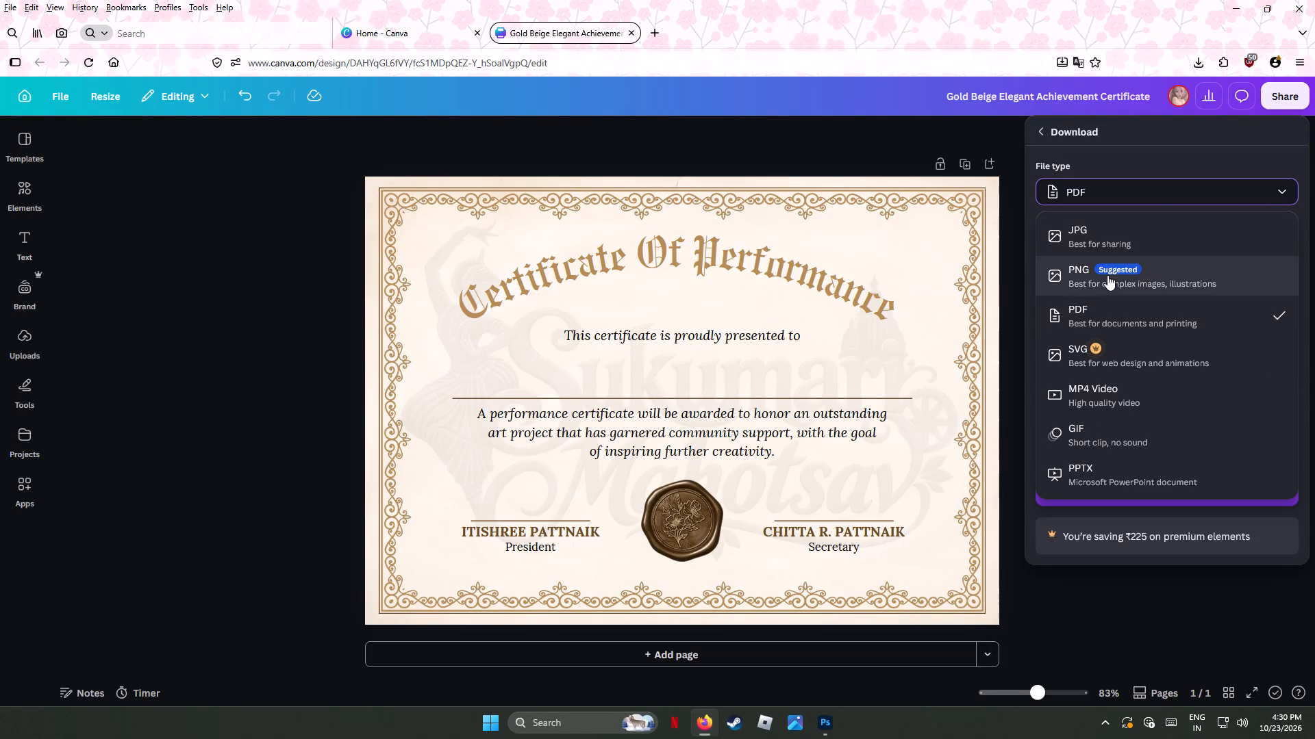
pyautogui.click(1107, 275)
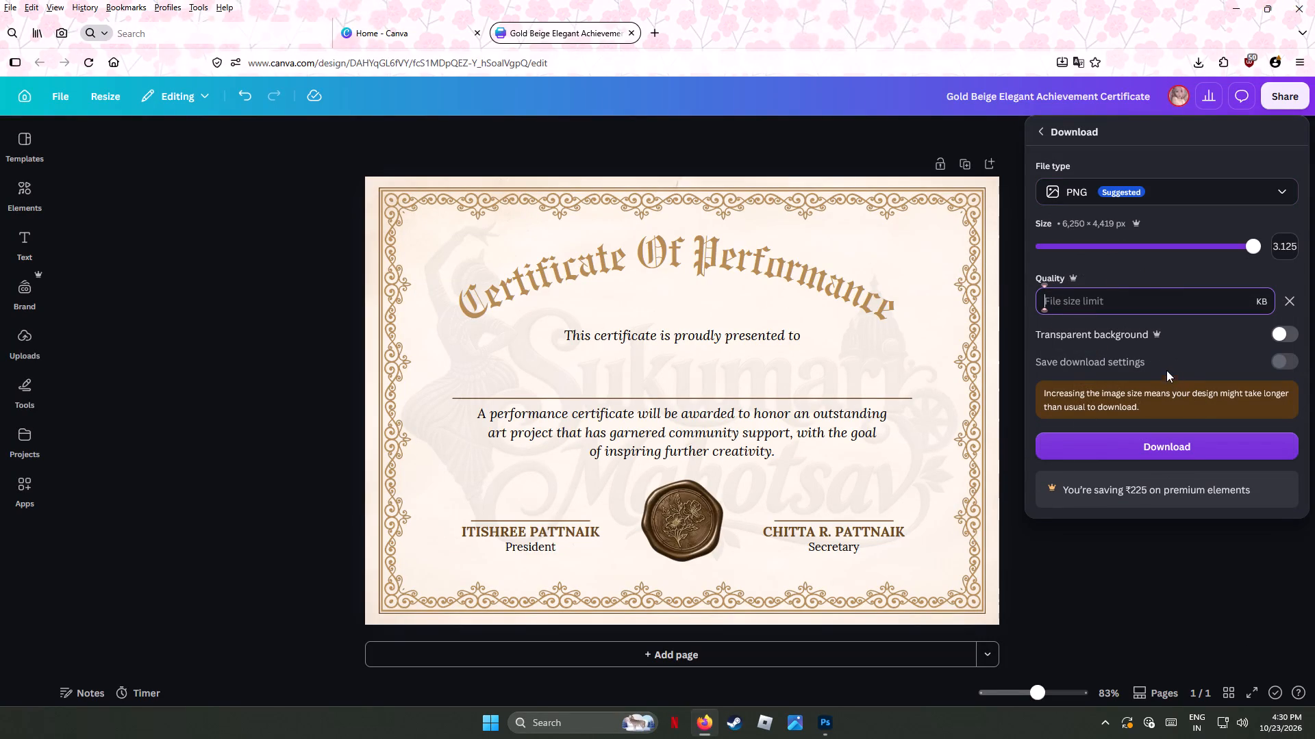
# Download the blank certificate as a PNG at size 3.125 (6,250 × 4,419 px) with High quality and no file size limit.
pyautogui.moveTo(1257, 248); pyautogui.dragTo(1101, 283)
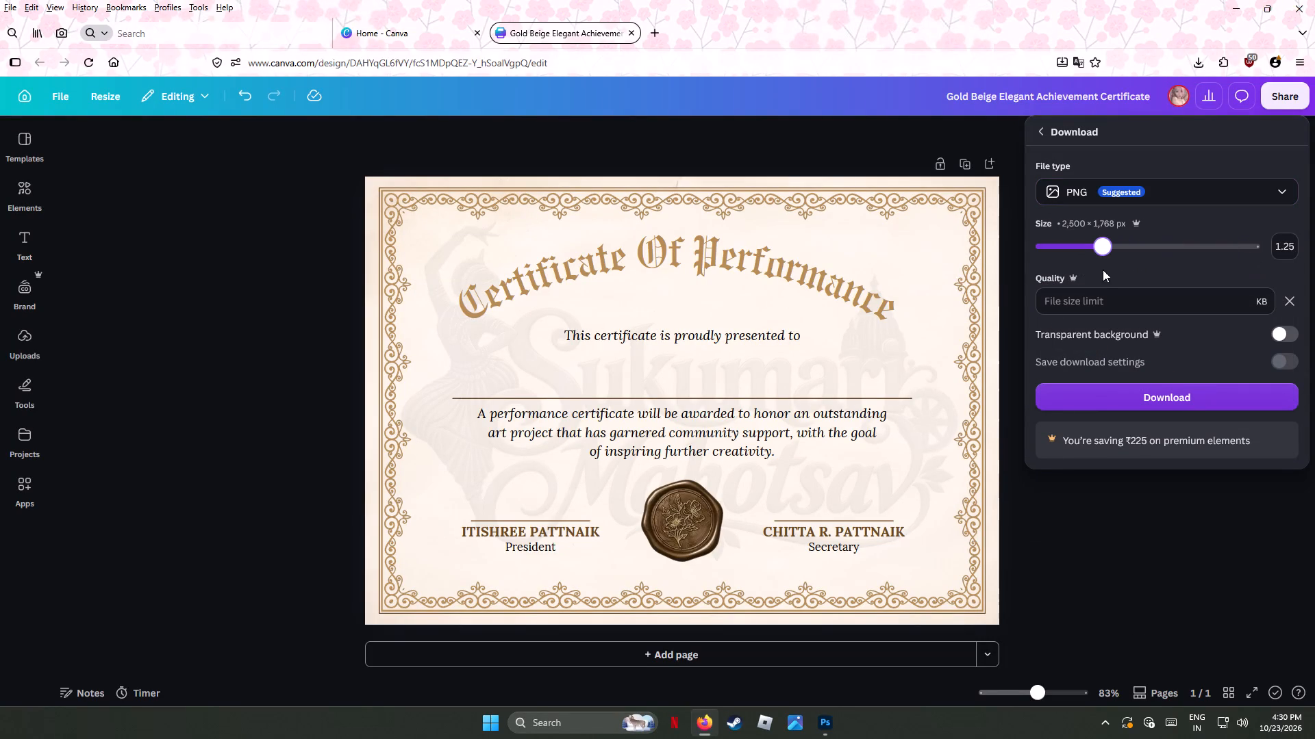
pyautogui.moveTo(1104, 249); pyautogui.dragTo(1314, 246)
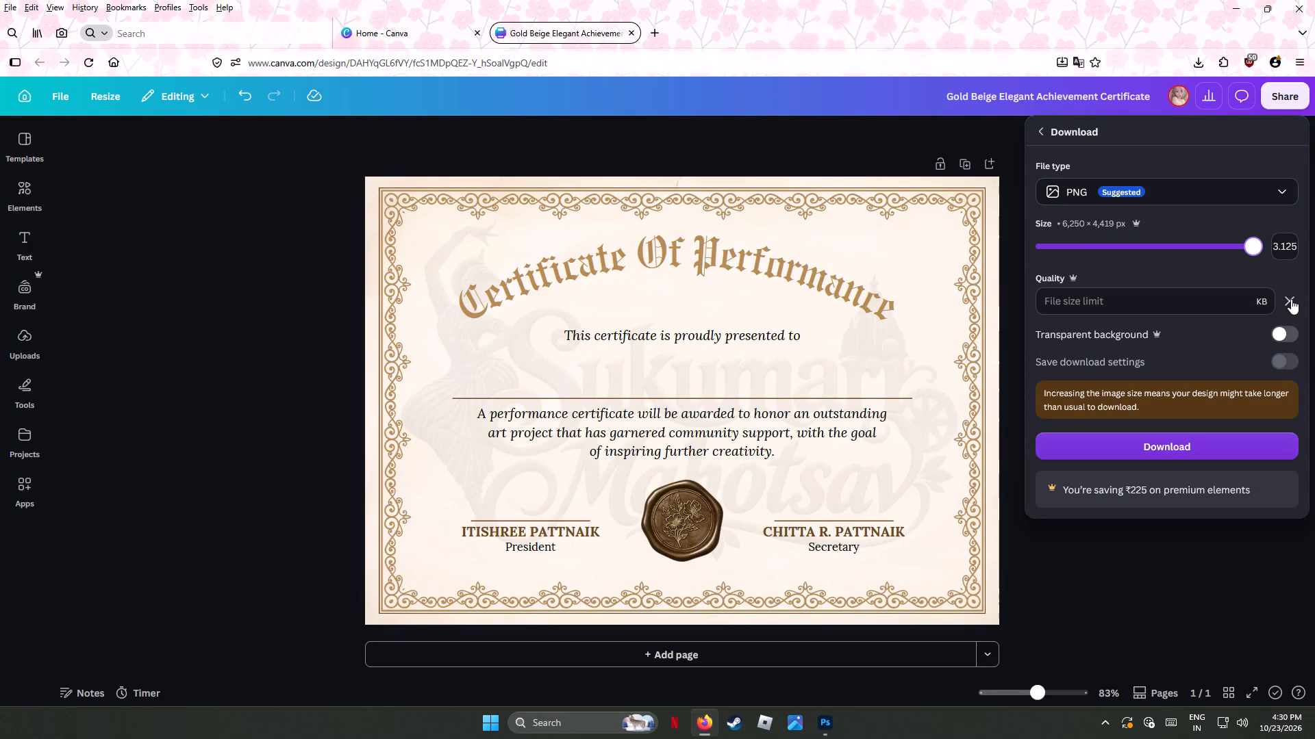
pyautogui.click(1291, 299)
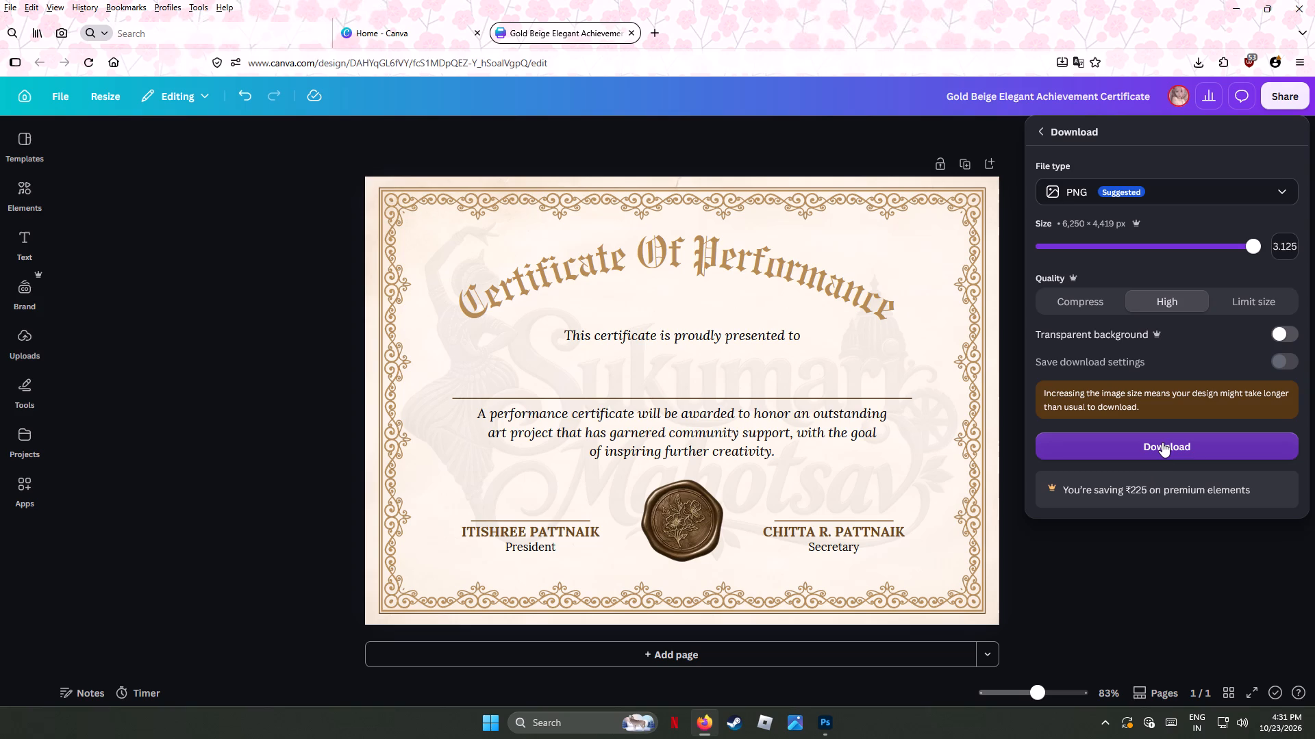
pyautogui.click(1162, 442)
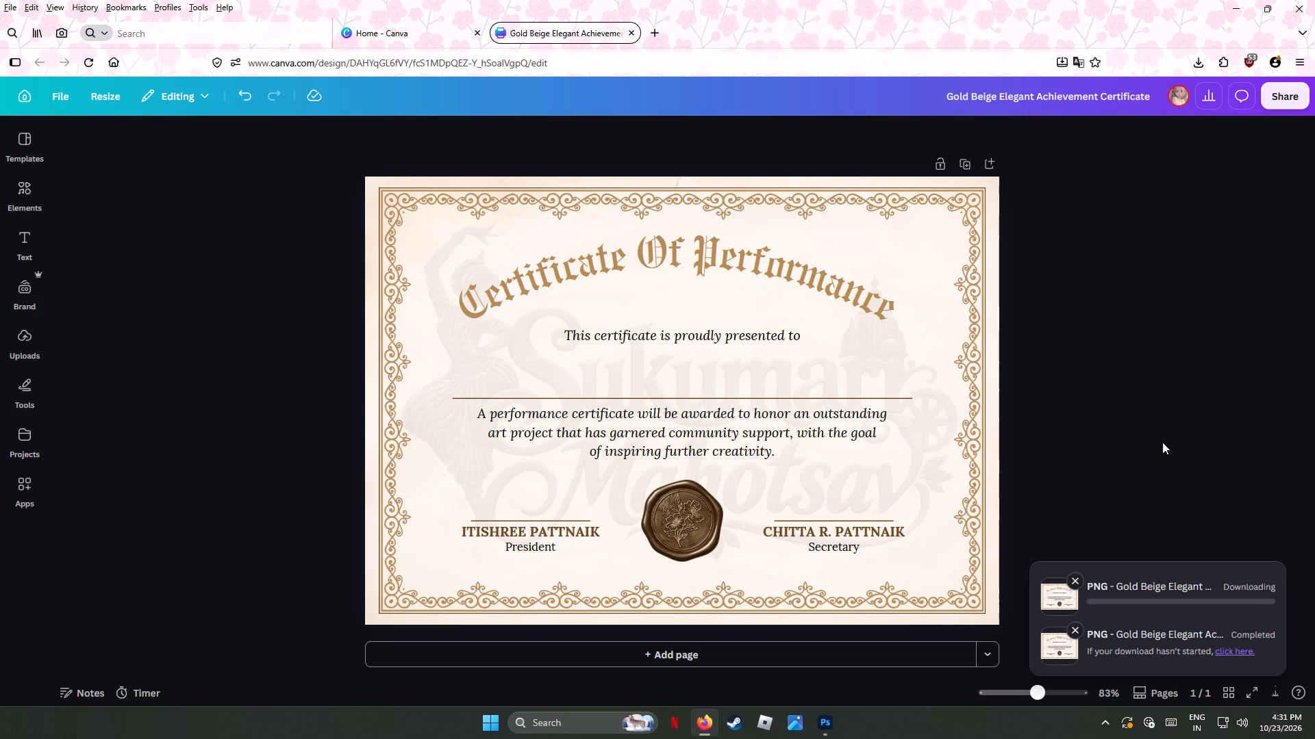
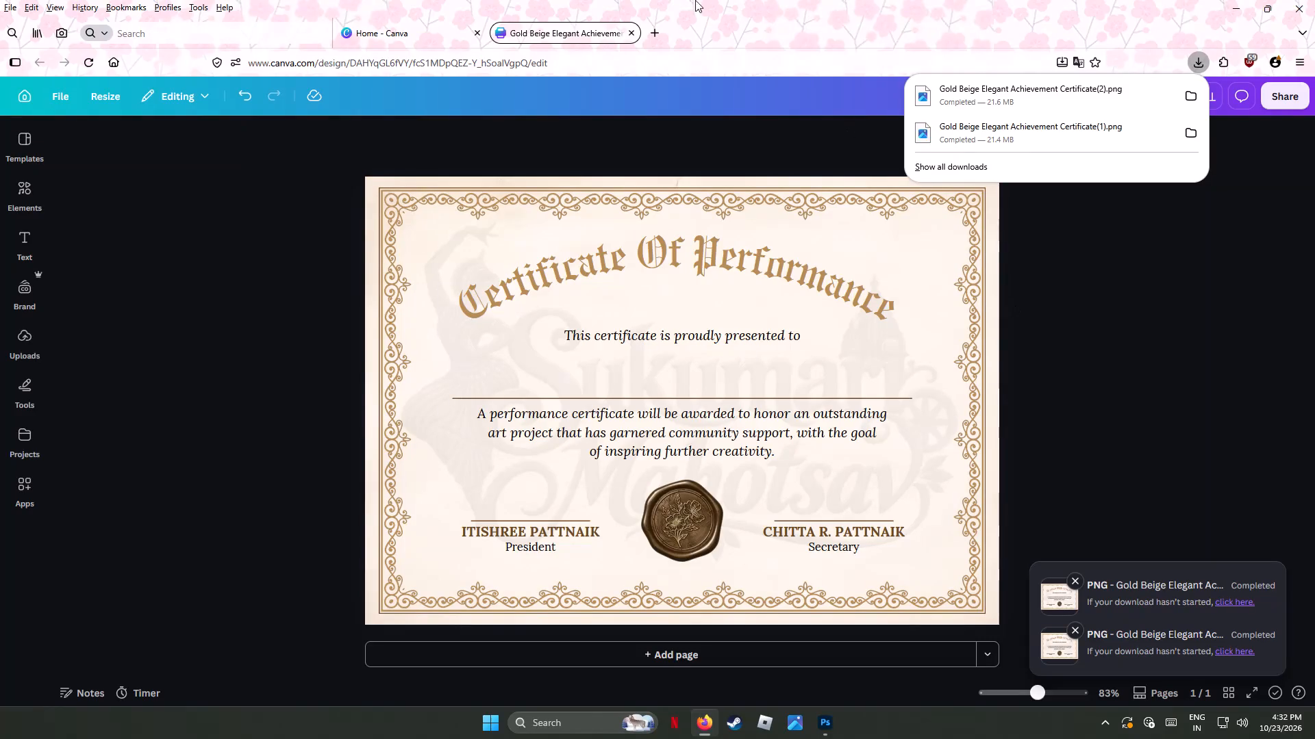
# Undo the earlier deletions on the certificate, back to the Sukumari Kalakendra line, recipient's name, both signatures and seal logo.
pyautogui.click(731, 3)
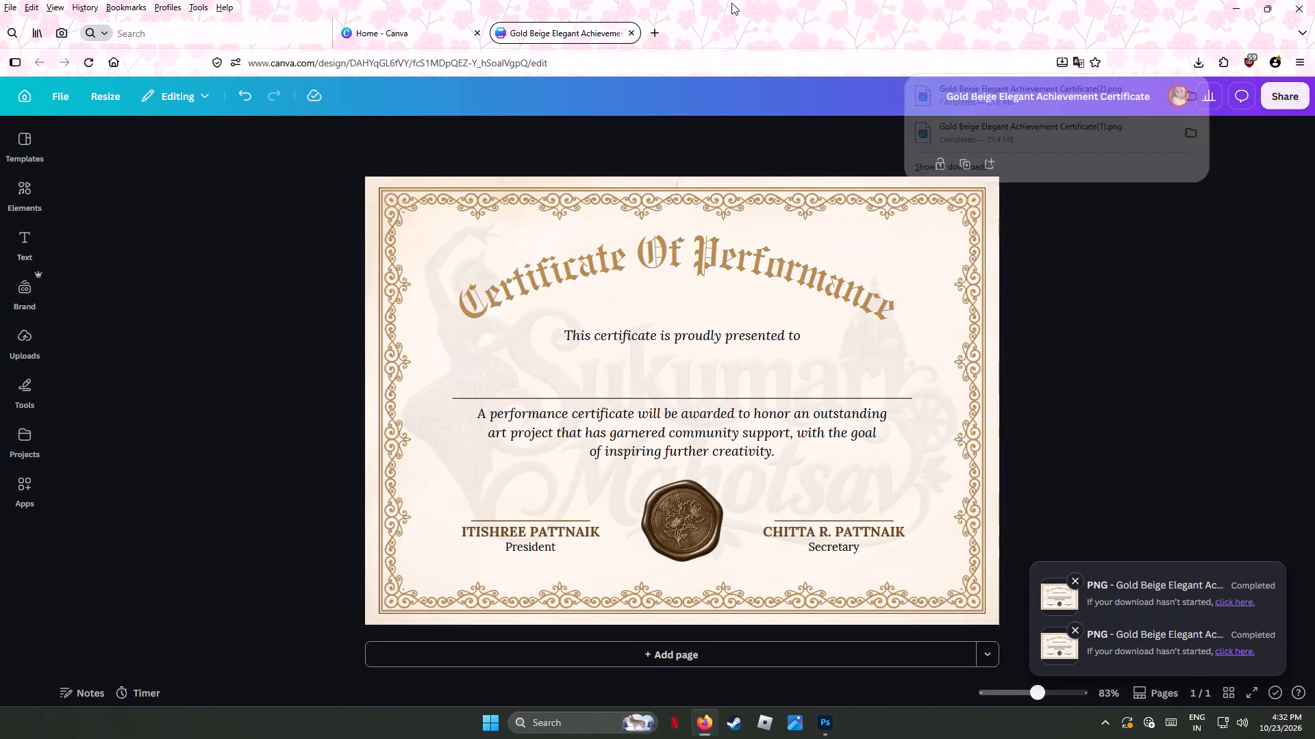
pyautogui.click(642, 250)
pyautogui.hotkey('ctrl', 'z')
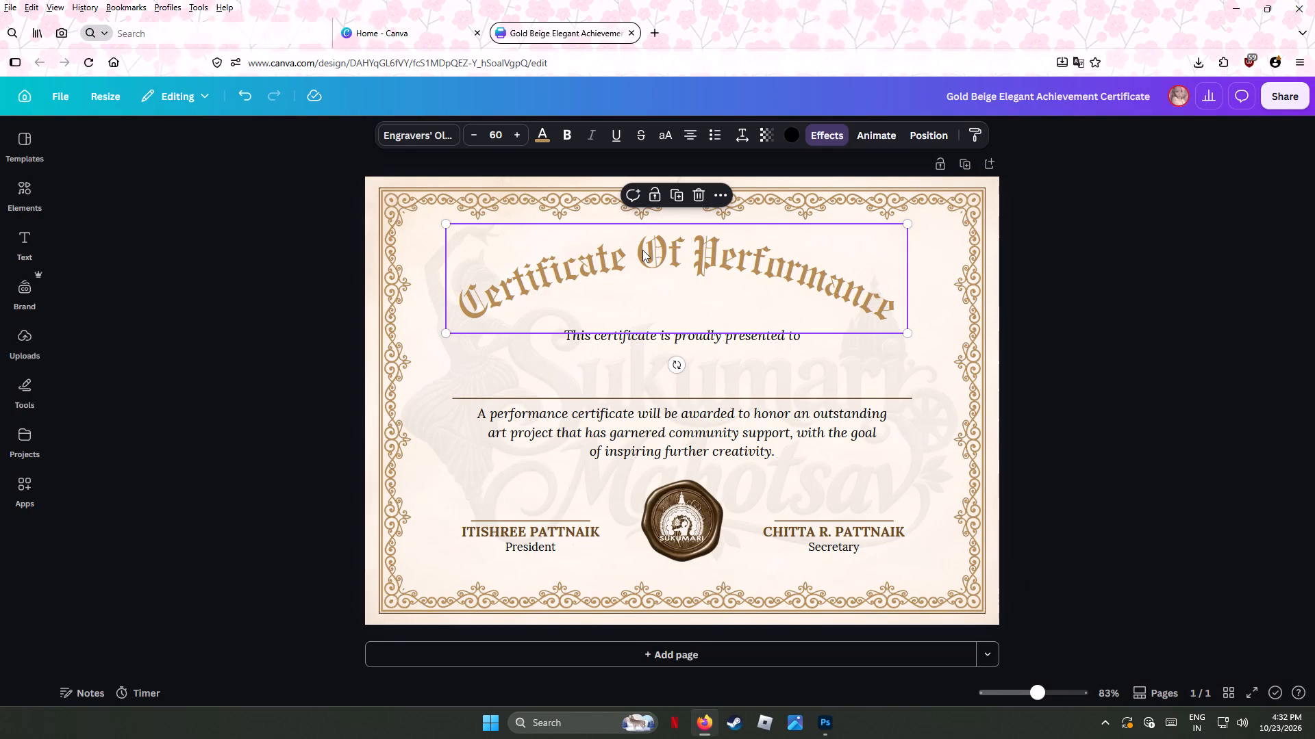
pyautogui.hotkey('ctrl', 'z')
pyautogui.hotkey('ctrl', 'z')
pyautogui.hotkey('ctrl', 'z')
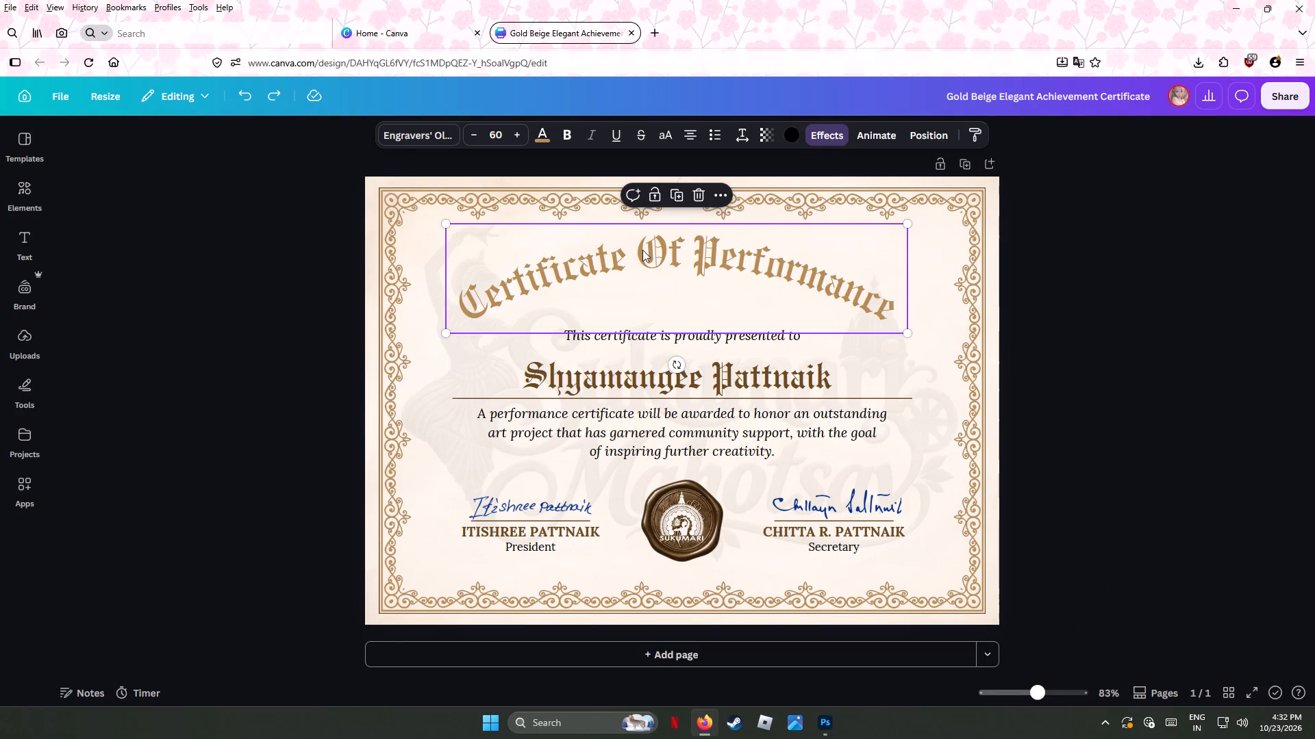
pyautogui.hotkey('ctrl', 'z')
pyautogui.click(1209, 339)
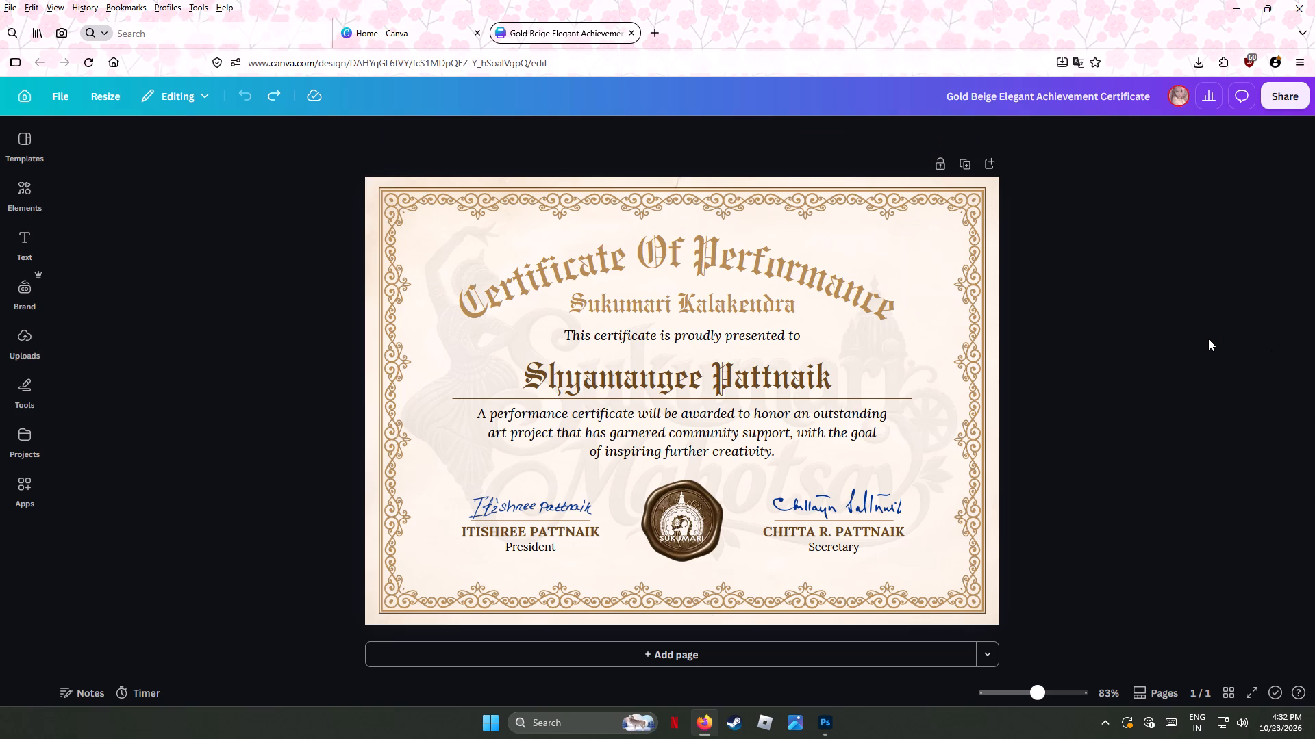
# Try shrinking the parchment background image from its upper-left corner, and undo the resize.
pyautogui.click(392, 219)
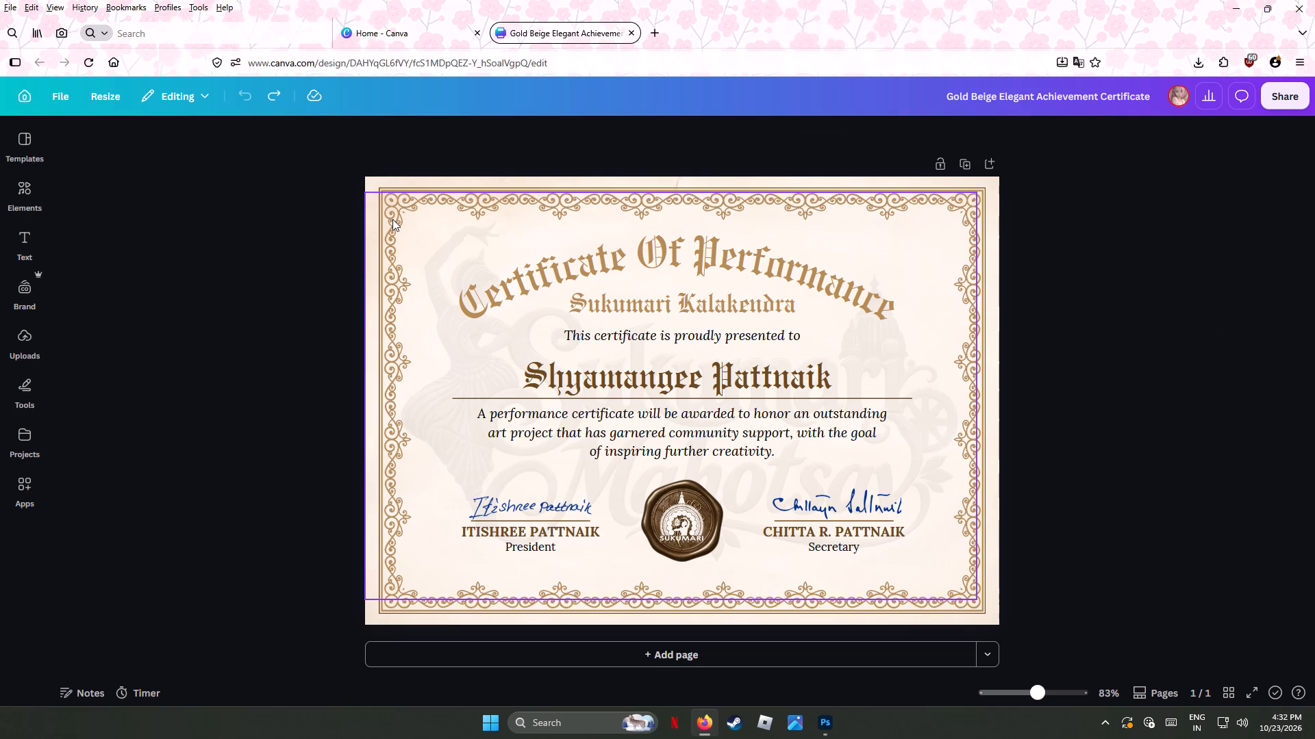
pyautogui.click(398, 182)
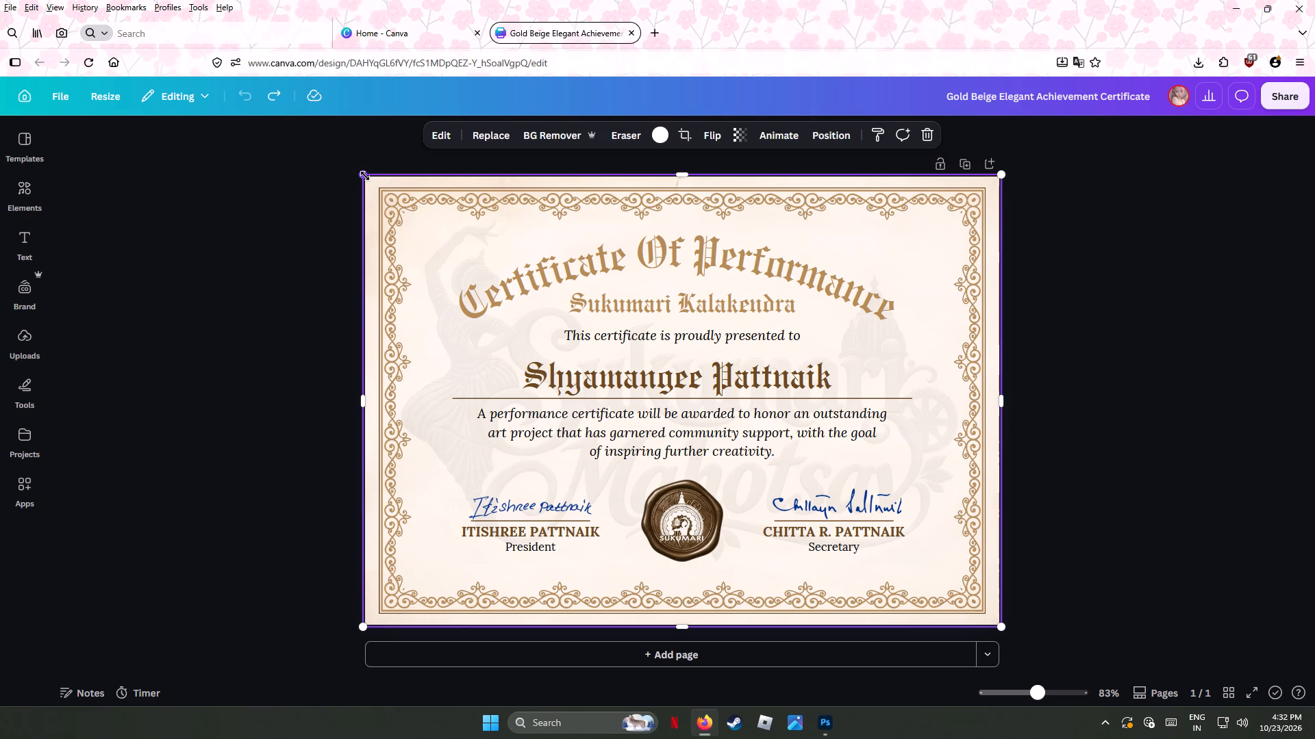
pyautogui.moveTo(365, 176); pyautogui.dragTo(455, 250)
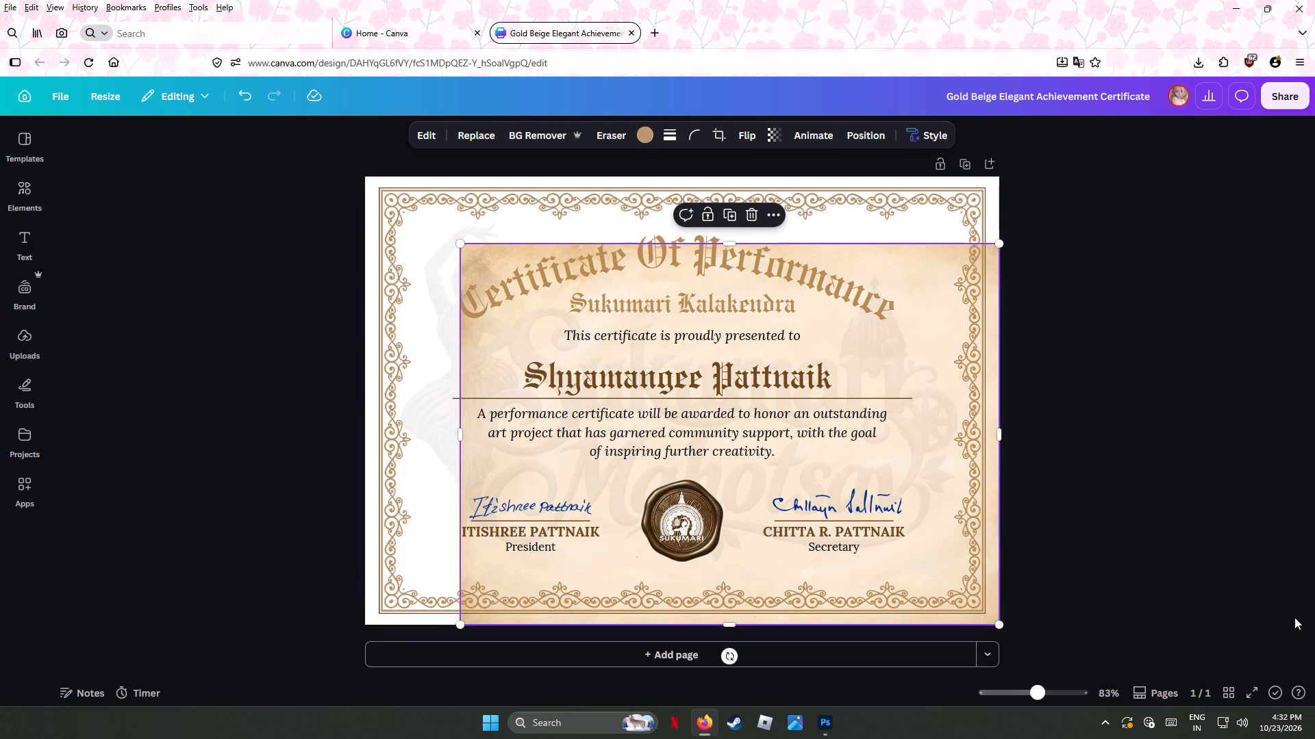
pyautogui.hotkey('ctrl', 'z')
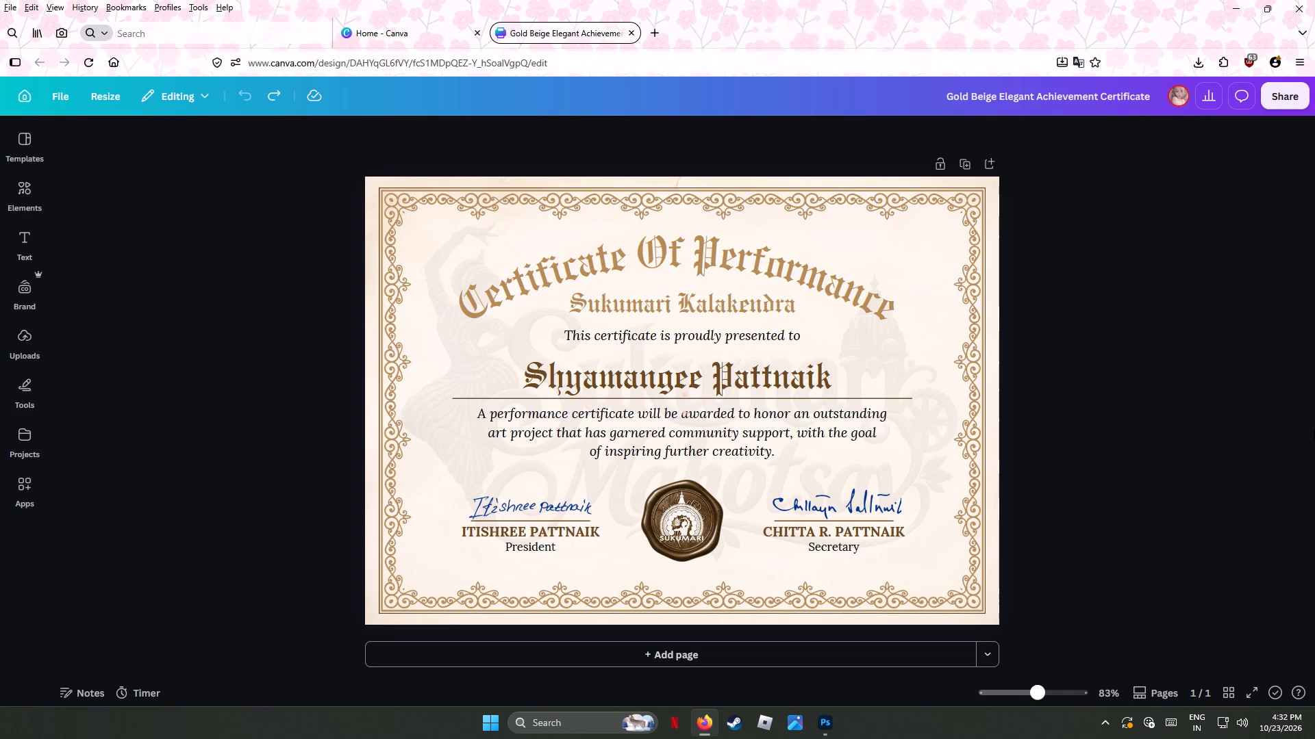
# Examine the design's access levels and the full list of sharing and publishing options.
pyautogui.click(1288, 98)
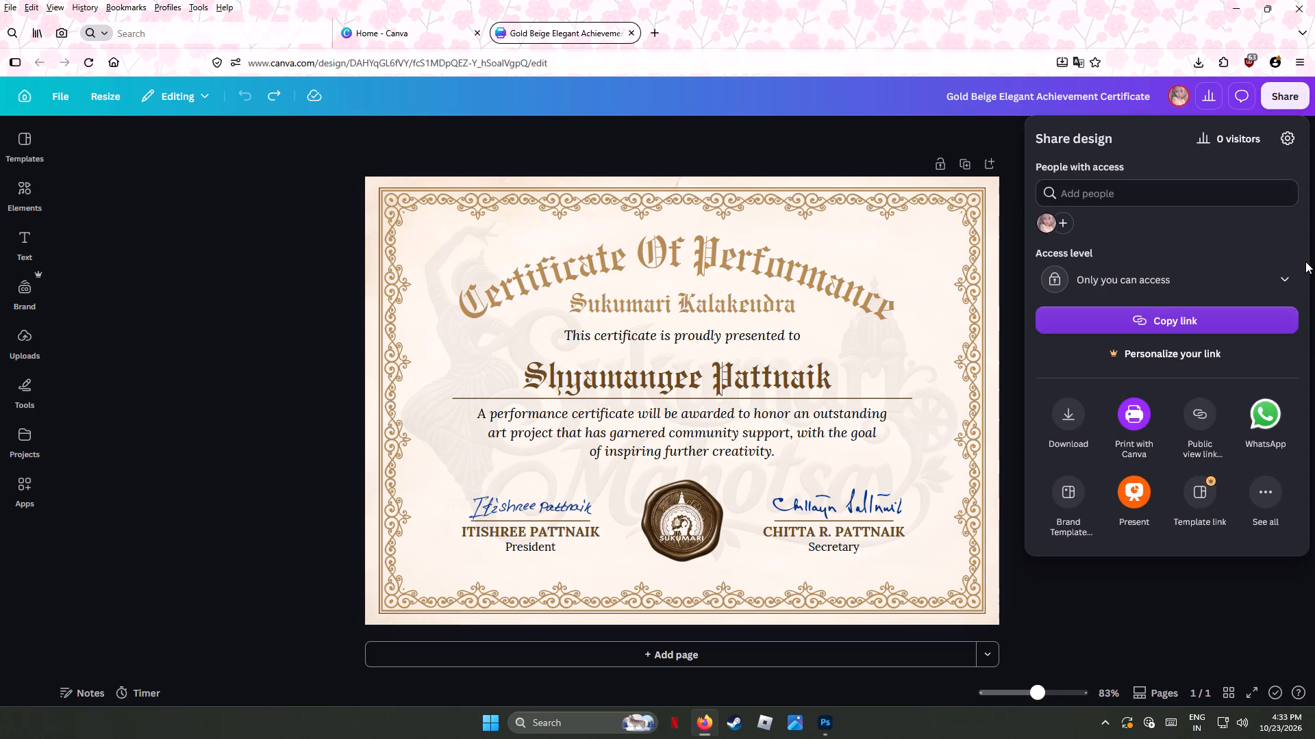
pyautogui.click(1287, 278)
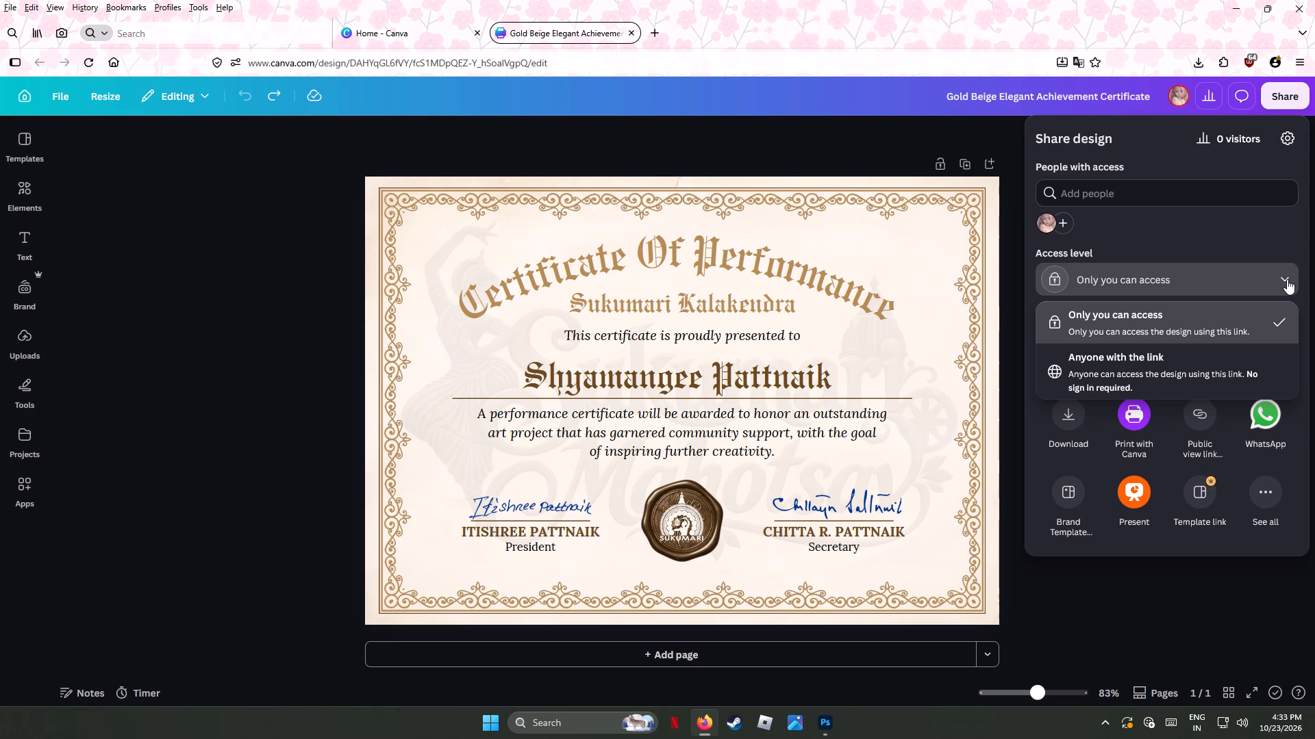
pyautogui.click(1271, 490)
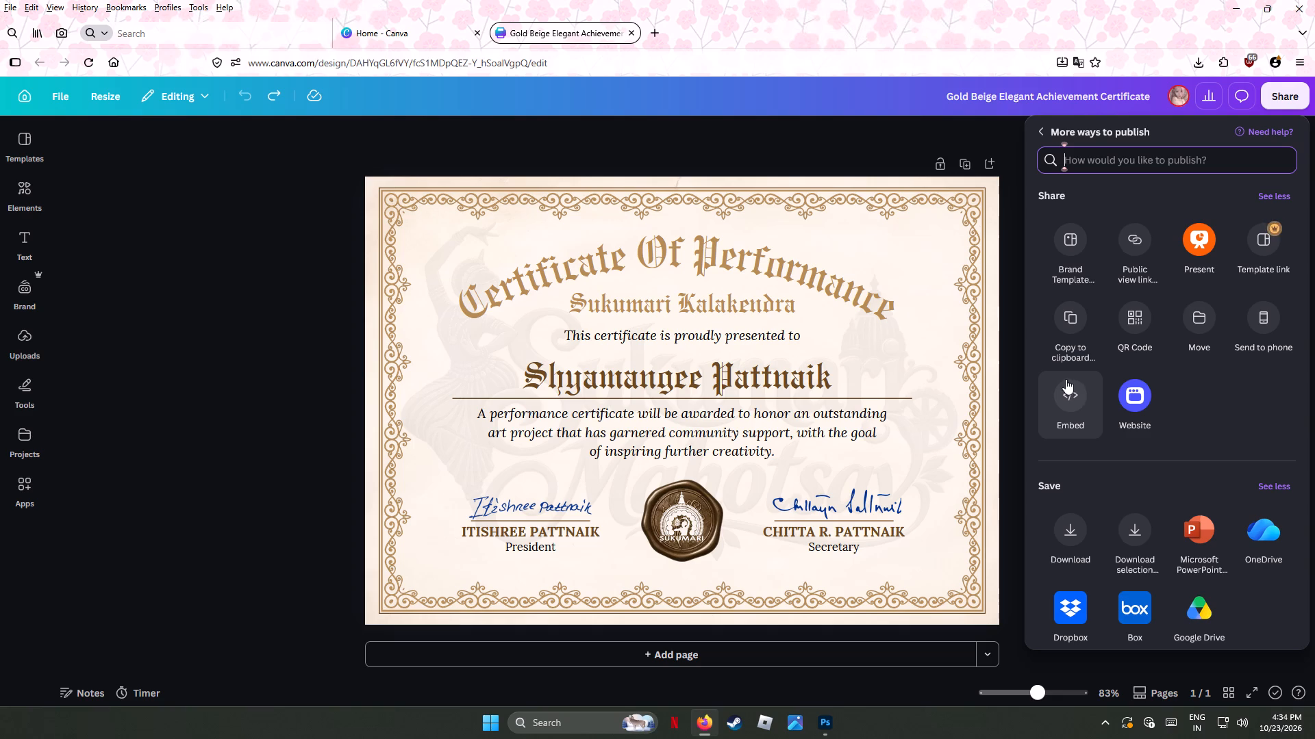
pyautogui.click(829, 24)
pyautogui.click(842, 147)
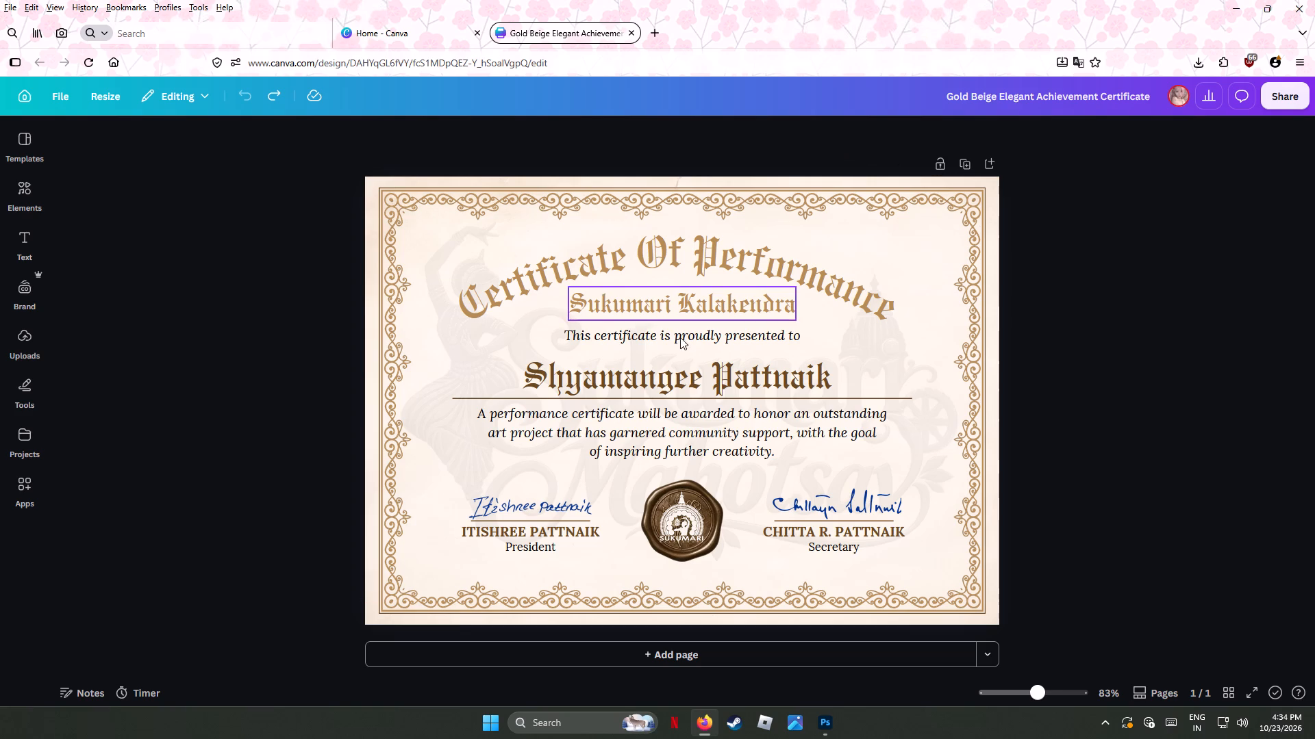
# Delete the Sukumari Mahotsav watermark, the Sukumari Kalakendra line and the recipient's name from the certificate.
pyautogui.click(416, 354)
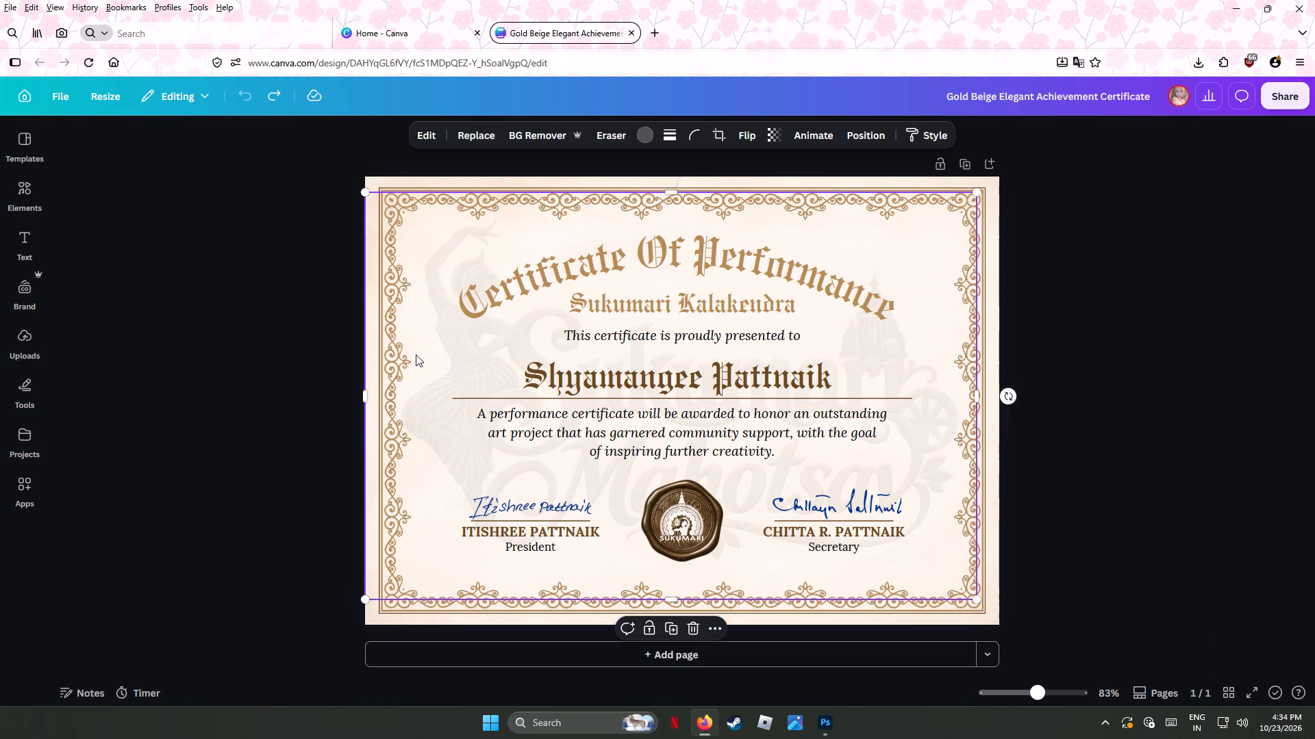
pyautogui.press('Delete')
pyautogui.click(618, 302)
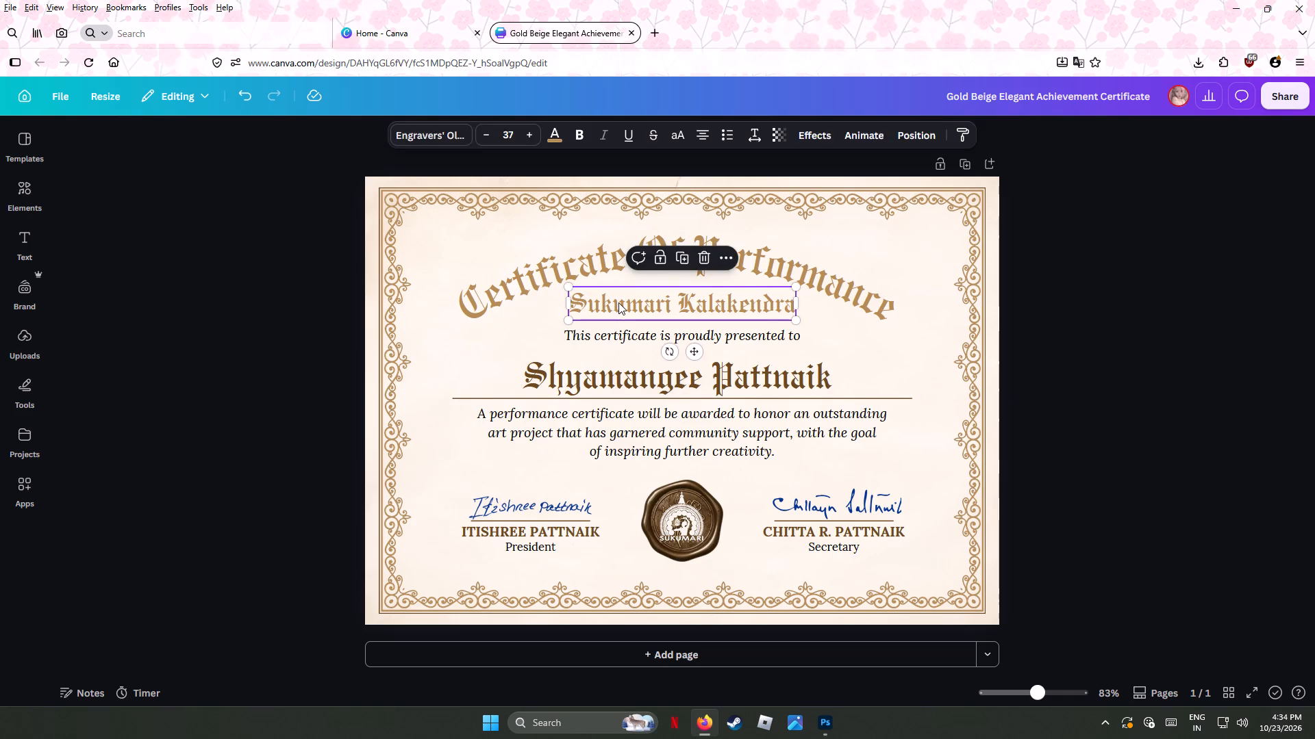
pyautogui.press('Delete')
pyautogui.click(618, 374)
pyautogui.press('Delete')
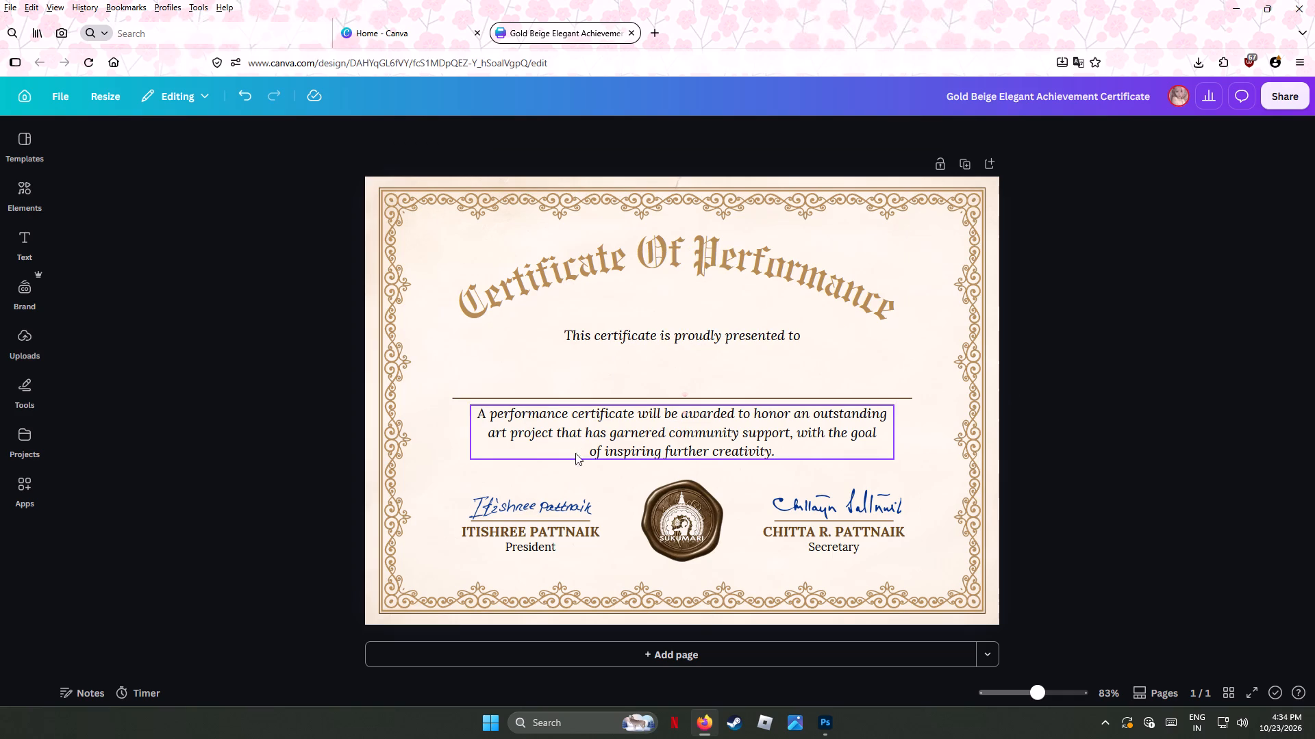
# Delete the president's and secretary's signatures and the Sukumari logo on the wax seal.
pyautogui.click(567, 504)
pyautogui.press('Delete')
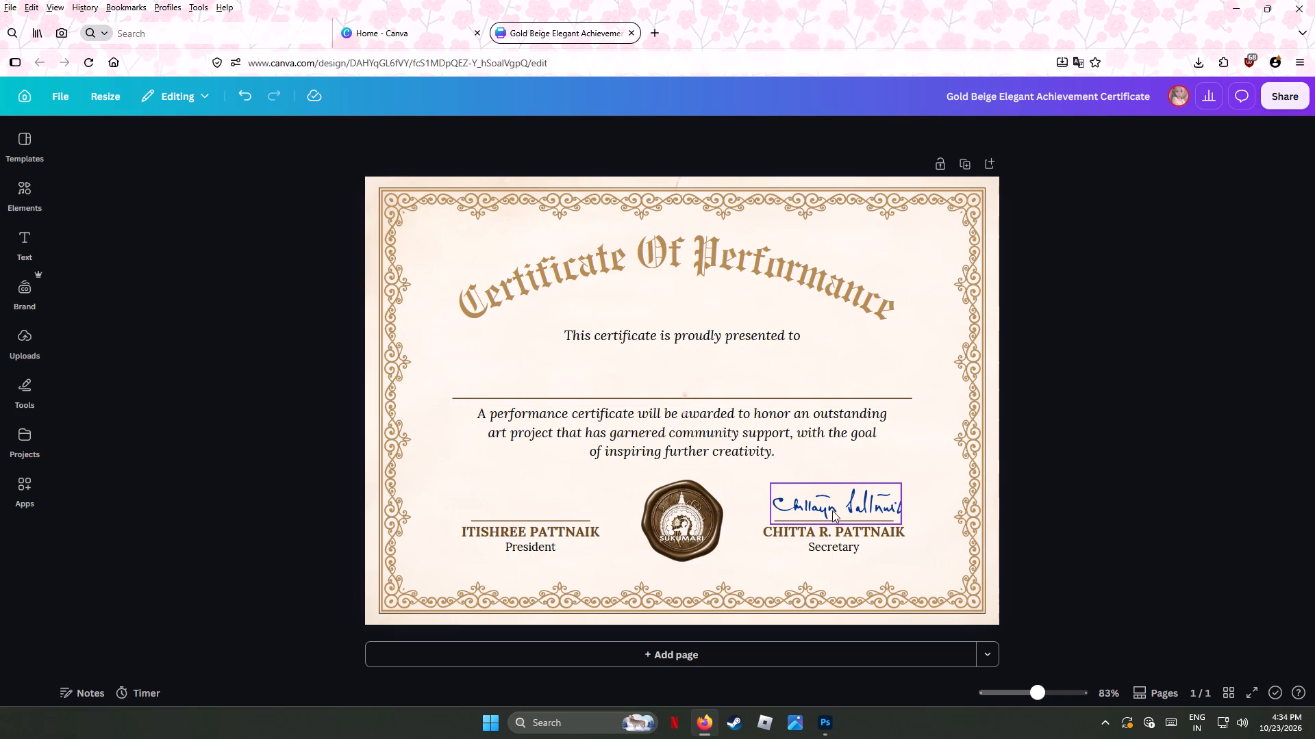
pyautogui.click(833, 510)
pyautogui.press('Delete')
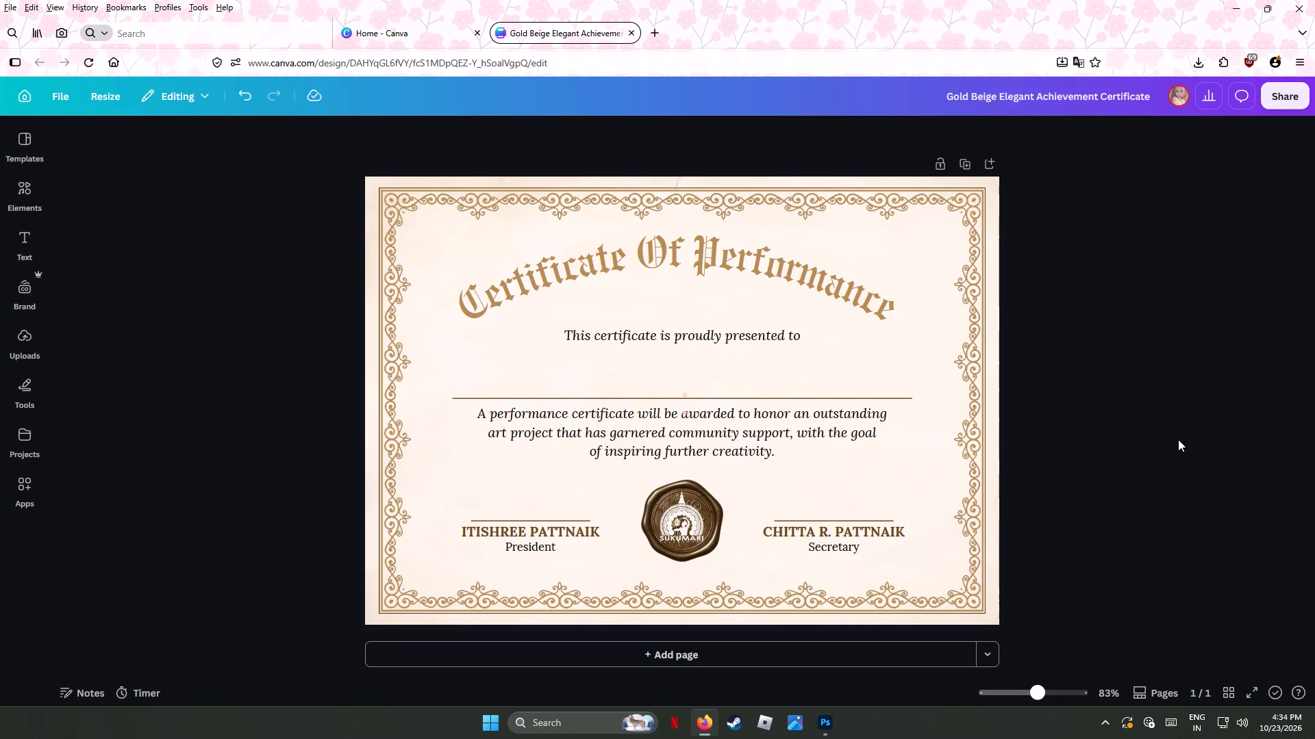
pyautogui.click(499, 530)
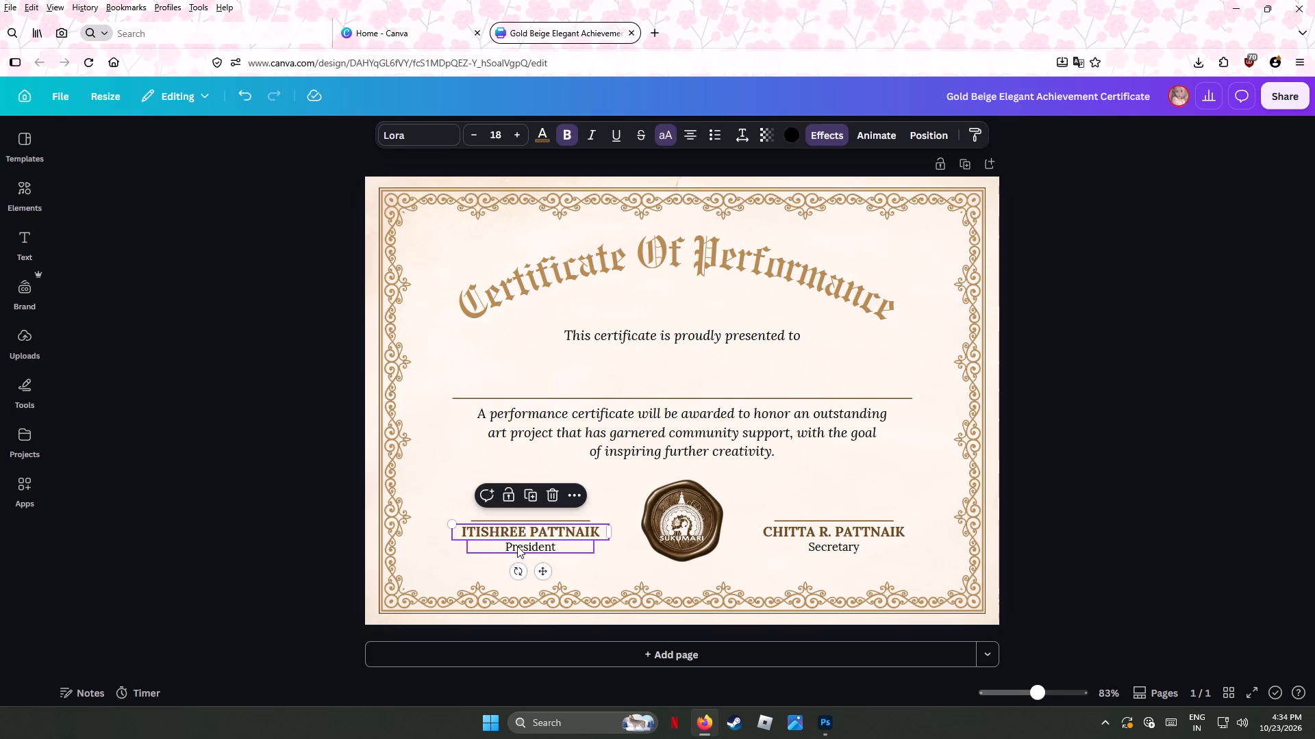
pyautogui.click(517, 546)
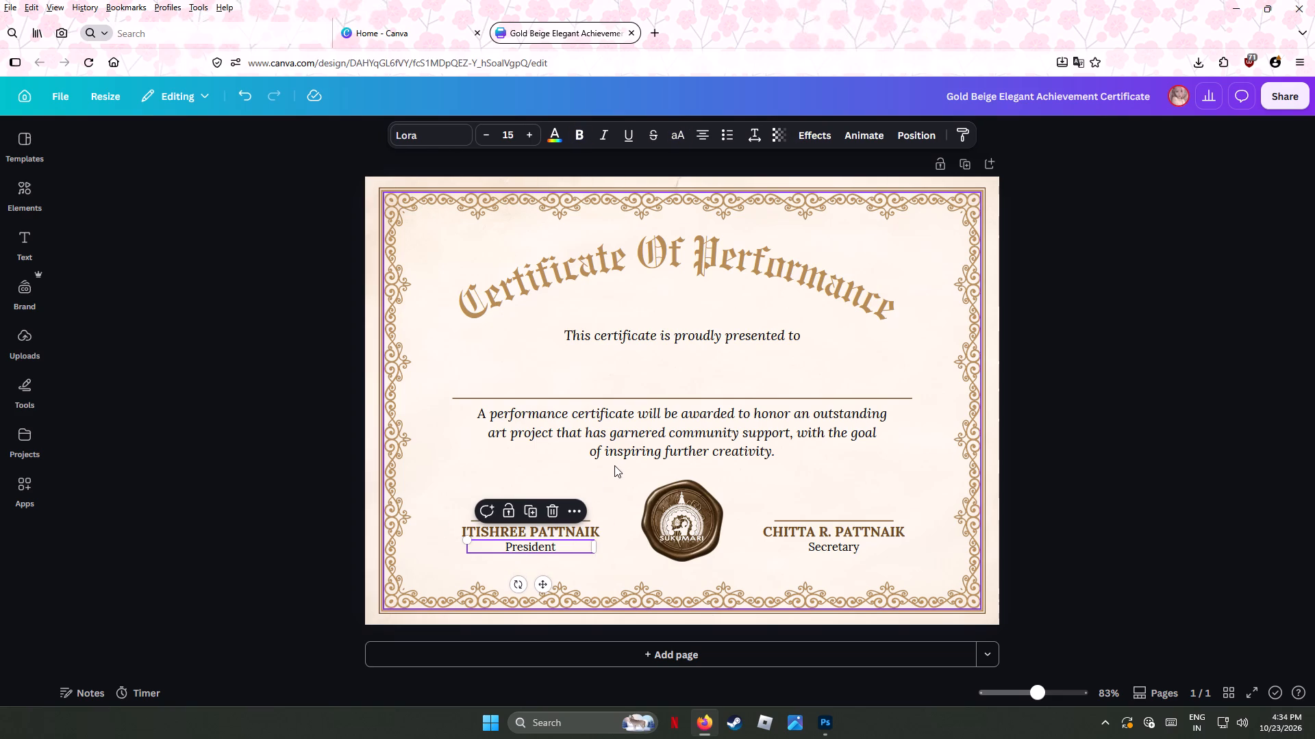
pyautogui.click(614, 465)
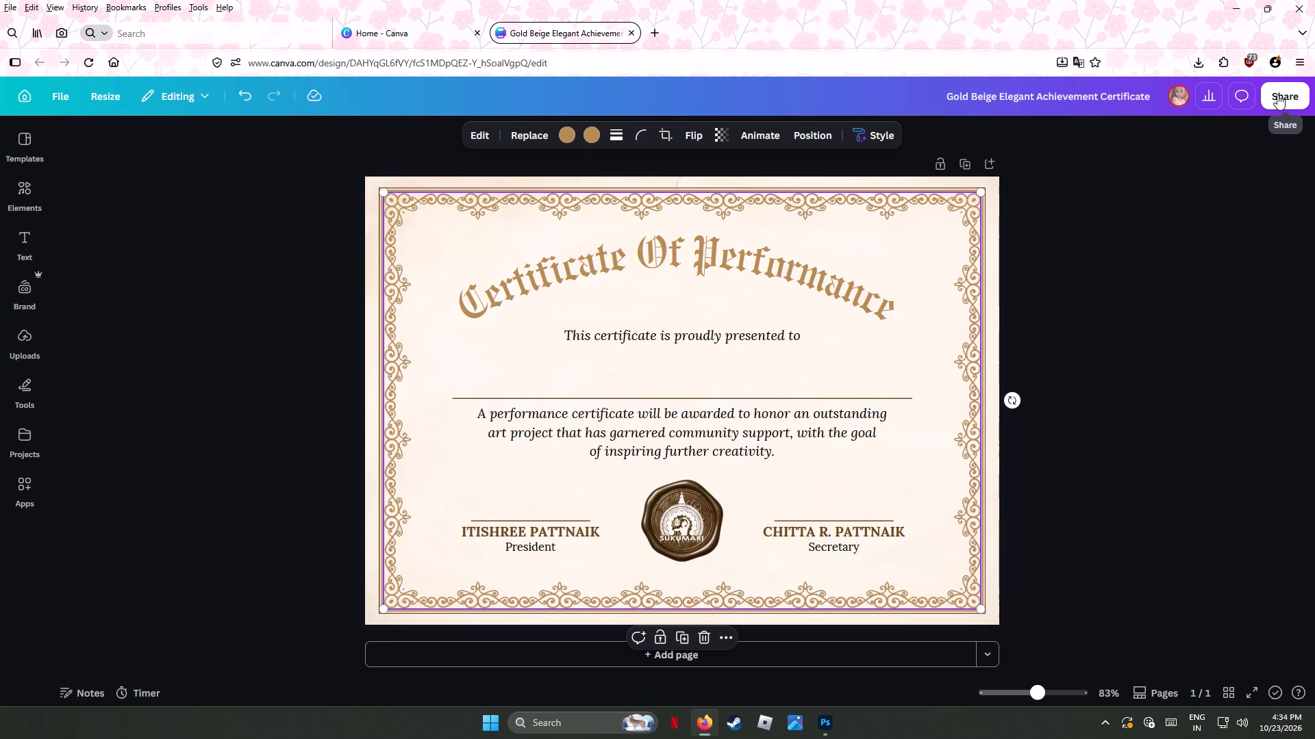
pyautogui.click(688, 509)
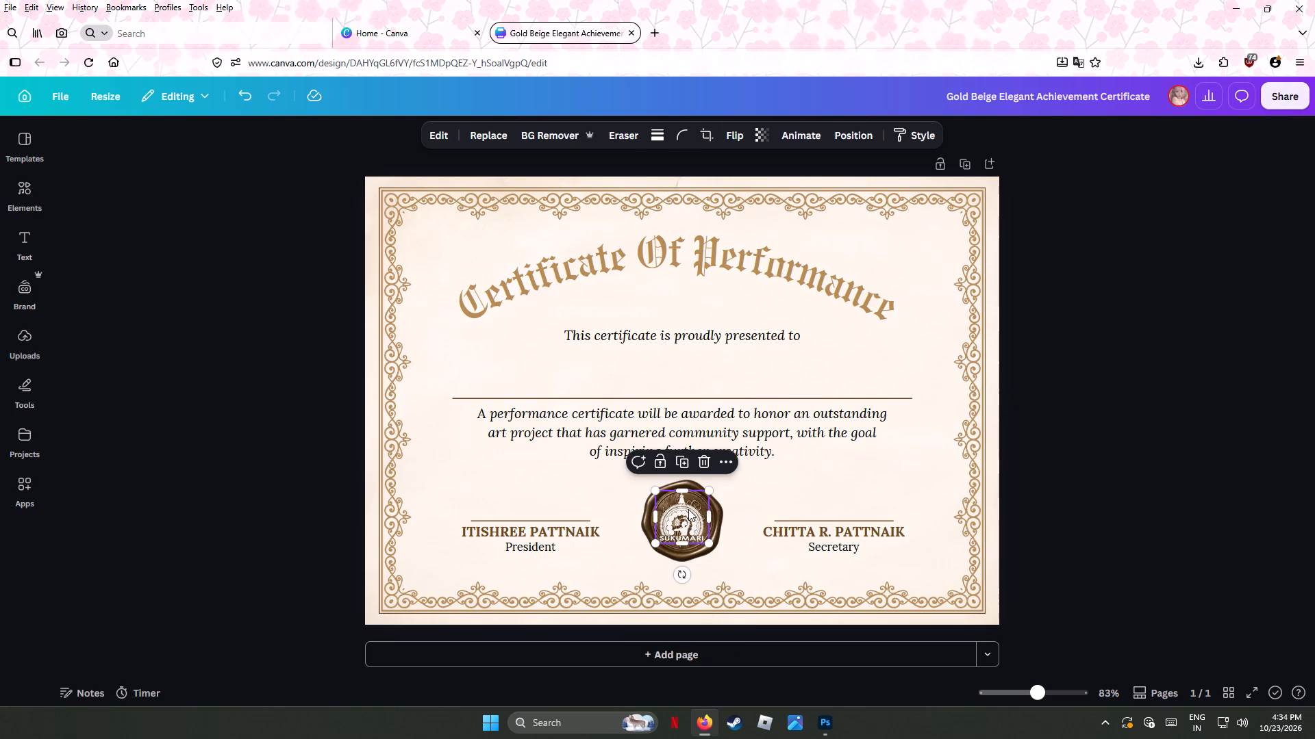
pyautogui.press('Delete')
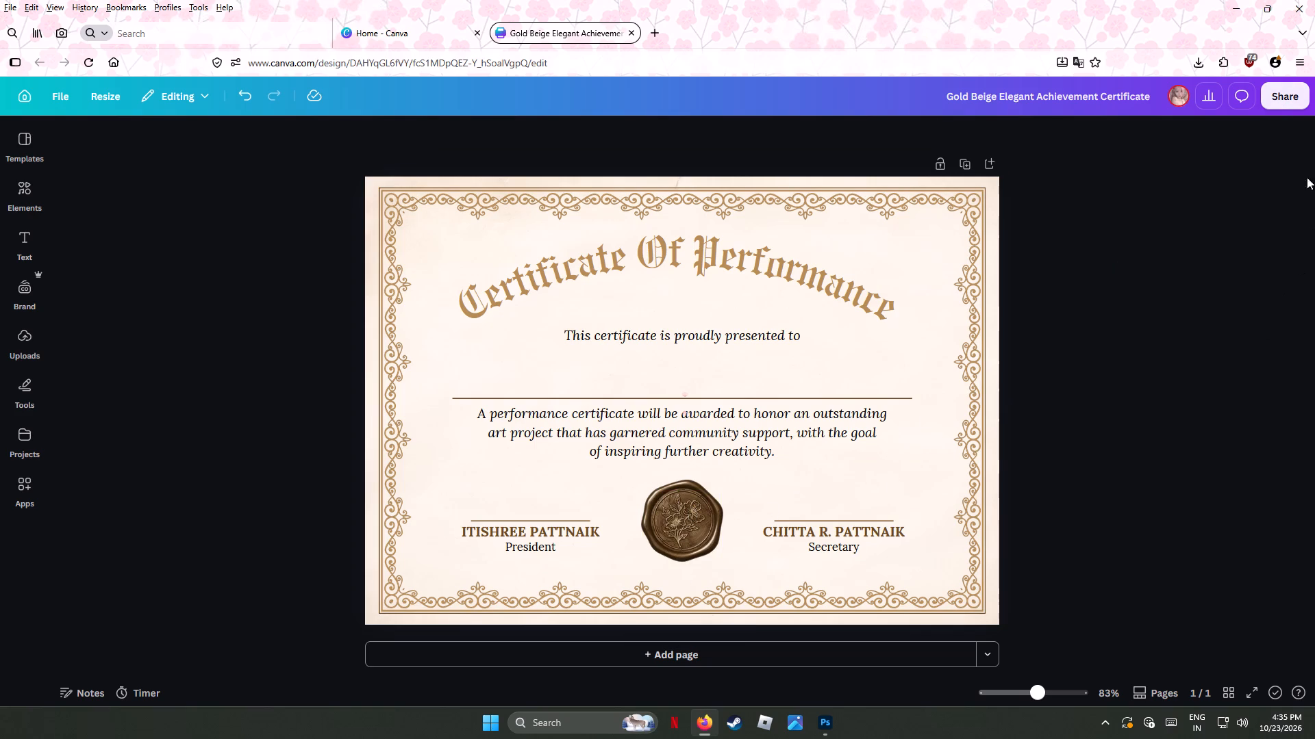
# Download the watermark-free blank certificate as a PNG at size 3.125 (6,250 × 4,419 px) with High quality.
pyautogui.click(1281, 94)
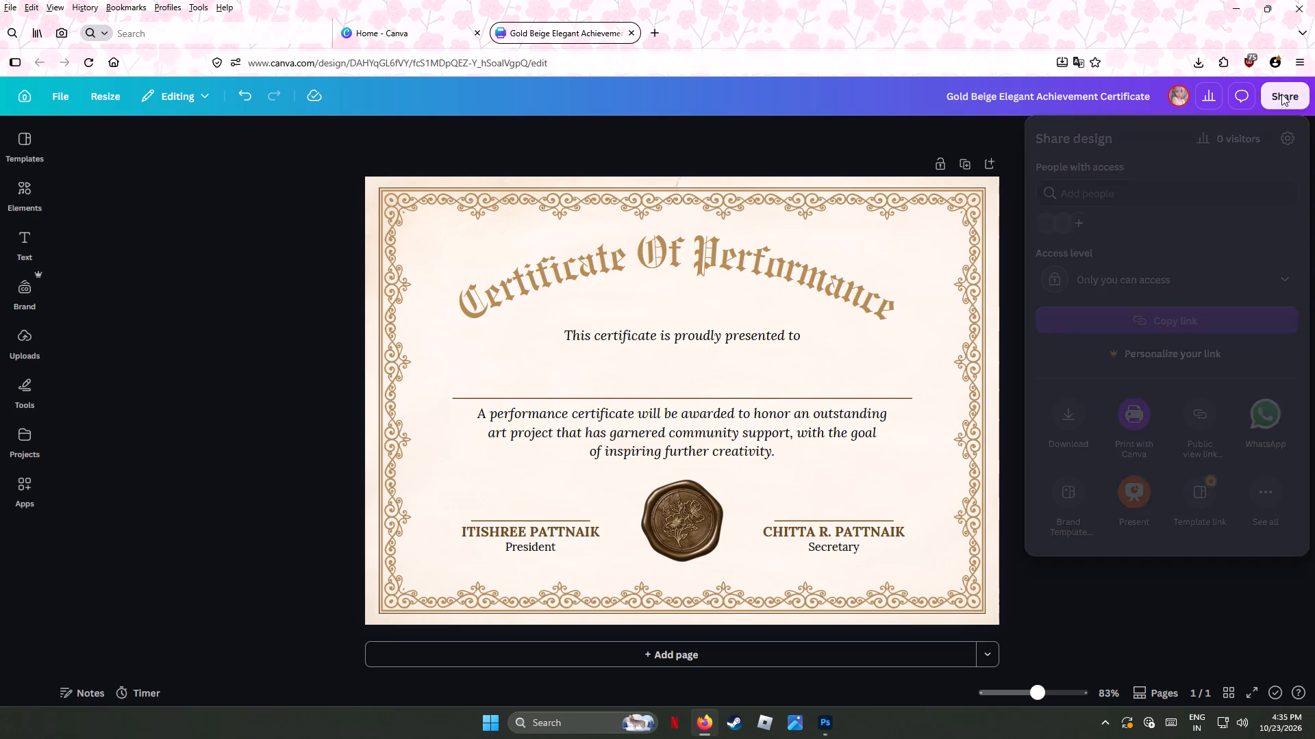
pyautogui.click(1073, 415)
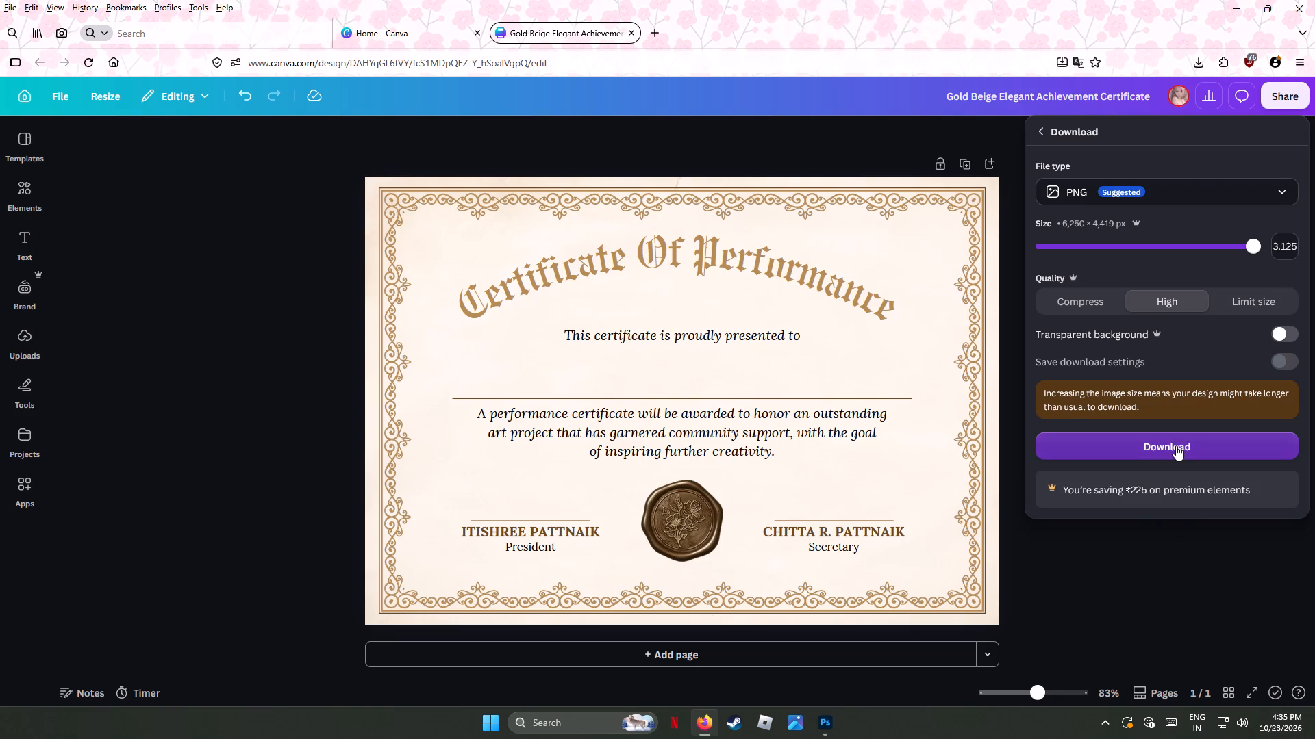
pyautogui.click(1176, 445)
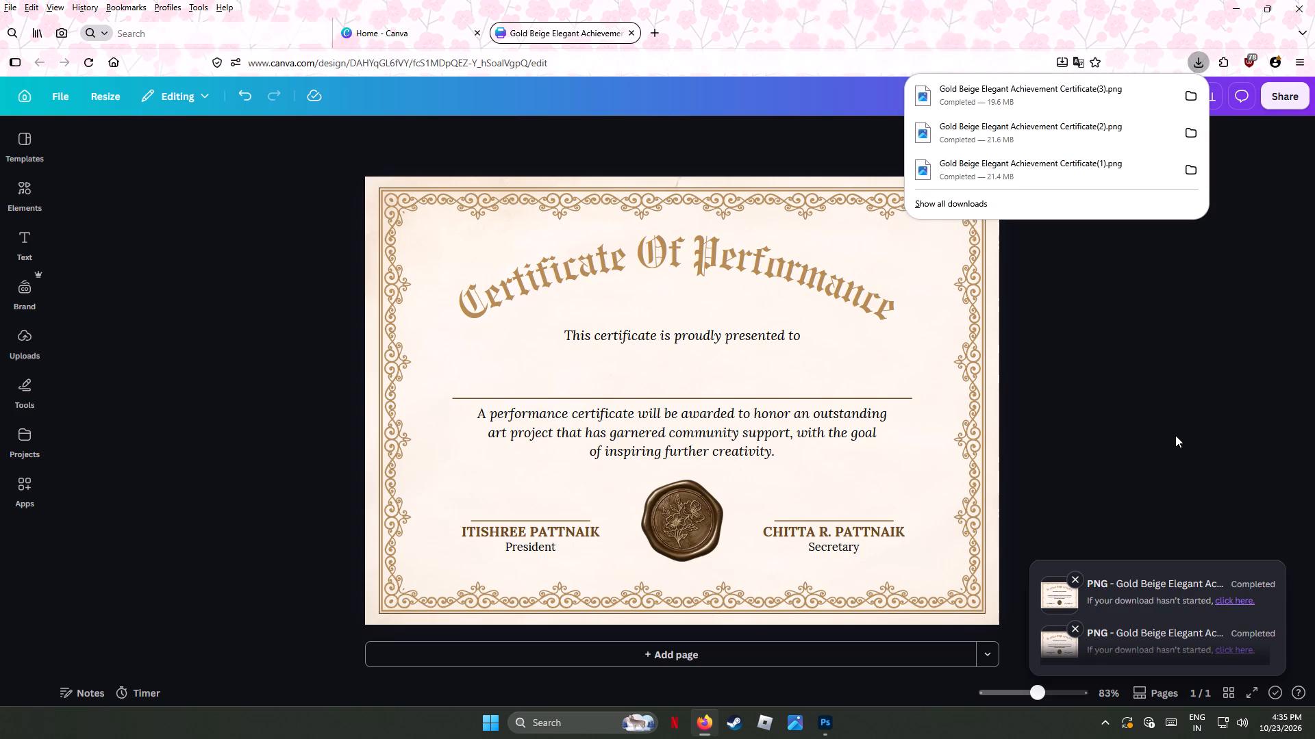
pyautogui.click(852, 0)
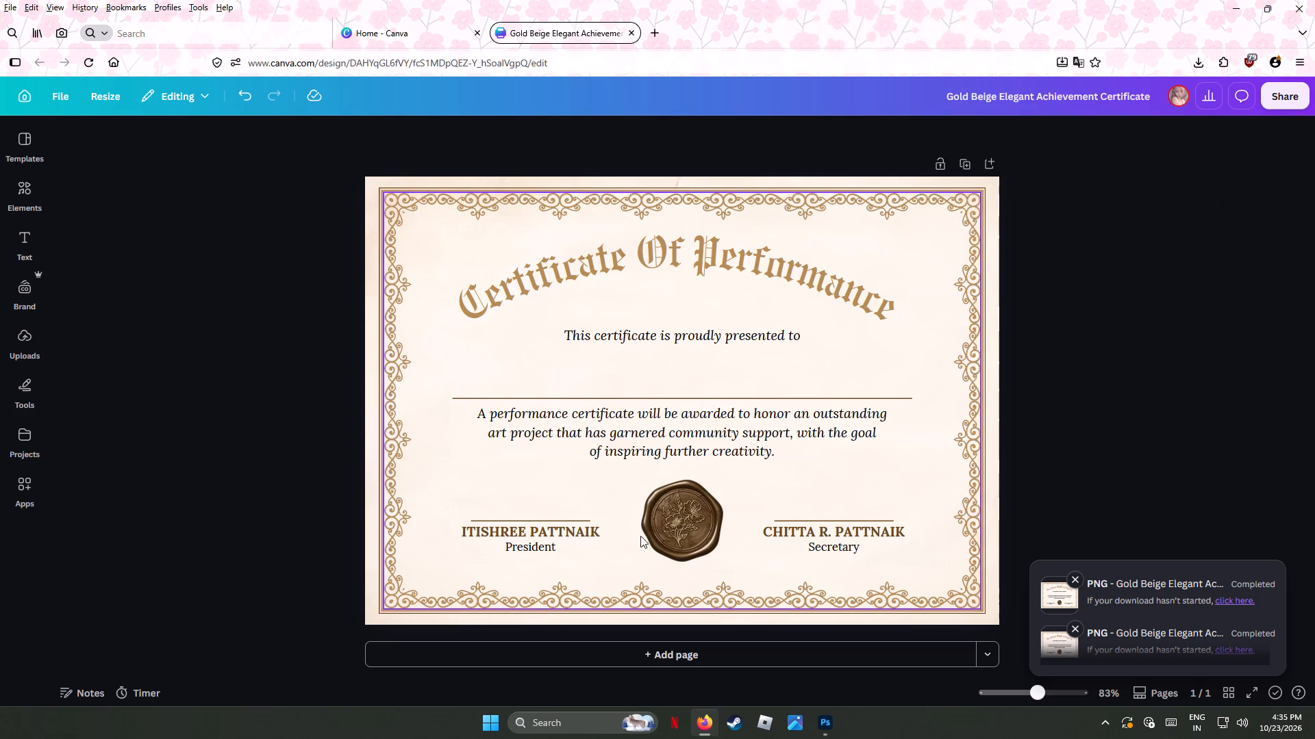
# Delete the wax seal and the signature blocks: the president's and secretary's names, their titles and both signature lines.
pyautogui.click(688, 528)
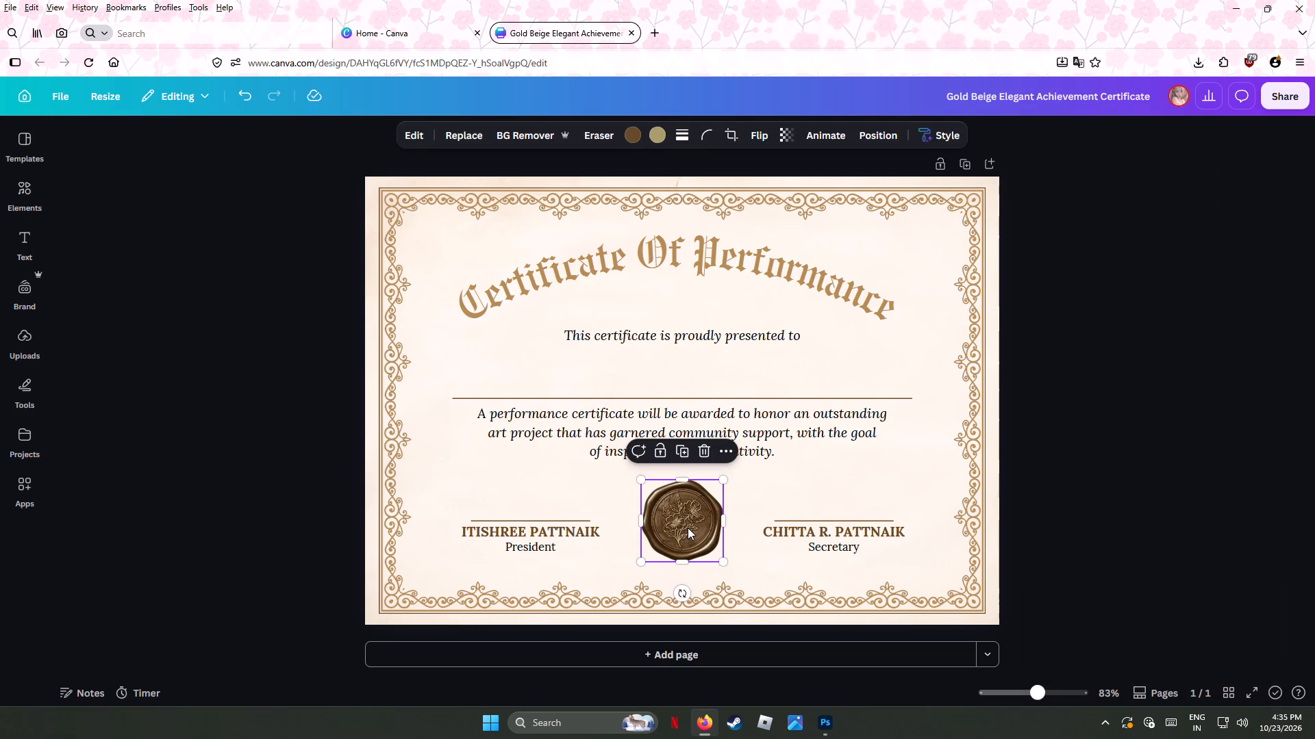
pyautogui.press('Delete')
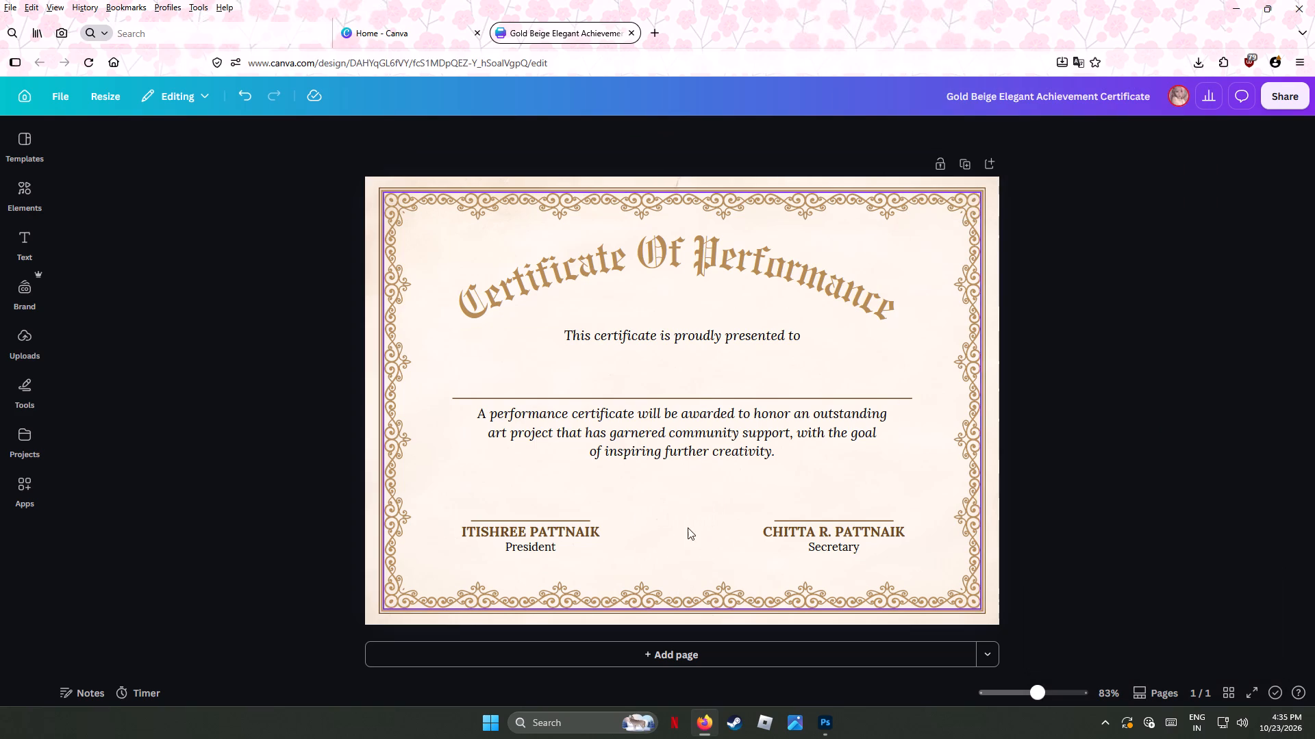
pyautogui.click(558, 532)
pyautogui.press('Delete')
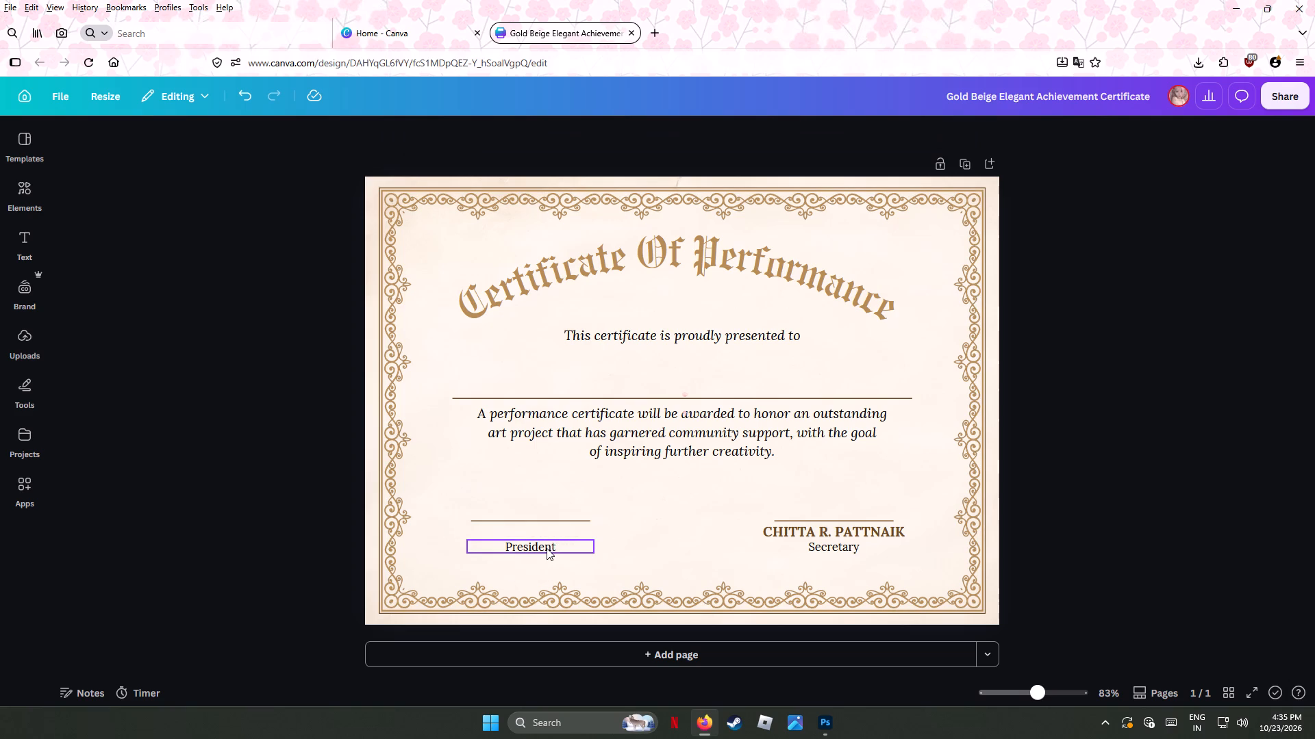
pyautogui.click(546, 548)
pyautogui.press('Delete')
pyautogui.click(794, 530)
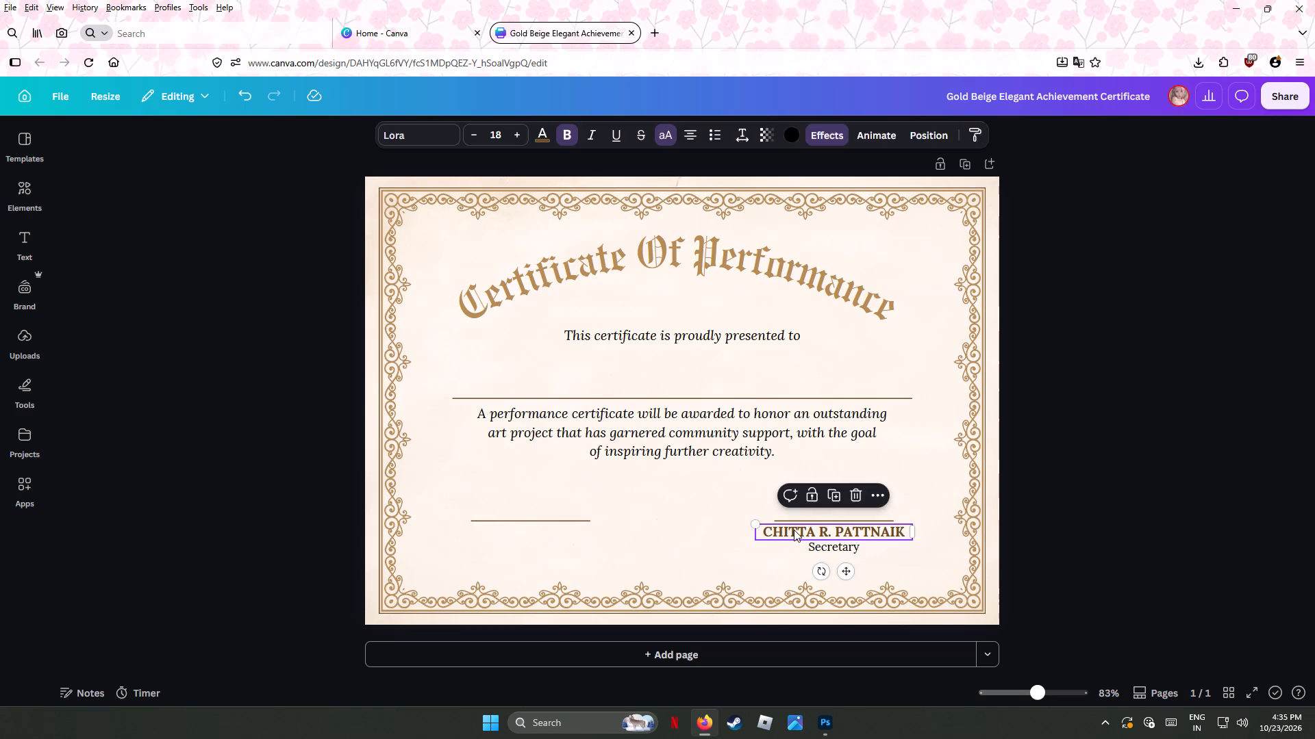
pyautogui.press('Delete')
pyautogui.click(825, 547)
pyautogui.press('Delete')
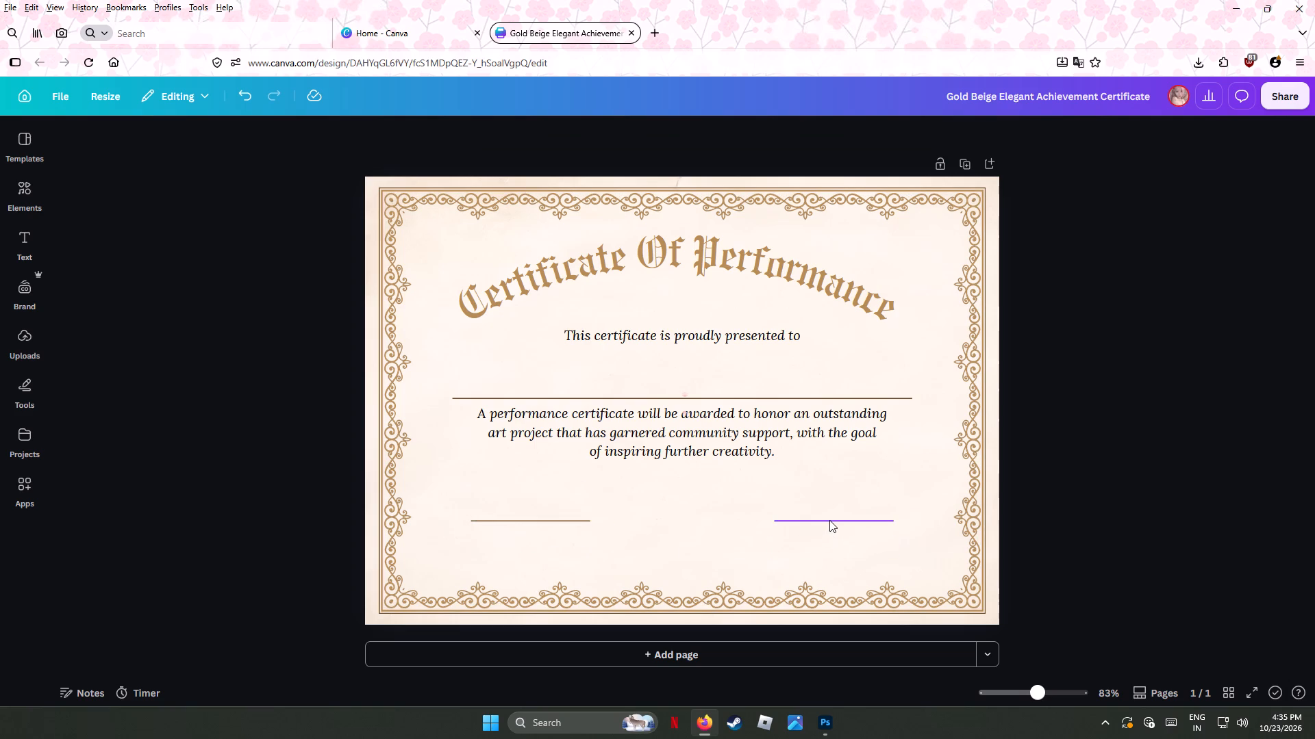
pyautogui.click(829, 520)
pyautogui.press('Delete')
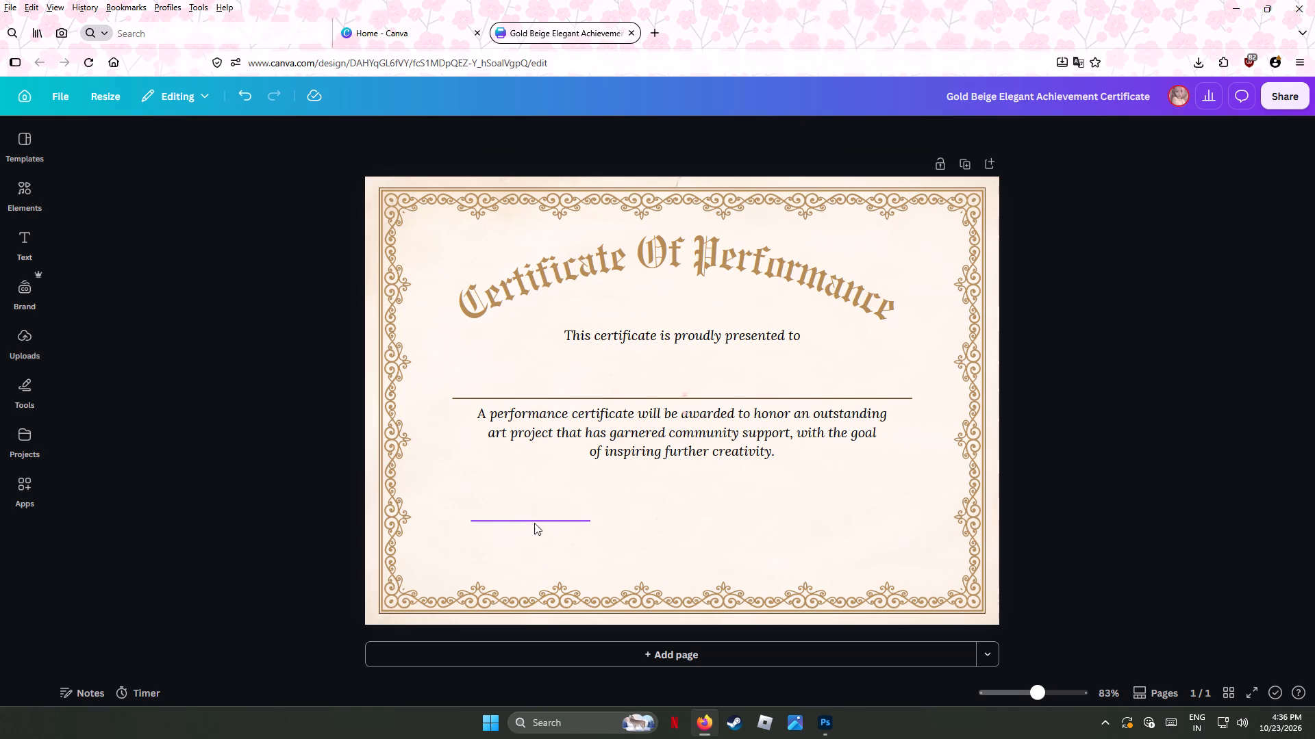
pyautogui.click(537, 520)
pyautogui.press('Delete')
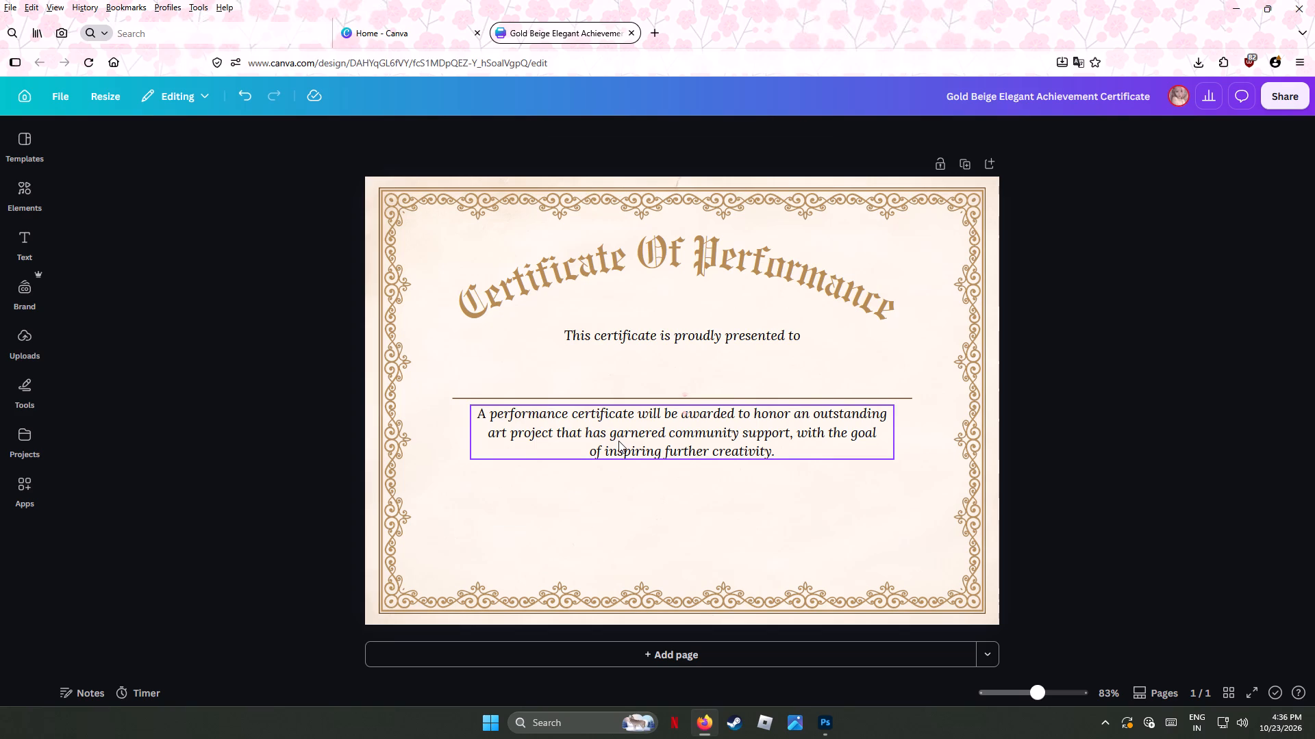
# Delete the award description, the "This certificate is proudly presented to" line, the "Certificate Of Performance" title and the recipient's name line.
pyautogui.click(618, 441)
pyautogui.press('Delete')
pyautogui.click(647, 336)
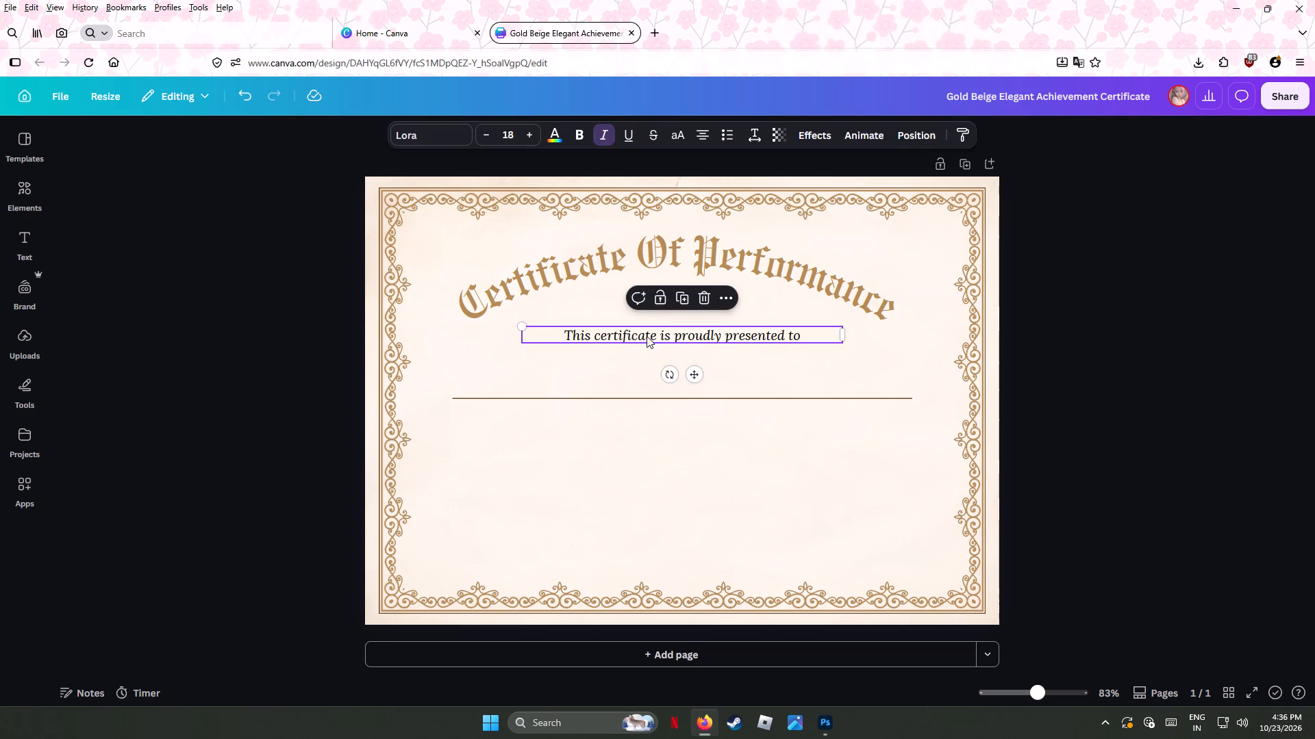
pyautogui.press('Delete')
pyautogui.click(627, 265)
pyautogui.press('Delete')
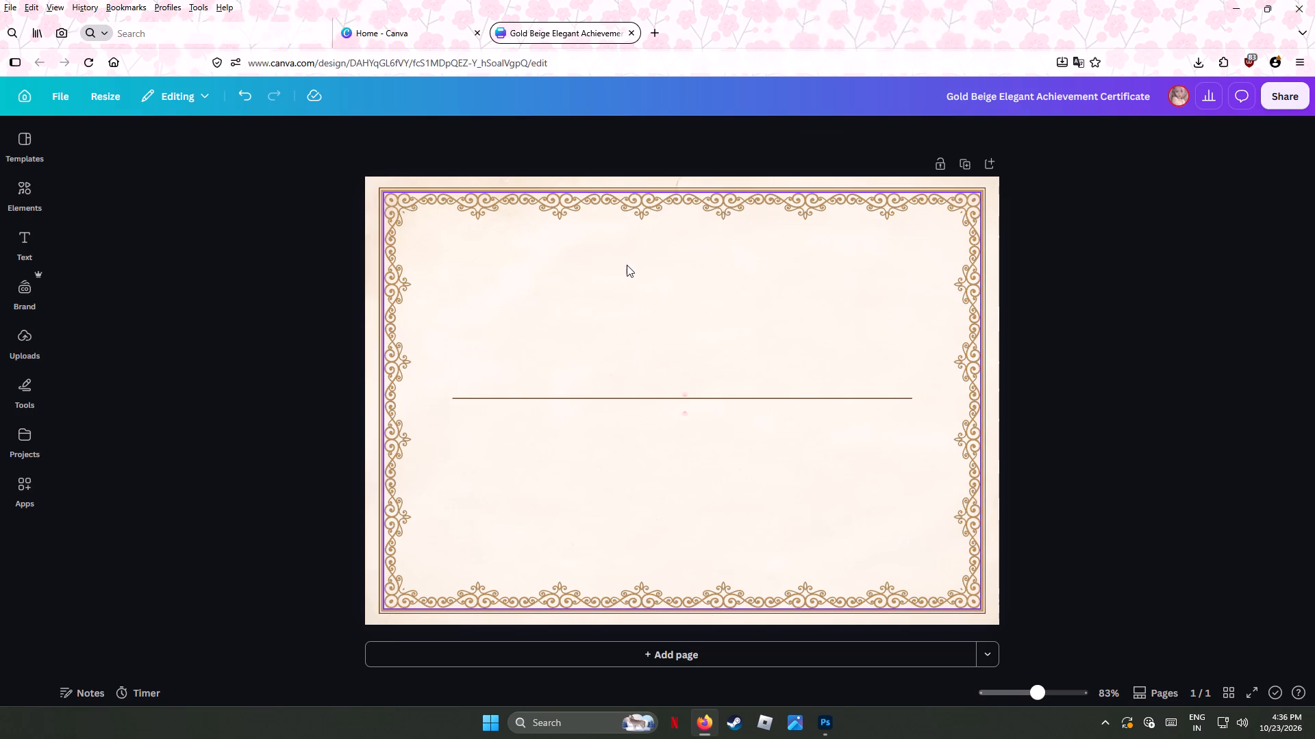
pyautogui.click(657, 399)
pyautogui.press('Delete')
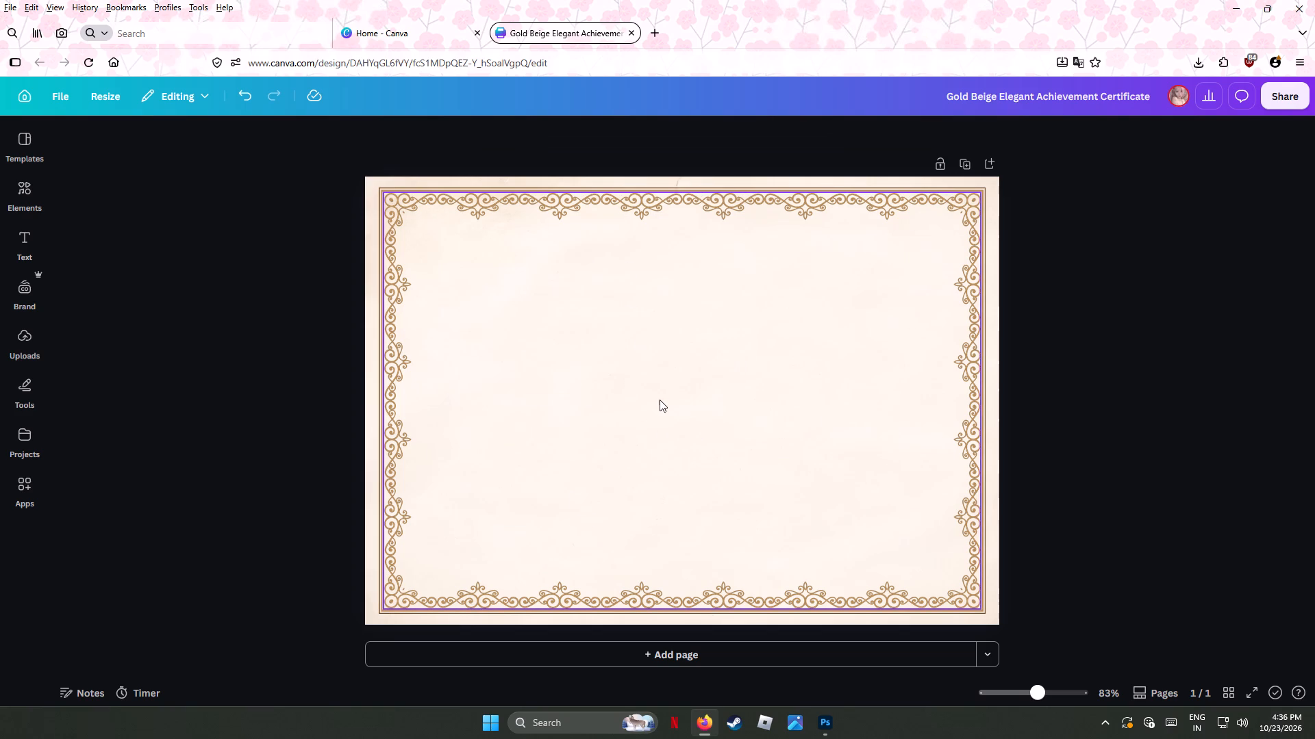
# Download the certificate with only its borders as a PNG at size 3.125 (6,250 × 4,419 px) with High quality.
pyautogui.click(1283, 94)
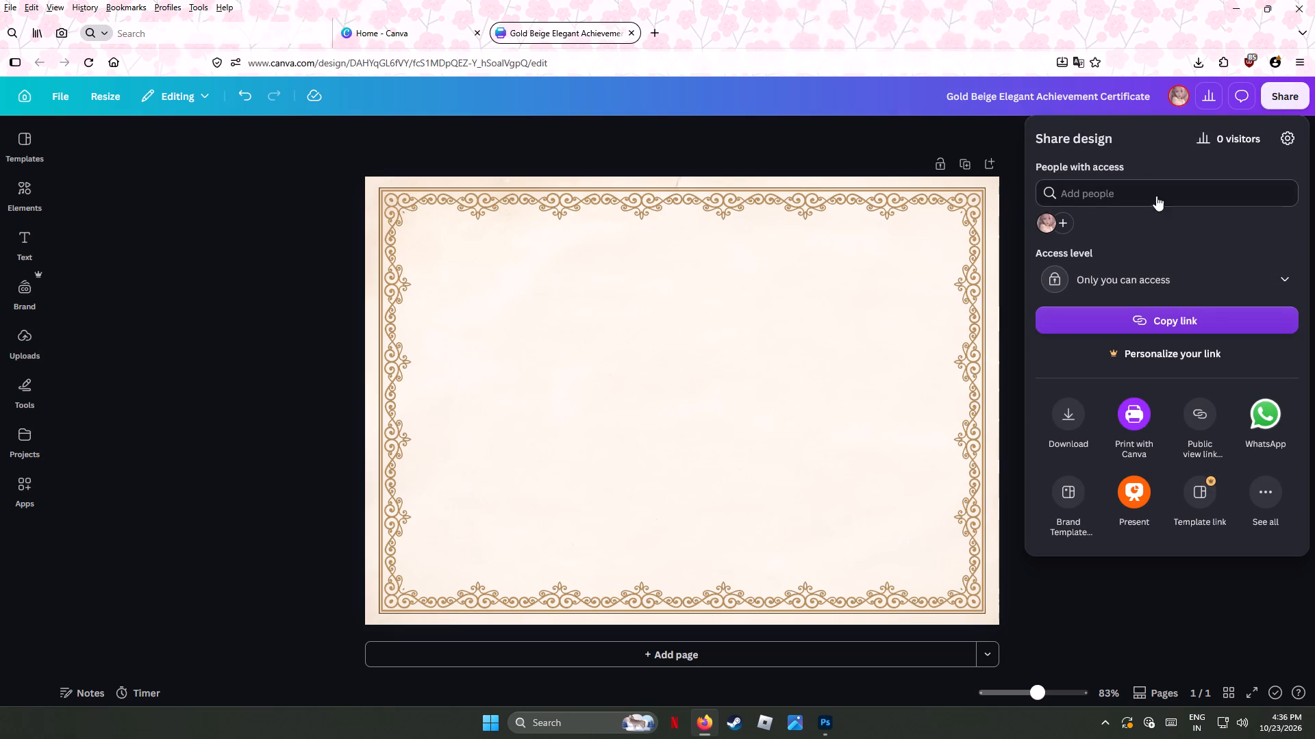
pyautogui.click(1063, 419)
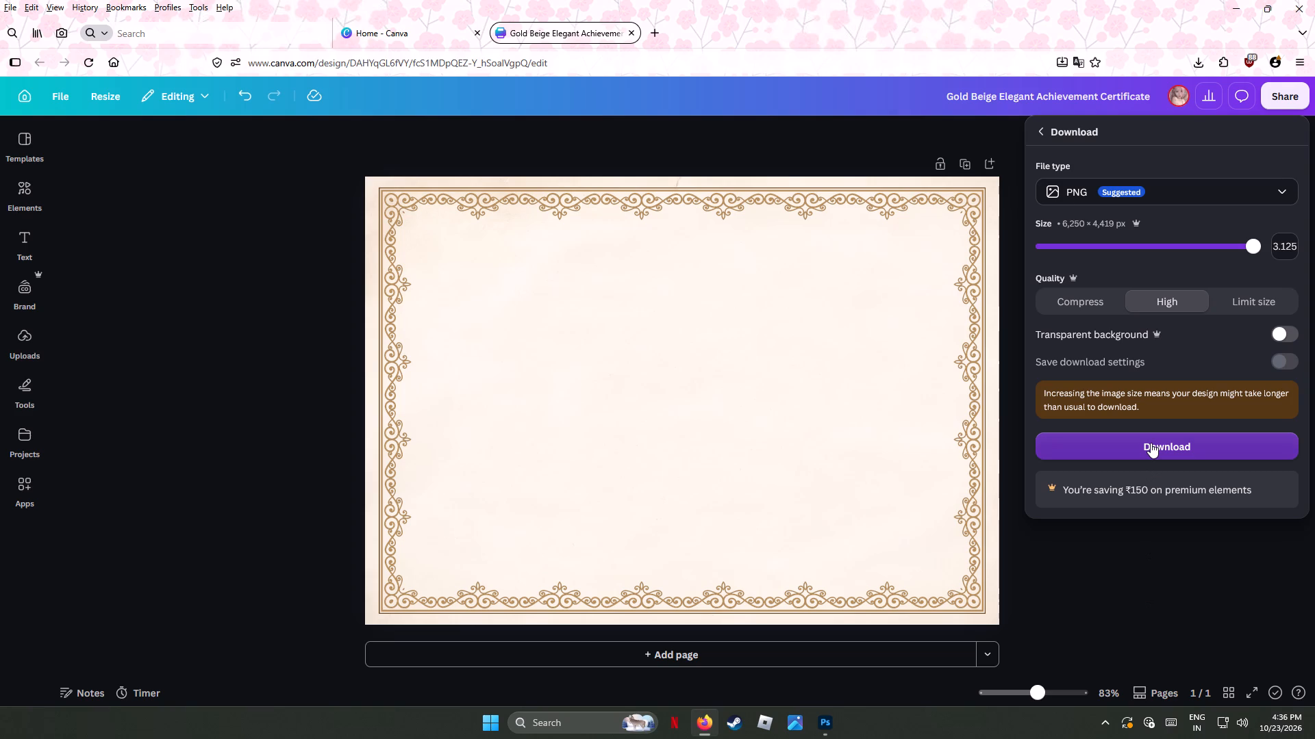
pyautogui.click(1151, 443)
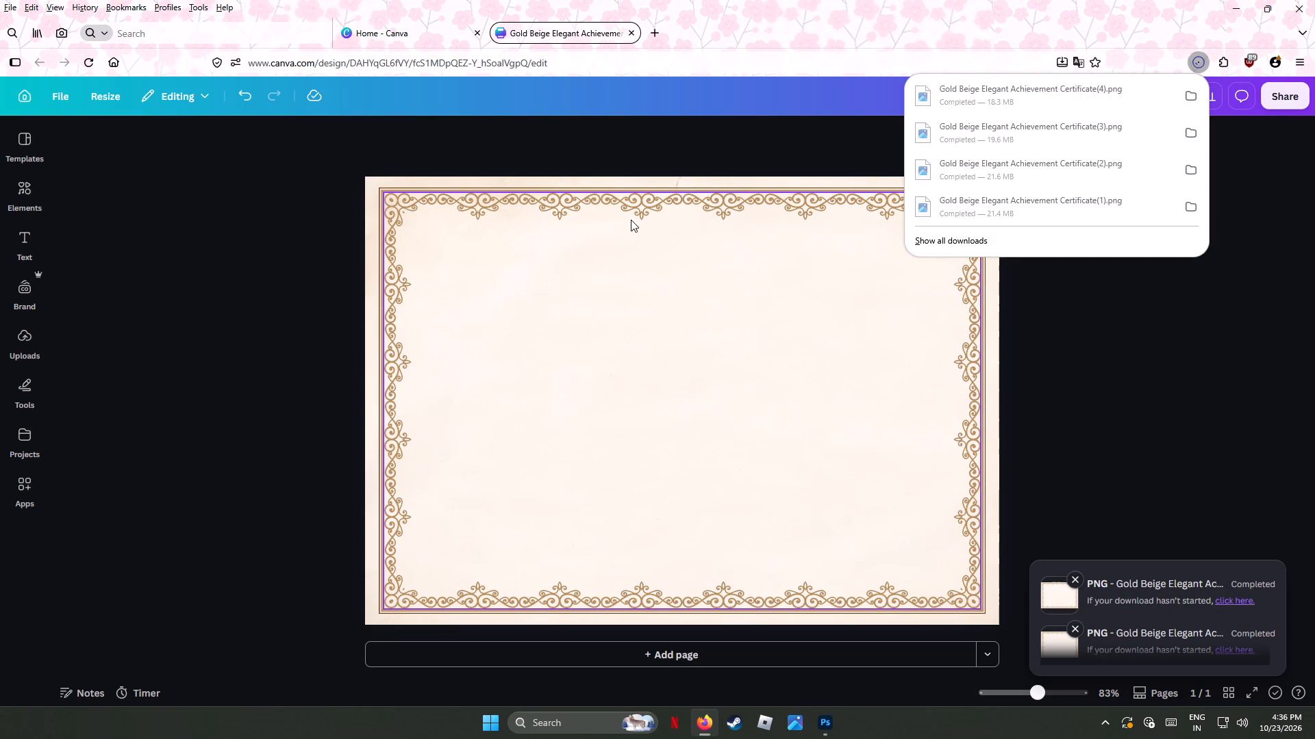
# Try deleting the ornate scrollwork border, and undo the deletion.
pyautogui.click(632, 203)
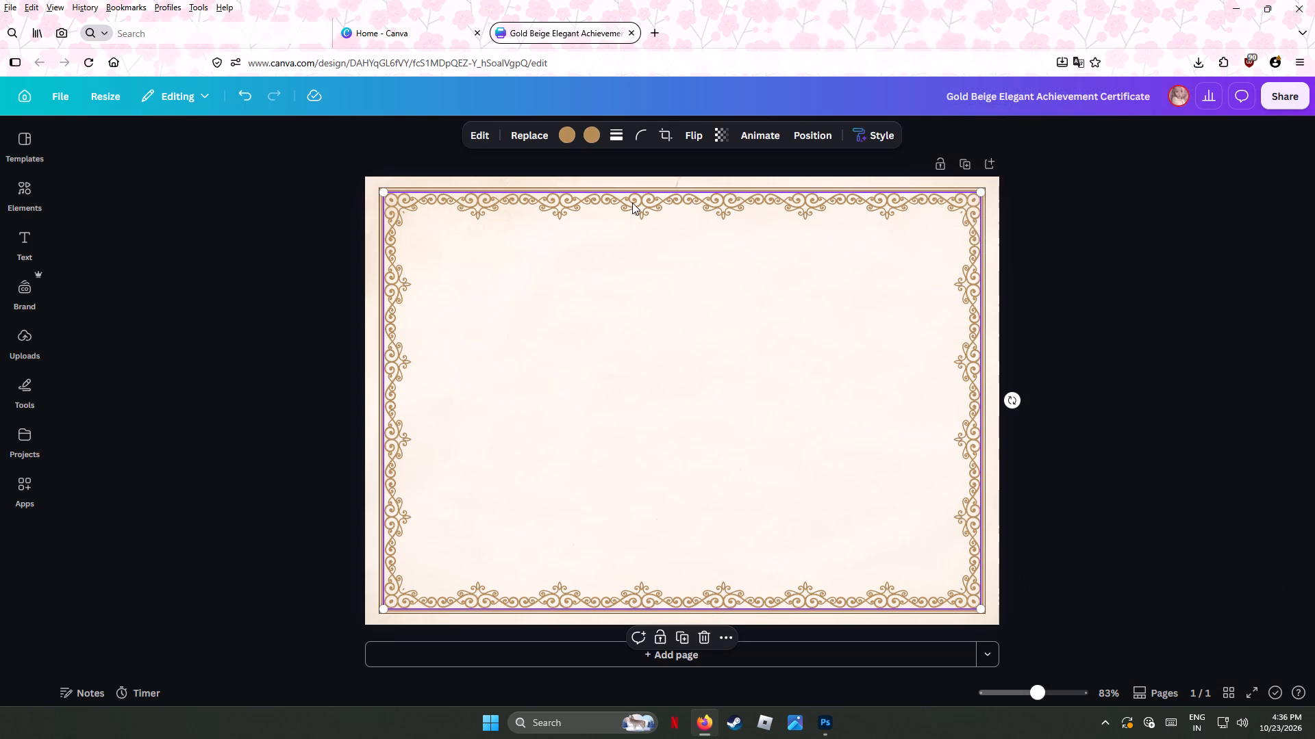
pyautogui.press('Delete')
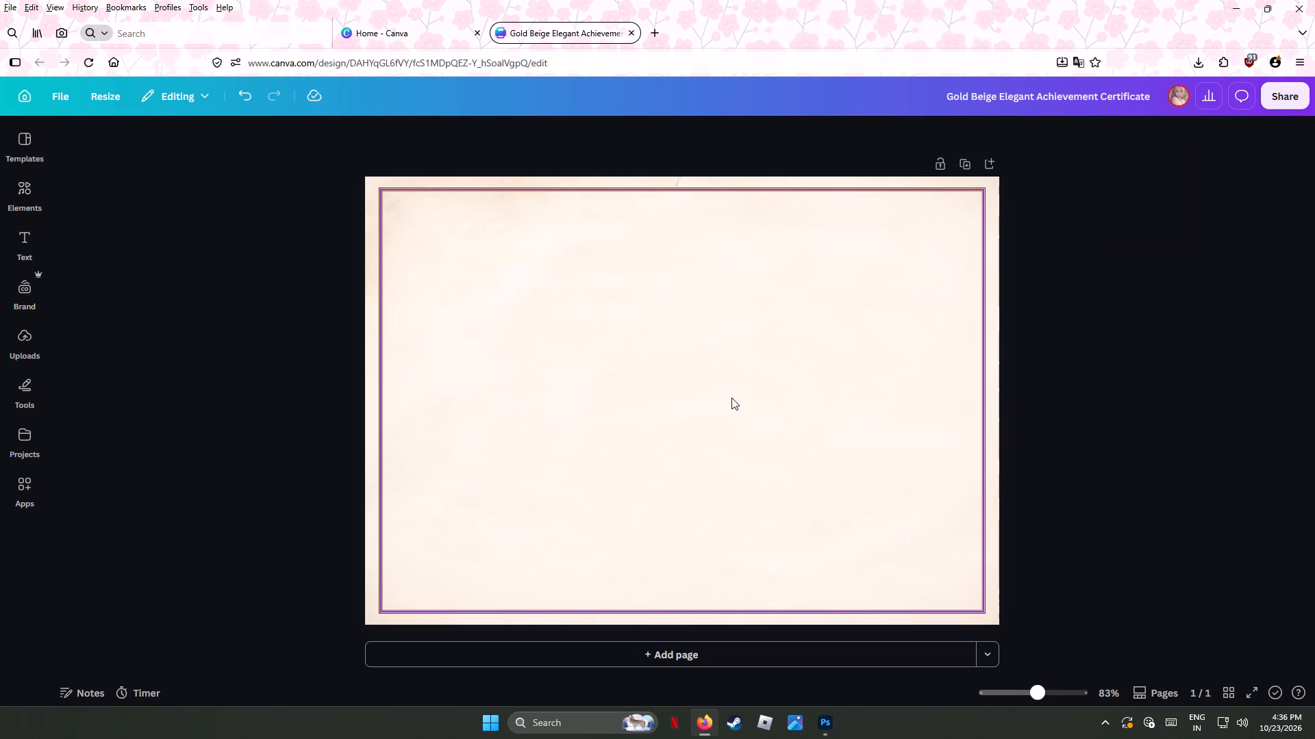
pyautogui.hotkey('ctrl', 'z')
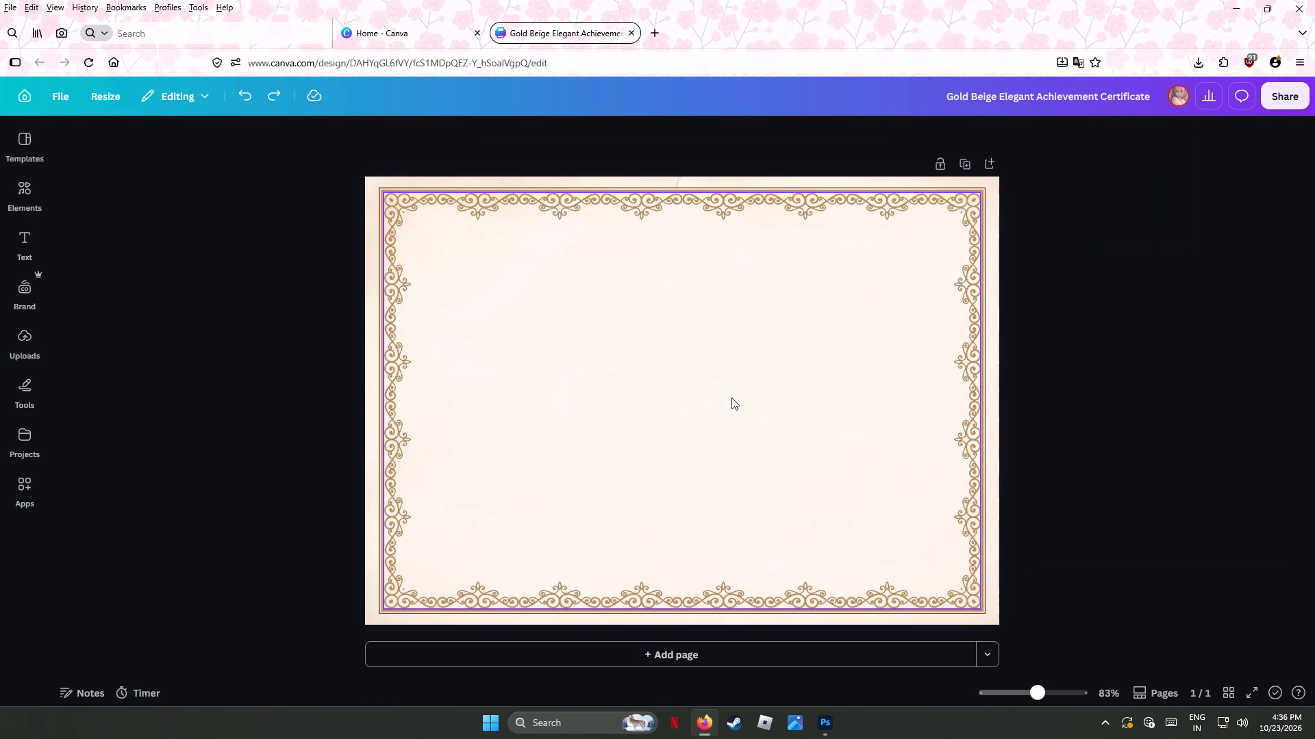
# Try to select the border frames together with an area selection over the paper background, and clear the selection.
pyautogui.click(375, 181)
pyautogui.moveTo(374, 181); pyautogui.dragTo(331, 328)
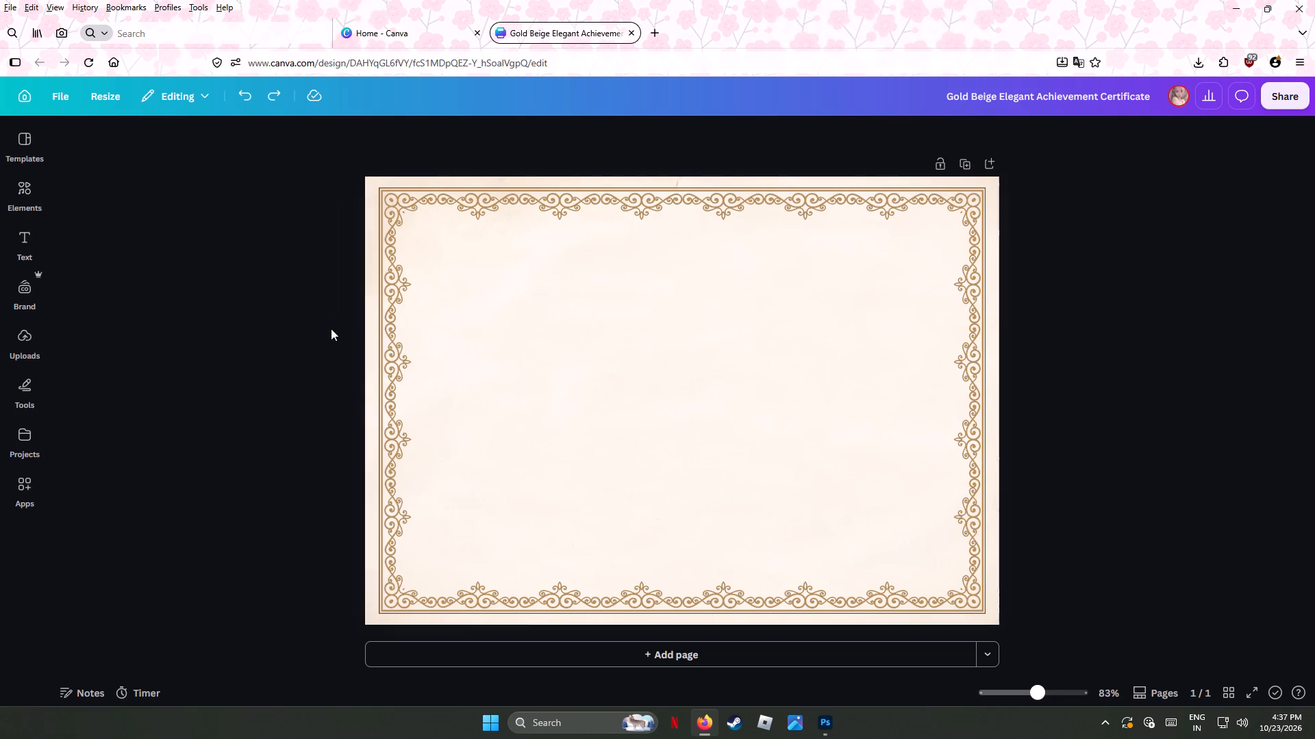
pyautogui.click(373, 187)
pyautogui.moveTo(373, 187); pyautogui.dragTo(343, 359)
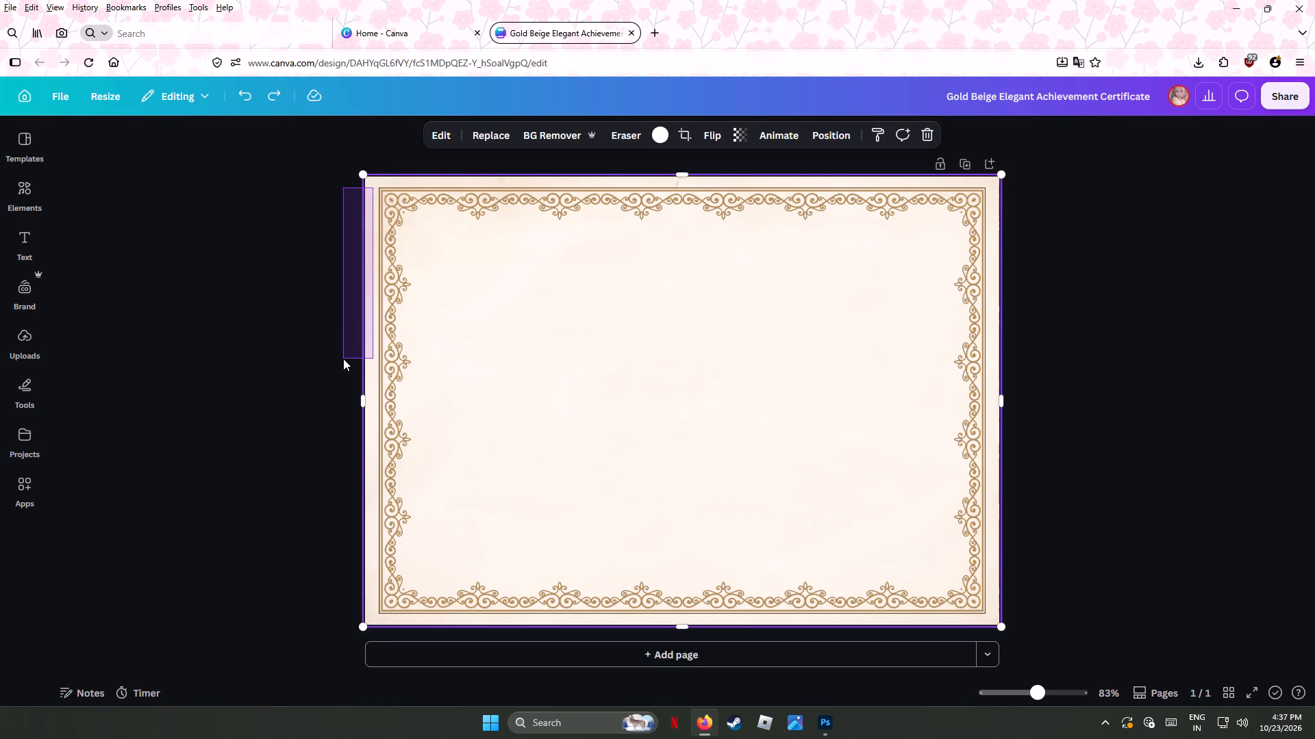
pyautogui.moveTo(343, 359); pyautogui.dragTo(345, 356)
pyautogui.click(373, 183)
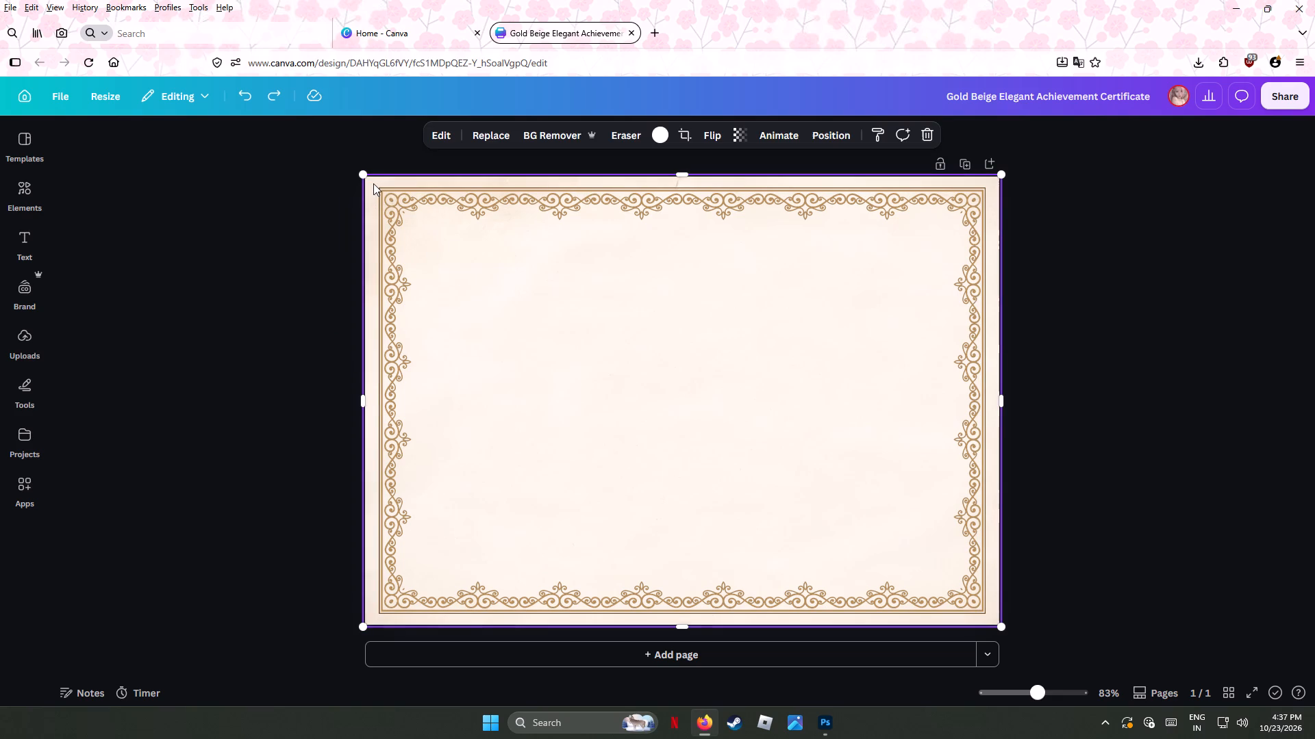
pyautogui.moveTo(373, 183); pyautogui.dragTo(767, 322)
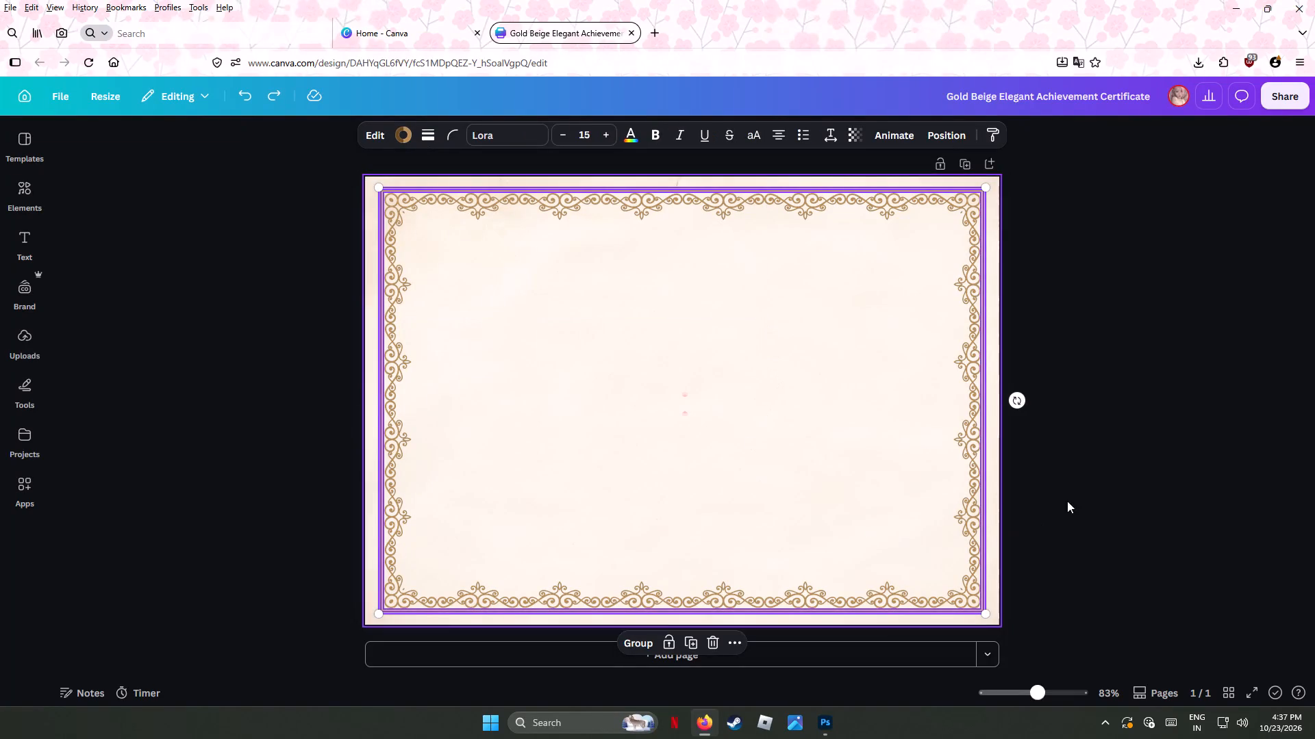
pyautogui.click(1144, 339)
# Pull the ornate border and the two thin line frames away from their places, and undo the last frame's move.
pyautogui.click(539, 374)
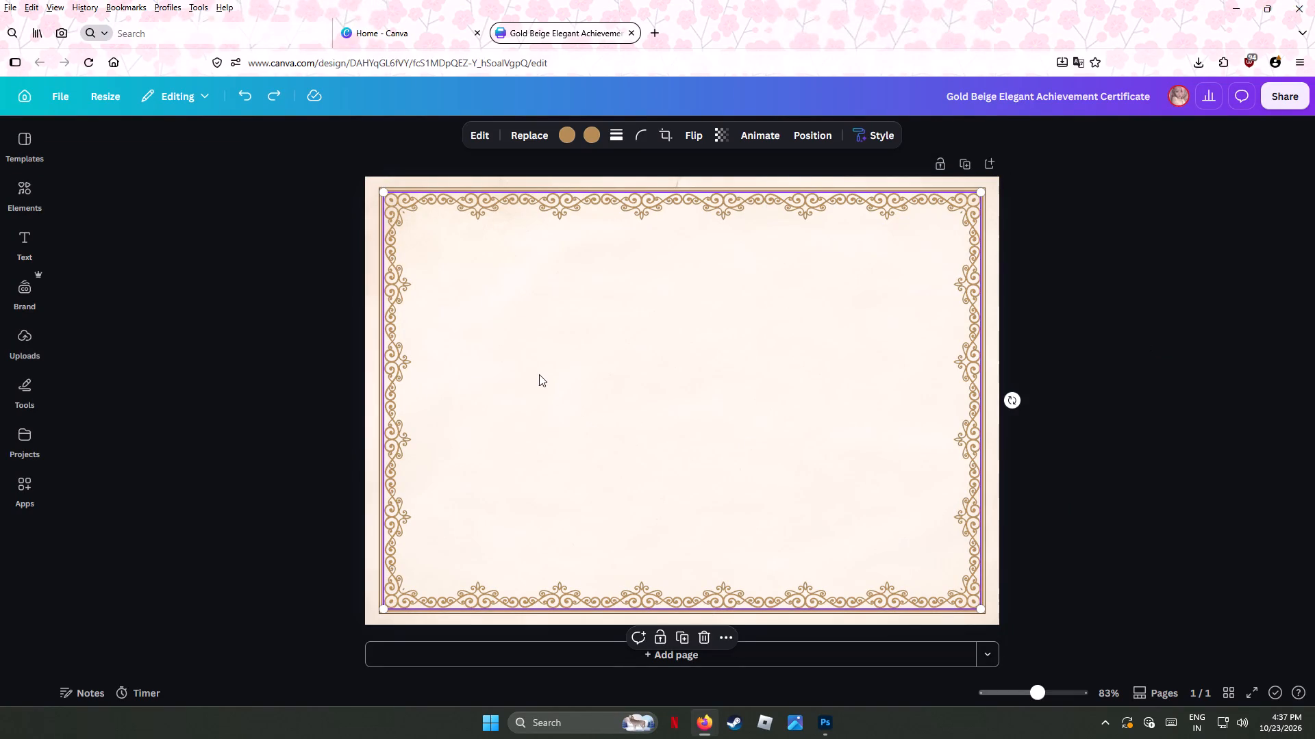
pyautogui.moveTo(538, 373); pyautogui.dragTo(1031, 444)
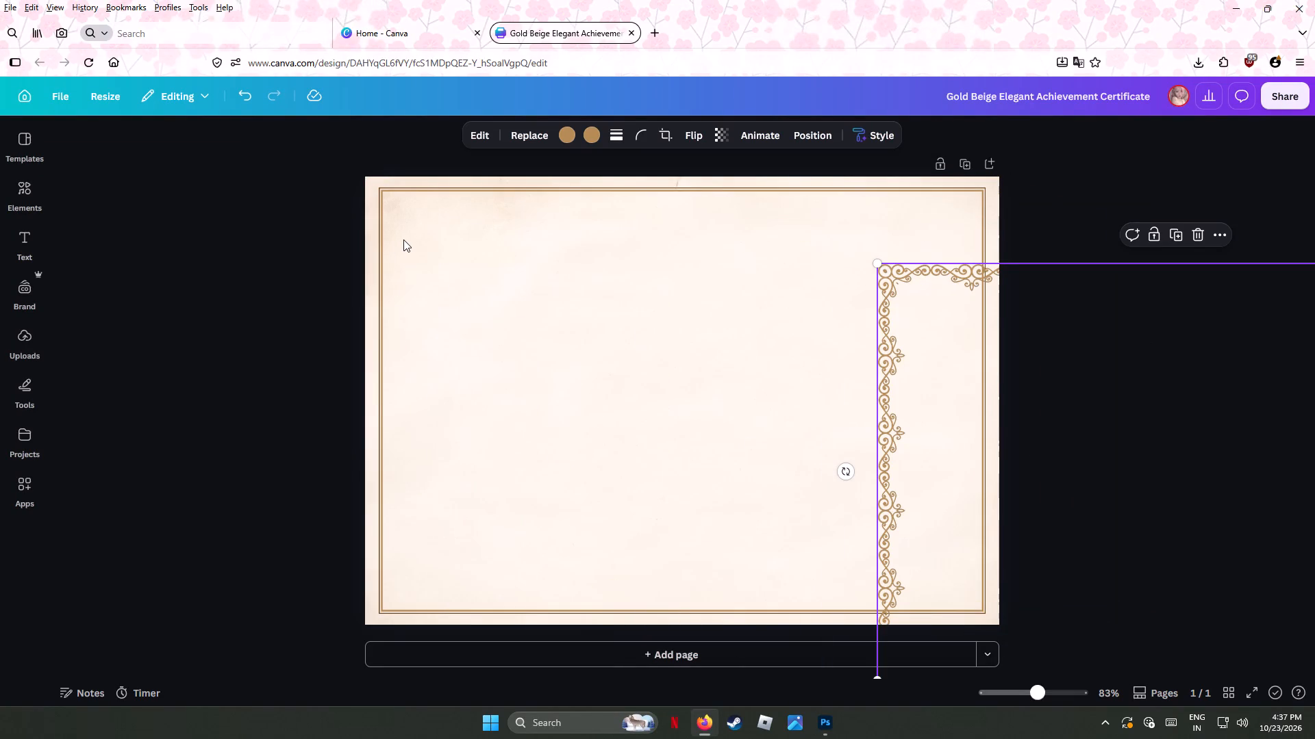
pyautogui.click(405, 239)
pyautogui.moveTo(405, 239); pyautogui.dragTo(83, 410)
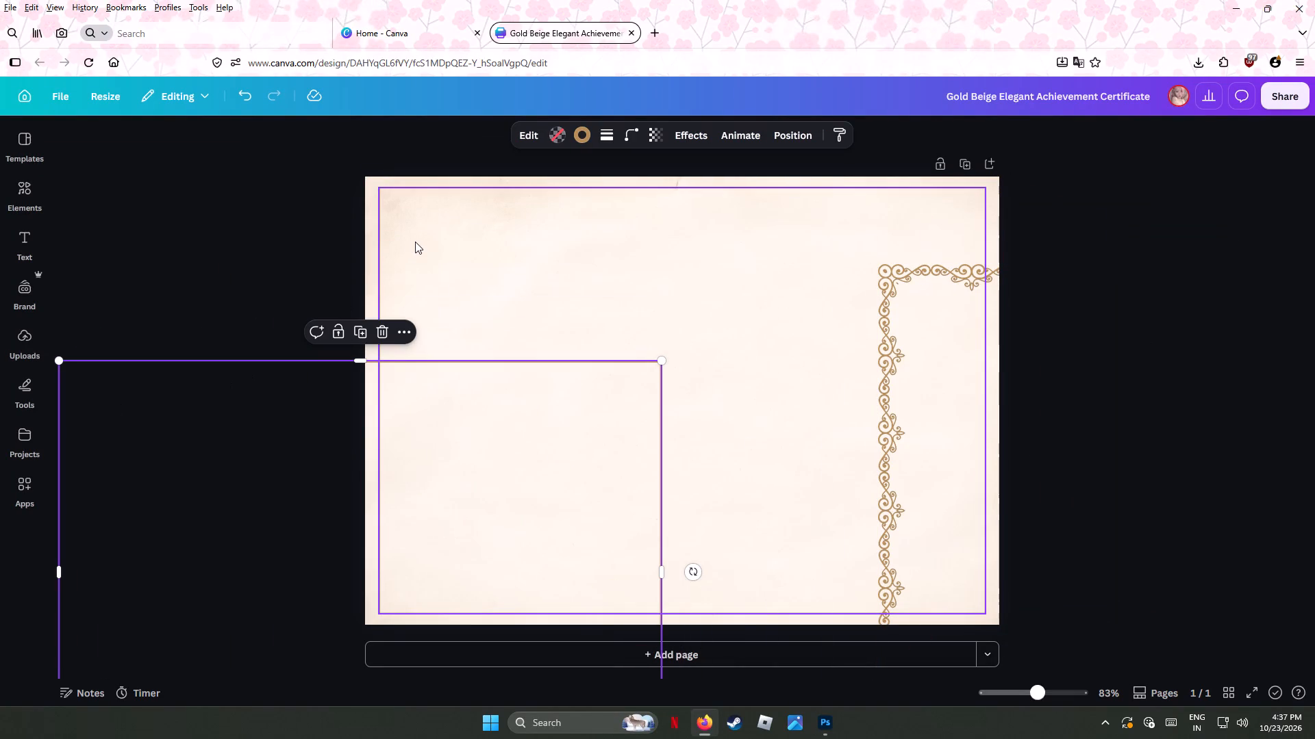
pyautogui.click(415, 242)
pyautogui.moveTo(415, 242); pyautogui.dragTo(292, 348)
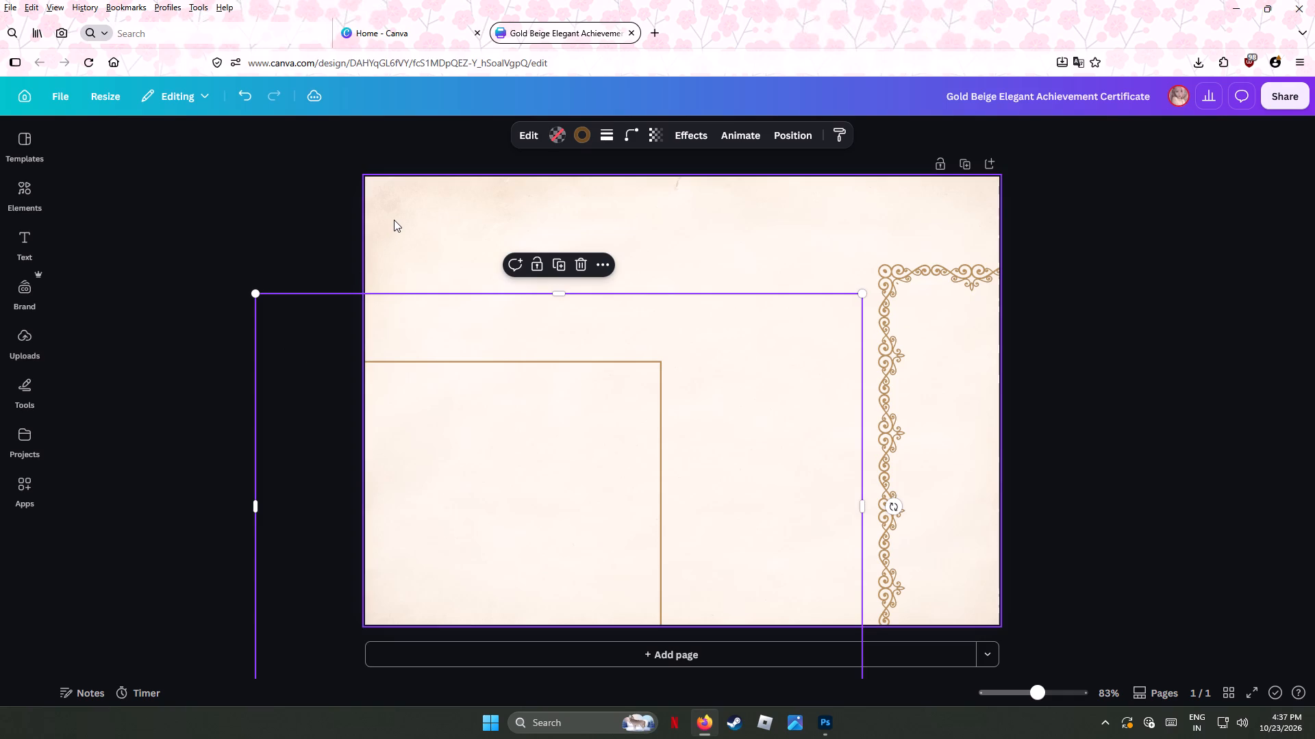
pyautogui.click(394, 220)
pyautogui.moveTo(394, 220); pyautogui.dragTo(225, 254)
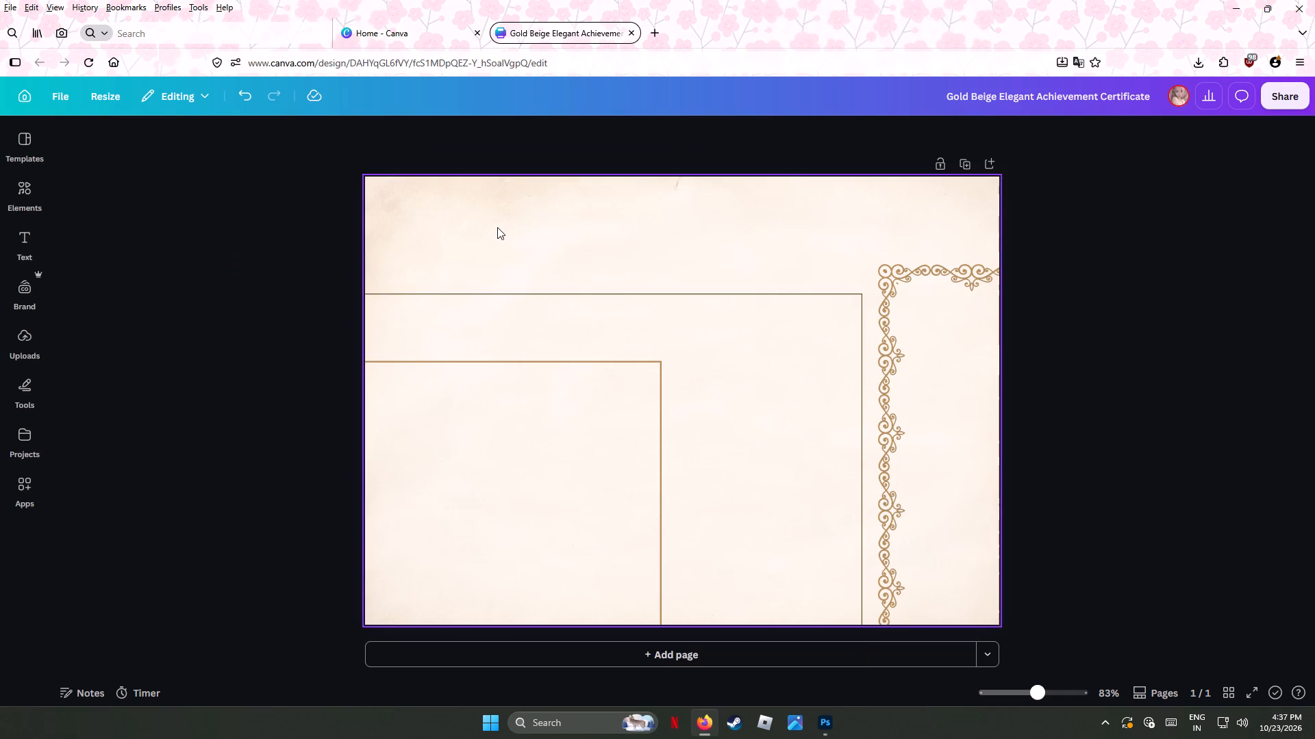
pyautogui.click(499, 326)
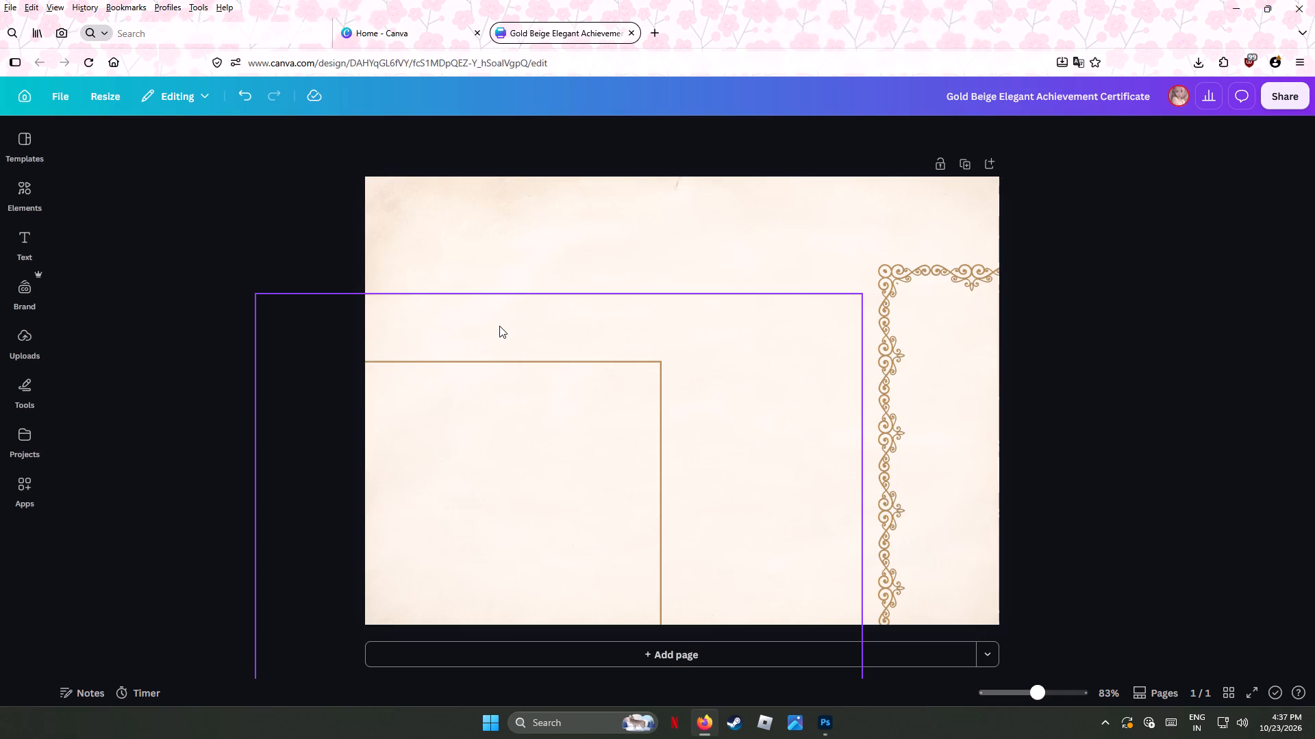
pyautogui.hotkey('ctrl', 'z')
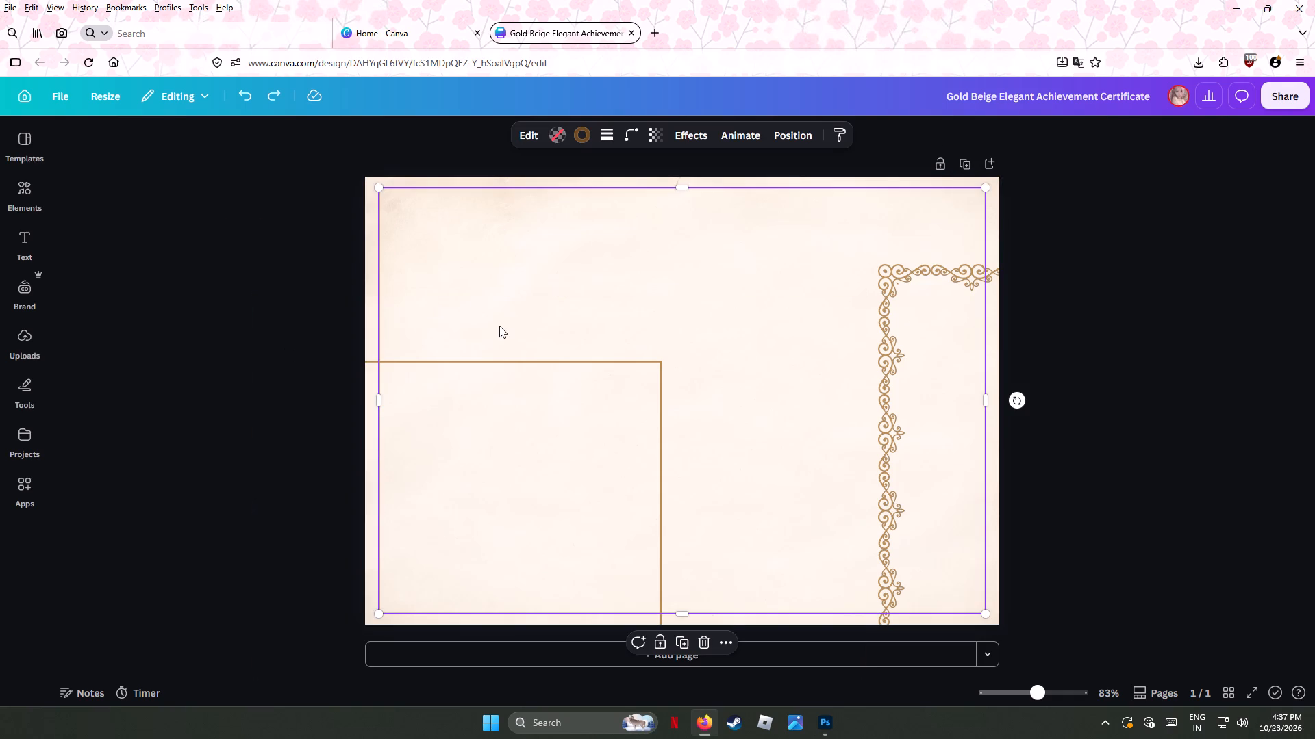
# Examine the available download file types, the additional publishing options and the Download selection instructions.
pyautogui.click(1292, 94)
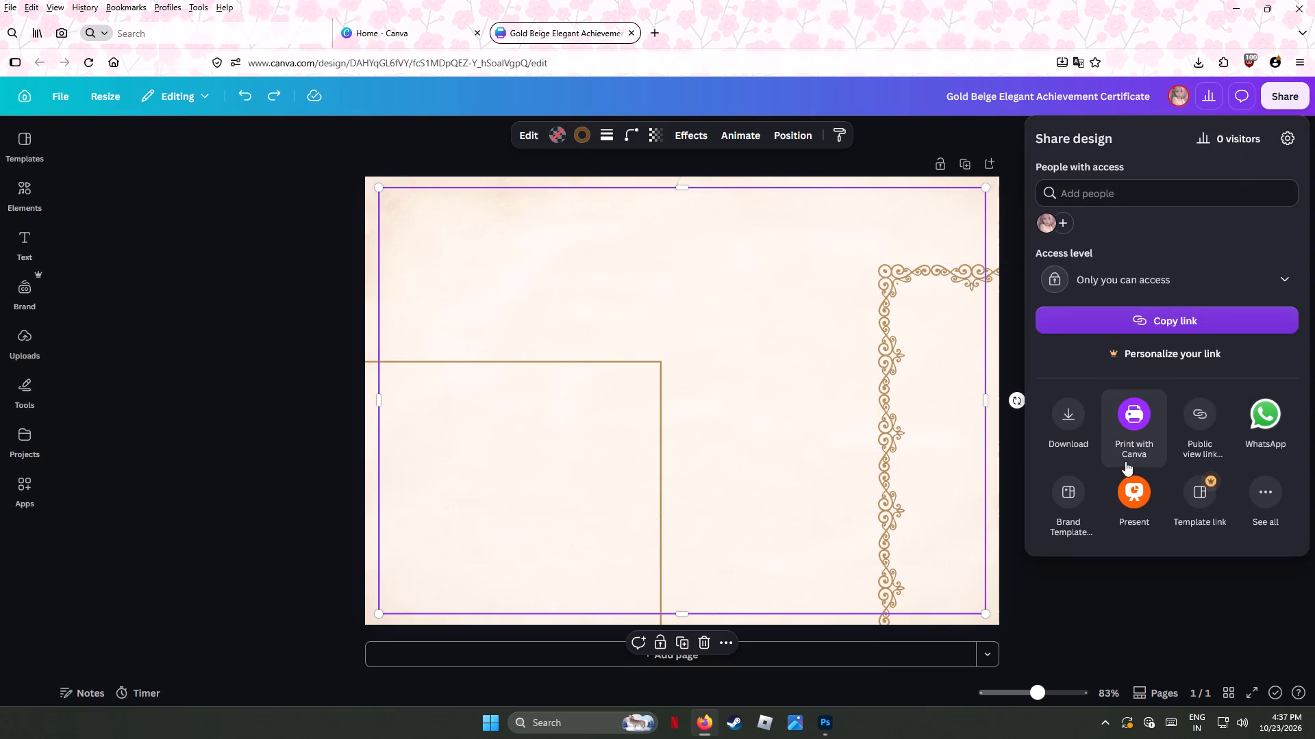
pyautogui.click(1062, 413)
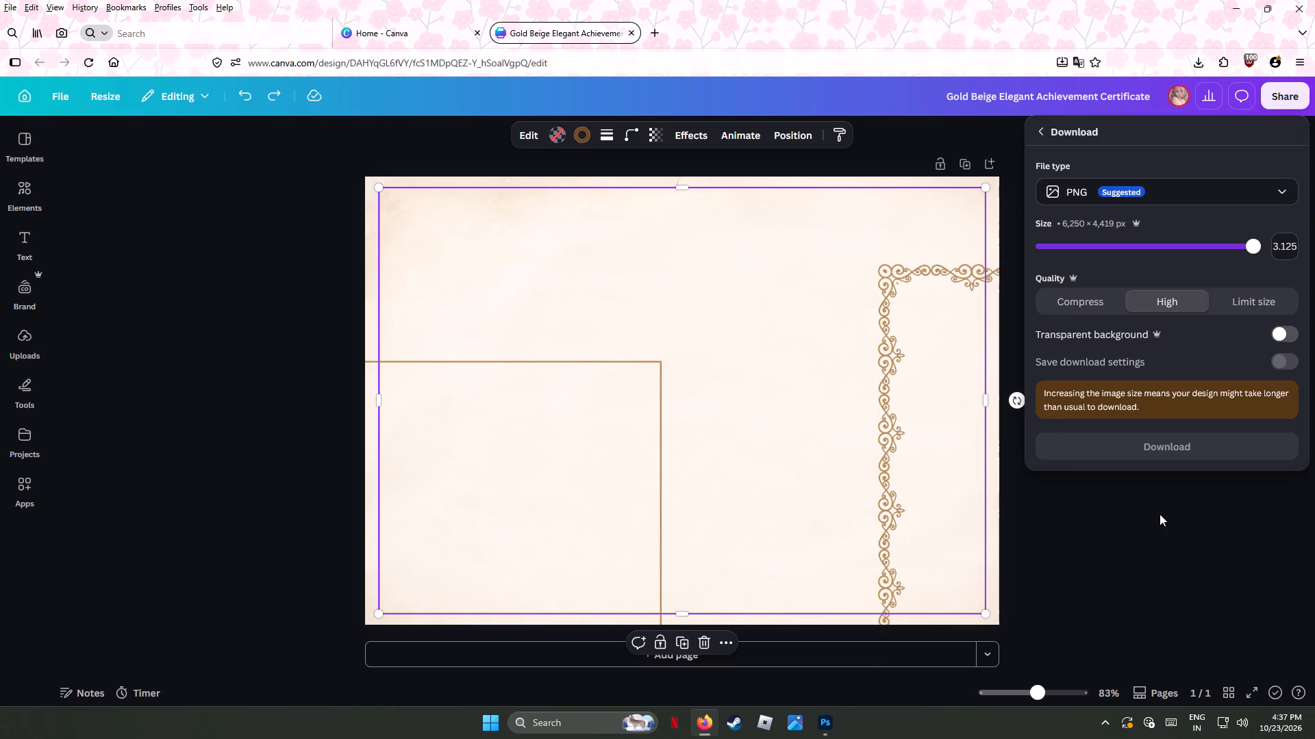
pyautogui.click(1280, 186)
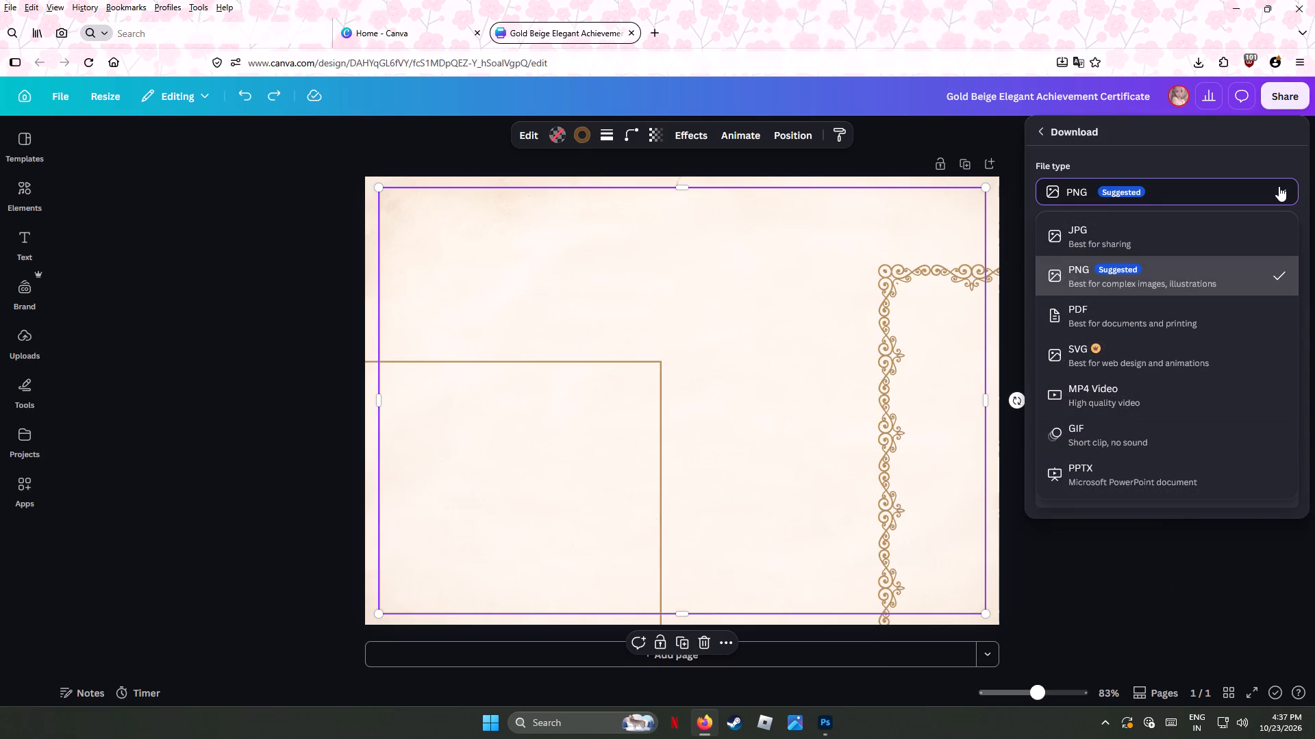
pyautogui.click(1241, 144)
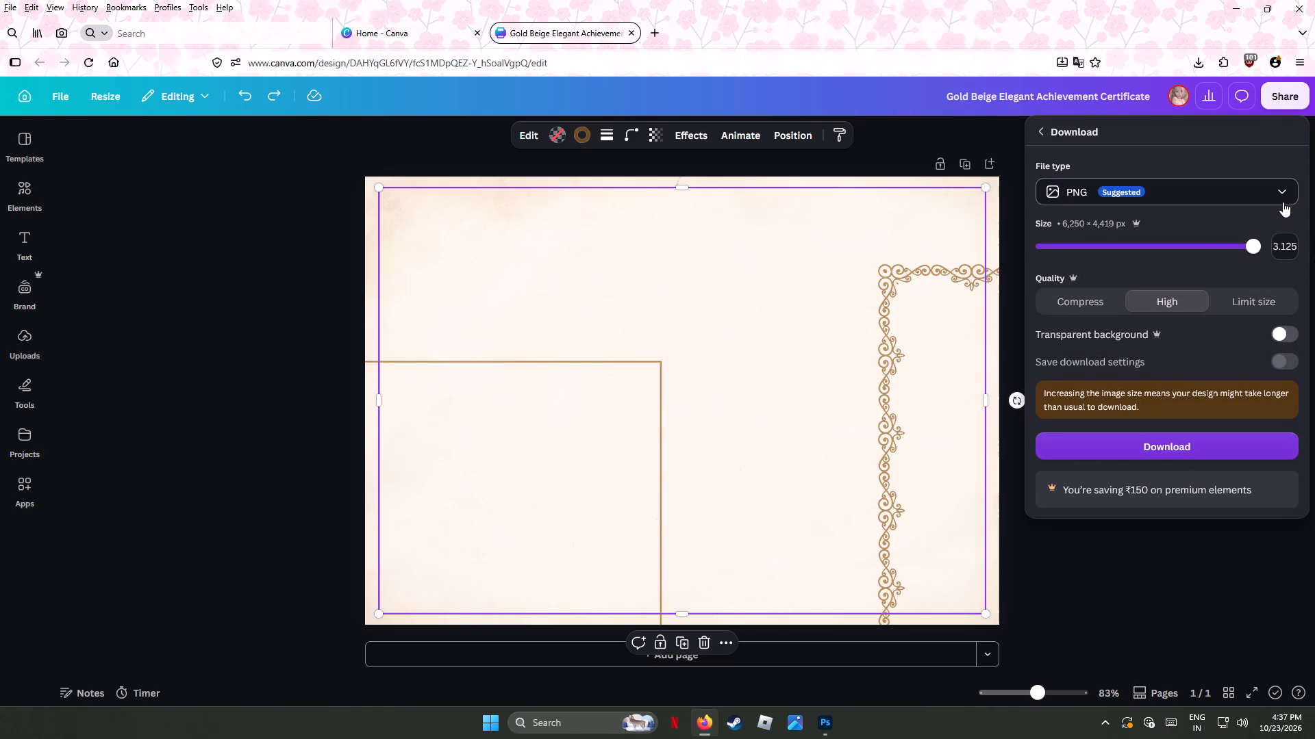
pyautogui.click(1288, 92)
pyautogui.click(1288, 92)
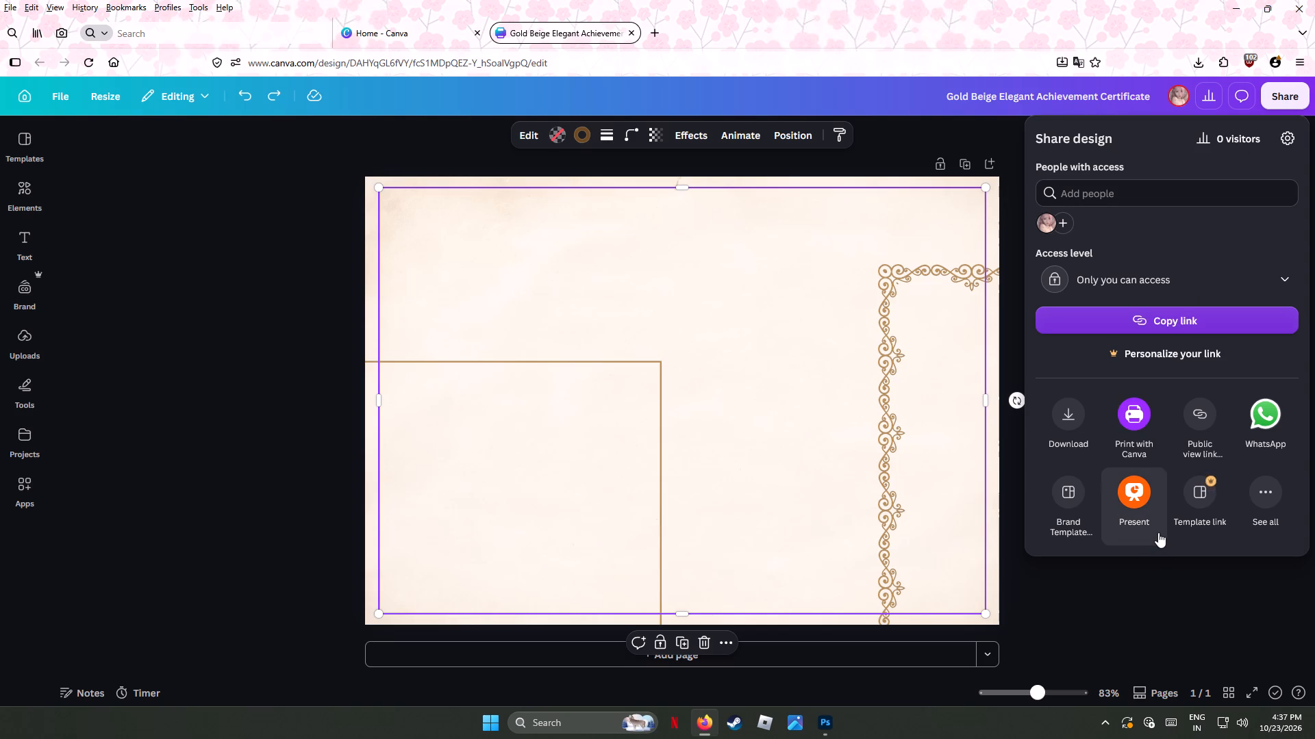
pyautogui.scroll(-5, 1175, 475)
pyautogui.click(1270, 504)
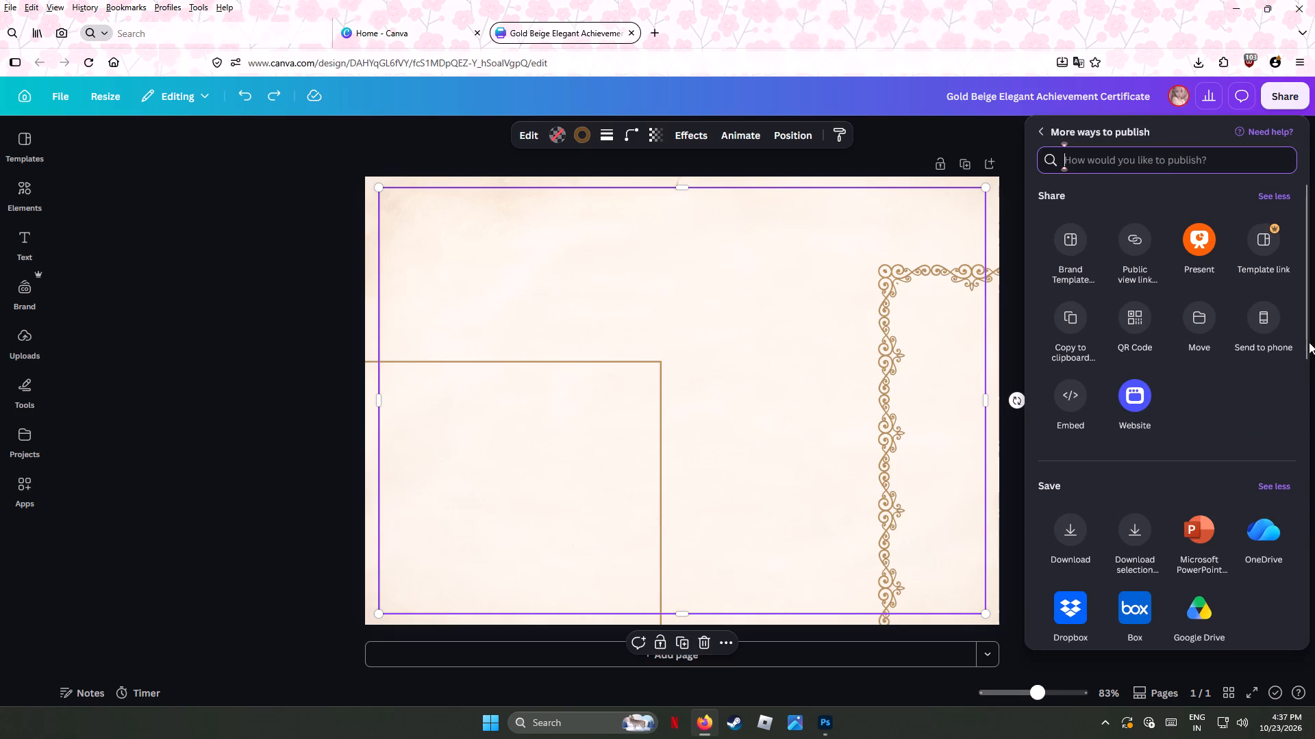
pyautogui.moveTo(1308, 323); pyautogui.dragTo(1305, 309)
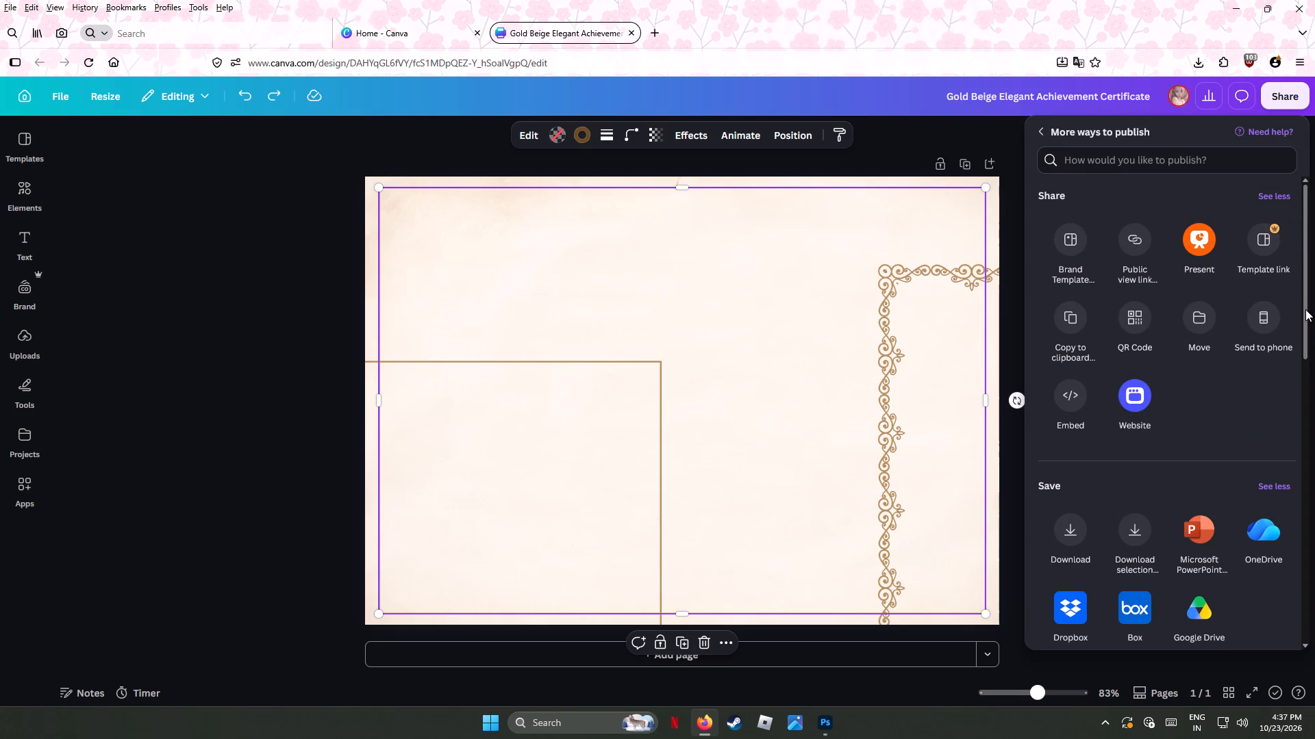
pyautogui.moveTo(1305, 309); pyautogui.dragTo(1305, 308)
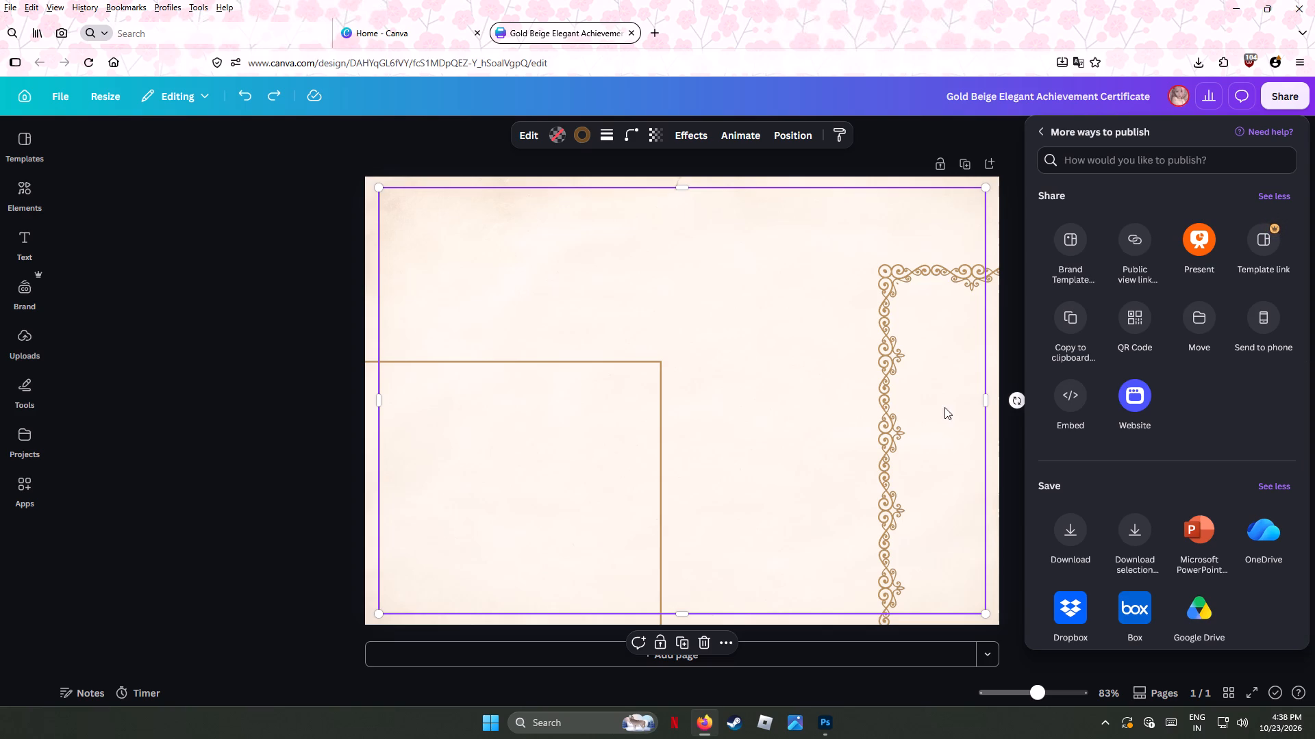
pyautogui.click(1140, 528)
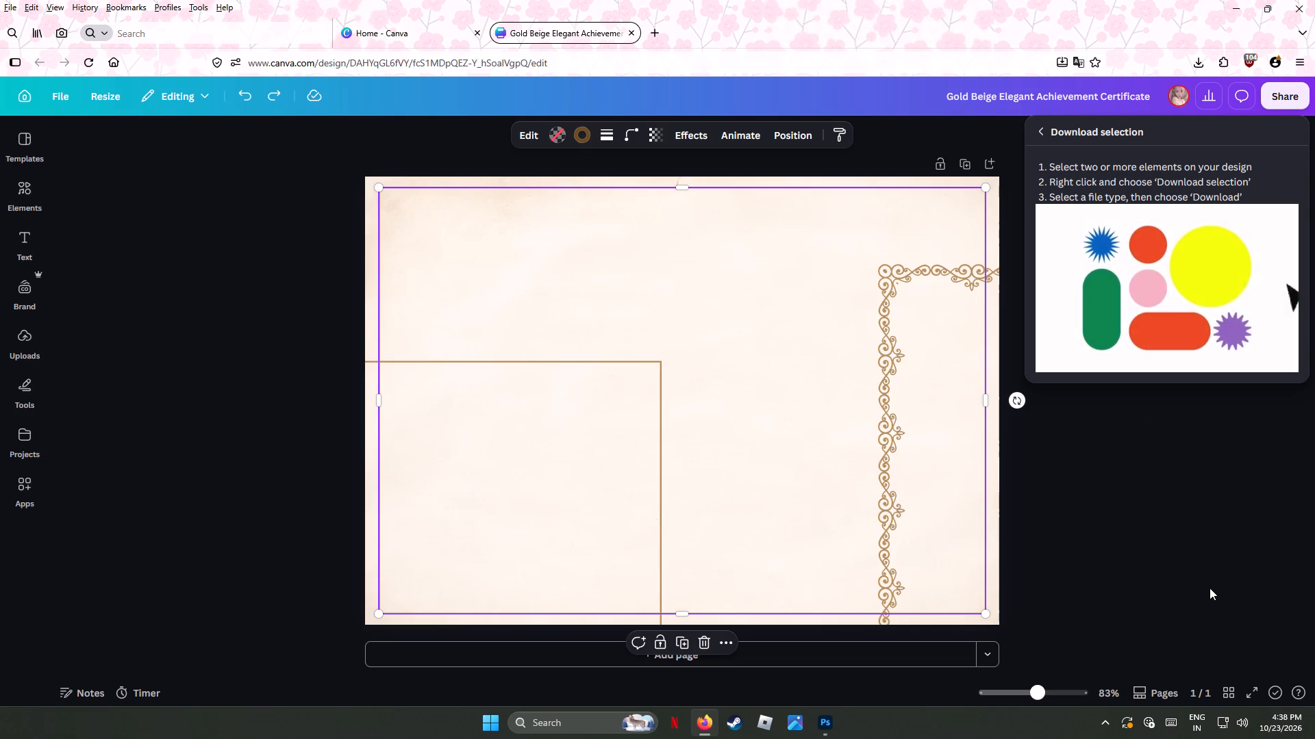
pyautogui.click(788, 12)
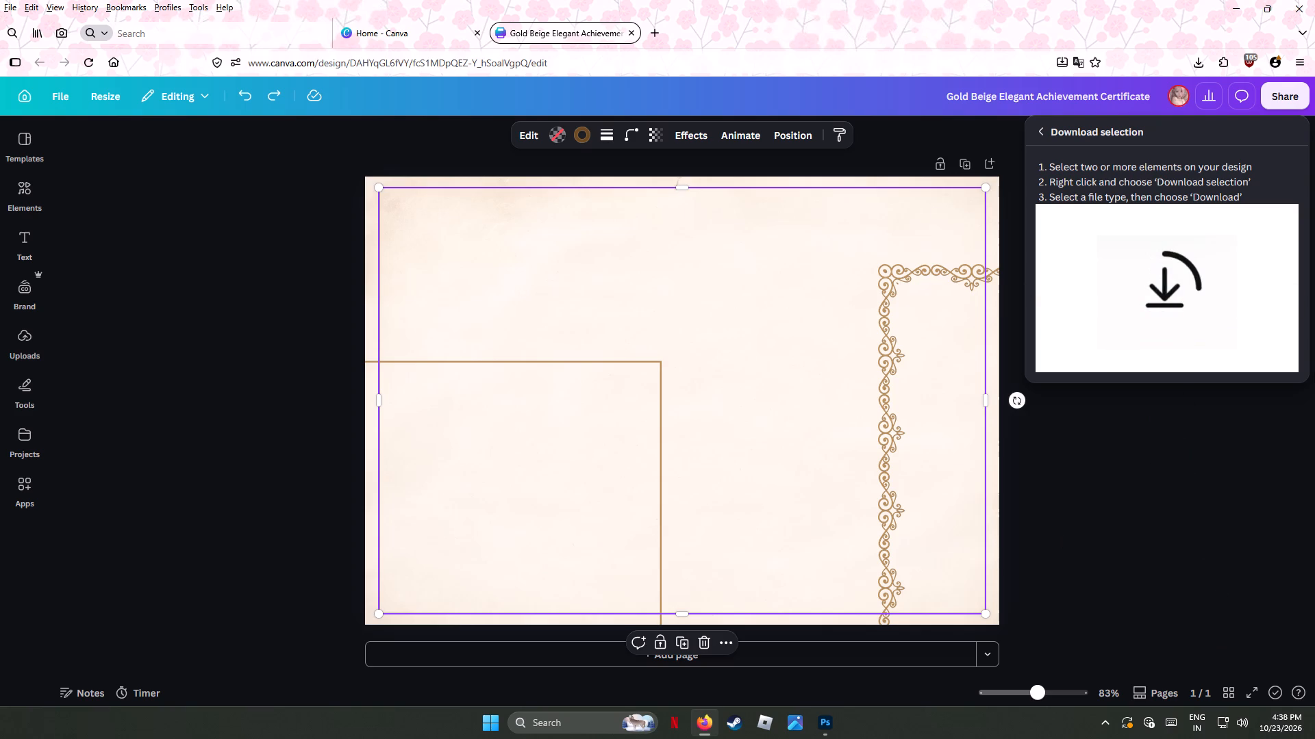
pyautogui.click(1283, 92)
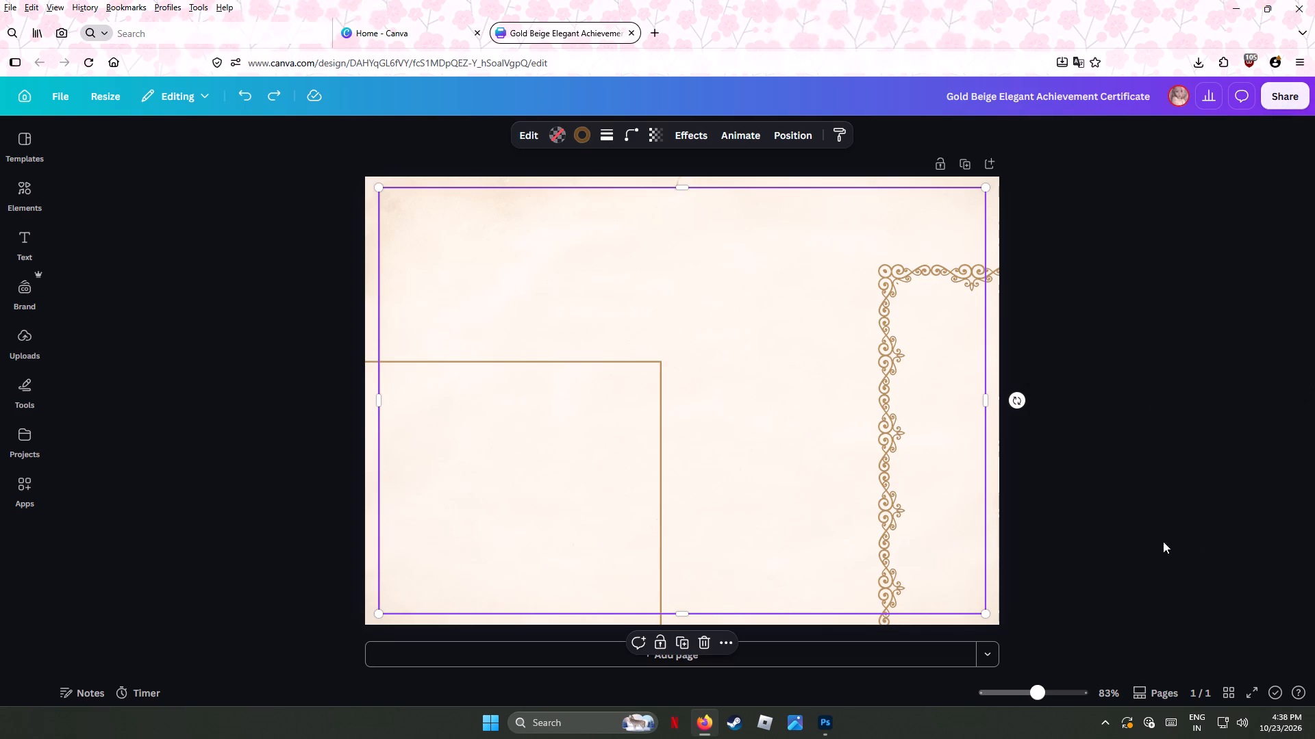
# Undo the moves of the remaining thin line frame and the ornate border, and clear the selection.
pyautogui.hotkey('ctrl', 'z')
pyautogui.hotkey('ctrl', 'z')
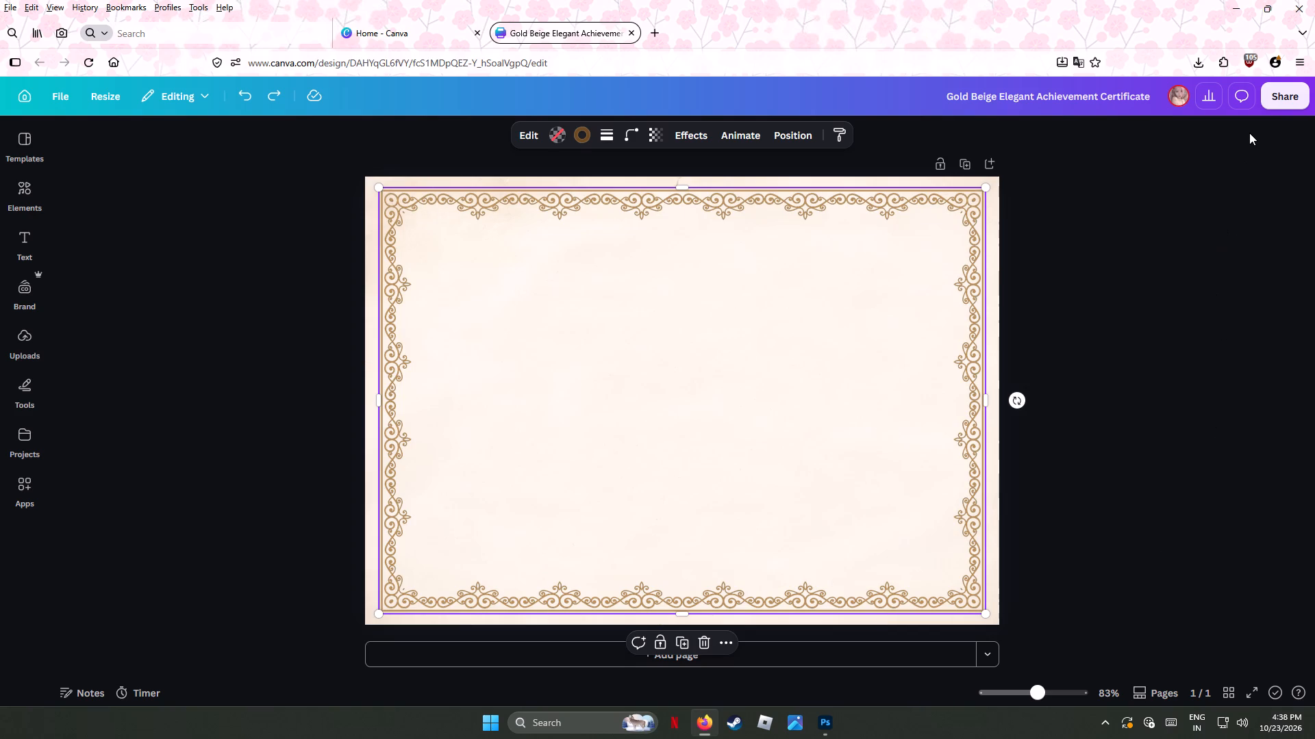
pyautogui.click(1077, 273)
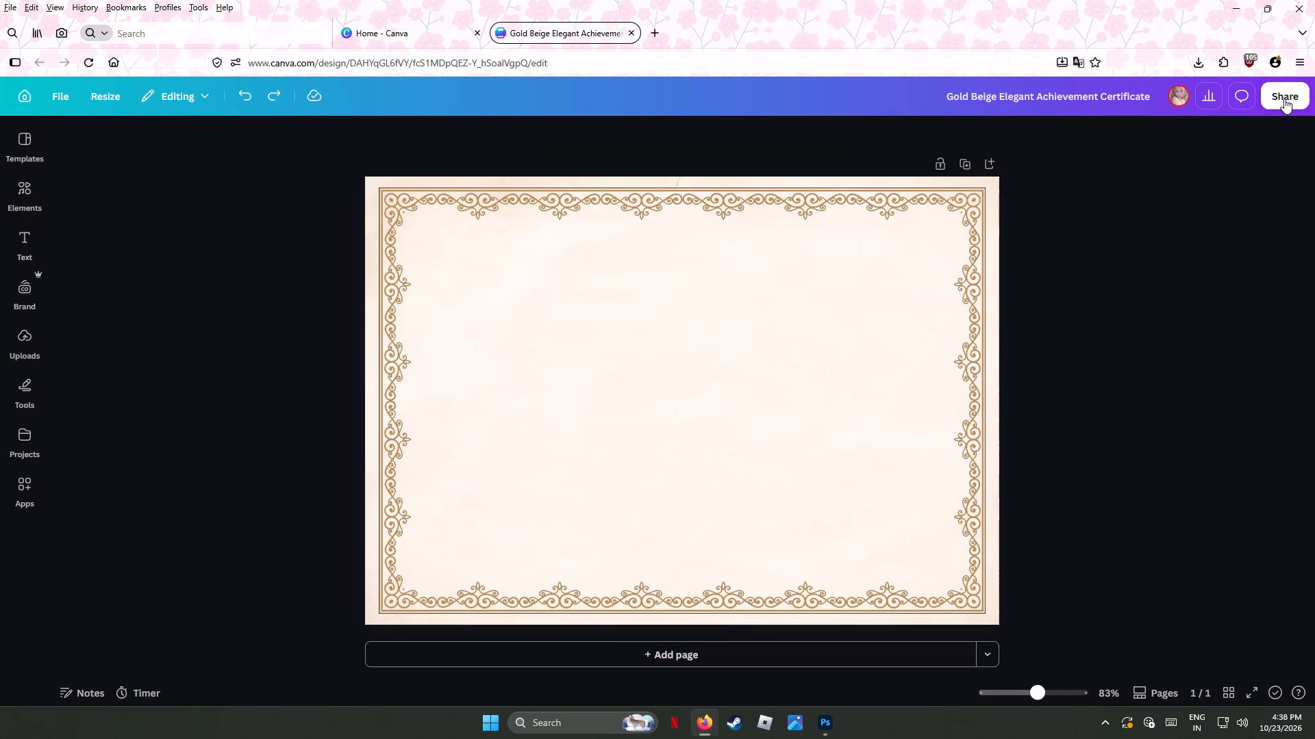
# Download the blank bordered certificate as a PNG at 6,250 × 4,419 px in High quality, and dismiss the downloads list.
pyautogui.click(1286, 91)
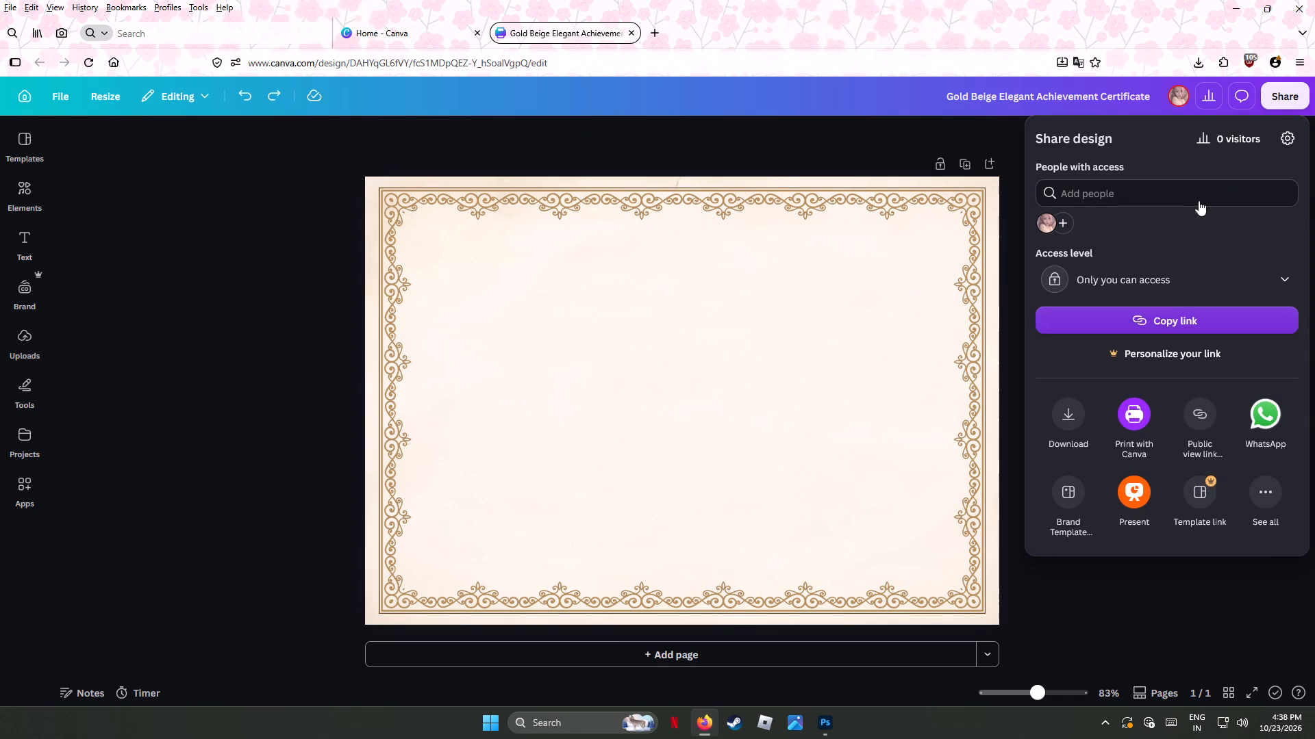
pyautogui.click(1070, 419)
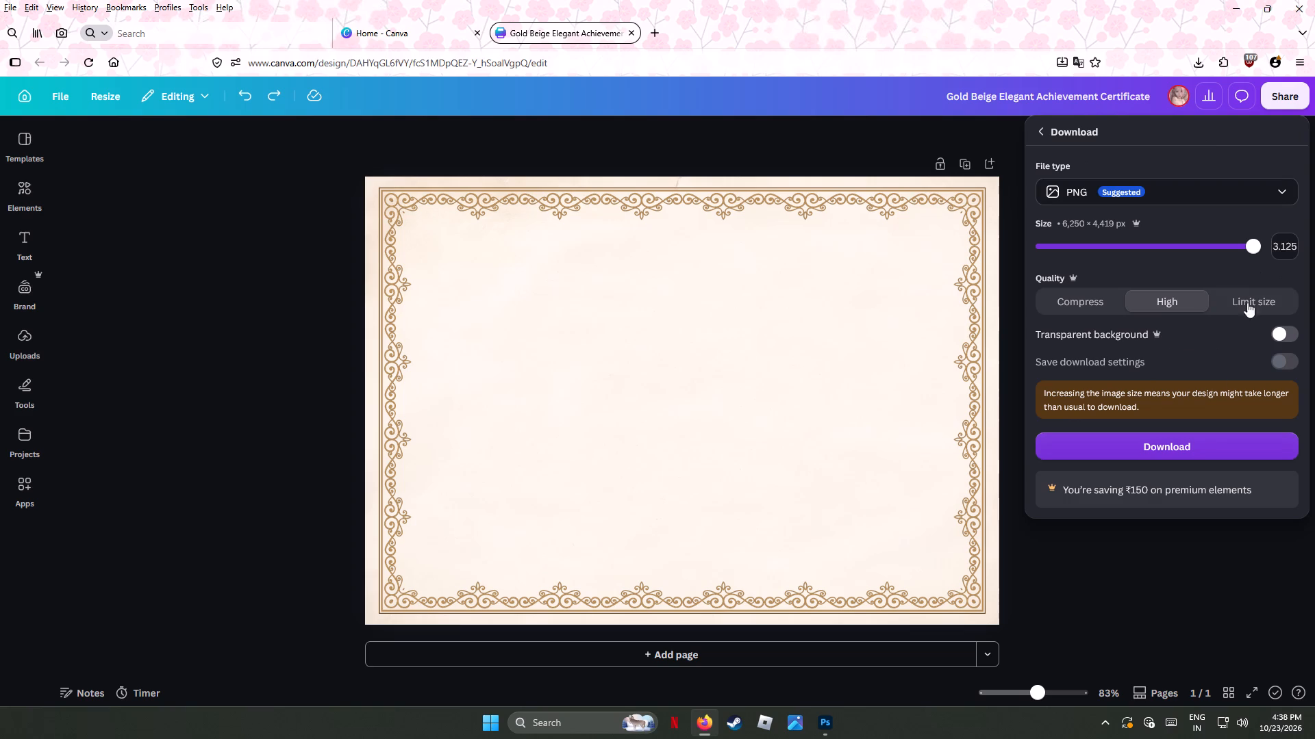
pyautogui.click(1166, 442)
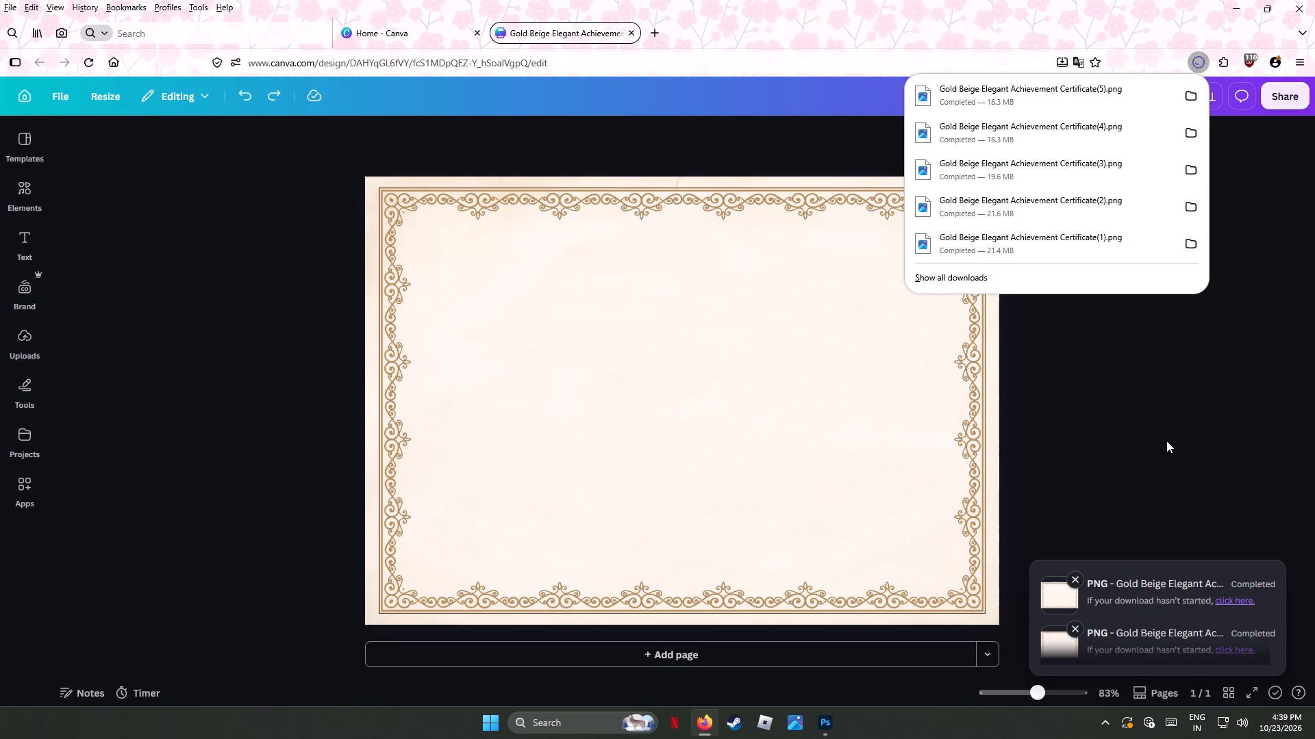
pyautogui.click(776, 29)
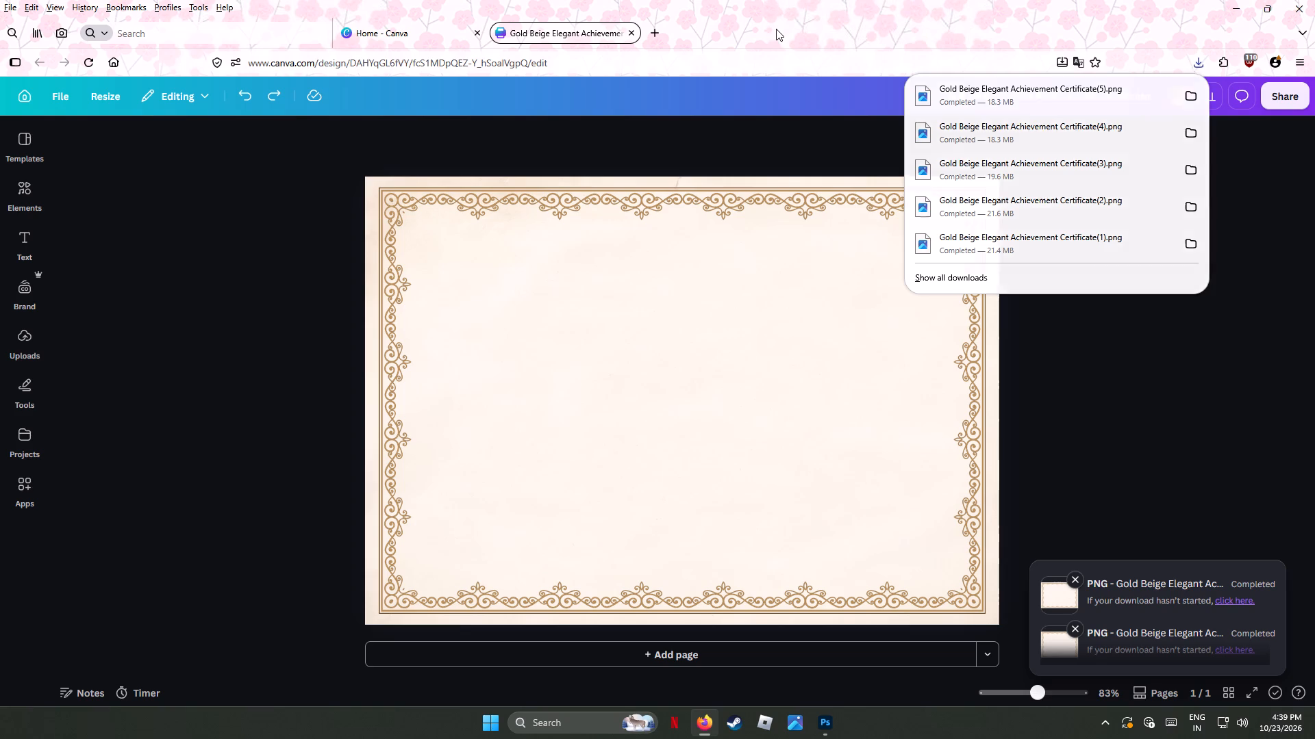
# Undo the earlier deletions until the full certificate with title, subtitle, recipient, signatures and seal logo is restored, and clear the selection.
pyautogui.click(465, 204)
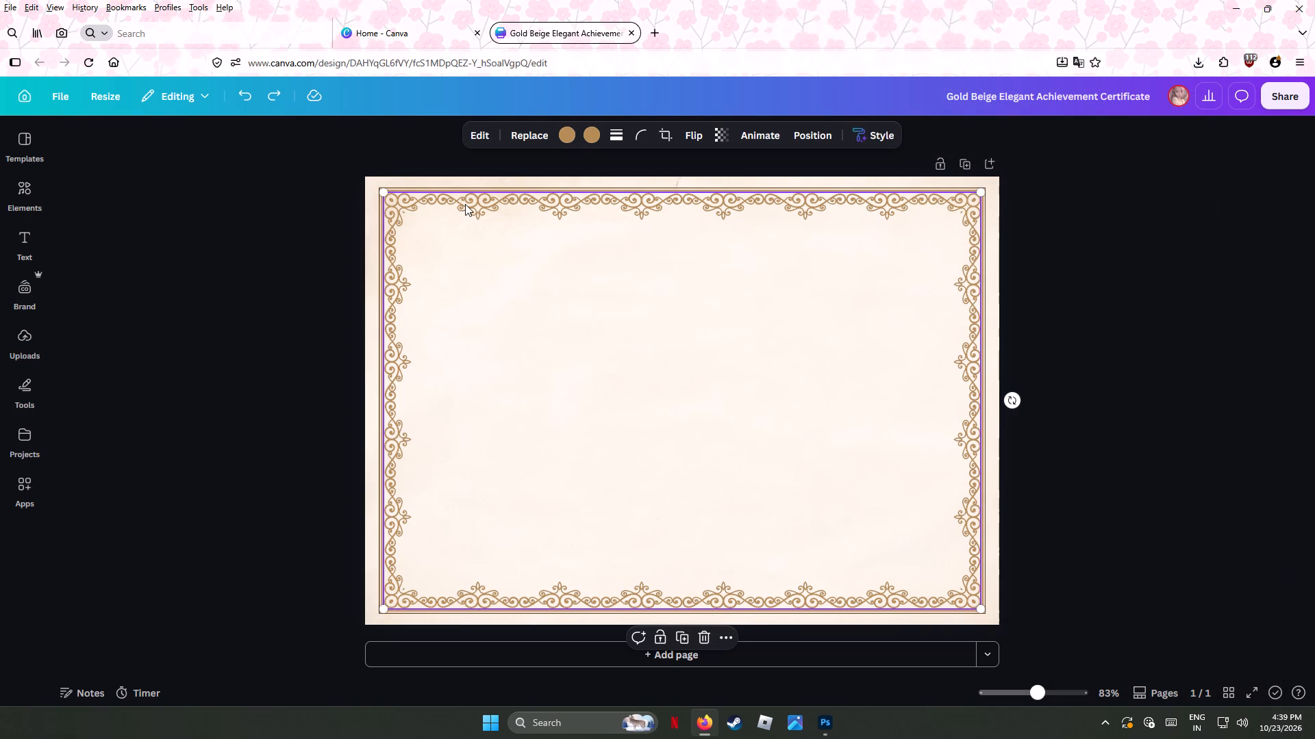
pyautogui.hotkey('ctrl', 'z')
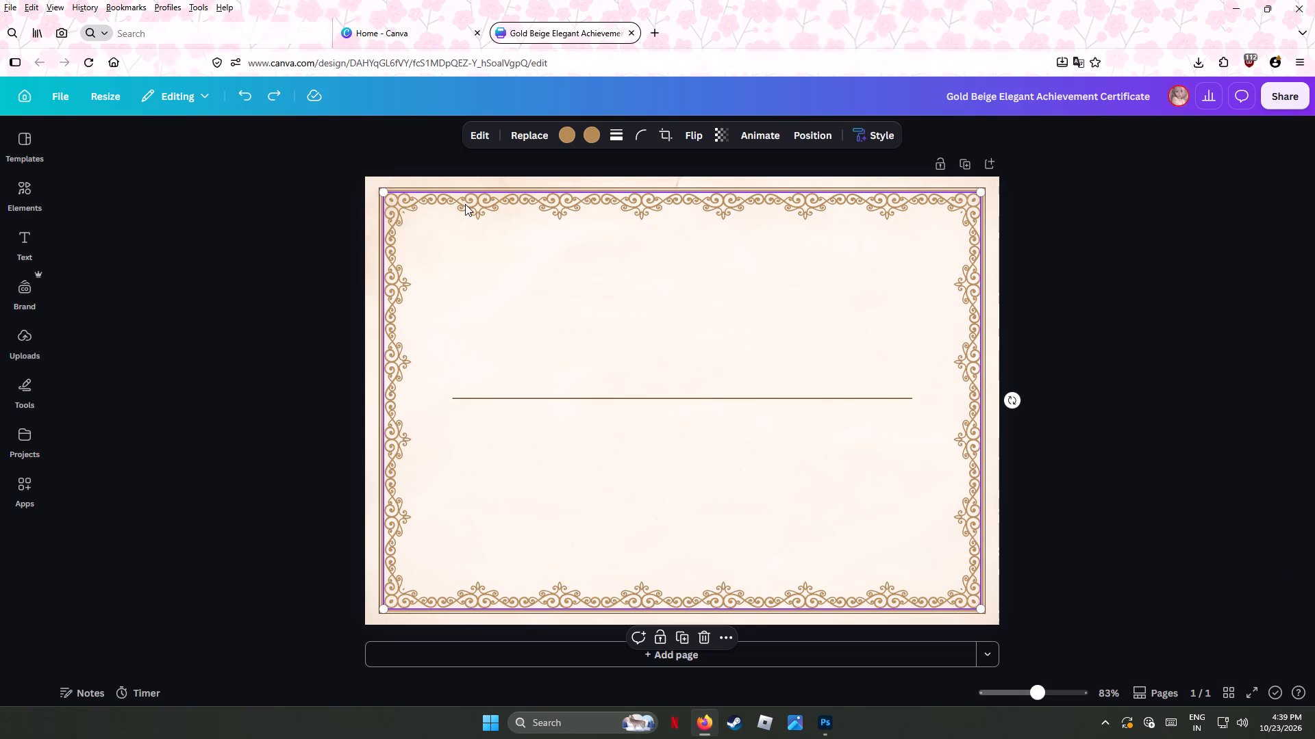
pyautogui.hotkey('ctrl', 'z')
pyautogui.hotkey('ctrl', 'z')
pyautogui.hotkey('ctrl', 'z')
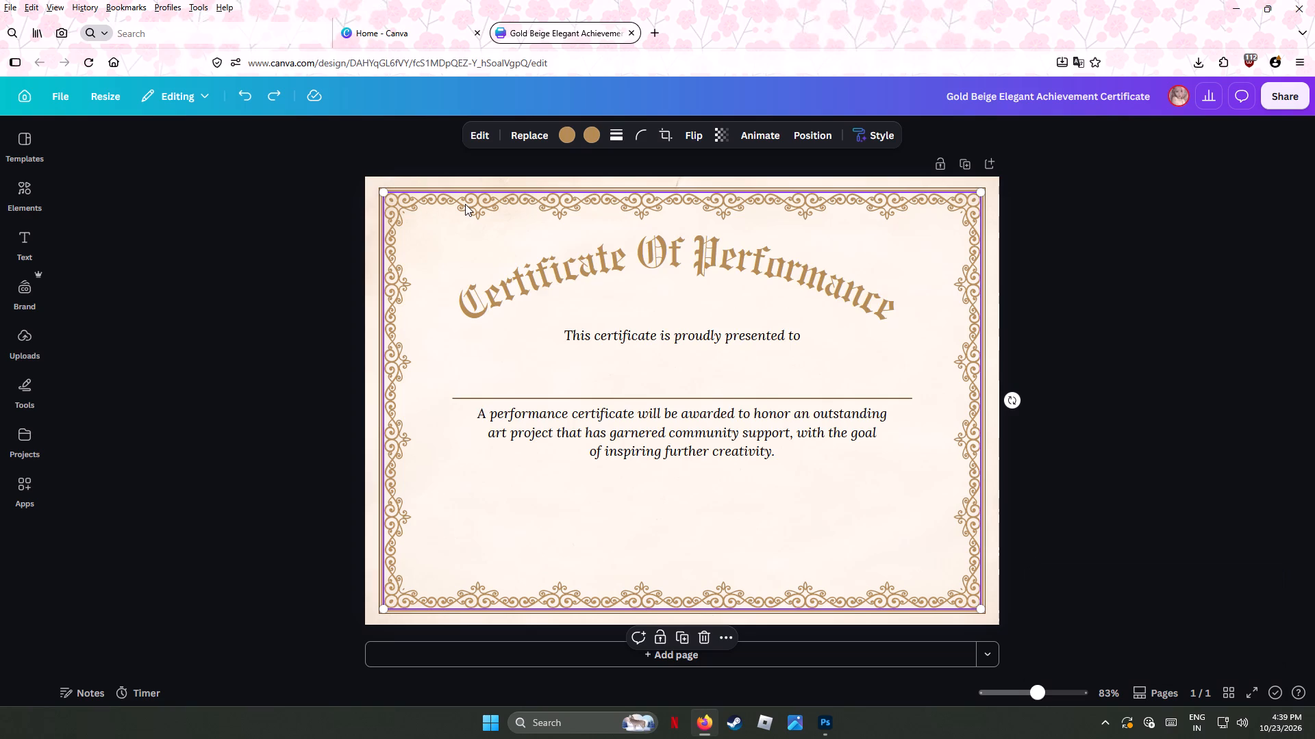
pyautogui.hotkey('ctrl', 'z')
pyautogui.hotkey('ctrl', 'z')
pyautogui.hotkey('ctrl', 'z')
pyautogui.hotkey('ctrl', 'z')
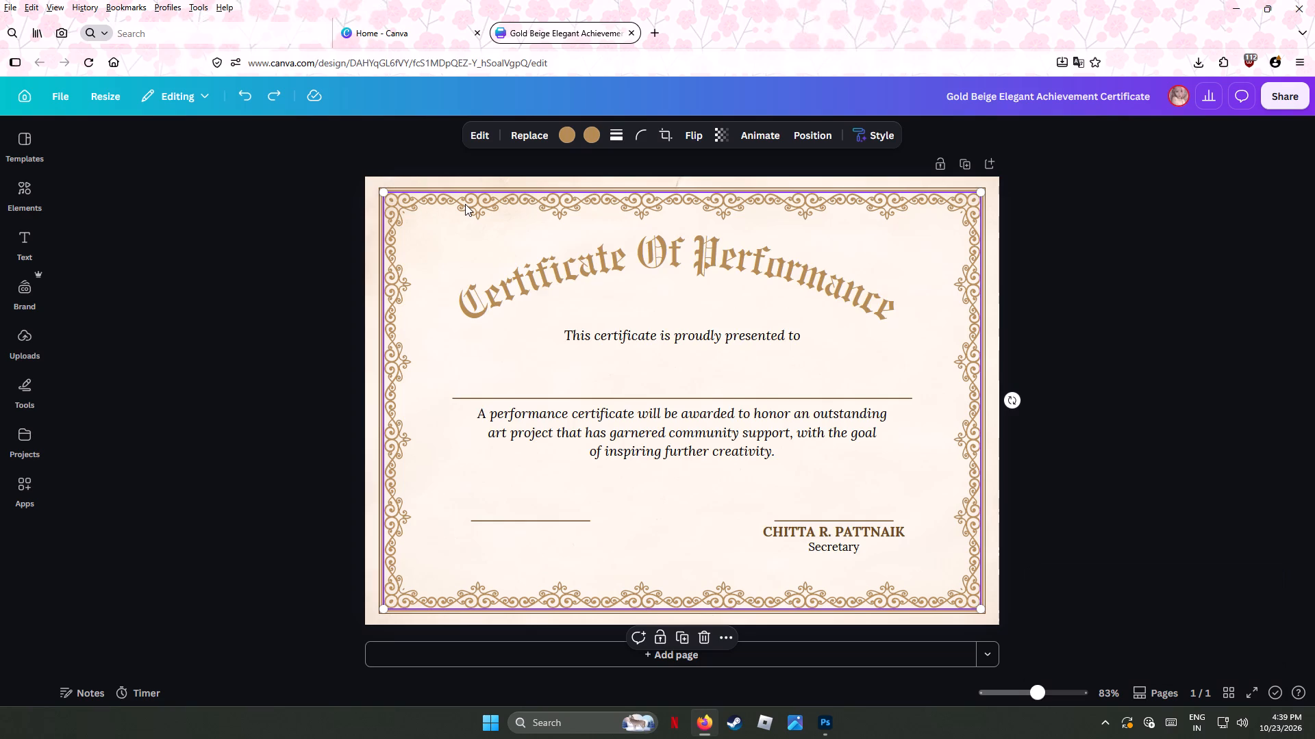
pyautogui.hotkey('ctrl', 'z')
pyautogui.hotkey('ctrl', 'z')
pyautogui.hotkey('ctrl', 'z')
pyautogui.hotkey('ctrl', 'z')
pyautogui.hotkey('ctrl', 'z')
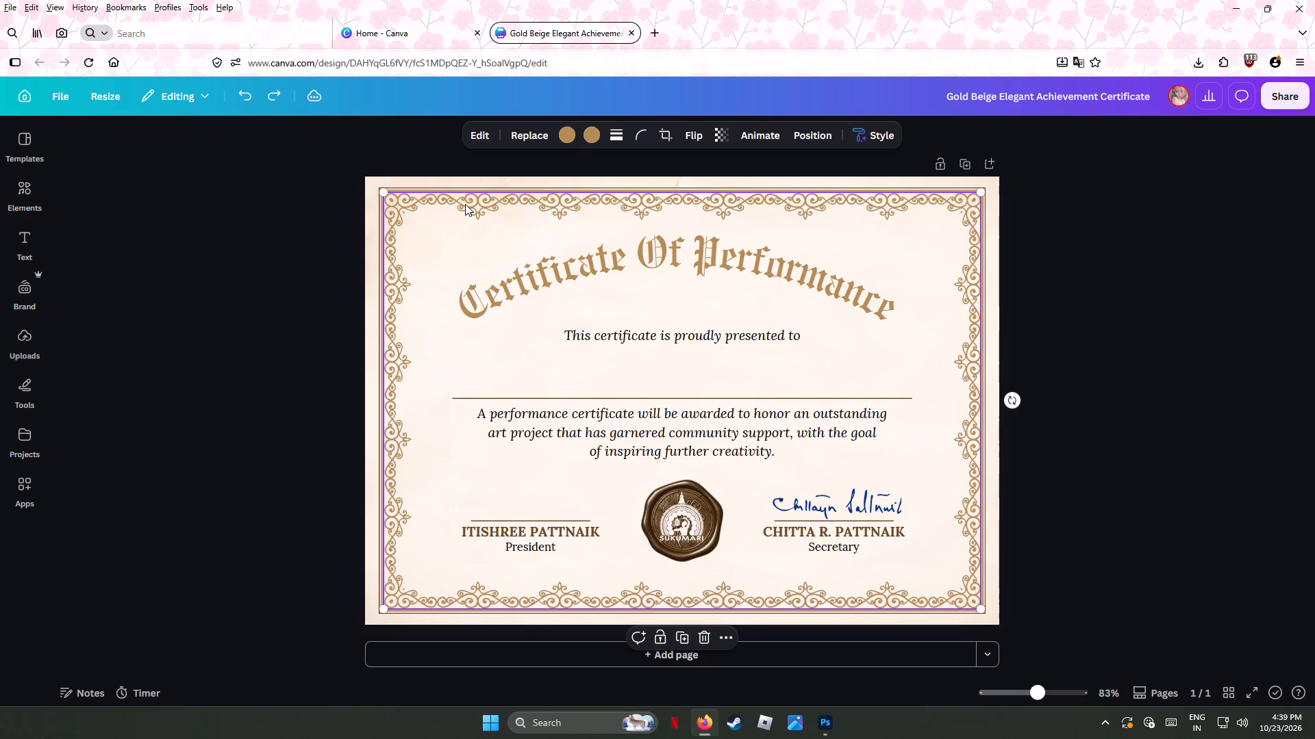
pyautogui.hotkey('ctrl', 'z')
pyautogui.hotkey('ctrl', 'z')
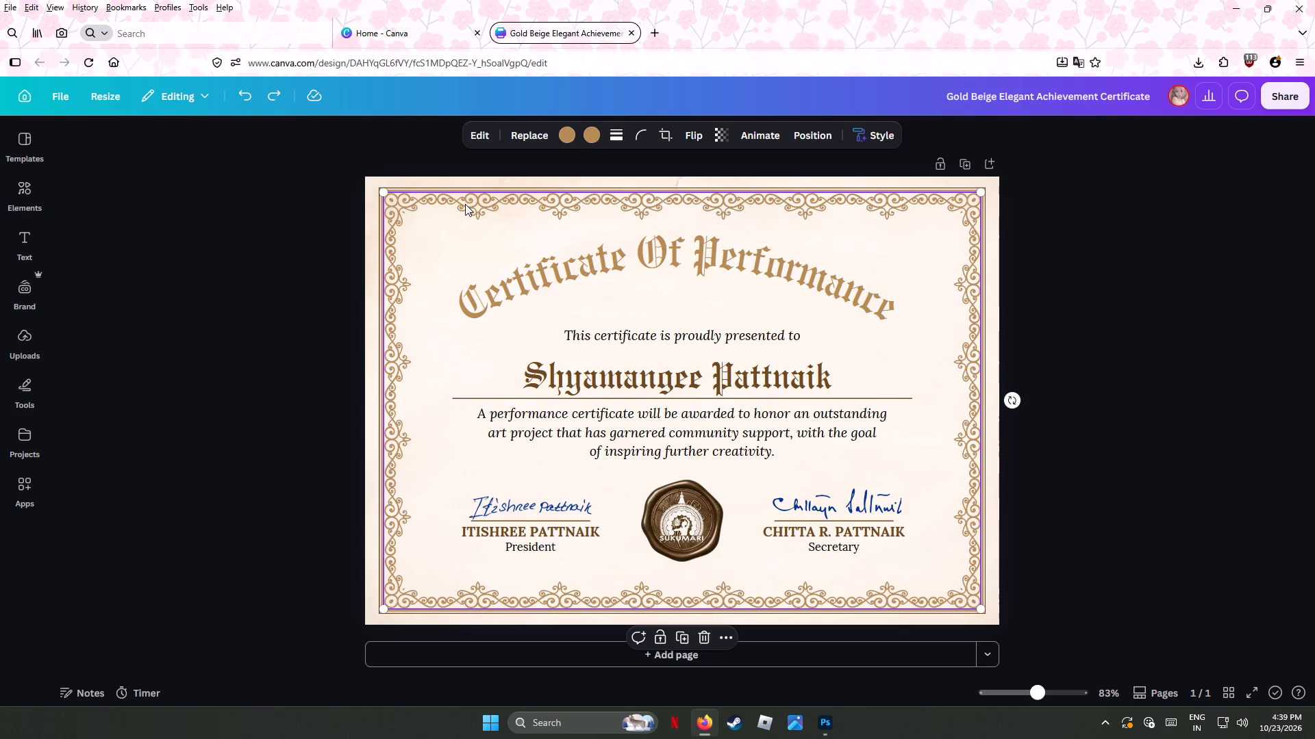
pyautogui.hotkey('ctrl', 'z')
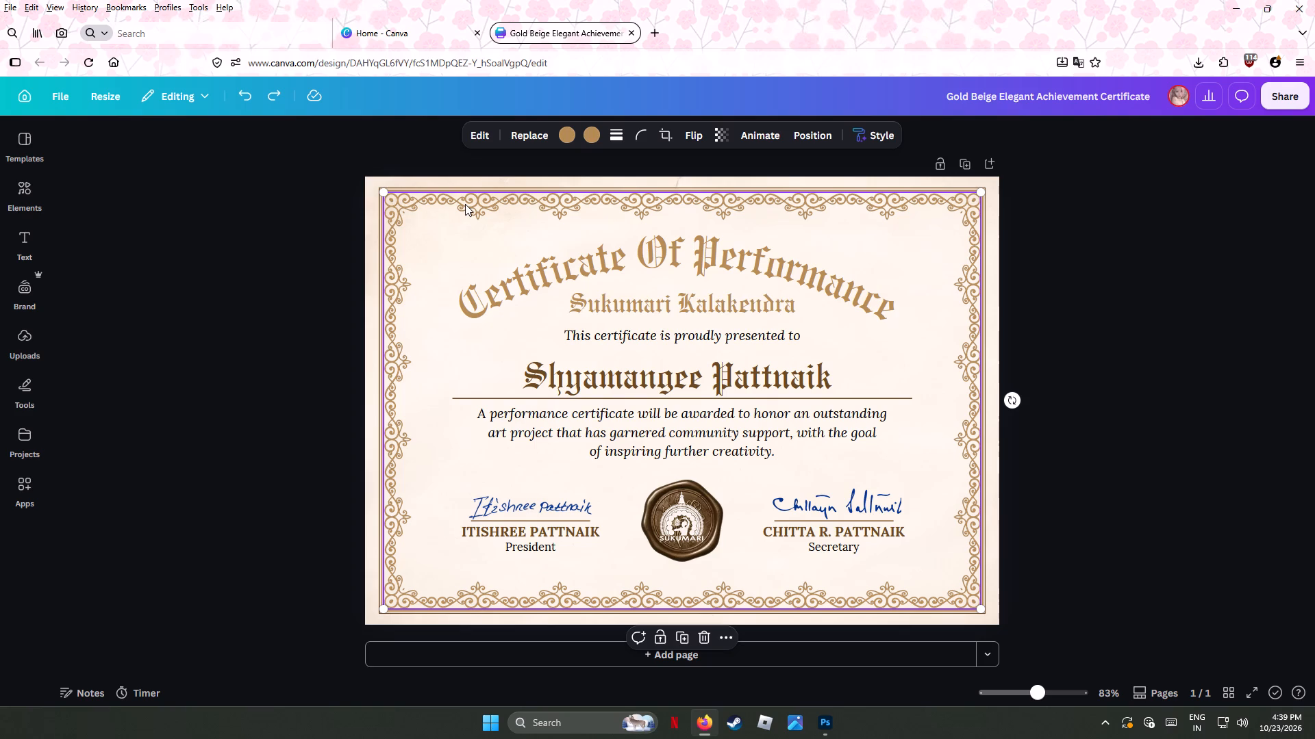
pyautogui.click(1206, 283)
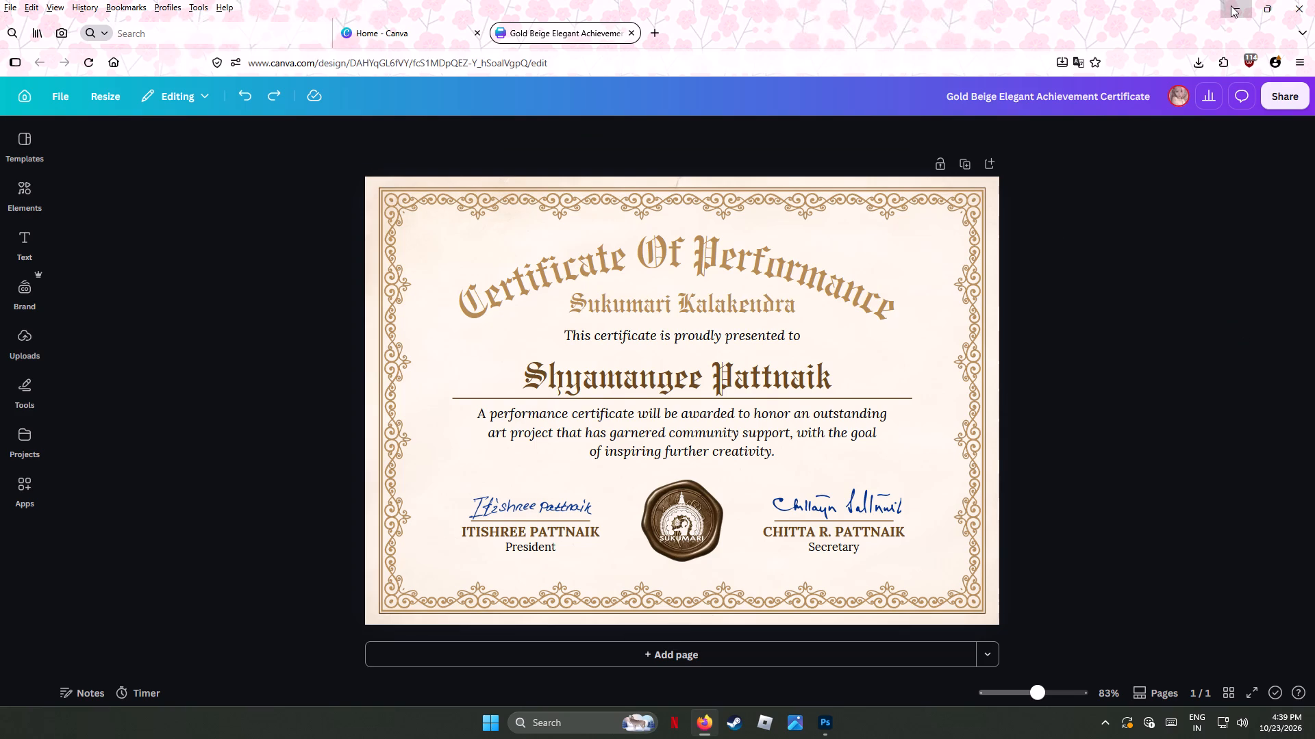
# Switch to the Downloads folder and examine the exported certificate images one by one, including the version with text and plain seal.
pyautogui.click(1231, 5)
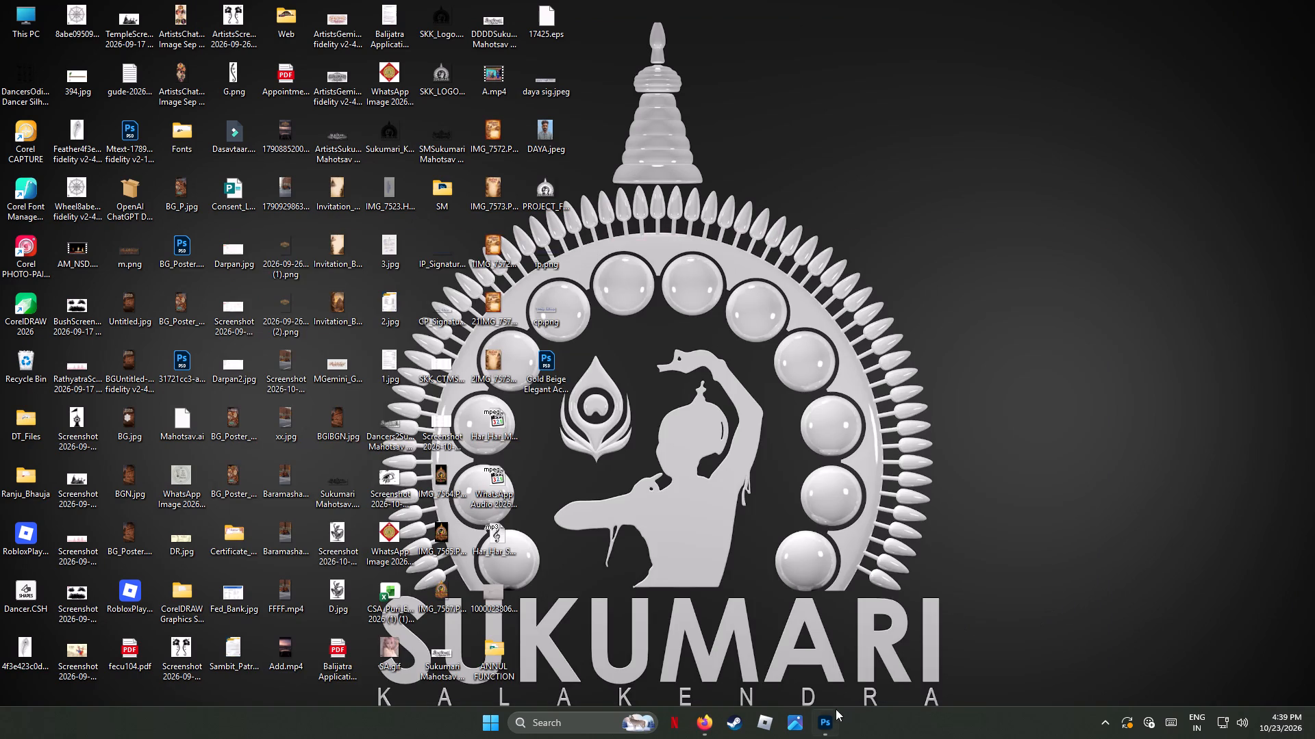
pyautogui.click(826, 721)
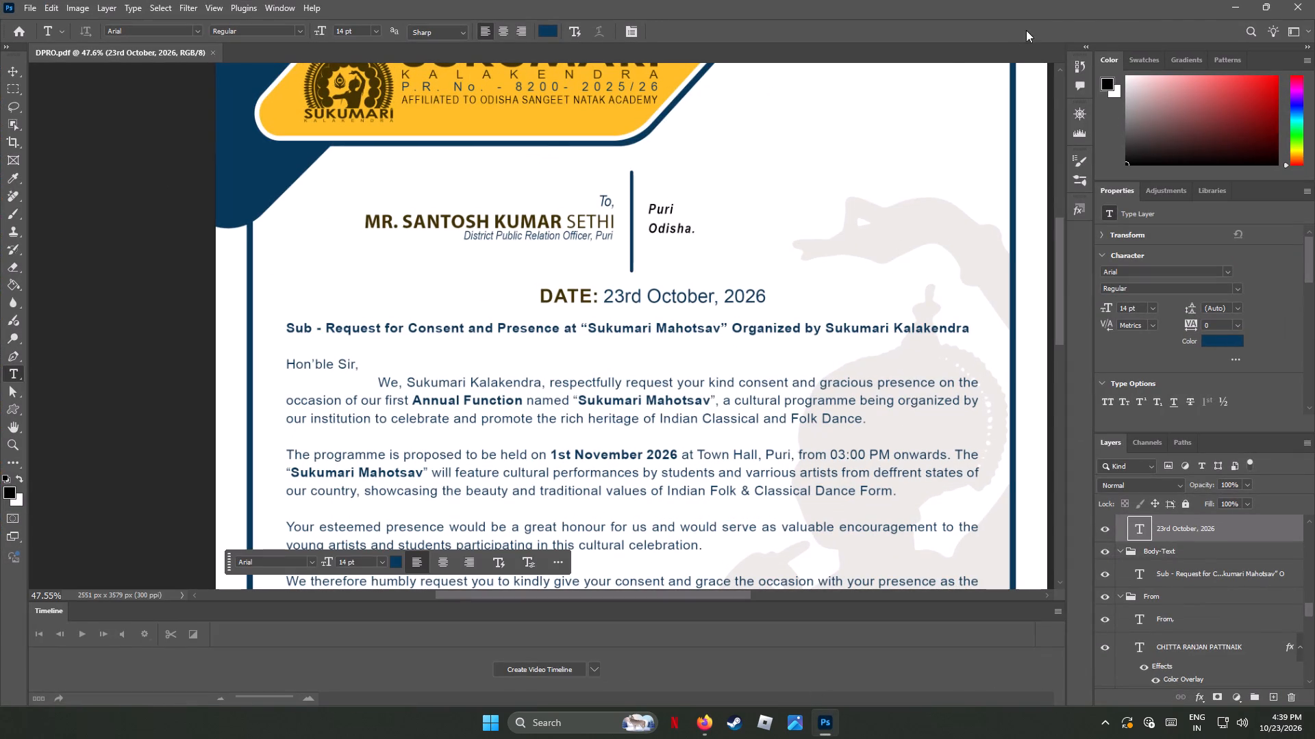
pyautogui.click(1236, 6)
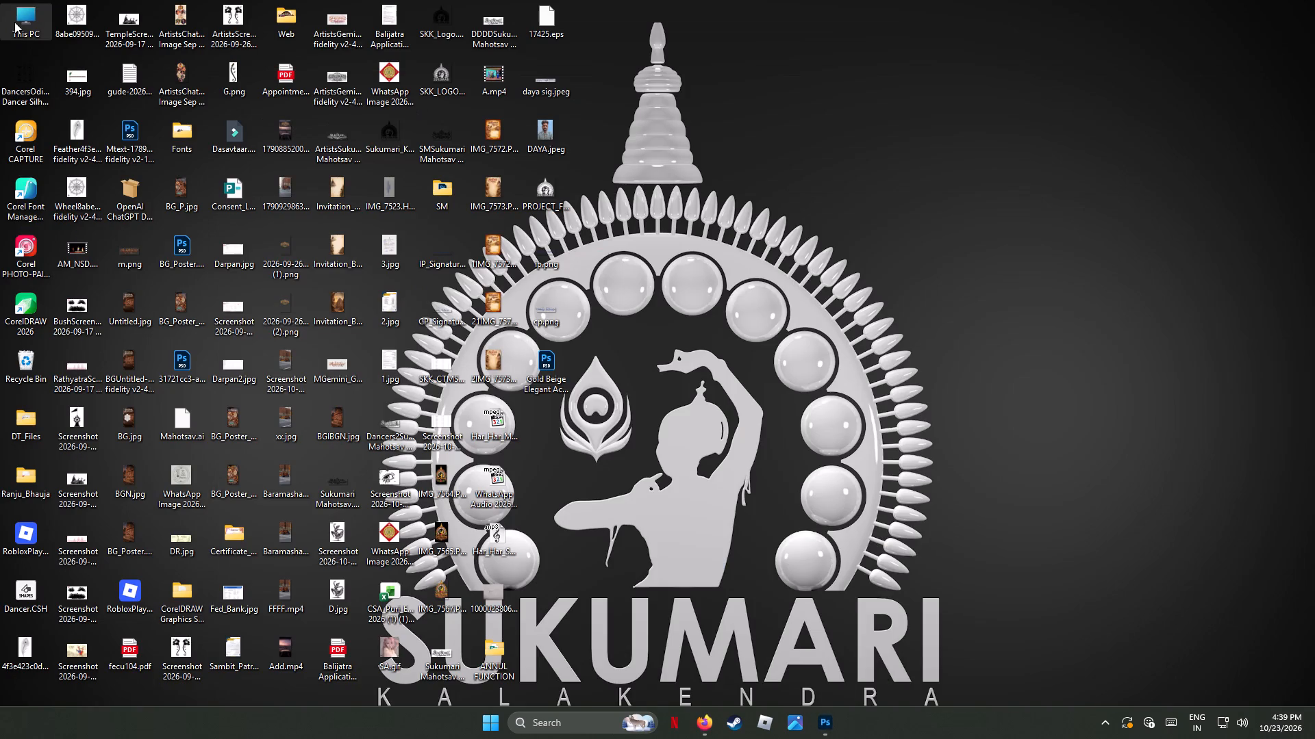
pyautogui.doubleClick(21, 15)
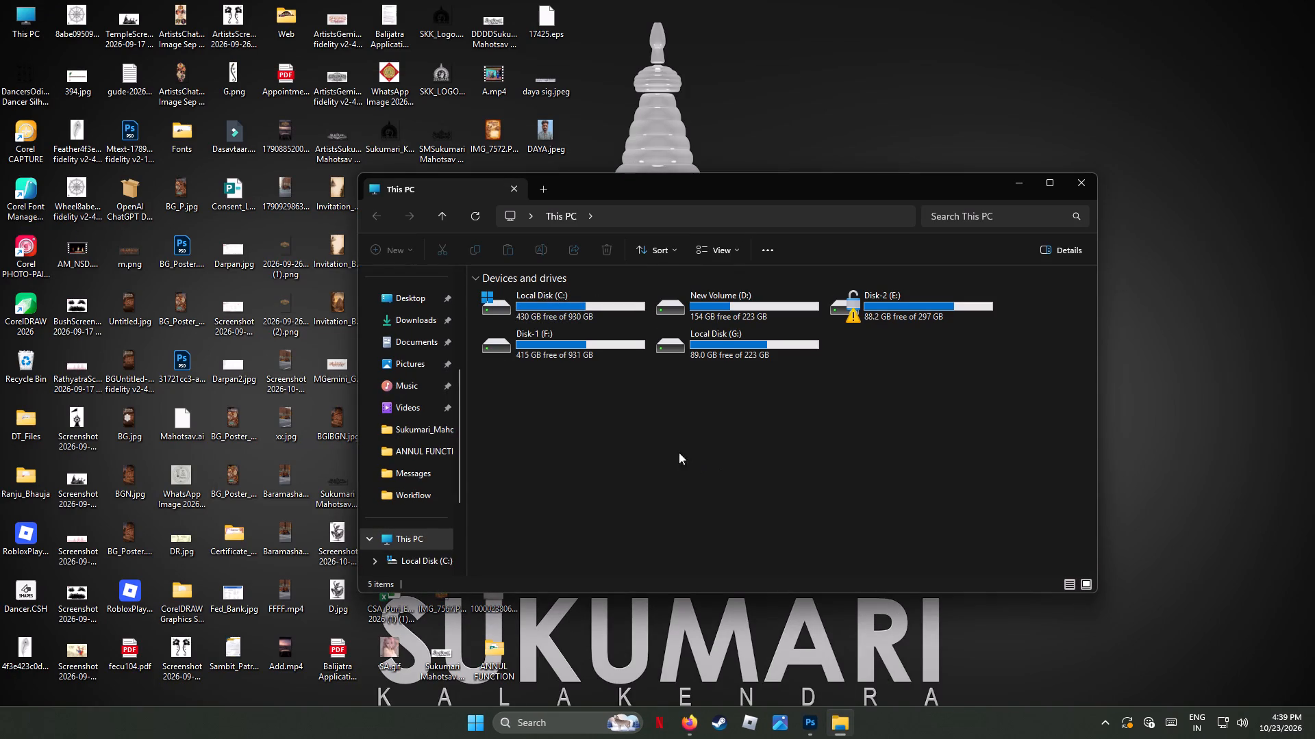
pyautogui.click(427, 315)
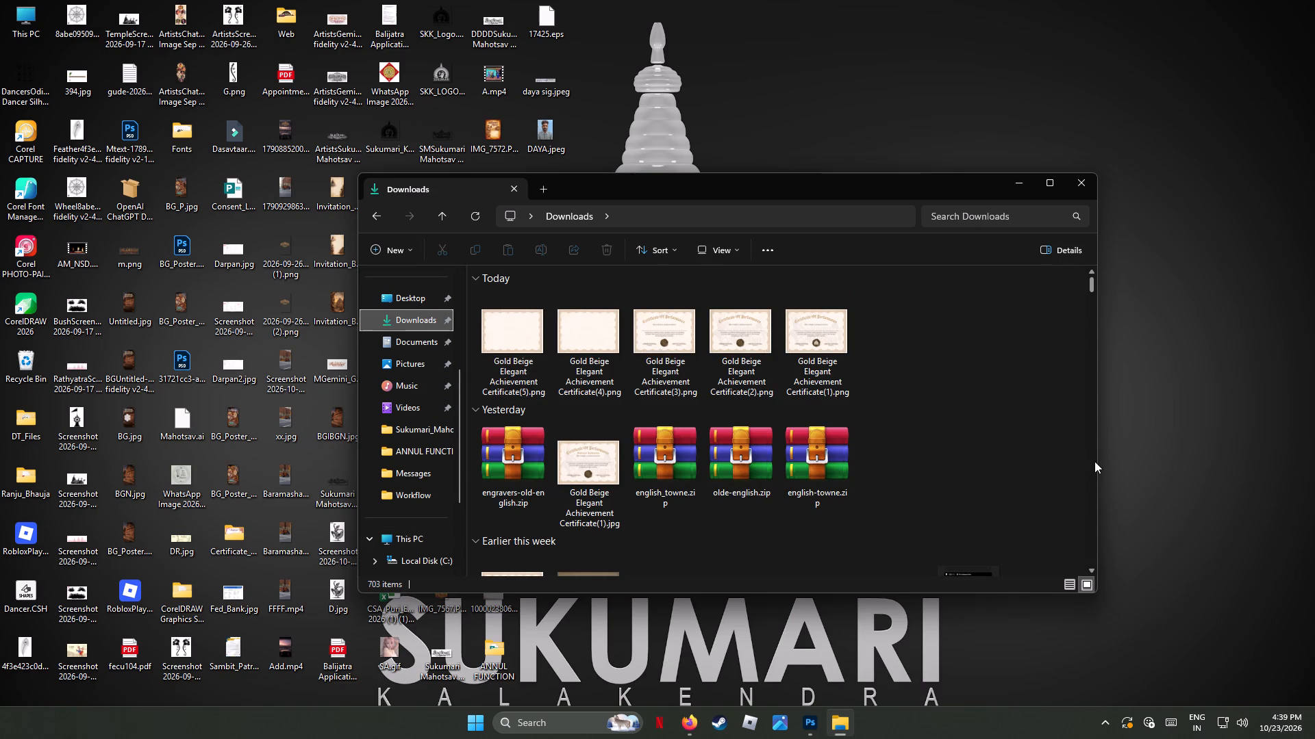
pyautogui.click(681, 333)
pyautogui.doubleClick(501, 332)
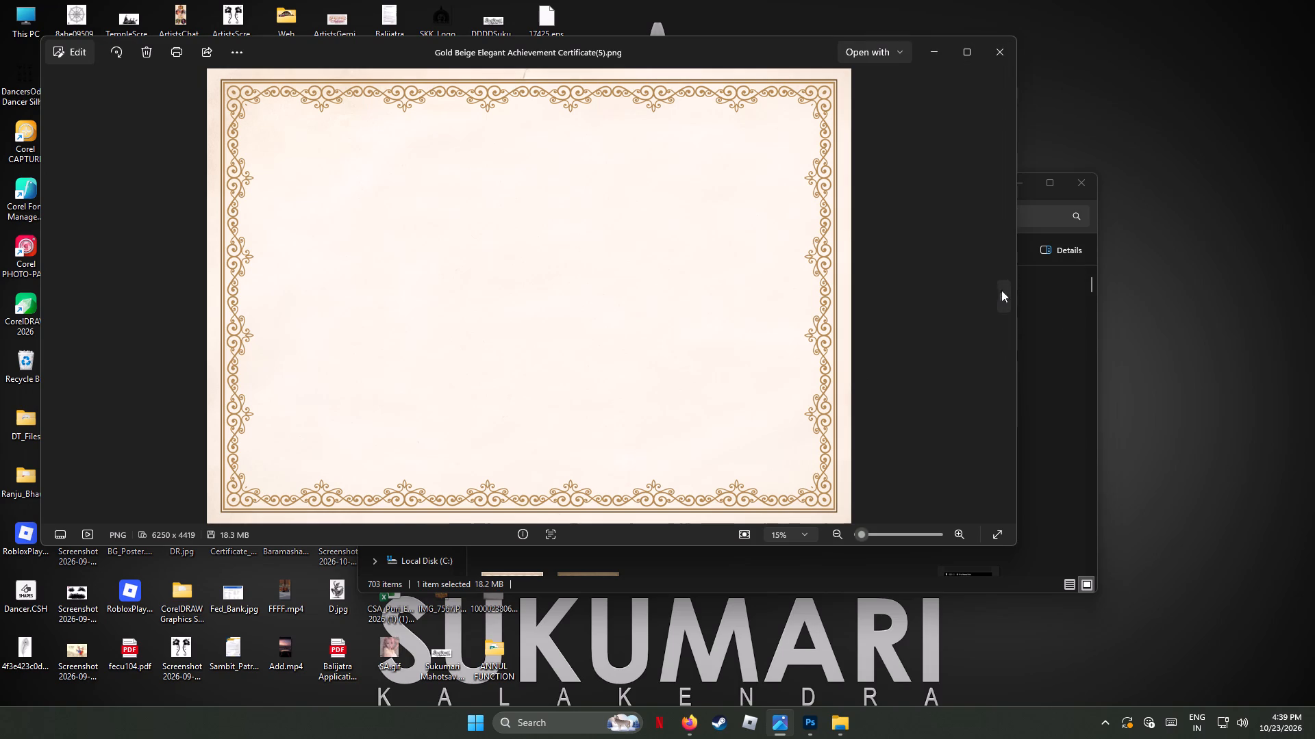
pyautogui.click(1000, 297)
pyautogui.click(1005, 298)
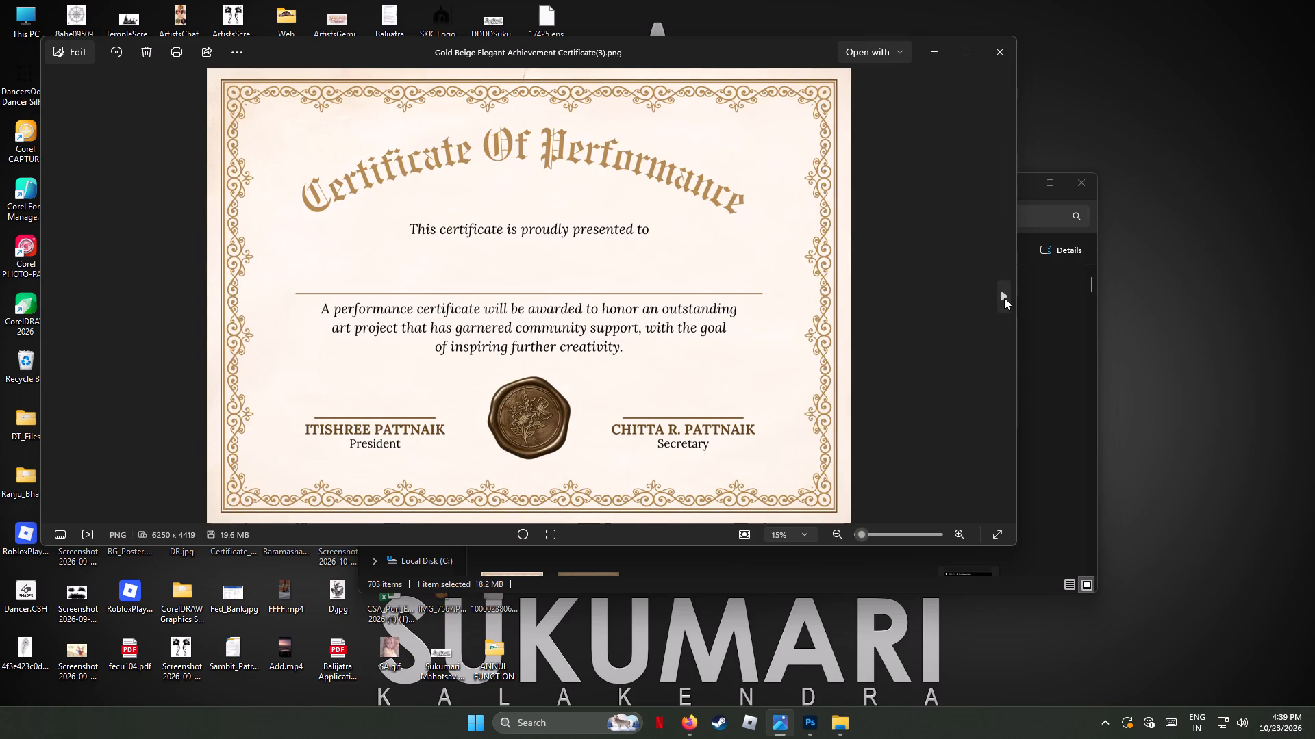
pyautogui.click(1004, 298)
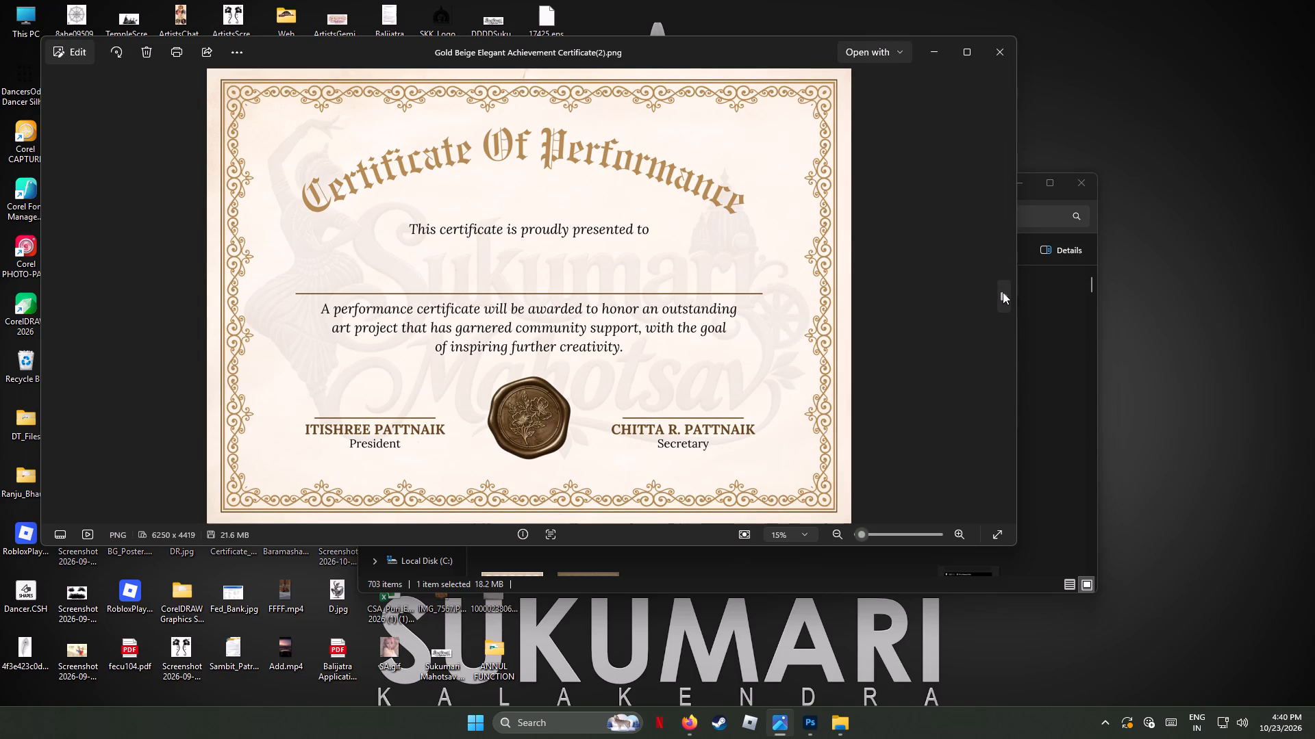
pyautogui.click(1003, 292)
pyautogui.click(1003, 292)
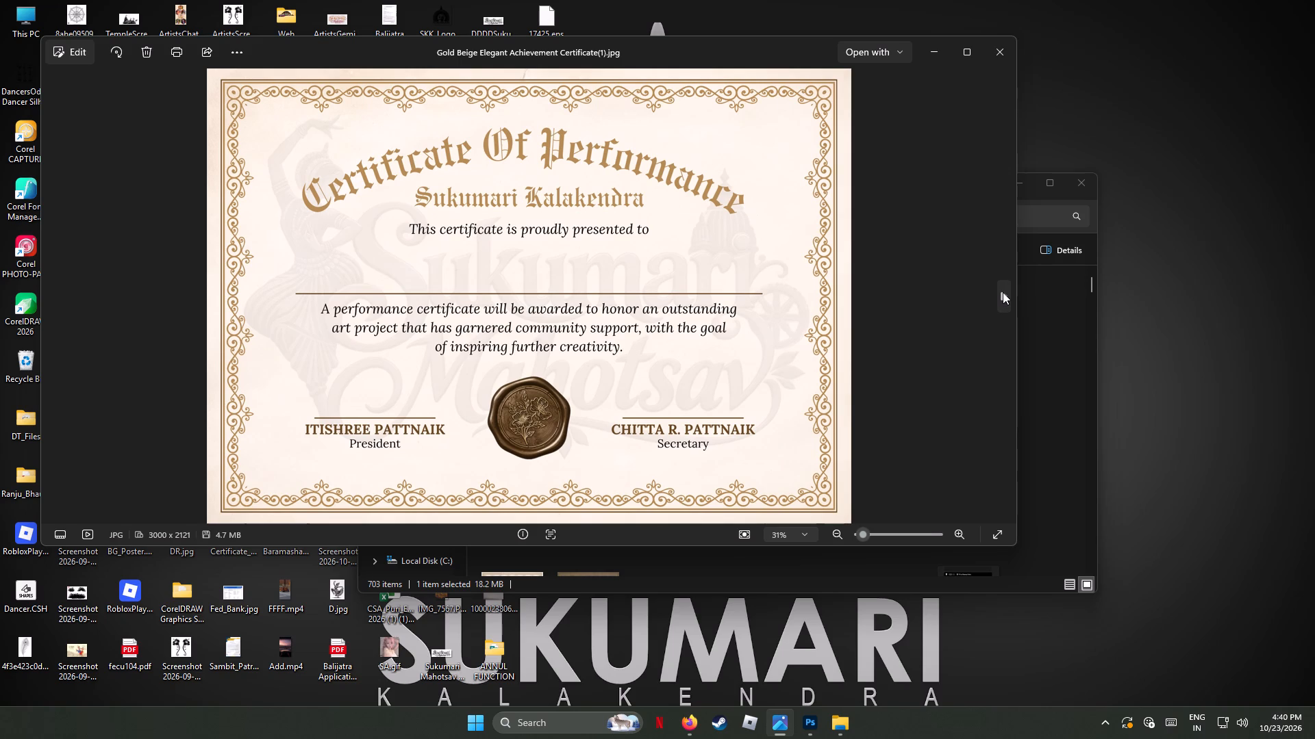
pyautogui.click(998, 47)
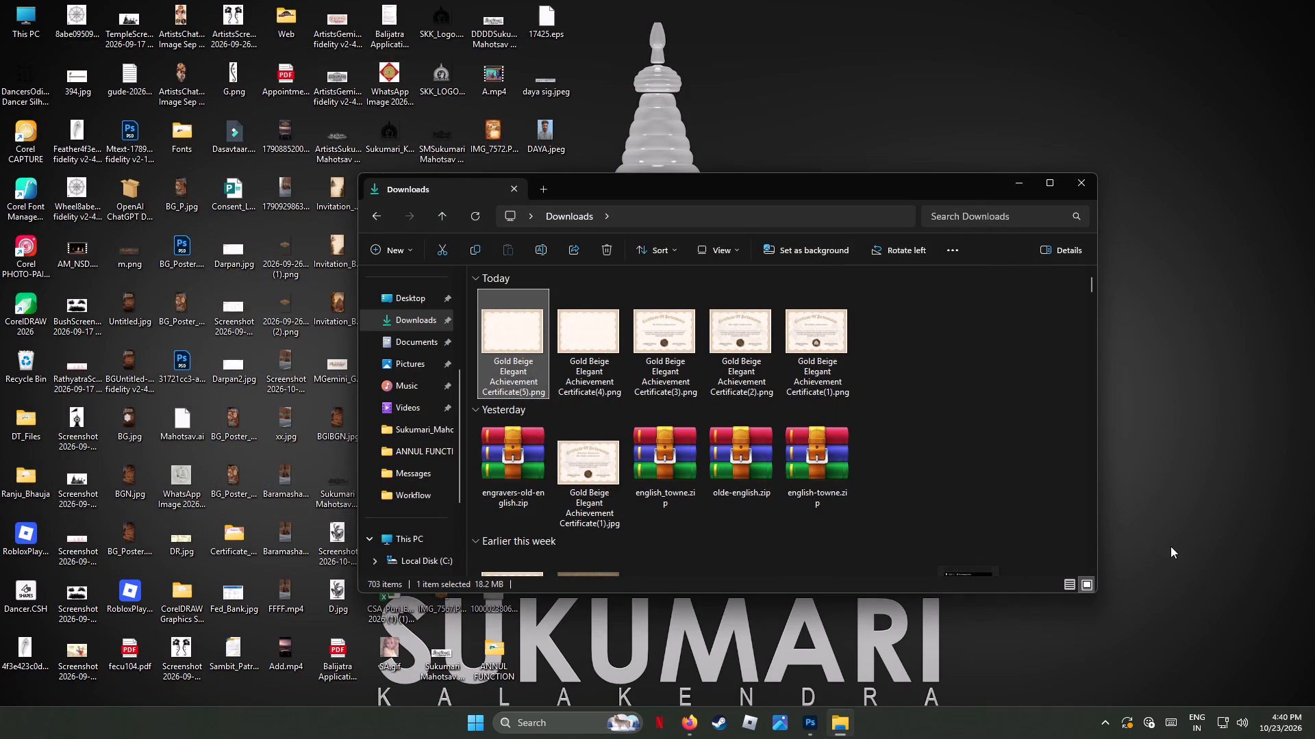
pyautogui.doubleClick(660, 332)
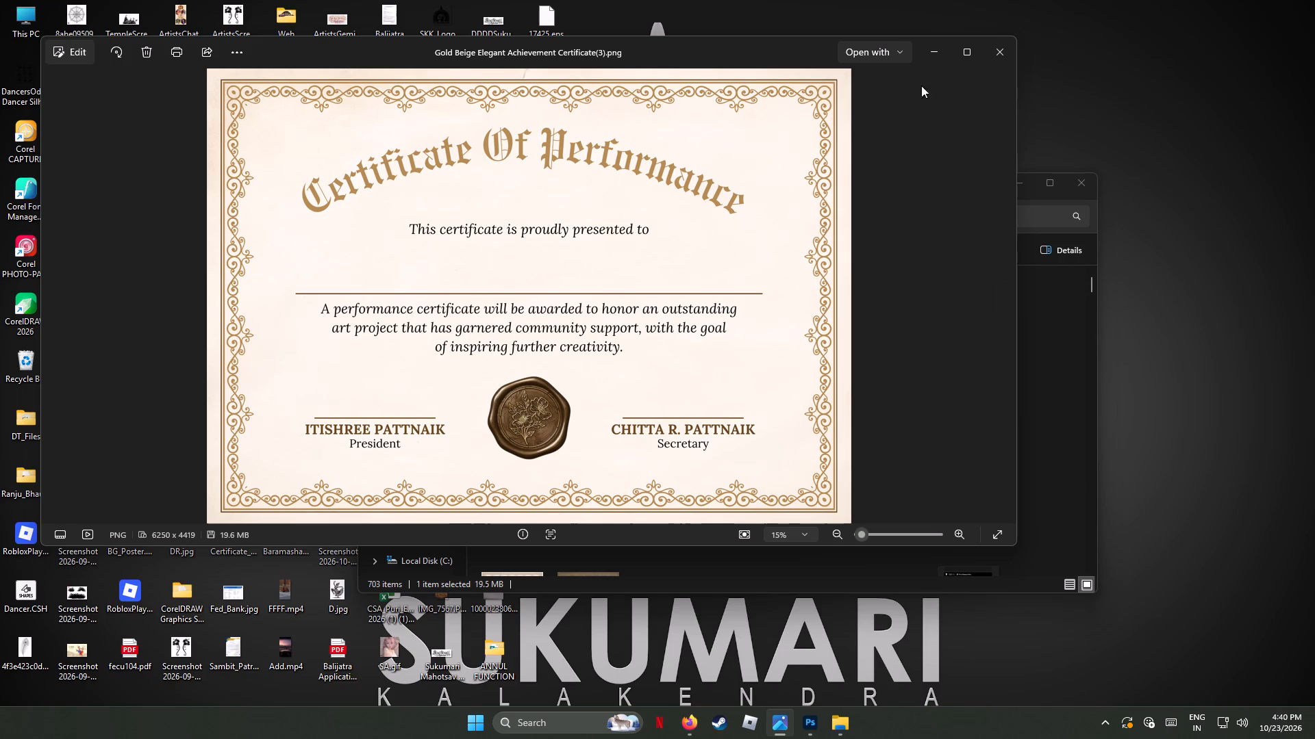
pyautogui.click(1005, 57)
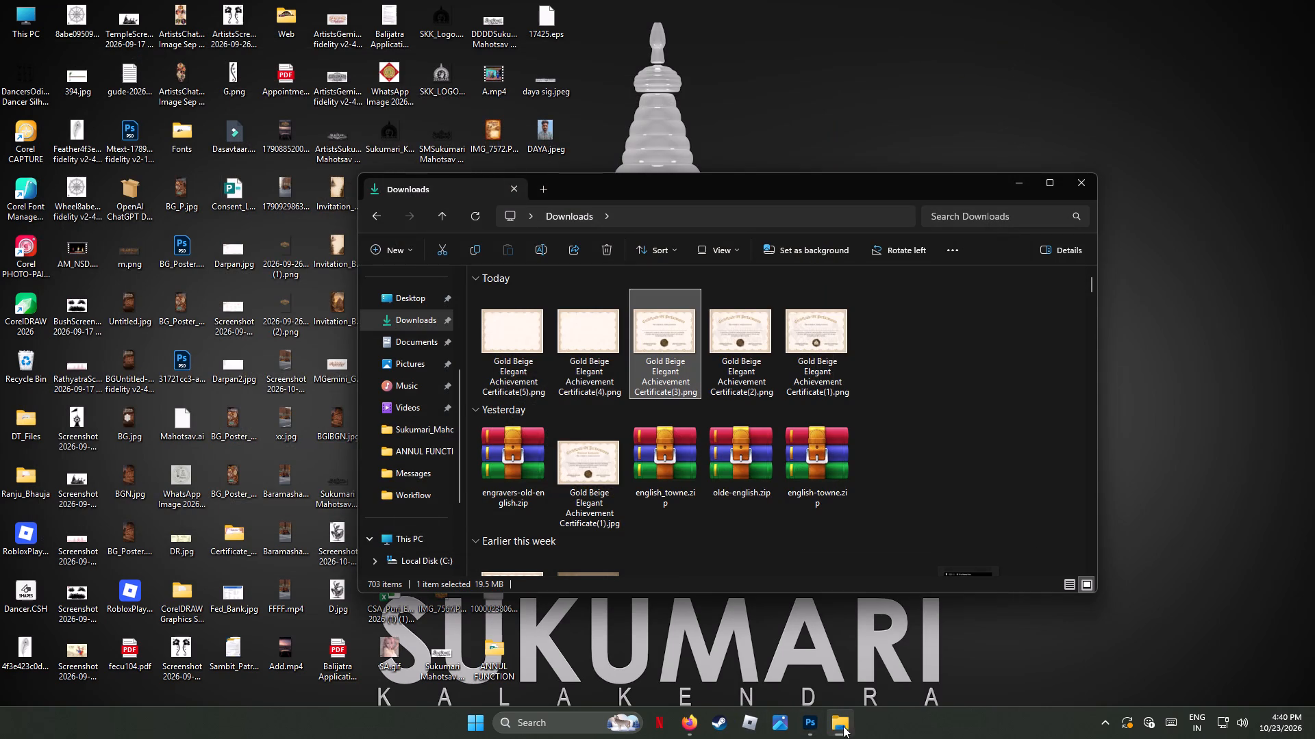
# Back in the Canva design, delete the title, the Sukumari Kalakendra subtitle, the presentation line, the recipient's name and the award description.
pyautogui.click(690, 721)
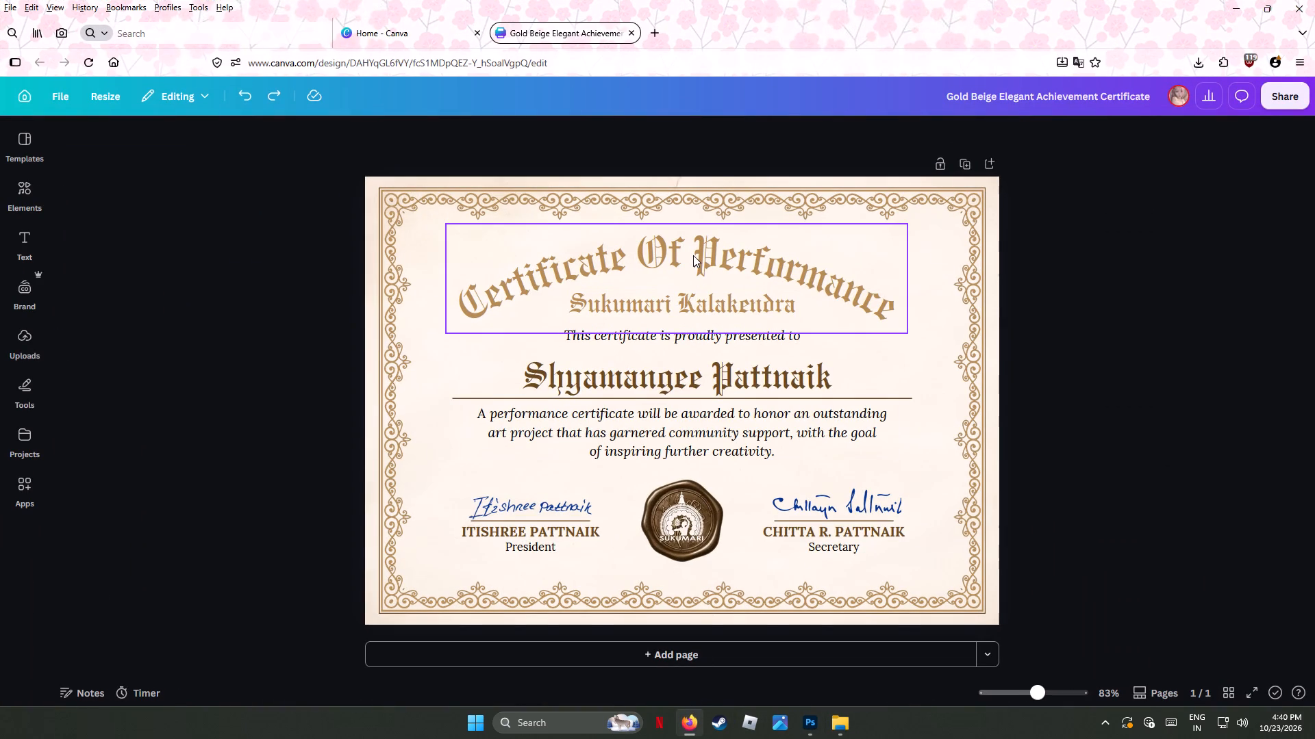
pyautogui.click(693, 255)
pyautogui.press('Delete')
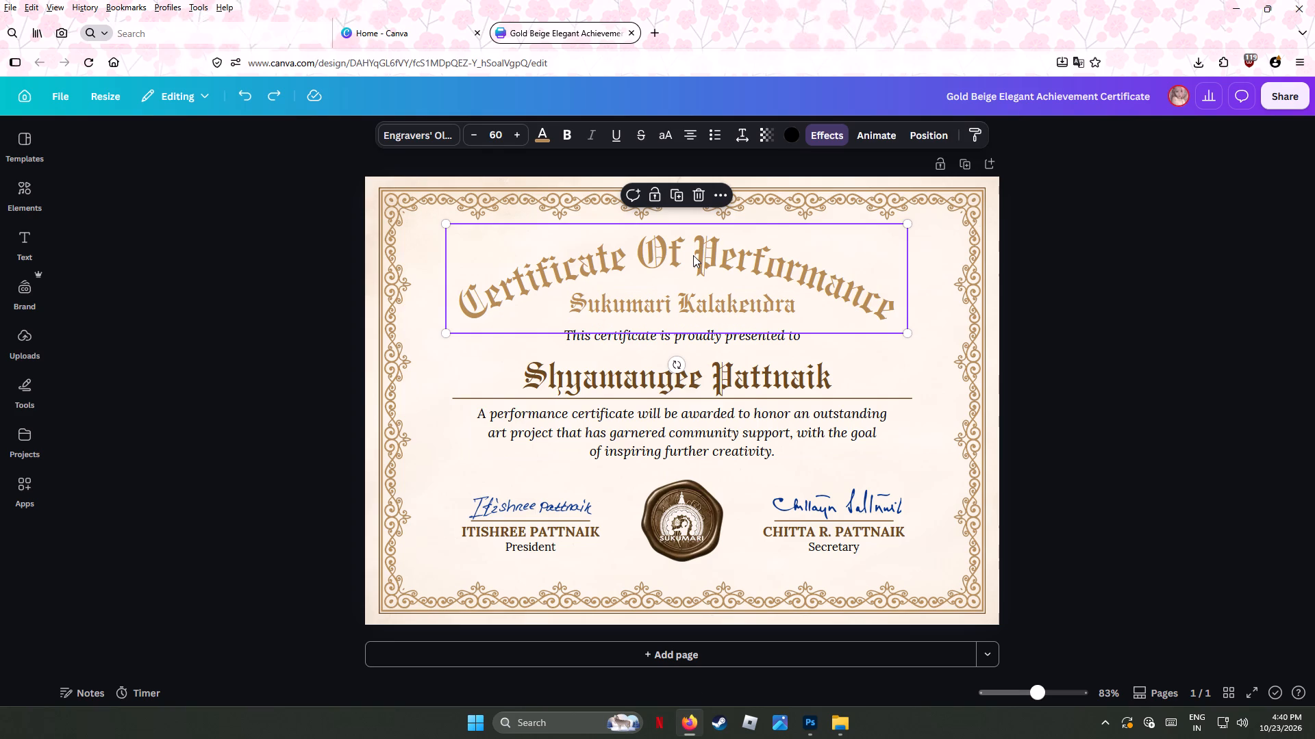
pyautogui.click(691, 309)
pyautogui.press('Delete')
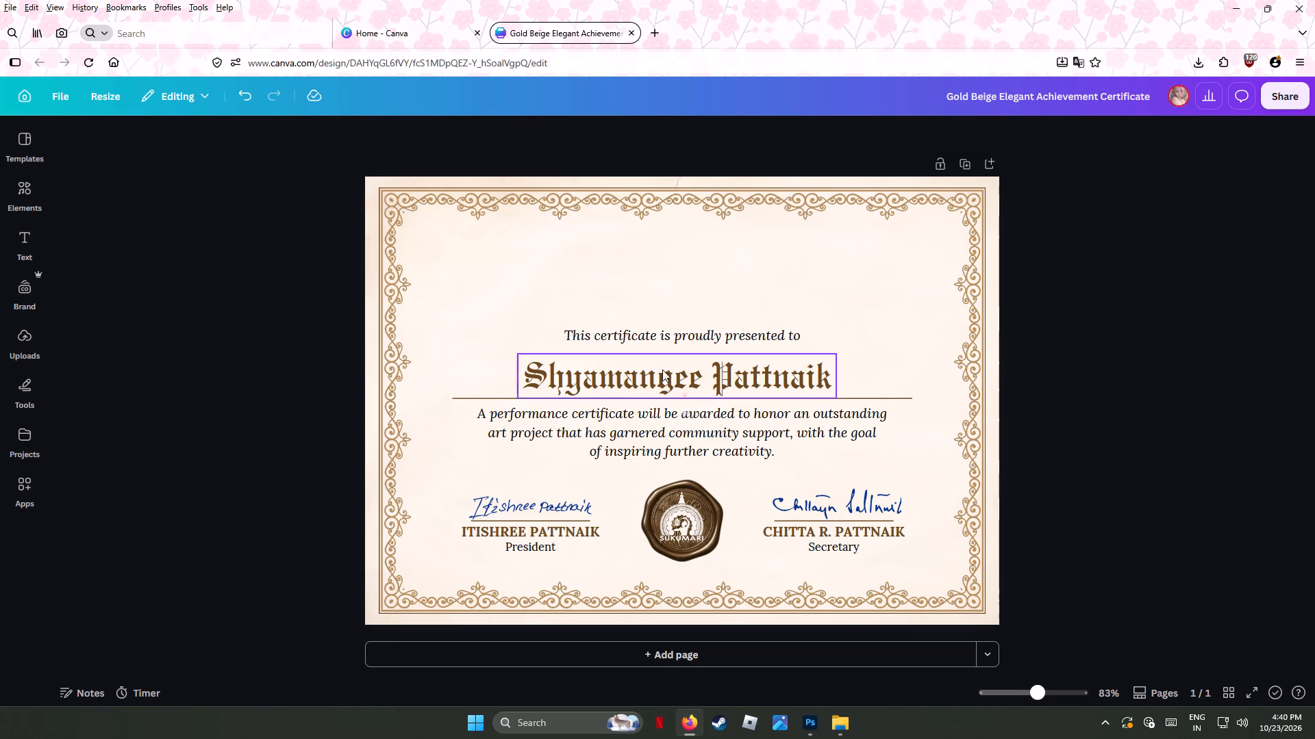
pyautogui.click(675, 332)
pyautogui.press('Delete')
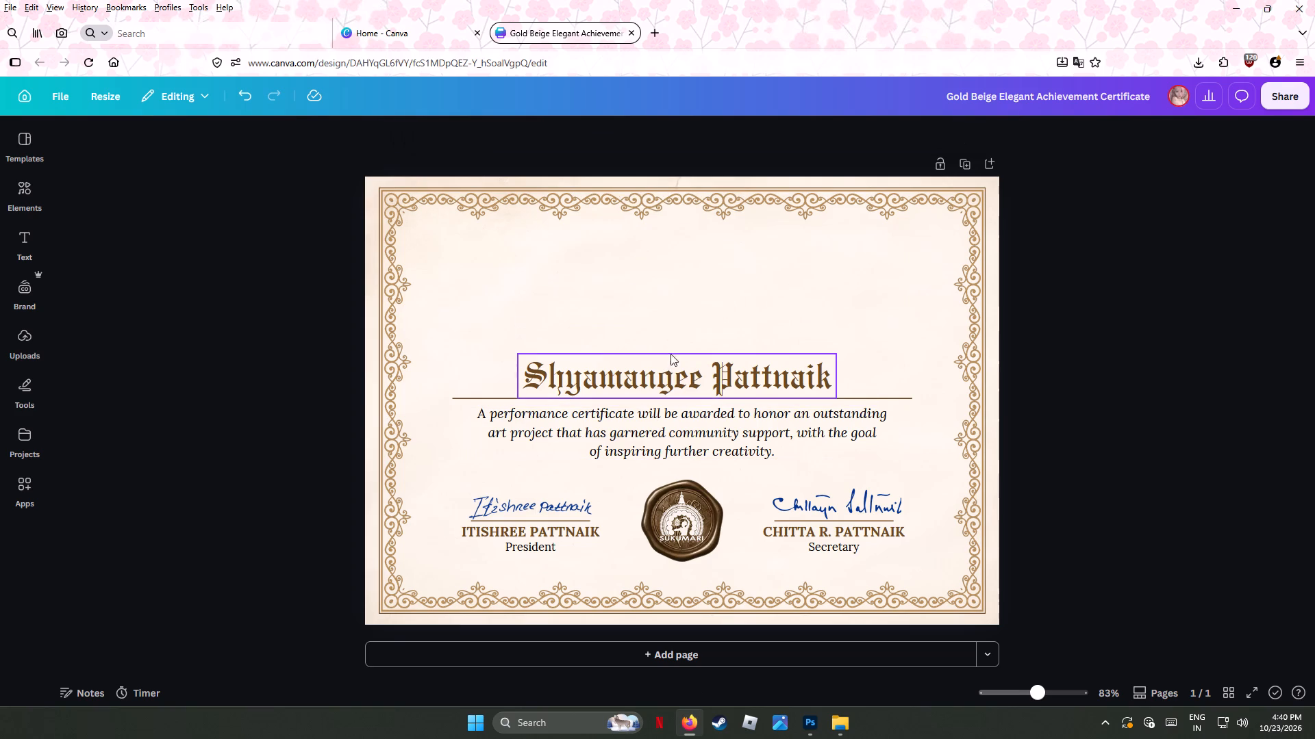
pyautogui.click(669, 376)
pyautogui.press('Delete')
pyautogui.click(641, 429)
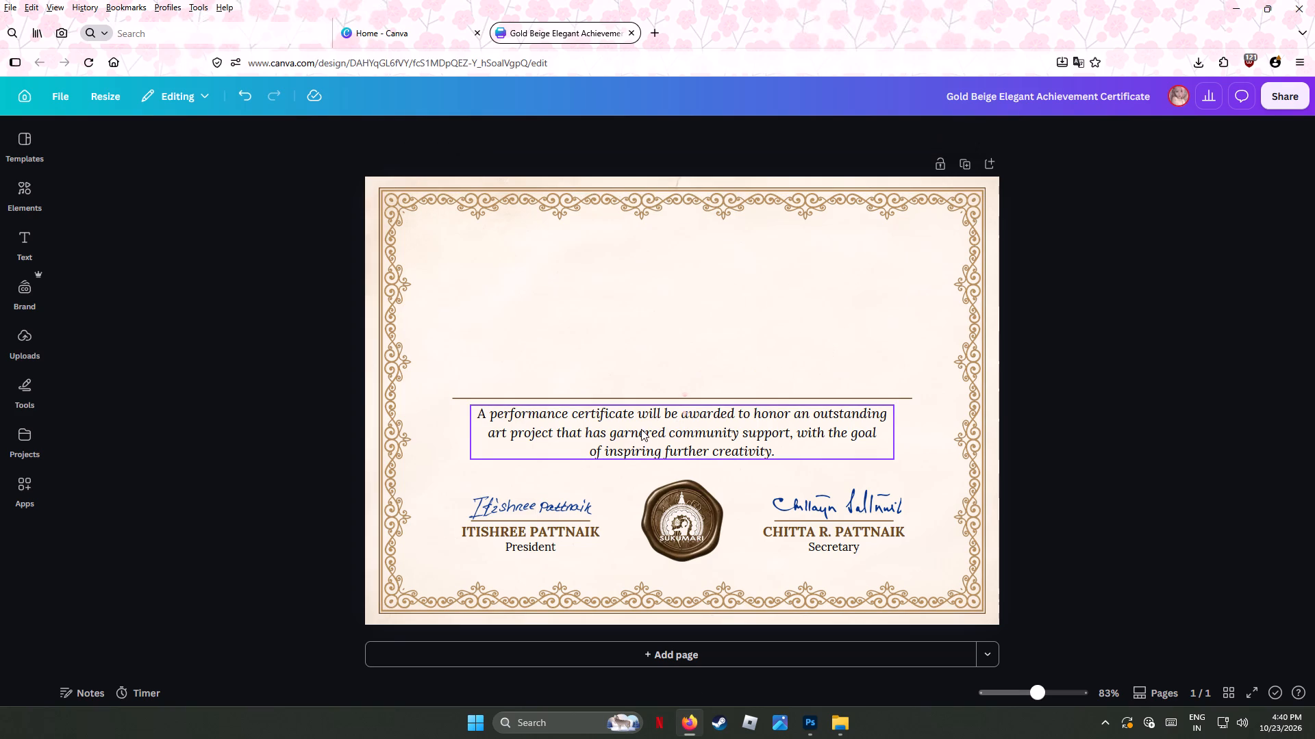
pyautogui.press('Delete')
# Delete both handwritten signatures and the printed names and roles of the President and Secretary, leaving the signature lines.
pyautogui.click(542, 507)
pyautogui.press('Delete')
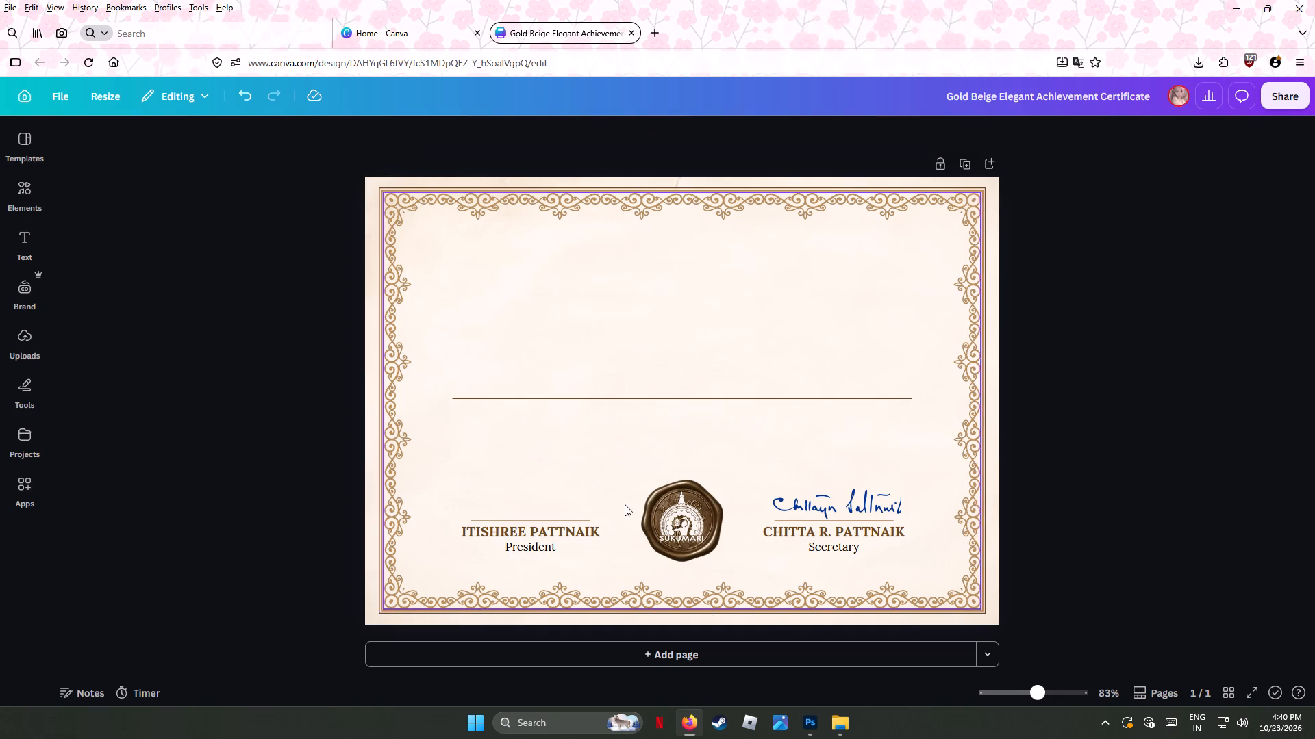
pyautogui.click(853, 508)
pyautogui.press('Delete')
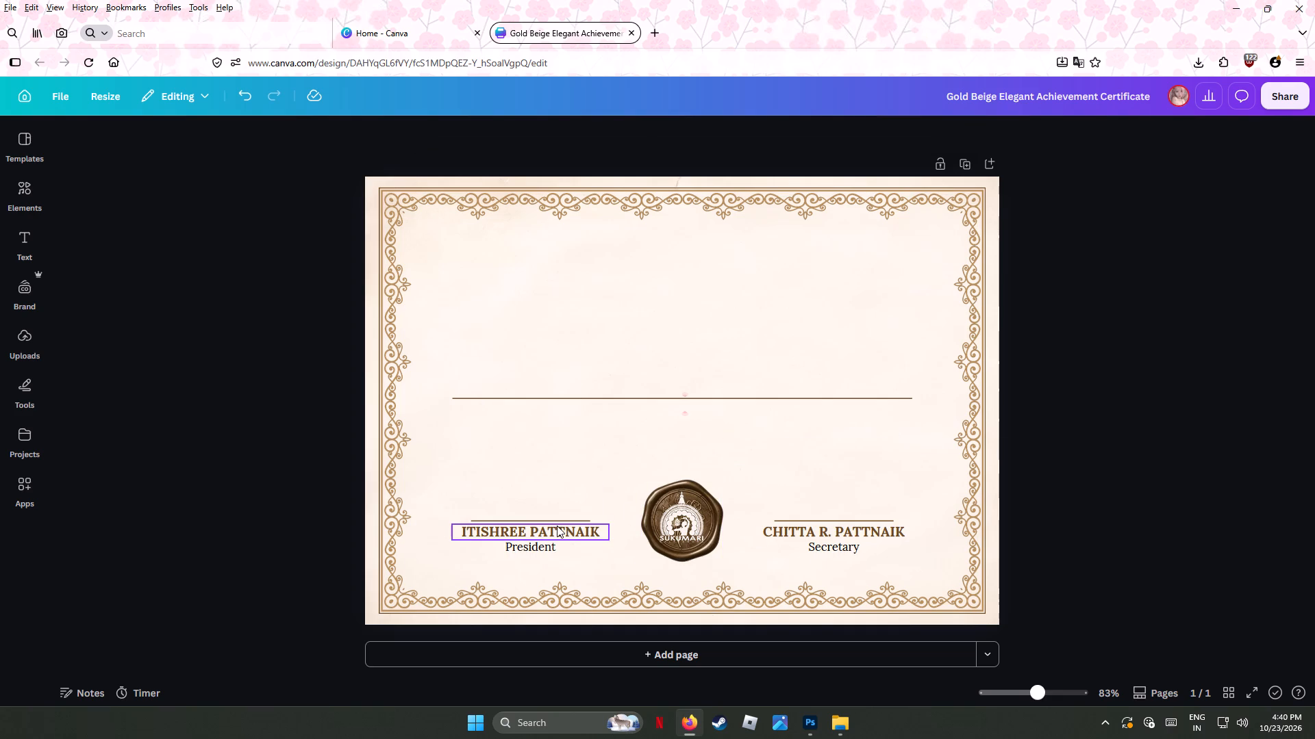
pyautogui.click(557, 531)
pyautogui.press('Delete')
pyautogui.click(547, 545)
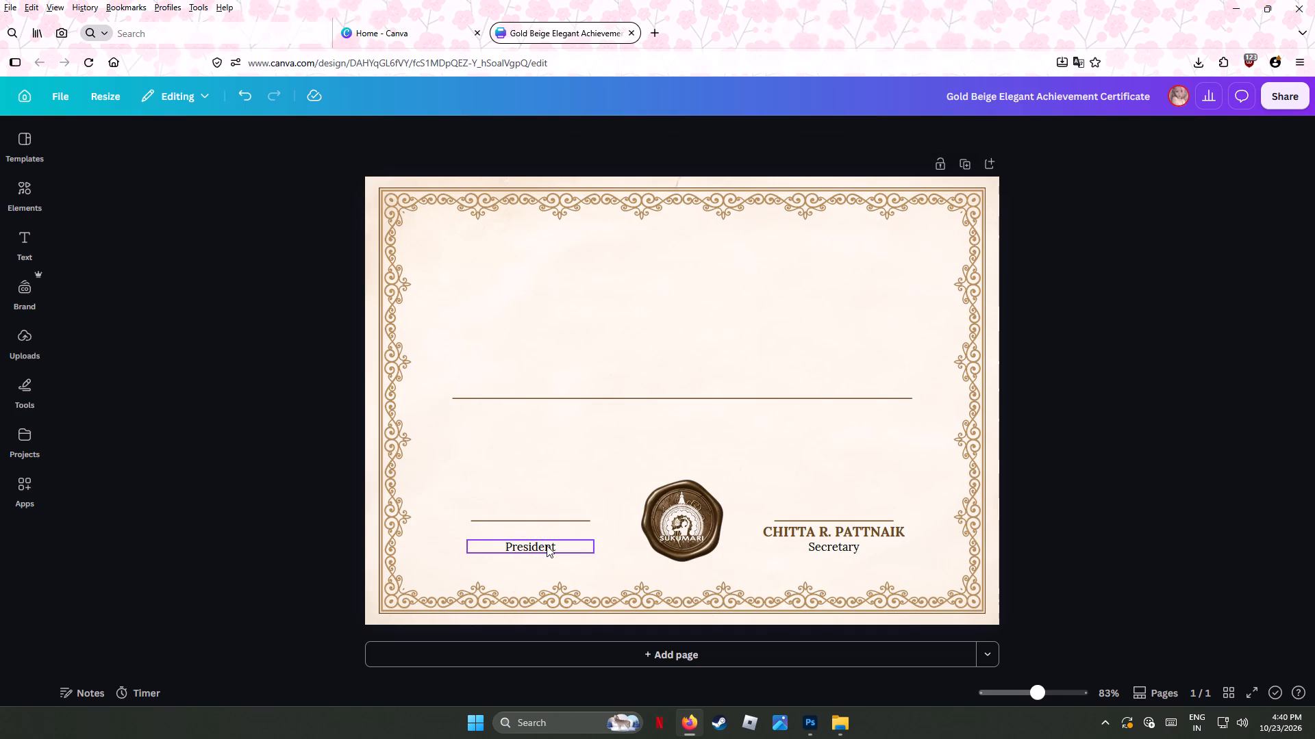
pyautogui.press('Delete')
pyautogui.click(826, 545)
pyautogui.press('Delete')
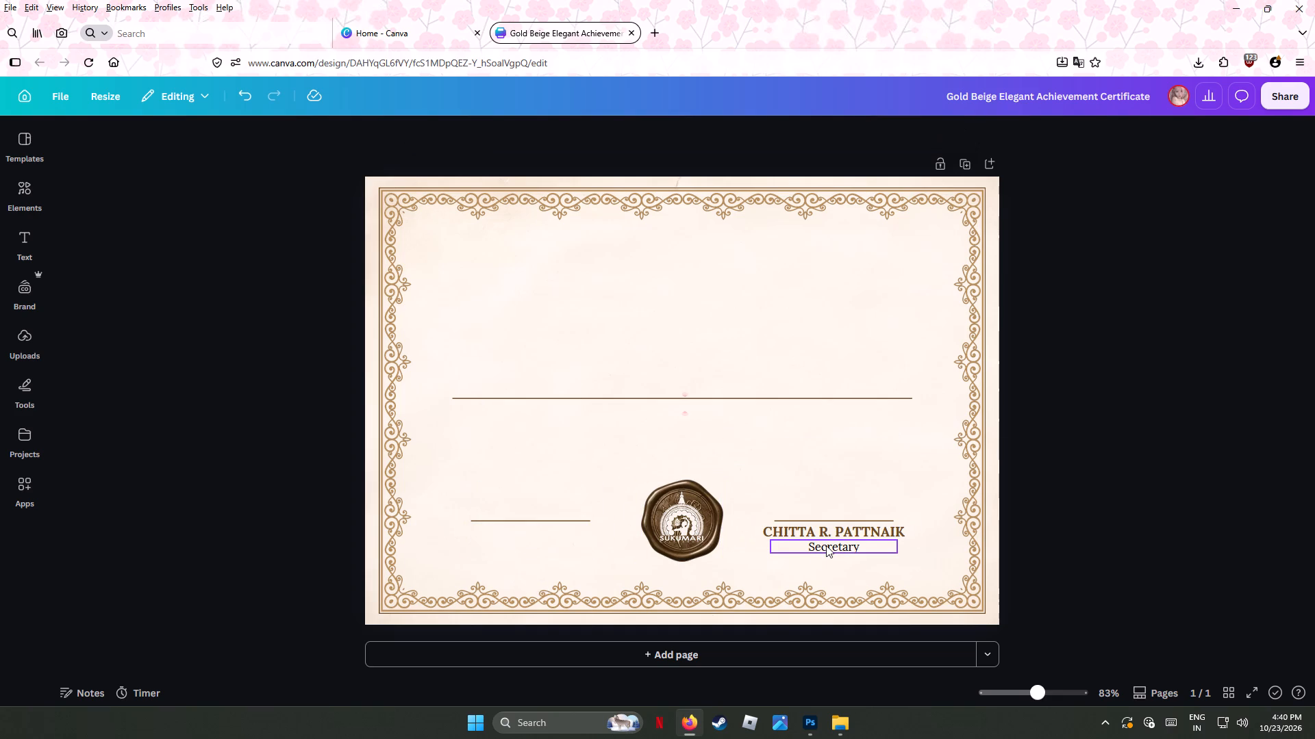
pyautogui.click(825, 532)
pyautogui.press('Delete')
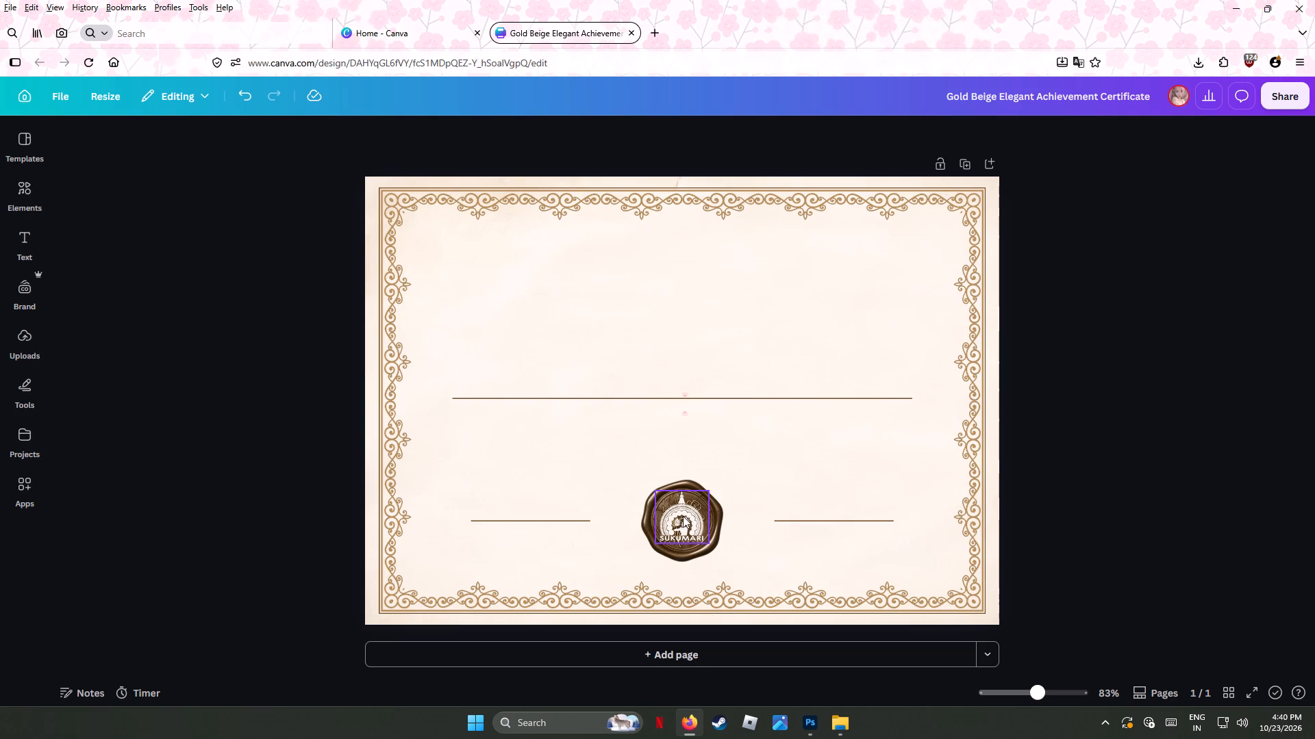
# Delete the logo on the wax seal and the wax seal itself, leaving the signature lines and the recipient line.
pyautogui.click(684, 513)
pyautogui.press('Delete')
pyautogui.click(684, 507)
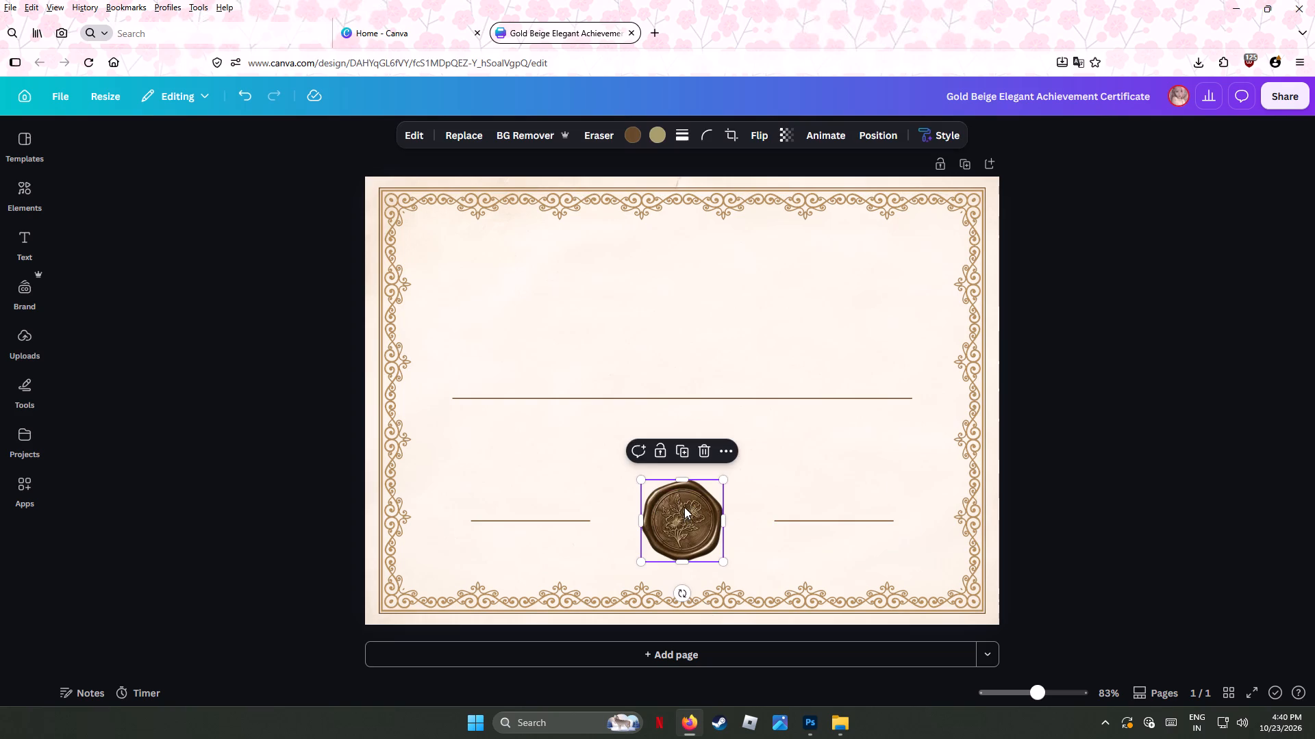
pyautogui.press('Delete')
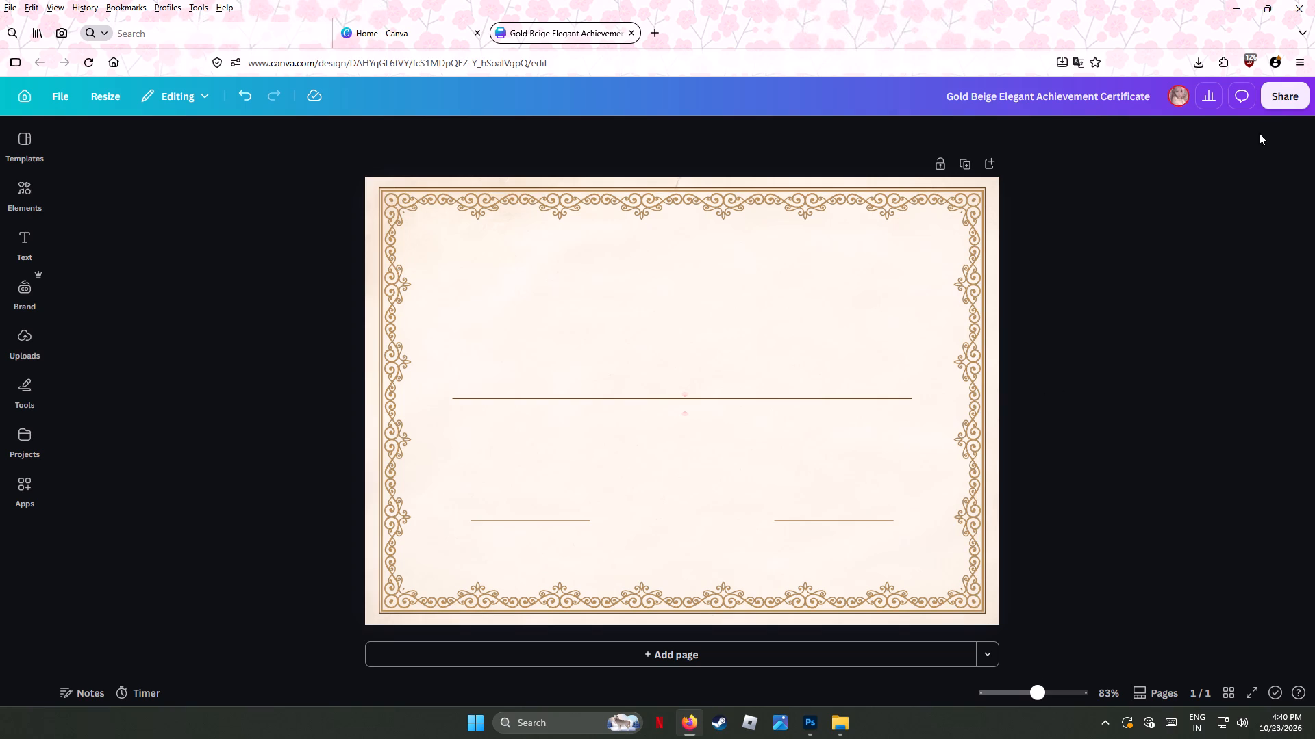
# Download the border-and-lines version as a high-quality PNG at 6,250 × 4,419 px and dismiss the downloads list.
pyautogui.click(1286, 97)
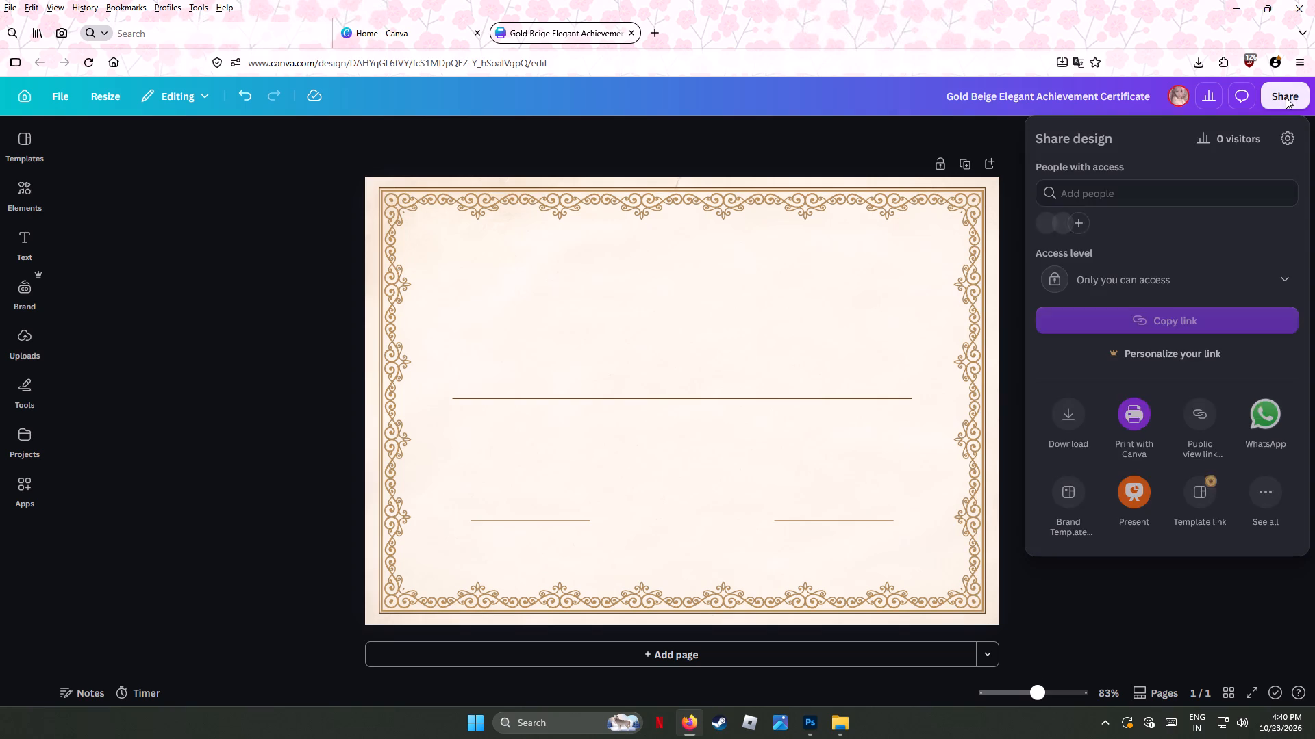
pyautogui.click(1068, 411)
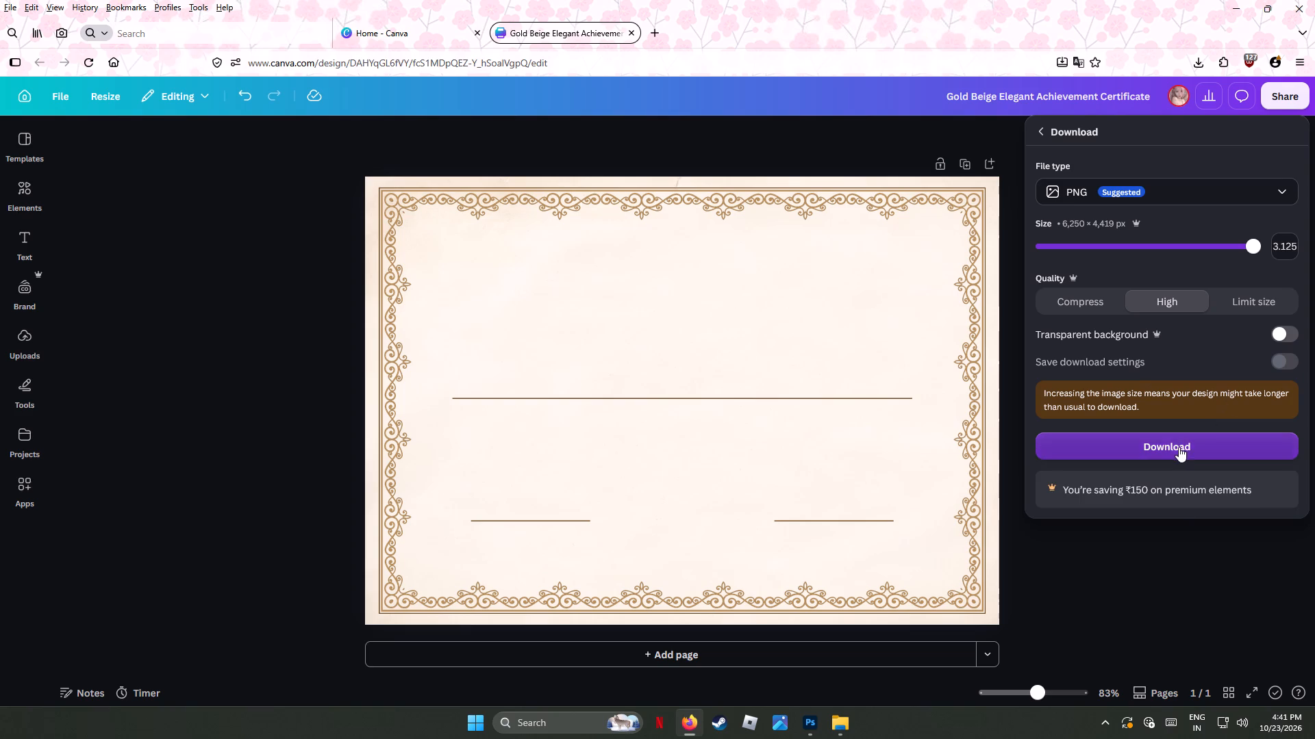
pyautogui.click(1177, 445)
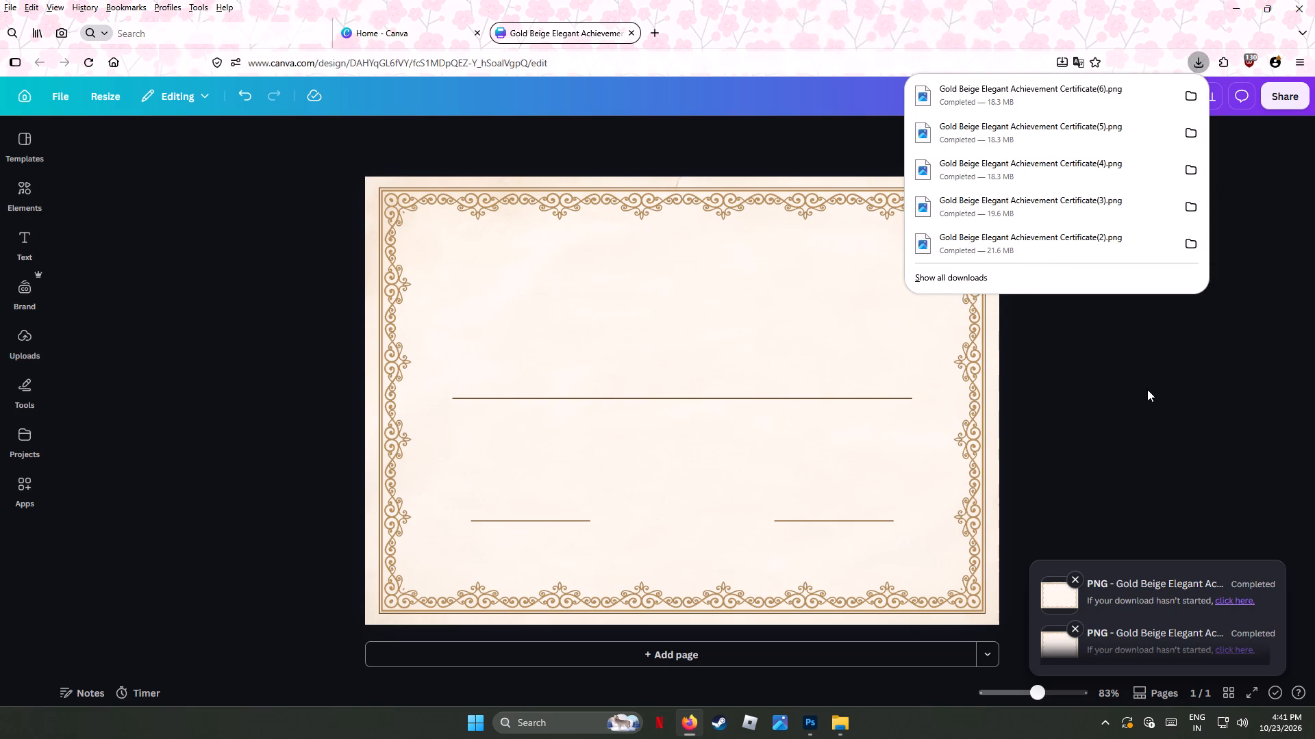
pyautogui.click(740, 0)
# Undo the deletions until the full certificate with title, subtitle, recipient, description, signatures and seal is restored, and clear the selection.
pyautogui.hotkey('ctrl', 'z')
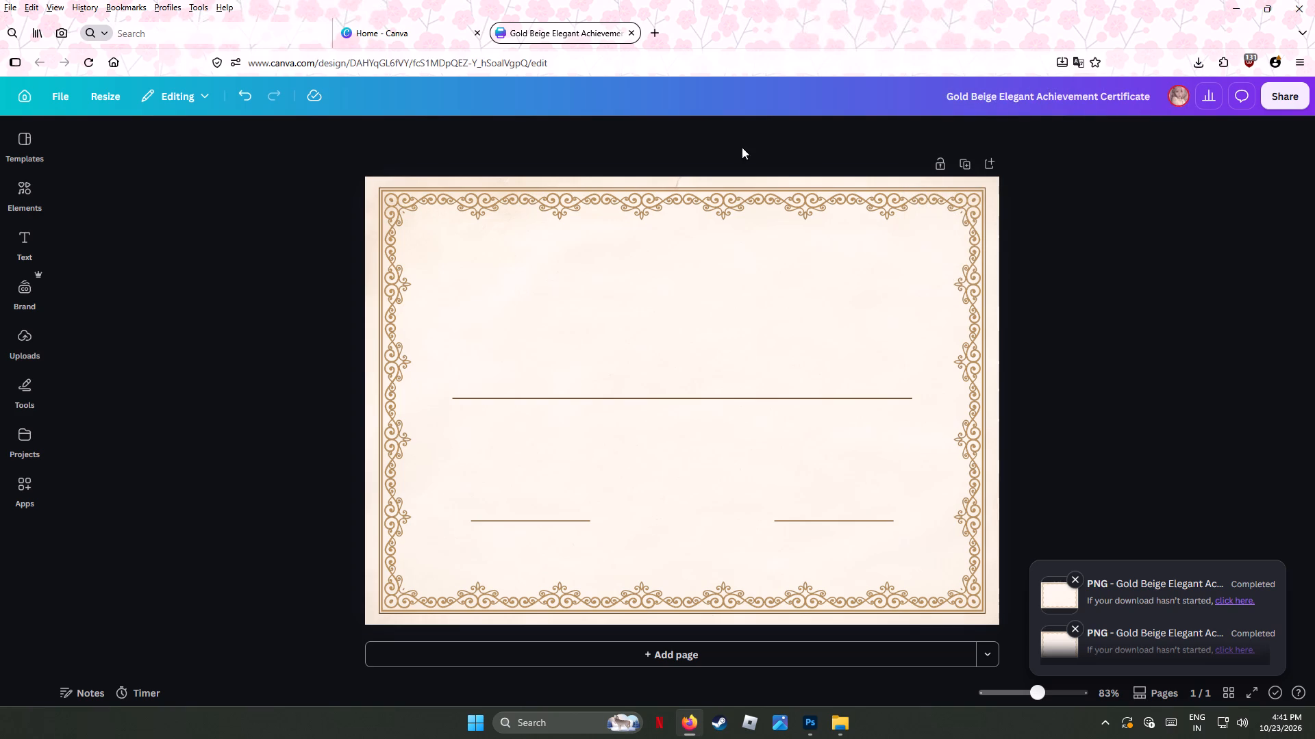
pyautogui.click(824, 313)
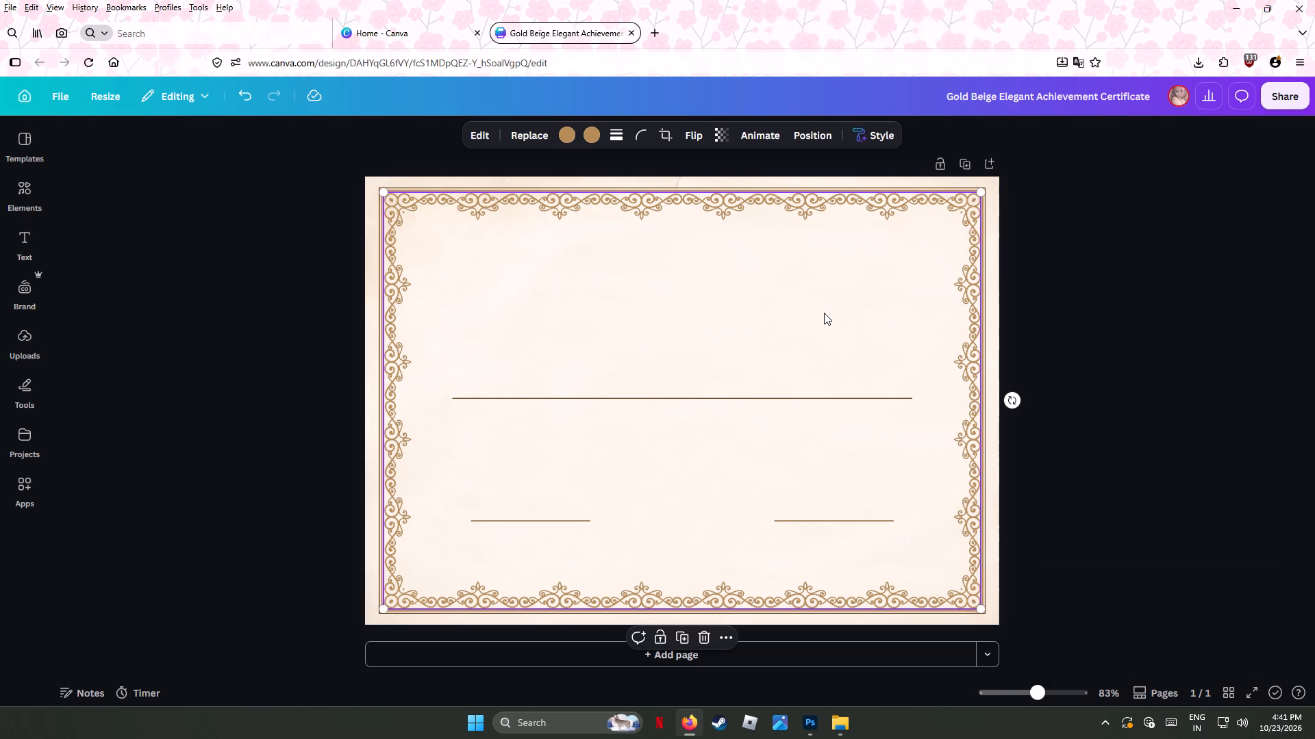
pyautogui.hotkey('ctrl', 'z')
pyautogui.hotkey('ctrl', 'z')
pyautogui.hotkey('ctrl', 'z')
pyautogui.hotkey('ctrl', 'z')
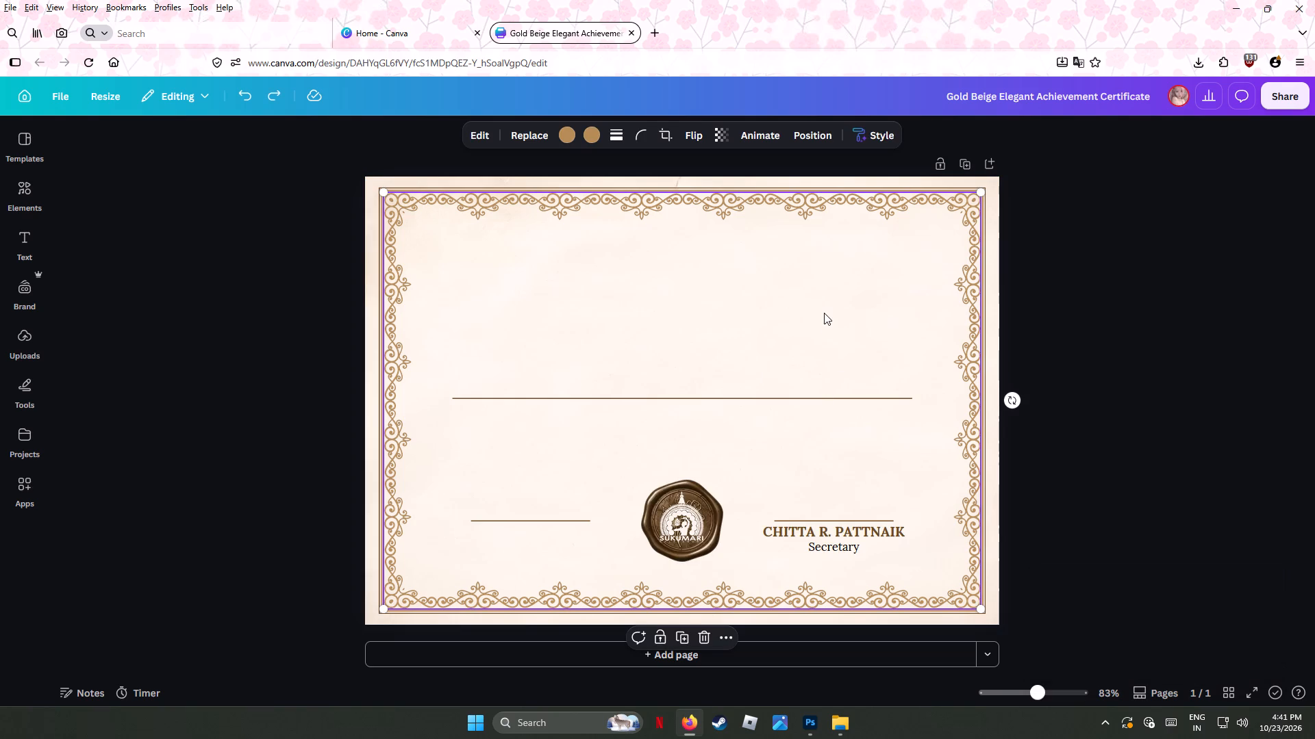
pyautogui.hotkey('ctrl', 'z')
pyautogui.hotkey('ctrl', 'z')
pyautogui.hotkey('ctrl', 'z')
pyautogui.hotkey('ctrl', 'z')
pyautogui.hotkey('ctrl', 'z')
pyautogui.hotkey('ctrl', 'z')
pyautogui.hotkey('ctrl', 'z')
pyautogui.hotkey('ctrl', 'z')
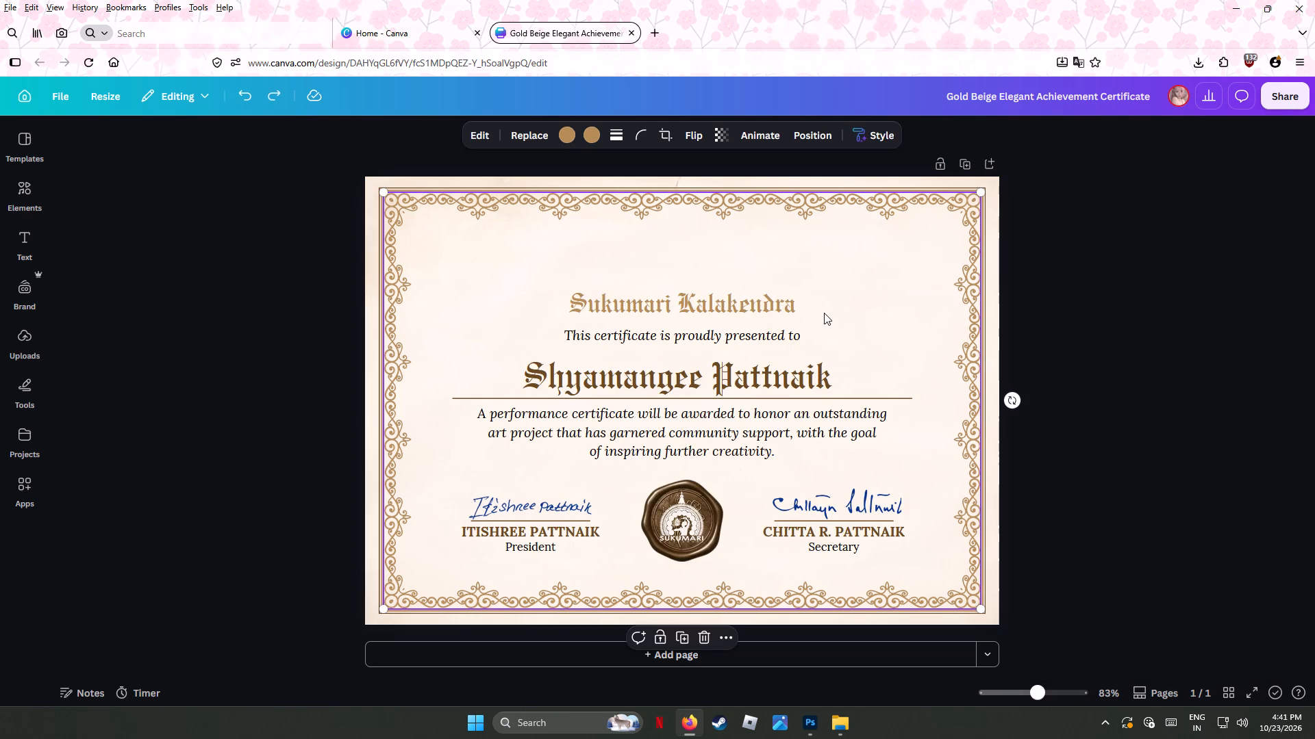
pyautogui.hotkey('ctrl', 'z')
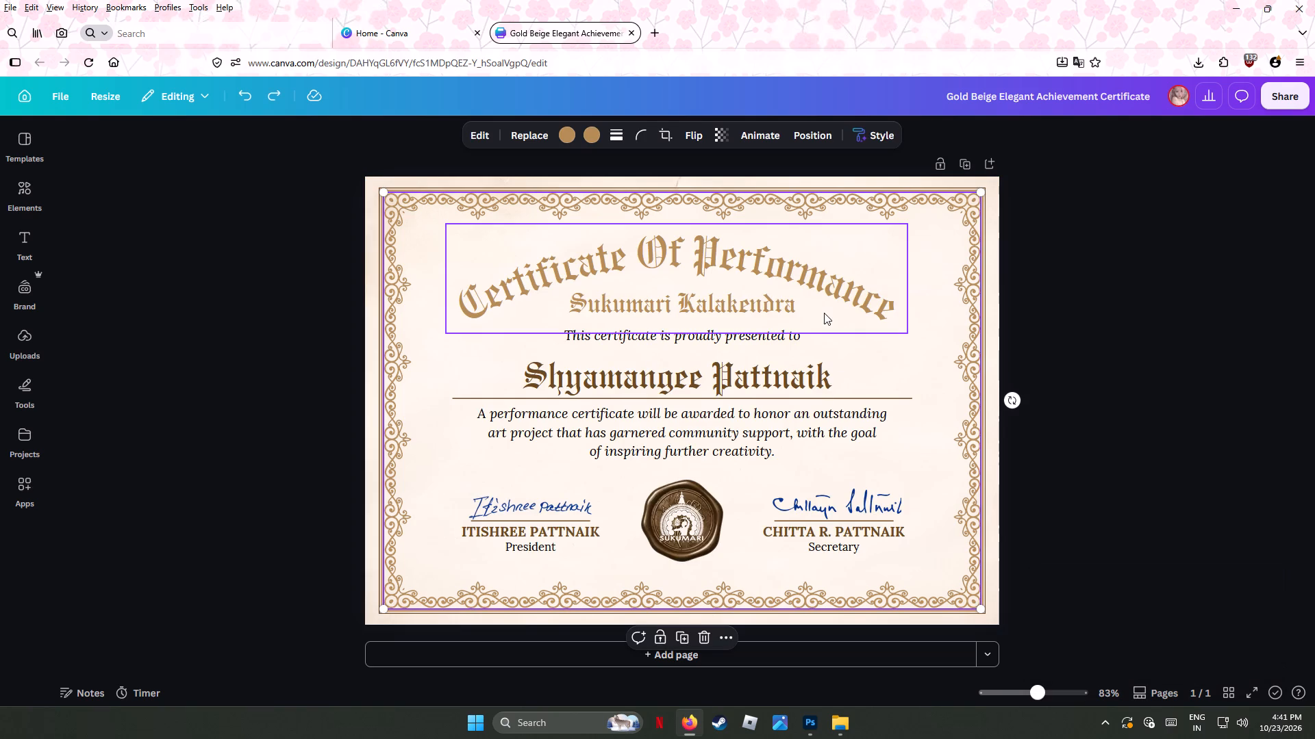
pyautogui.click(824, 313)
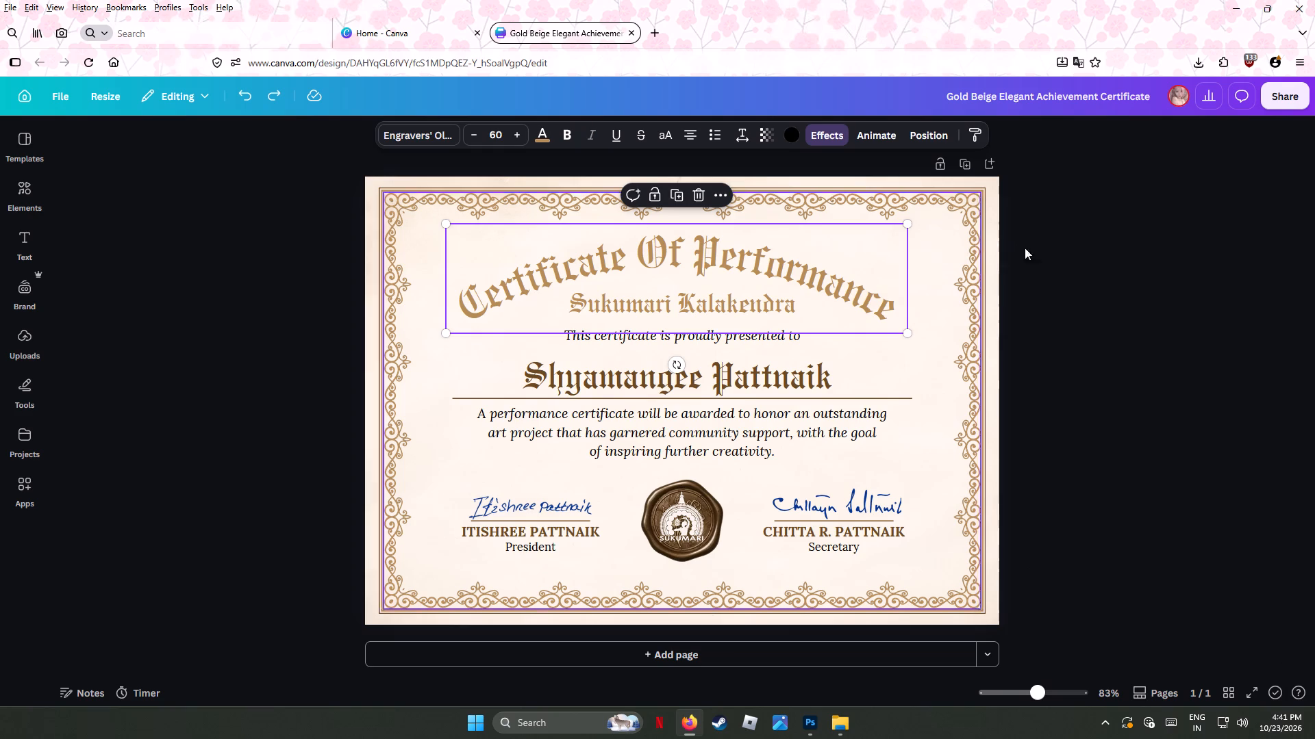
pyautogui.click(1089, 274)
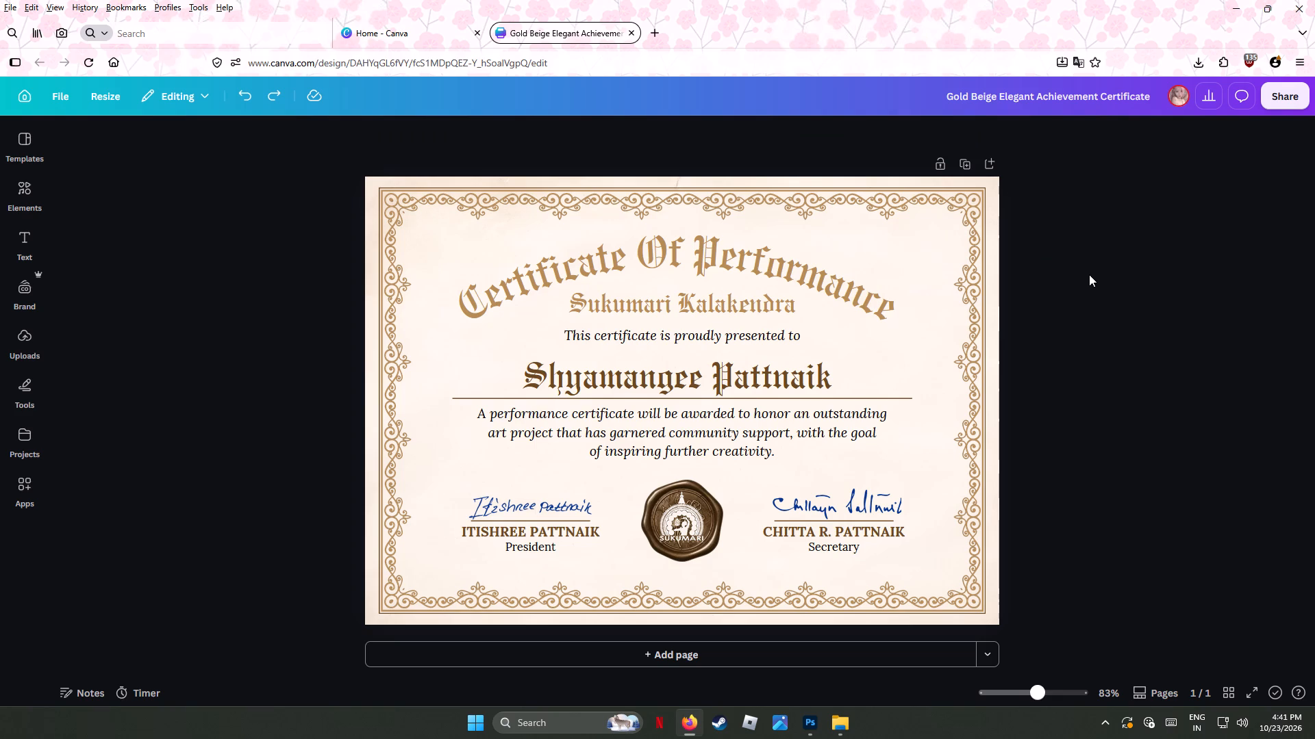
# In the Downloads folder, check Gold Beige Elegant Achievement Certificate(1).png, open it in Adobe Photoshop 2025, and minimize Photoshop.
pyautogui.click(1233, 5)
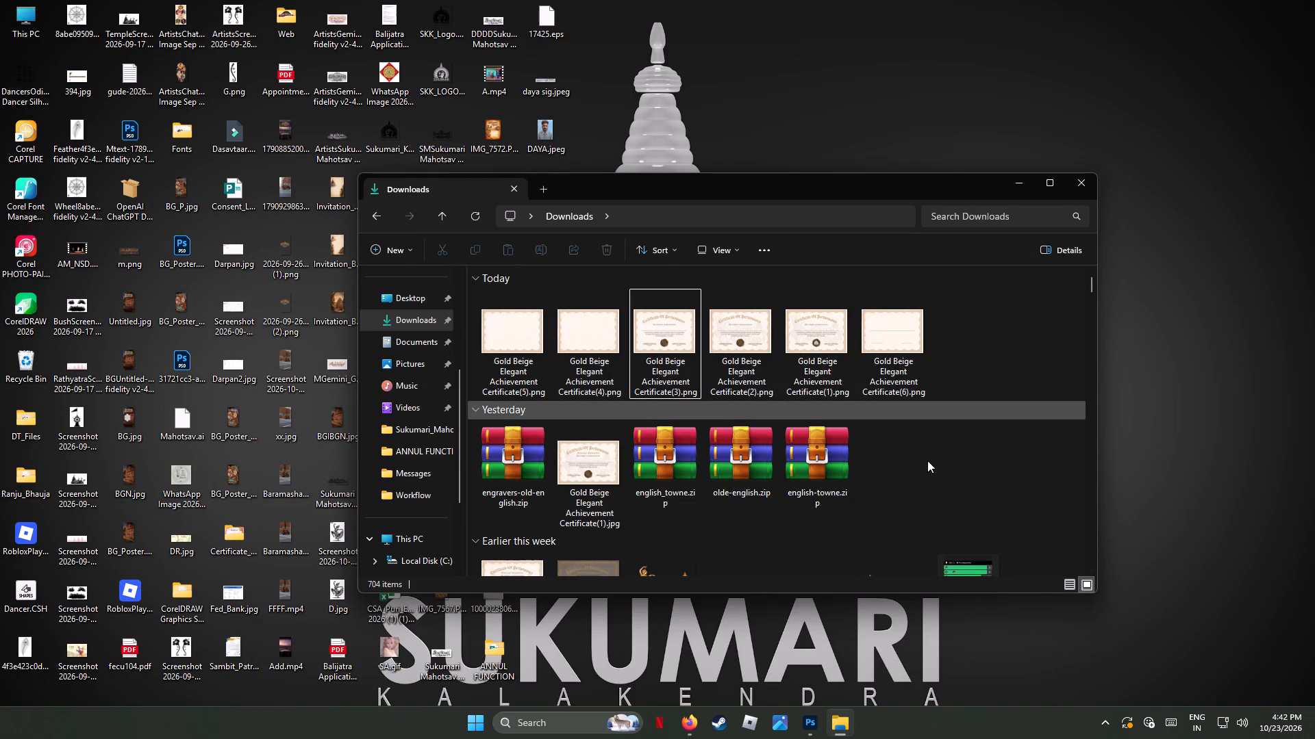
pyautogui.doubleClick(834, 331)
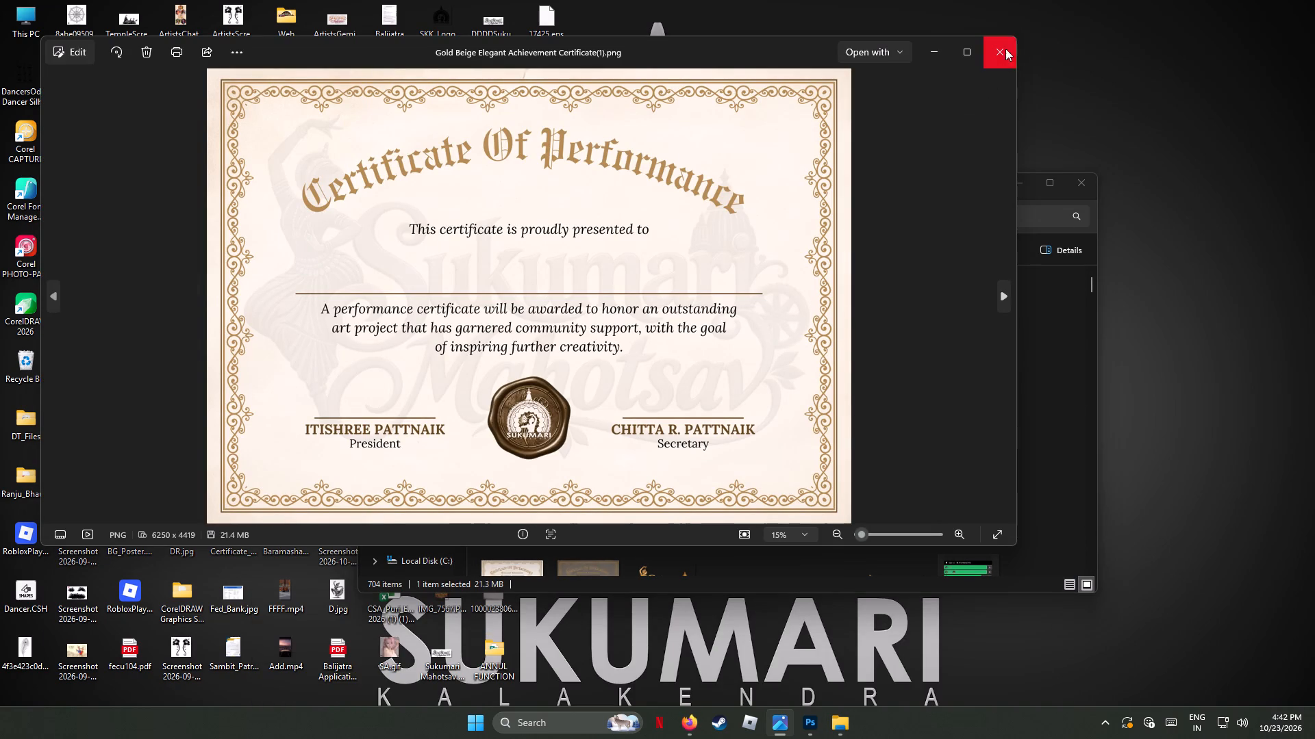
pyautogui.click(998, 44)
pyautogui.rightClick(814, 320)
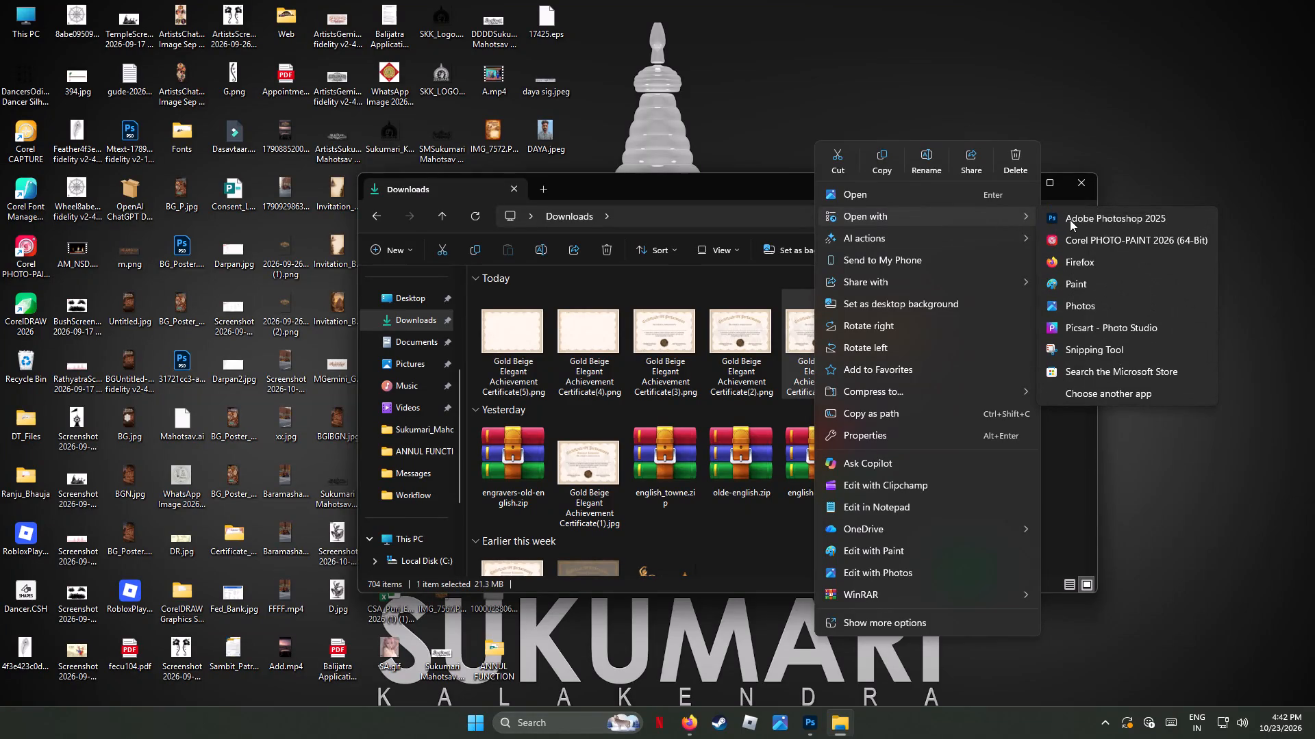
pyautogui.click(1077, 216)
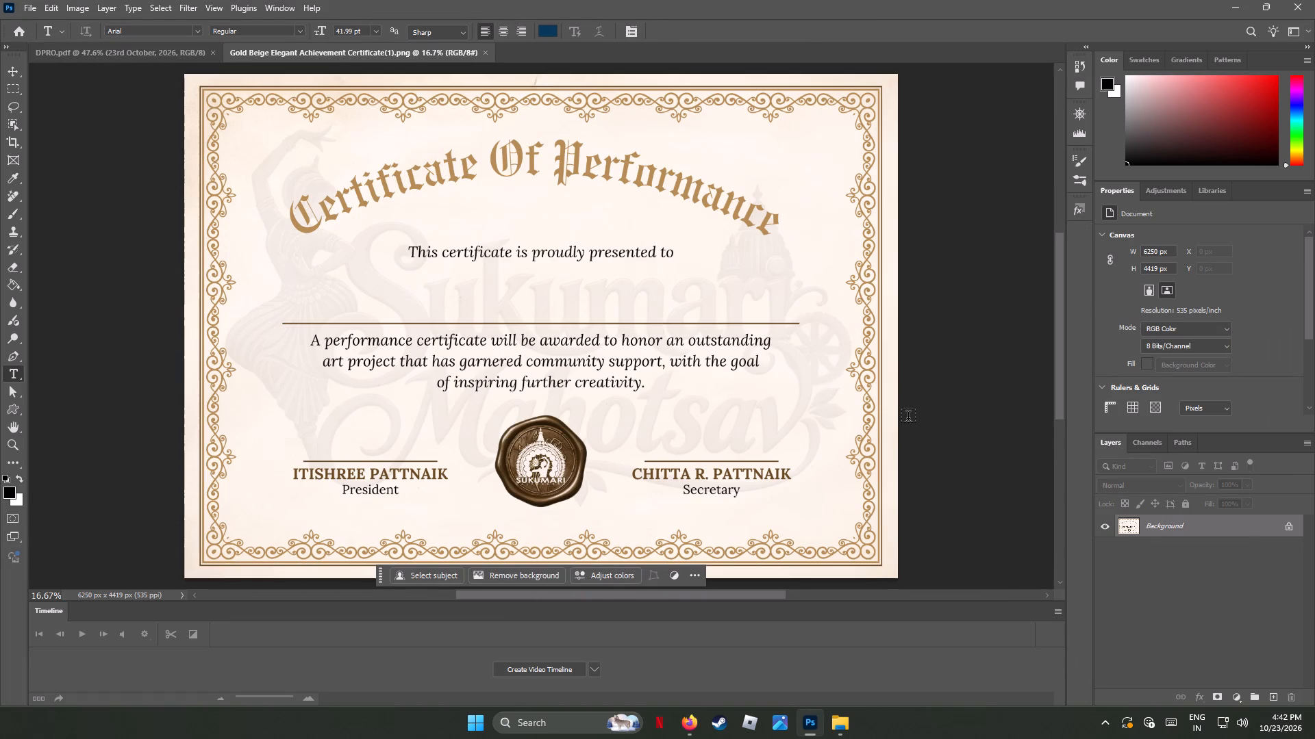
pyautogui.click(1235, 3)
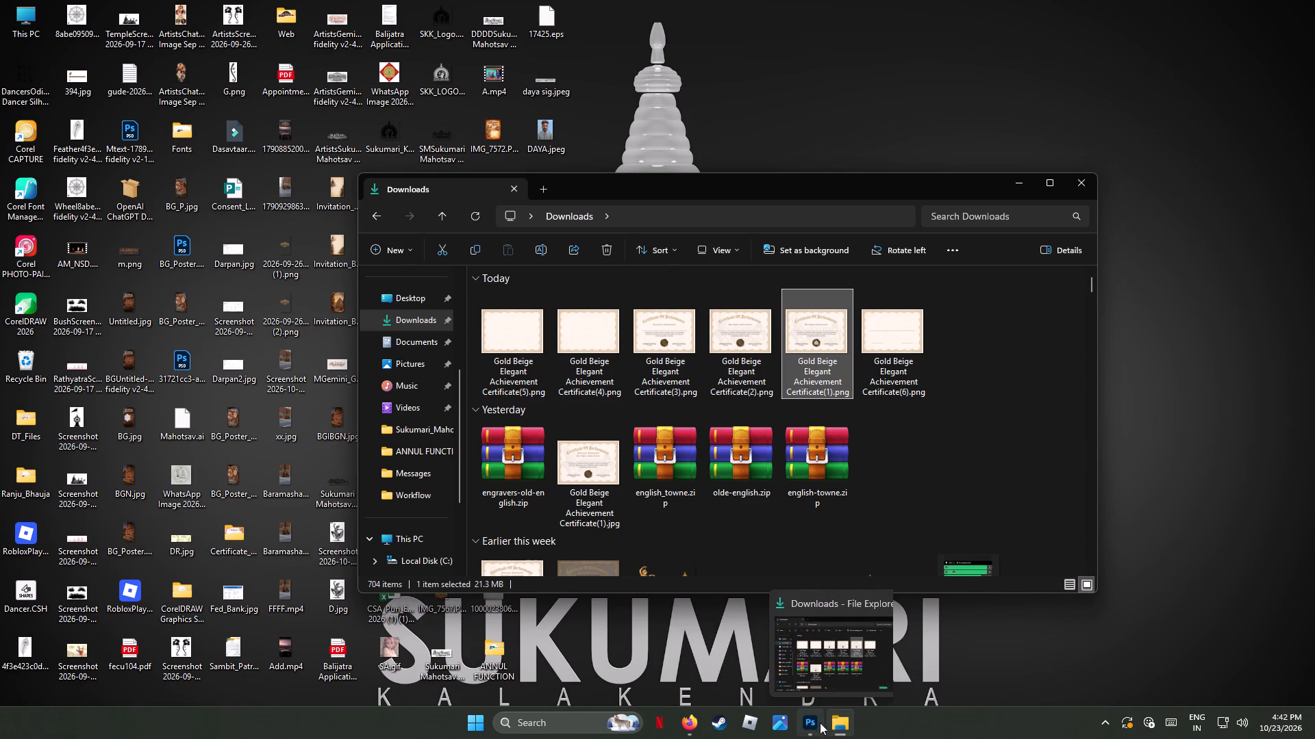
# Back in Canva, download the complete certificate as a high-quality PNG at 6,250 × 4,419 px and dismiss the downloads list.
pyautogui.click(687, 721)
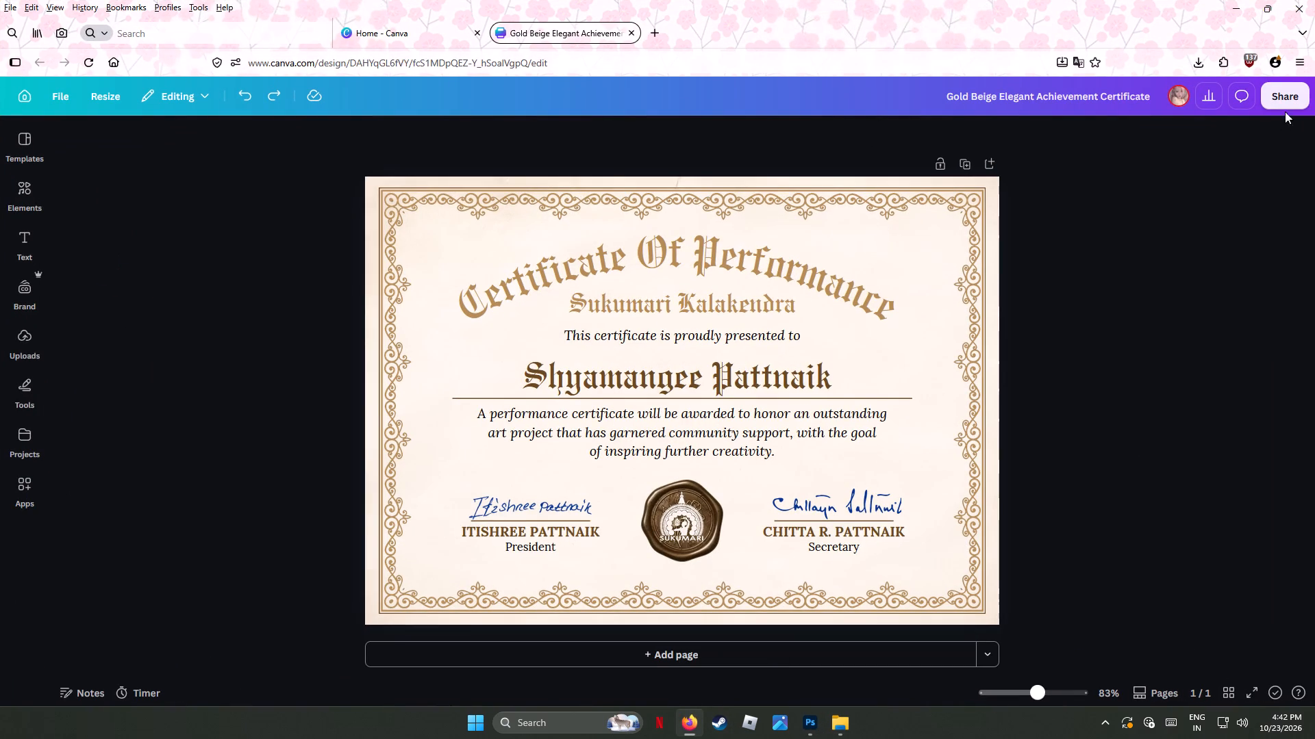
pyautogui.click(1283, 98)
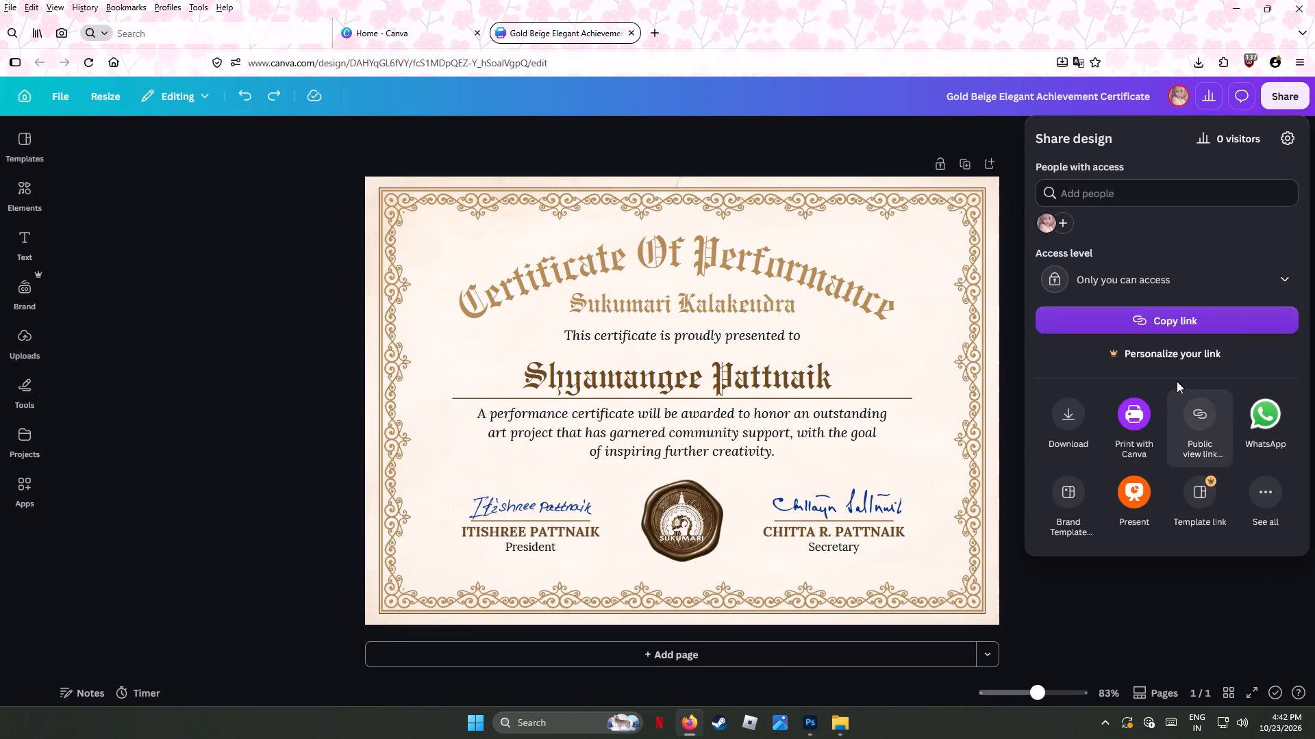
pyautogui.click(1073, 415)
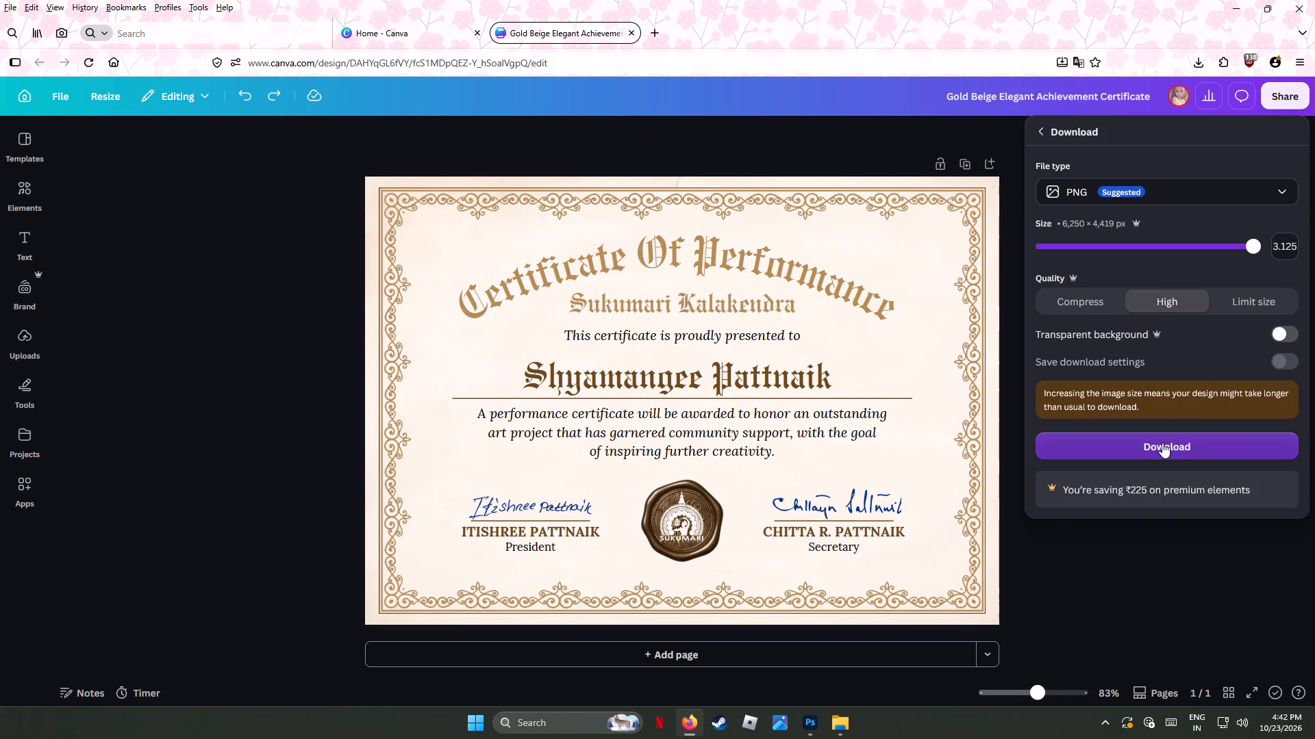
pyautogui.click(1162, 443)
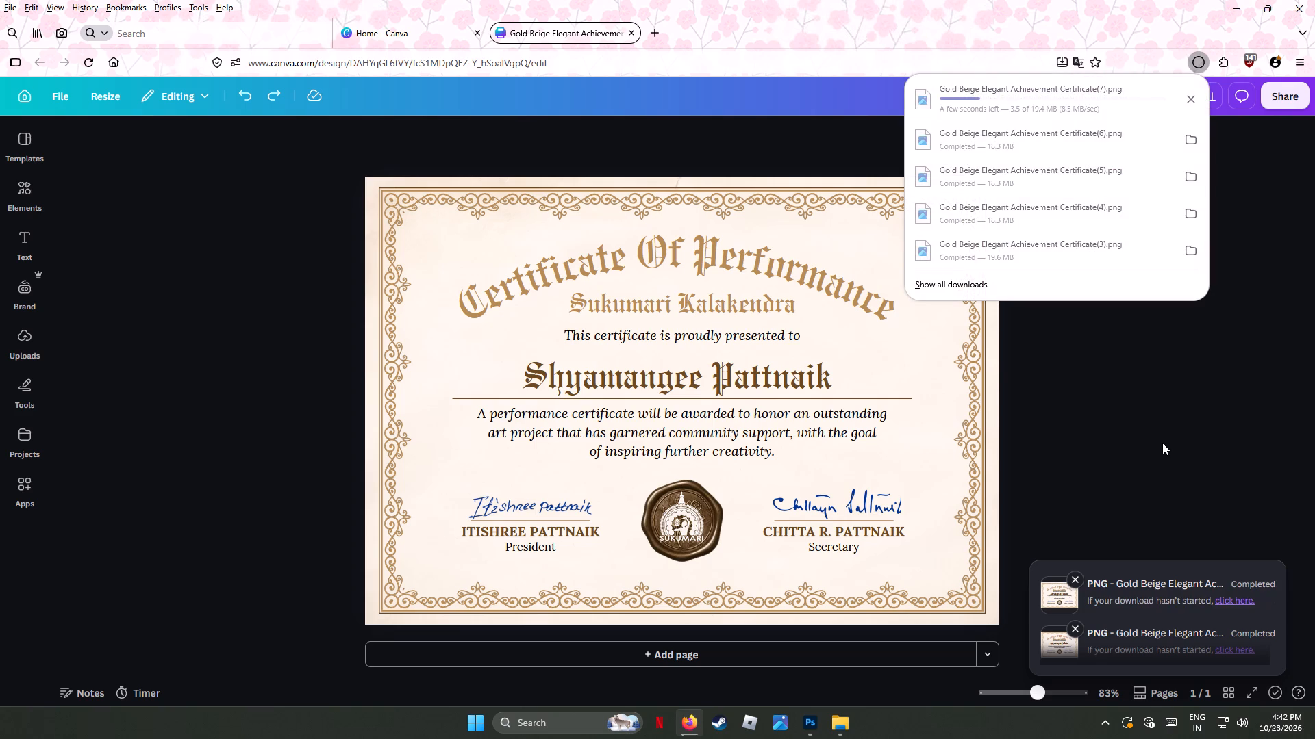
pyautogui.click(804, 0)
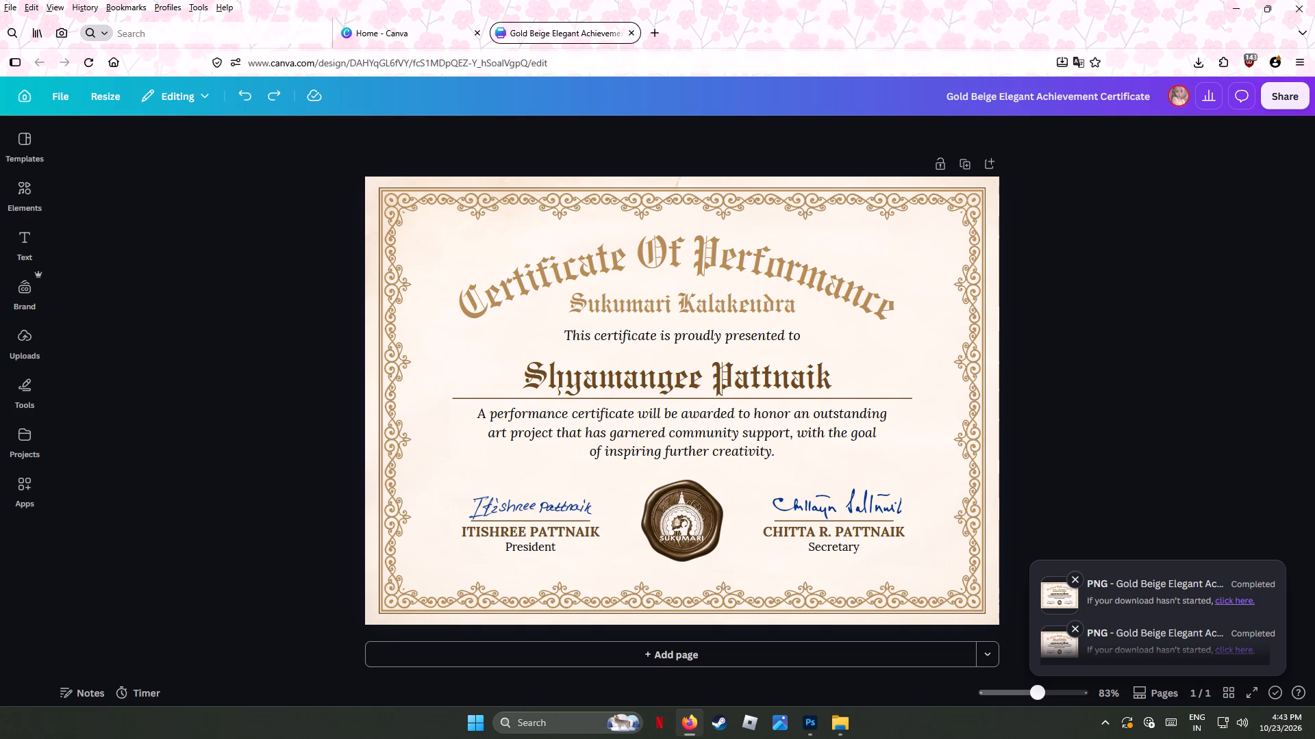
# Delete the title, the Sukumari Kalakendra subtitle, the presentation line, the recipient's name and the award description.
pyautogui.click(501, 289)
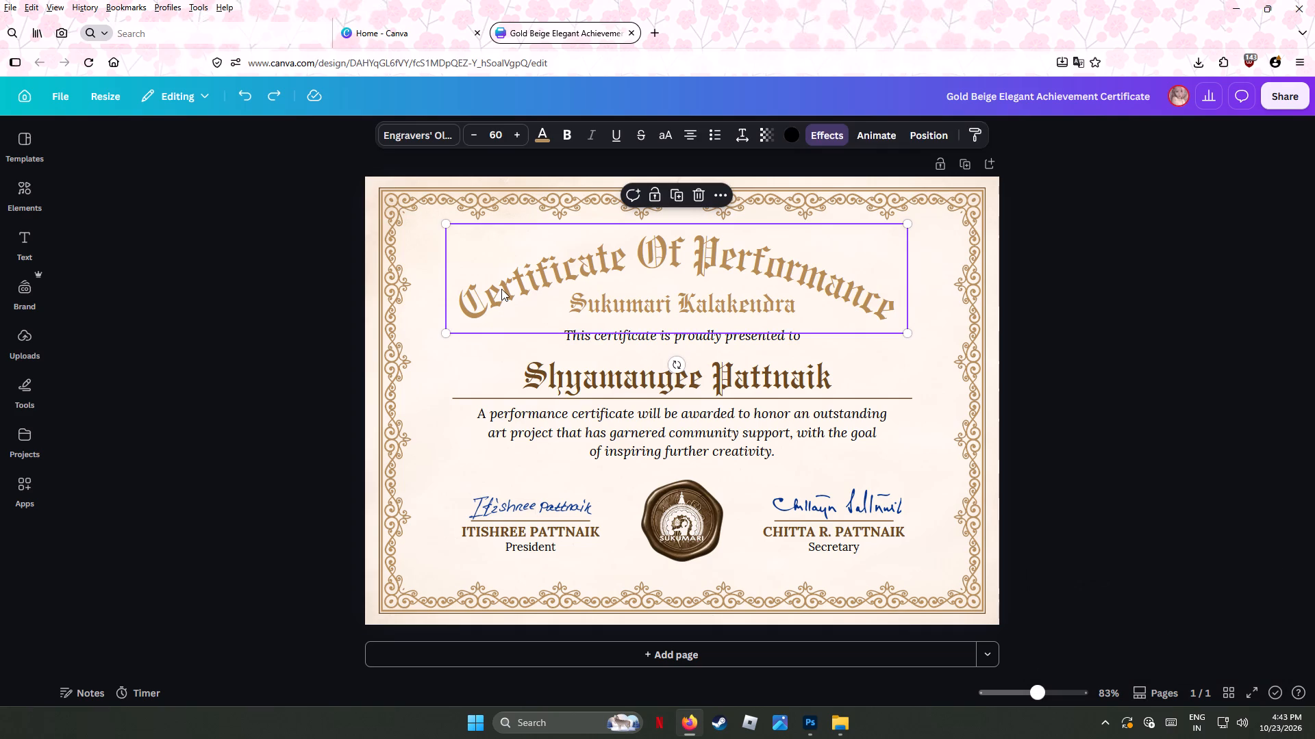
pyautogui.press('Delete')
pyautogui.click(597, 306)
pyautogui.press('Delete')
pyautogui.click(613, 337)
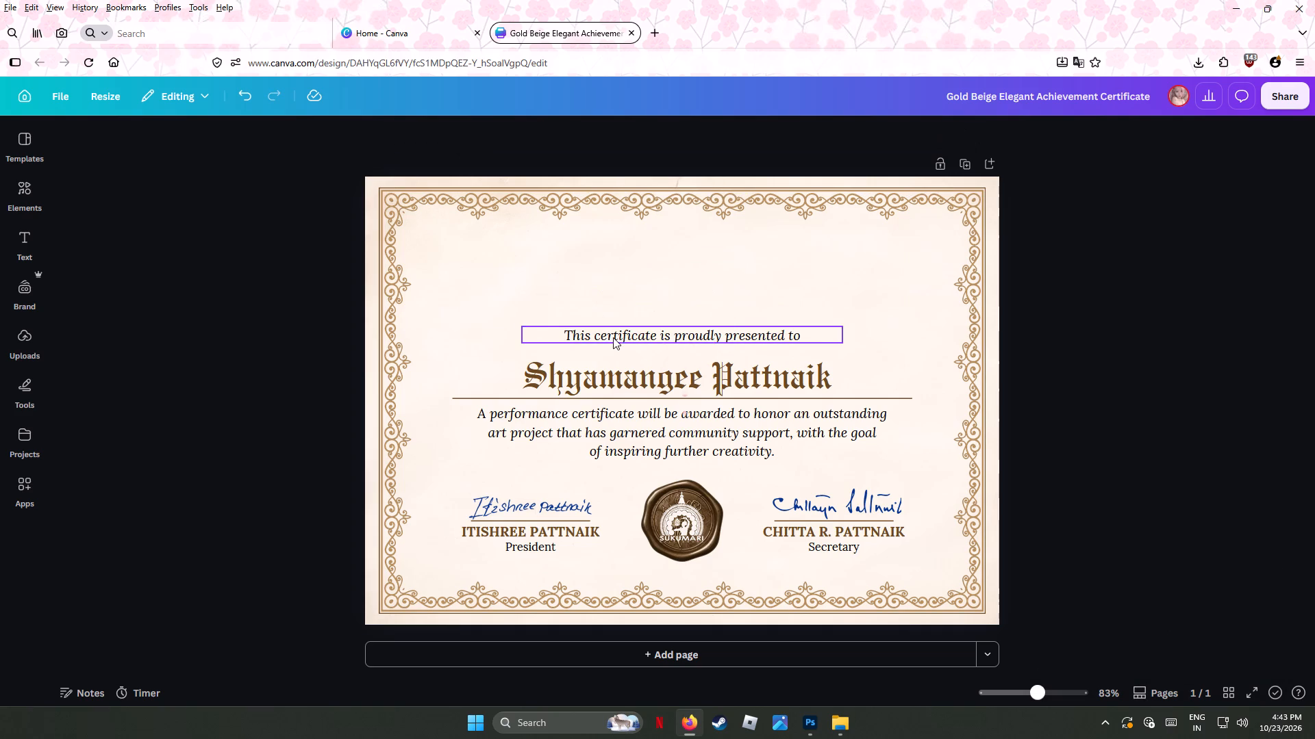
pyautogui.press('Delete')
pyautogui.click(600, 378)
pyautogui.press('Delete')
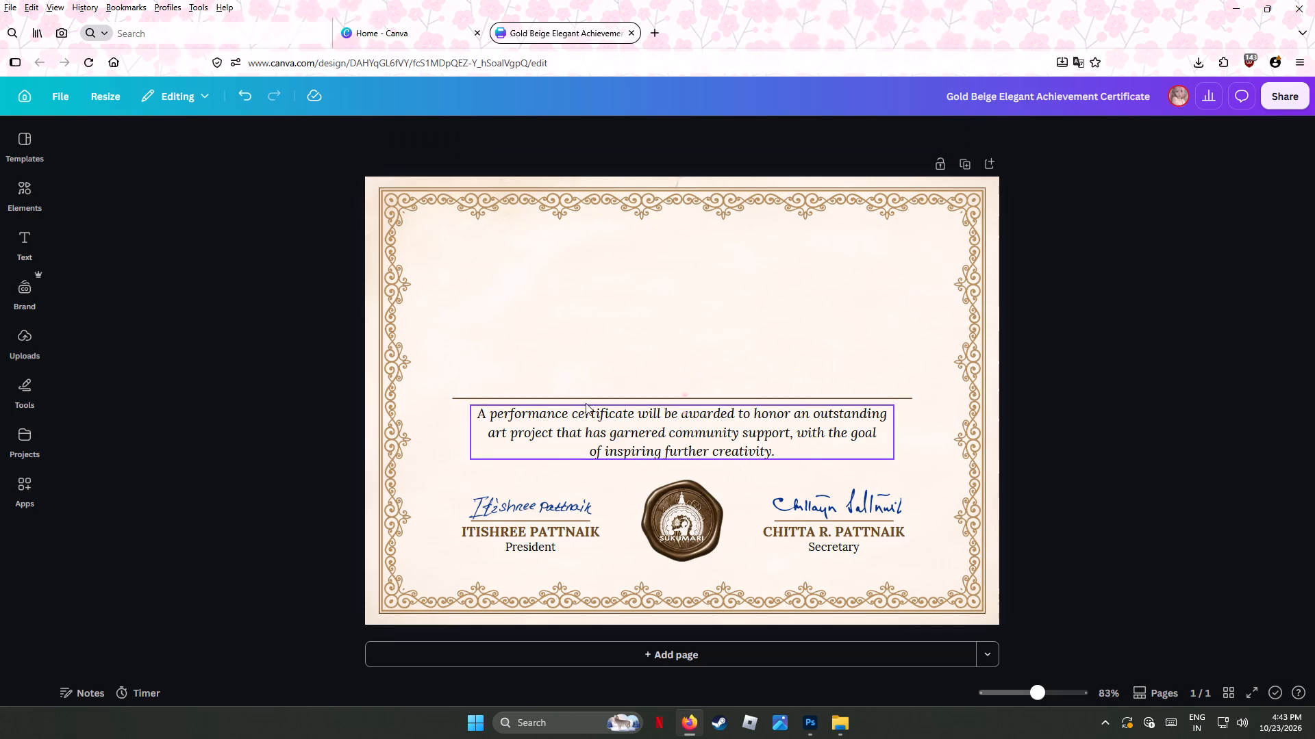
pyautogui.click(601, 430)
pyautogui.press('Delete')
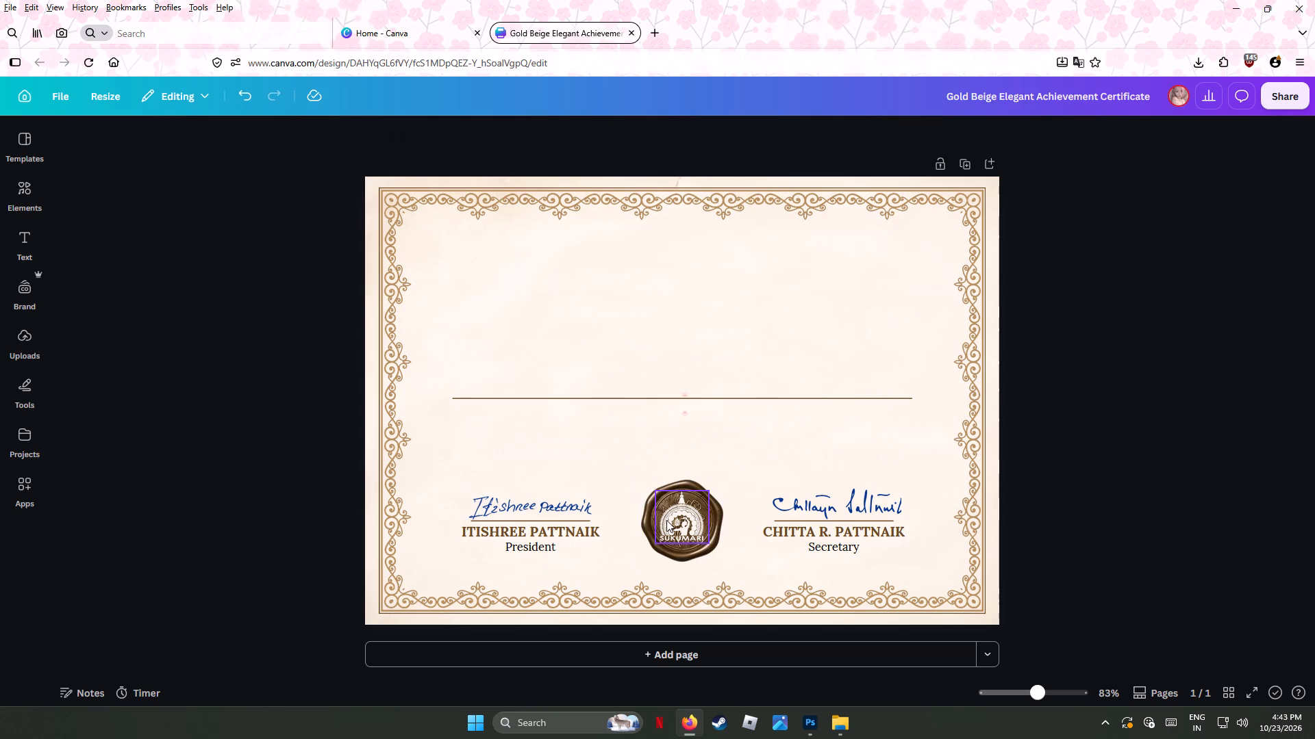
# Select the recipient line, both signatures, the printed names and roles, the seal logo and the wax seal together, and delete them.
pyautogui.click(612, 397)
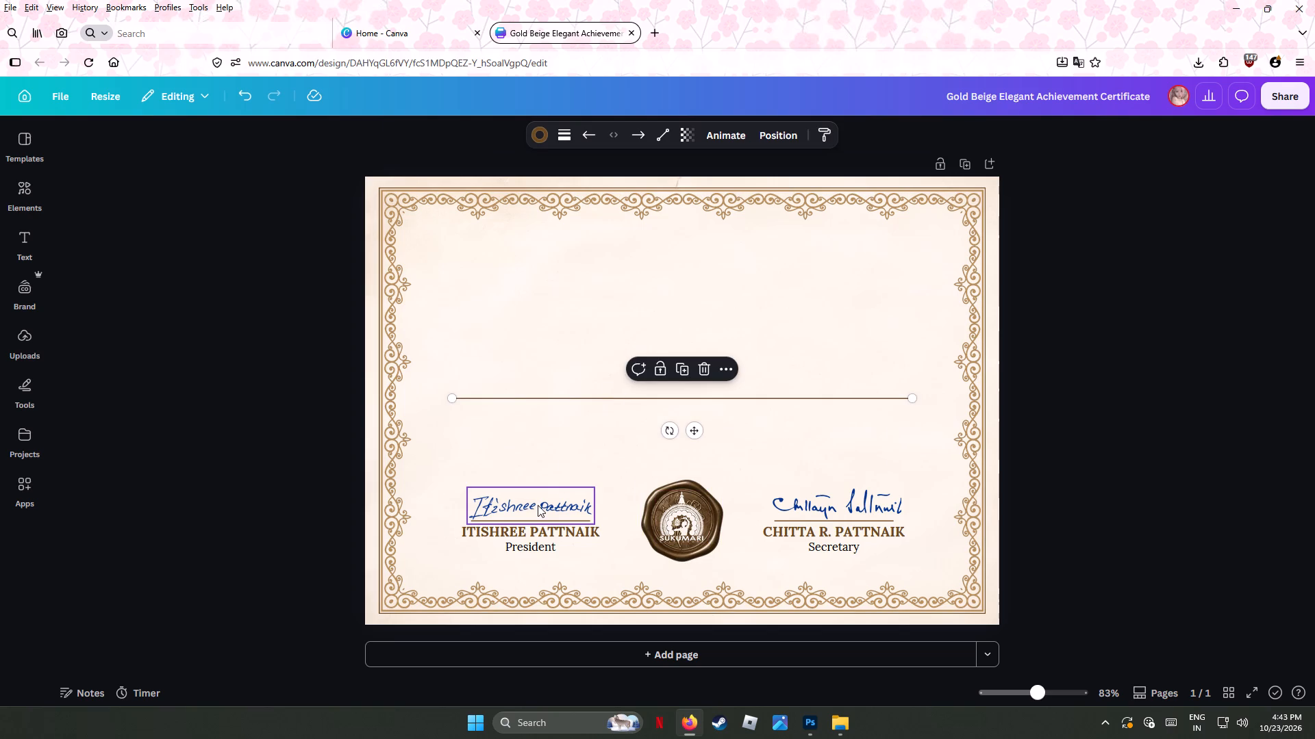
pyautogui.keyDown('shift'); pyautogui.click(536, 506); pyautogui.keyUp('shift')
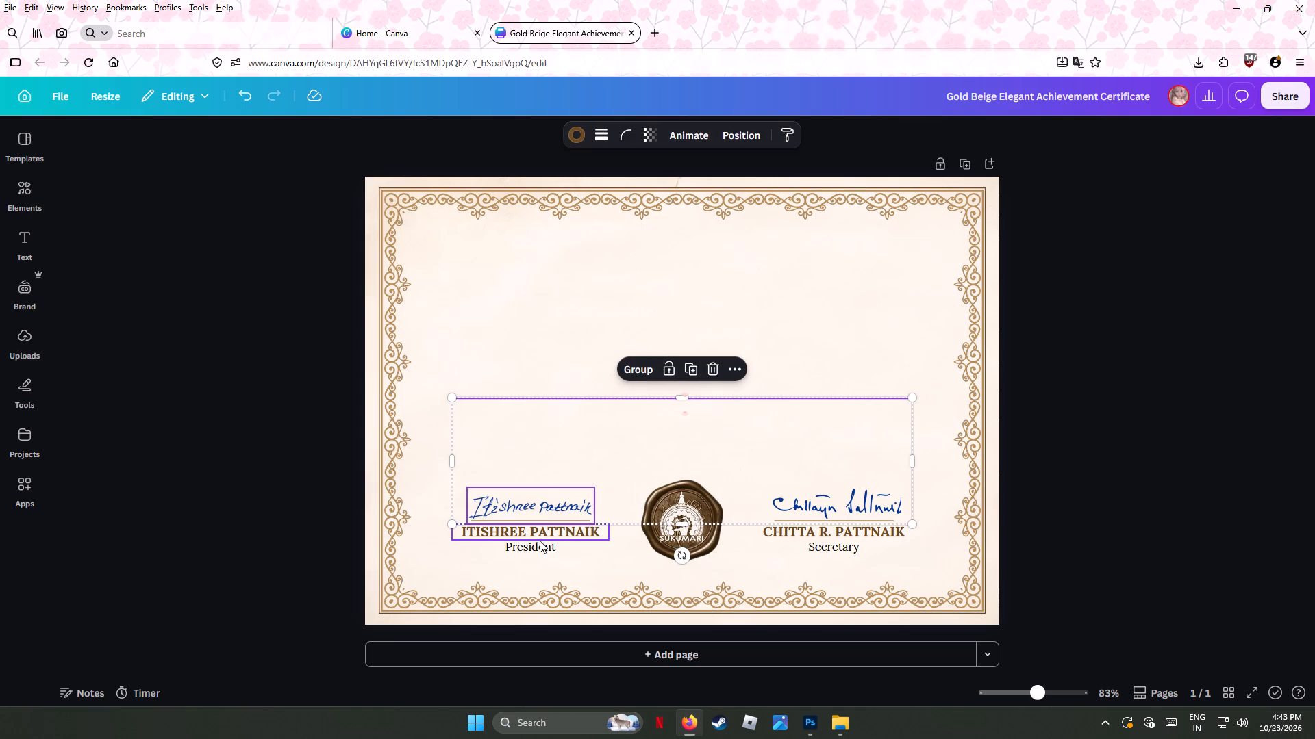
pyautogui.keyDown('shift'); pyautogui.click(538, 545); pyautogui.keyUp('shift')
pyautogui.keyDown('shift'); pyautogui.click(516, 530); pyautogui.keyUp('shift')
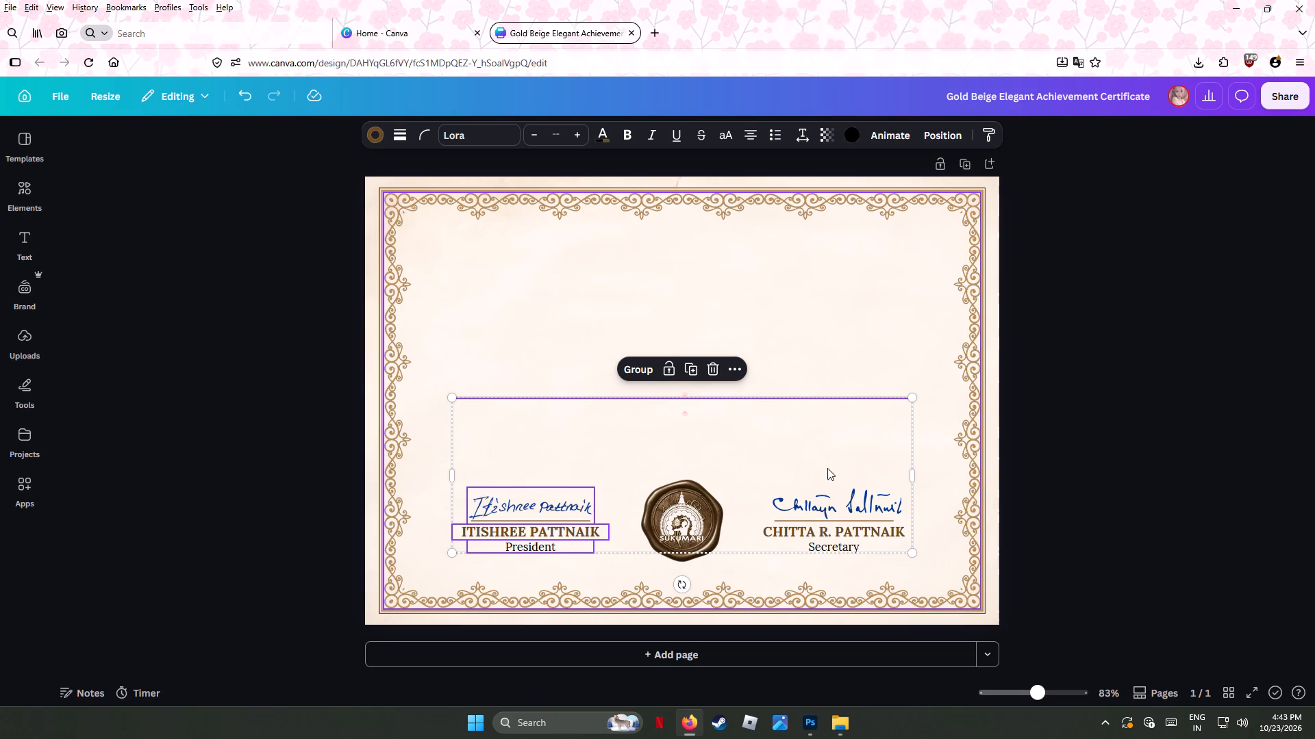
pyautogui.keyDown('shift'); pyautogui.click(823, 504); pyautogui.keyUp('shift')
pyautogui.keyDown('shift'); pyautogui.click(804, 535); pyautogui.keyUp('shift')
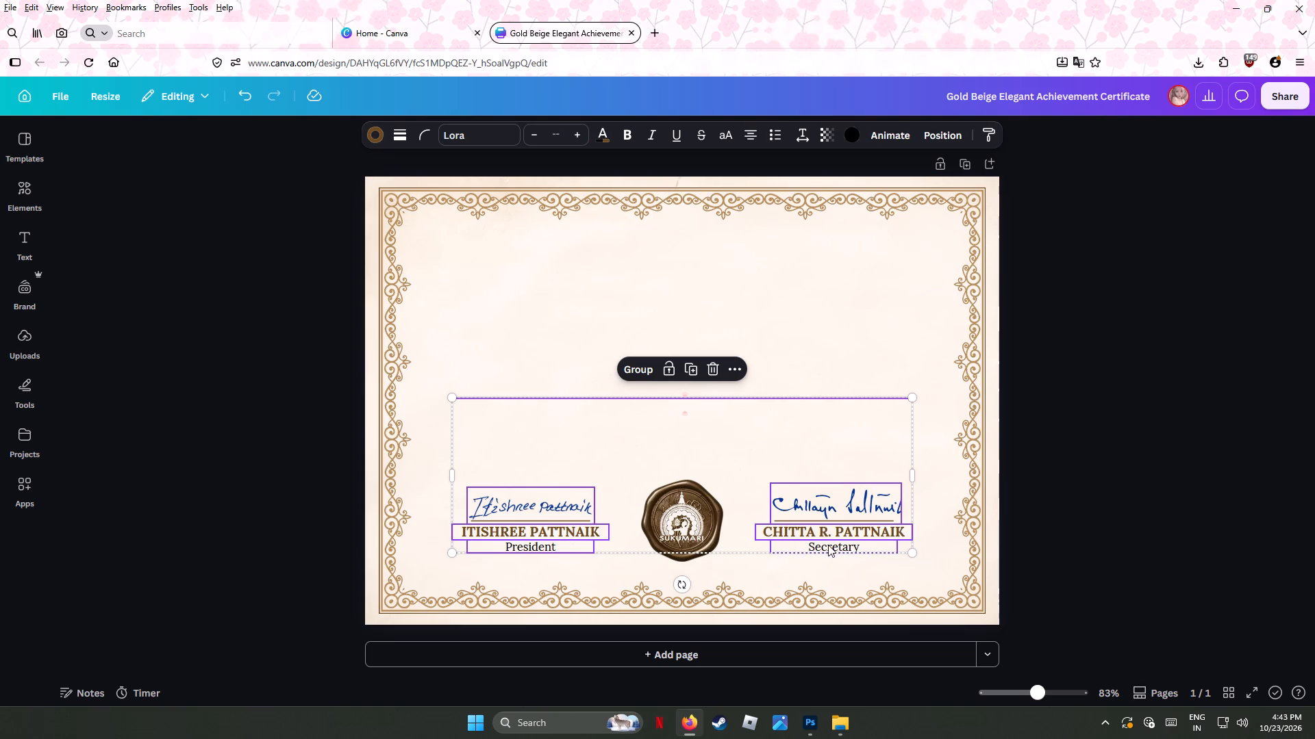
pyautogui.keyDown('shift'); pyautogui.click(833, 548); pyautogui.keyUp('shift')
pyautogui.keyDown('shift'); pyautogui.click(690, 513); pyautogui.keyUp('shift')
pyautogui.keyDown('shift'); pyautogui.click(719, 519); pyautogui.keyUp('shift')
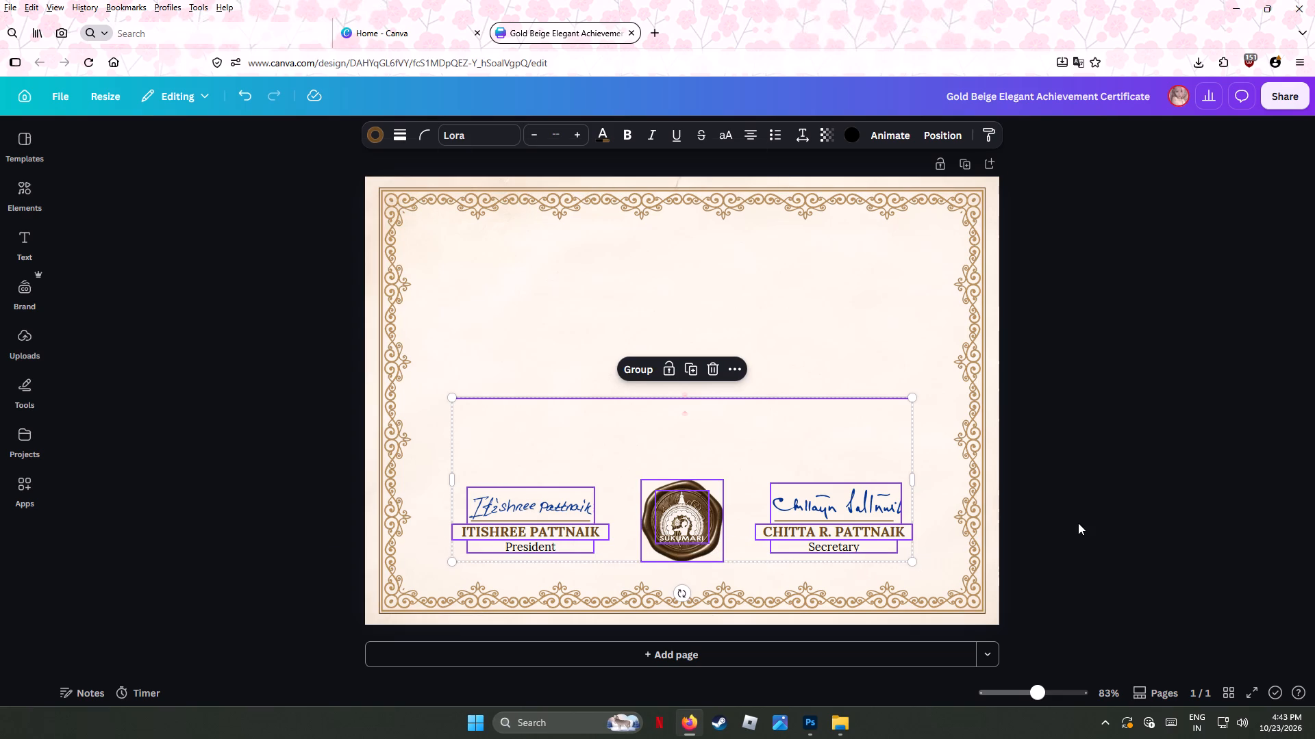
pyautogui.press('Delete')
# Delete both signature lines, leaving only the ornamental border on the paper background.
pyautogui.click(839, 522)
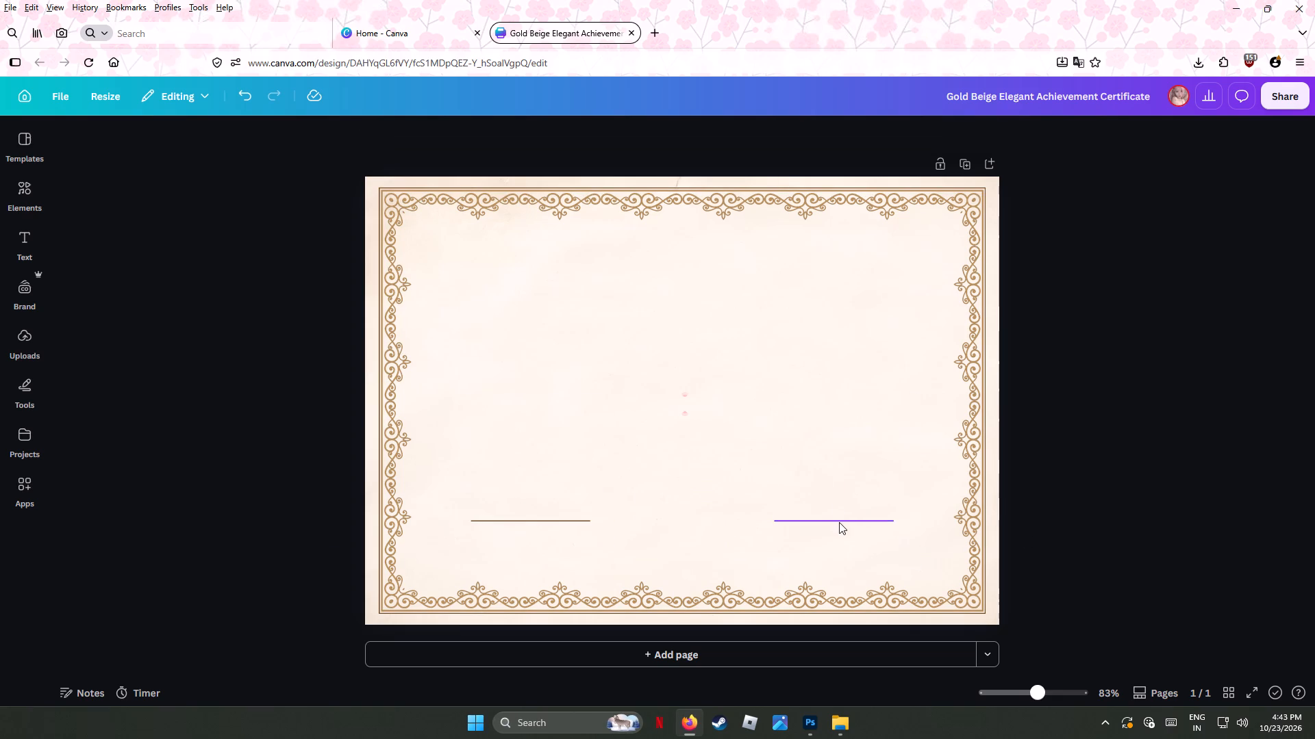
pyautogui.keyDown('shift'); pyautogui.click(545, 521); pyautogui.keyUp('shift')
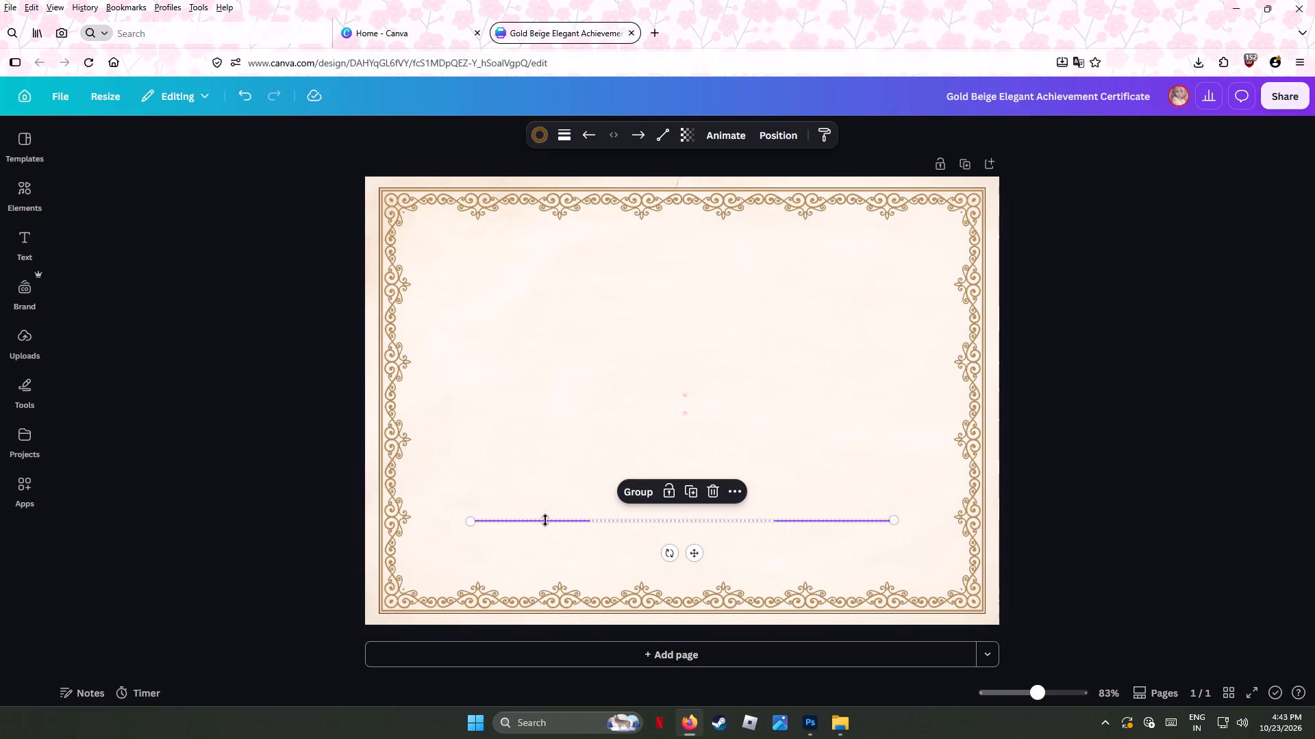
pyautogui.press('Delete')
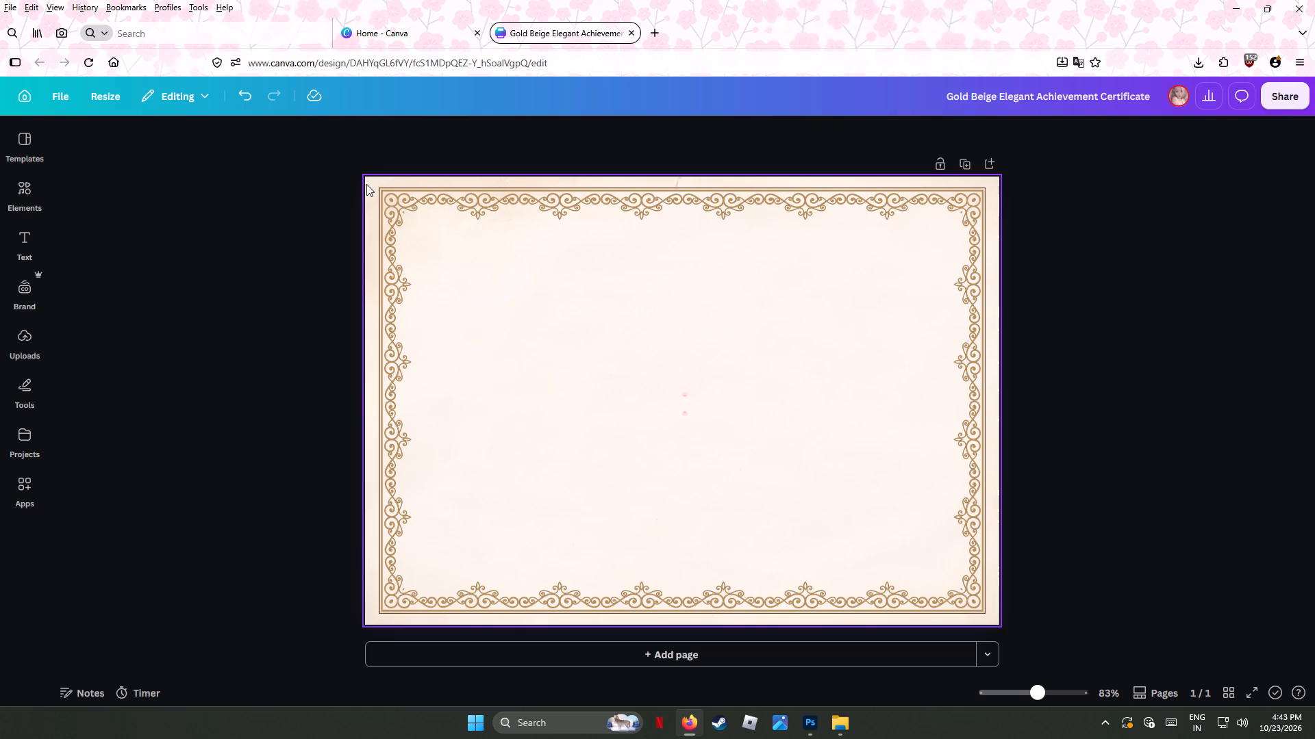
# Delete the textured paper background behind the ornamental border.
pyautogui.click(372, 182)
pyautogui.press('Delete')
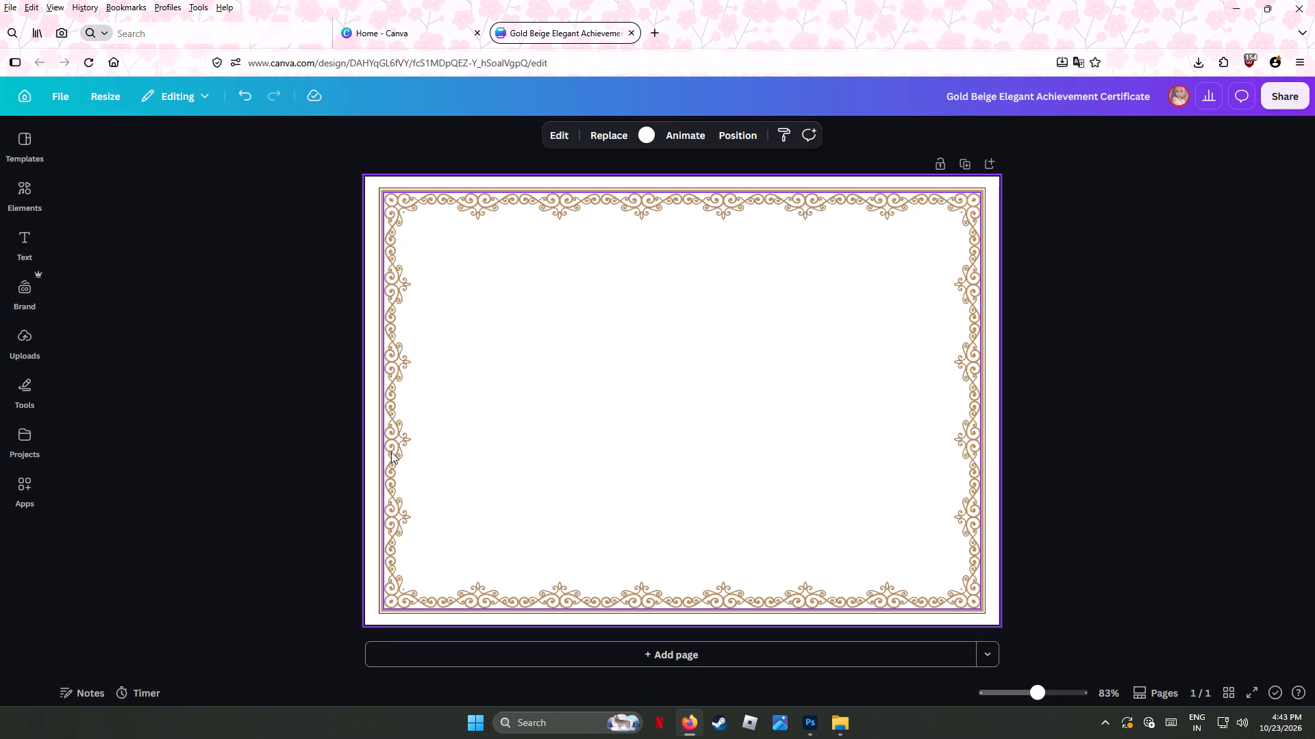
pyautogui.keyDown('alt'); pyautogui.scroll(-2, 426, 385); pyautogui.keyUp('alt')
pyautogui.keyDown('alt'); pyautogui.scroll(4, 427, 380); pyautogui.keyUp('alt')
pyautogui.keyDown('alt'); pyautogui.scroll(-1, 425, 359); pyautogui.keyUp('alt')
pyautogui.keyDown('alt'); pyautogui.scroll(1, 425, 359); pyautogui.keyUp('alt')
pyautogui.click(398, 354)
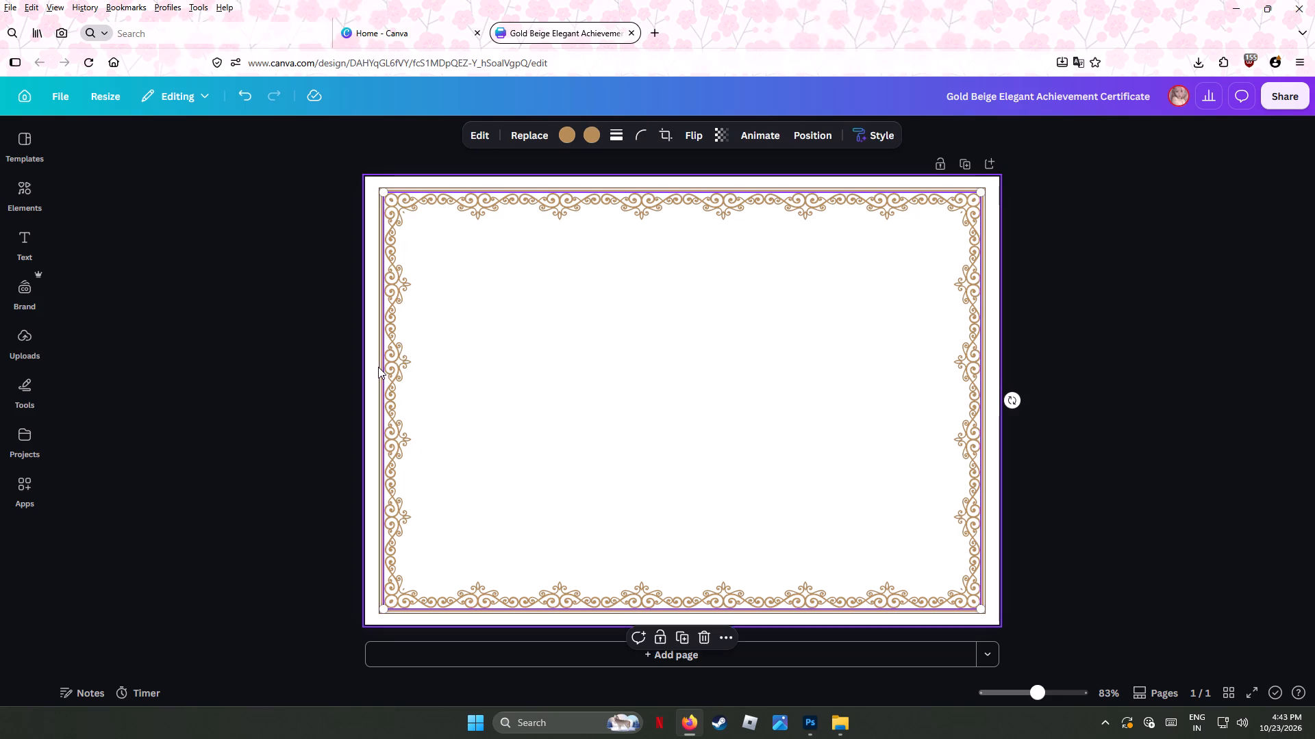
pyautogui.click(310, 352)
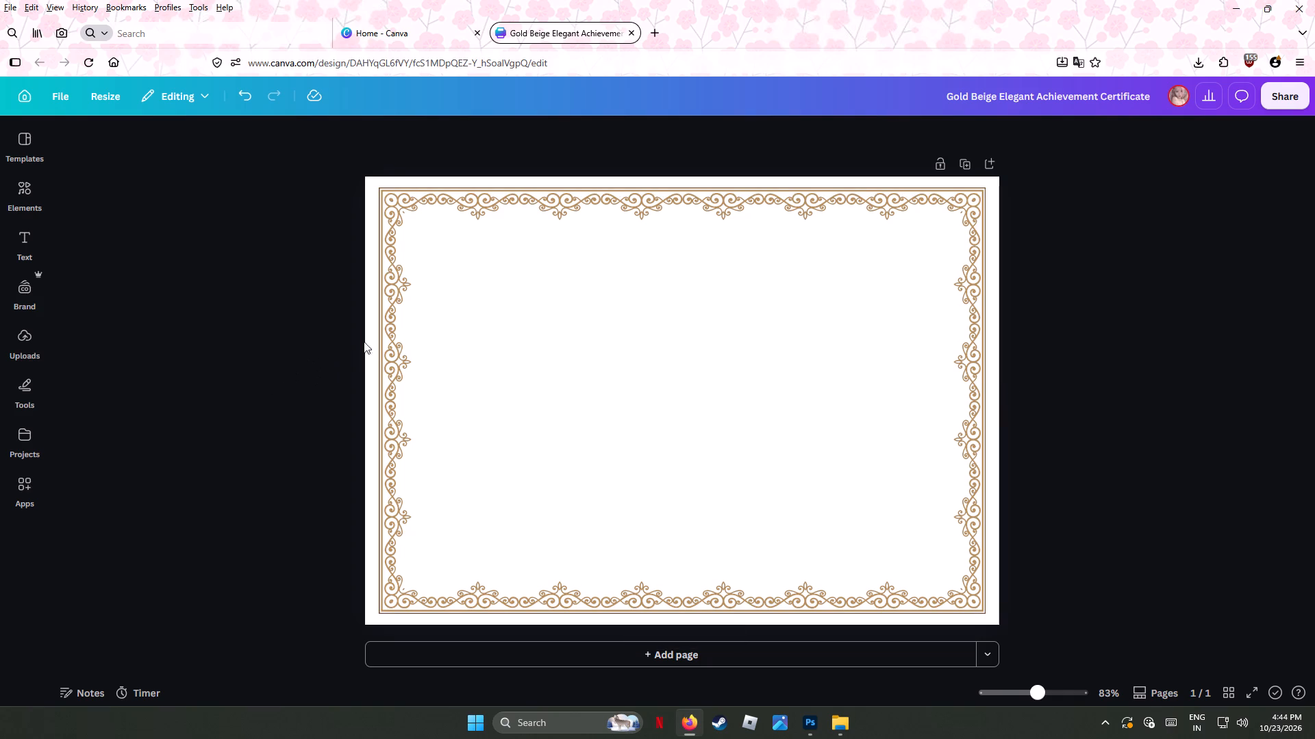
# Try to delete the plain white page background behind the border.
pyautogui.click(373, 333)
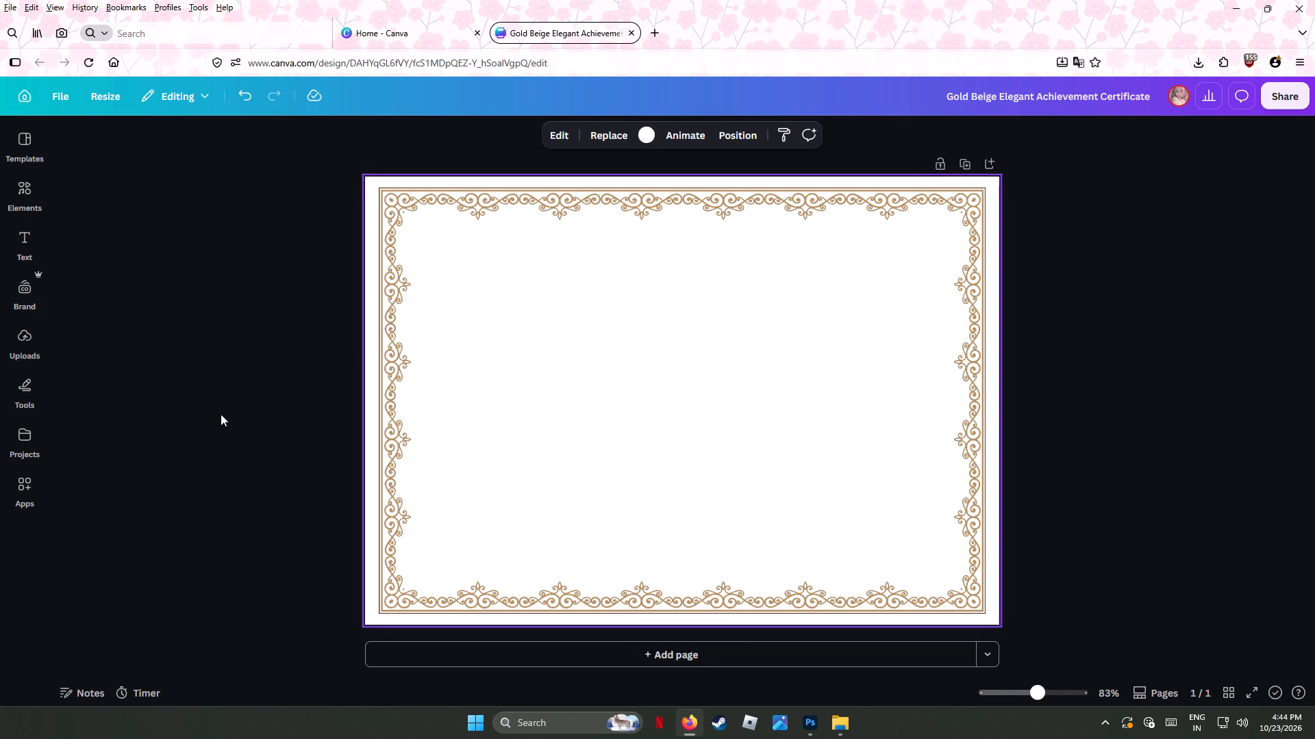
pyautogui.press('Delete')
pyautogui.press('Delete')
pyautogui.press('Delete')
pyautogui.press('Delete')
# With the ornamental border selected, look up how to download only a selection among the design's publishing options.
pyautogui.click(401, 203)
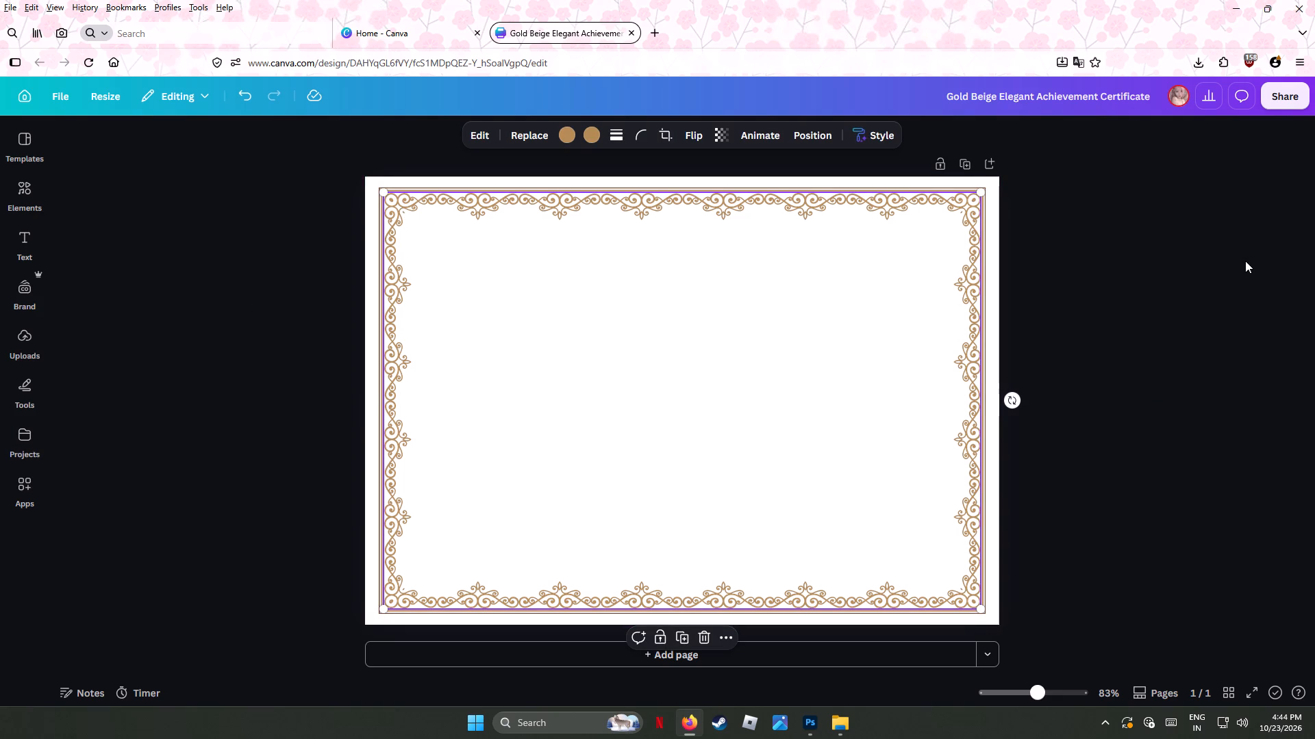
pyautogui.click(1292, 94)
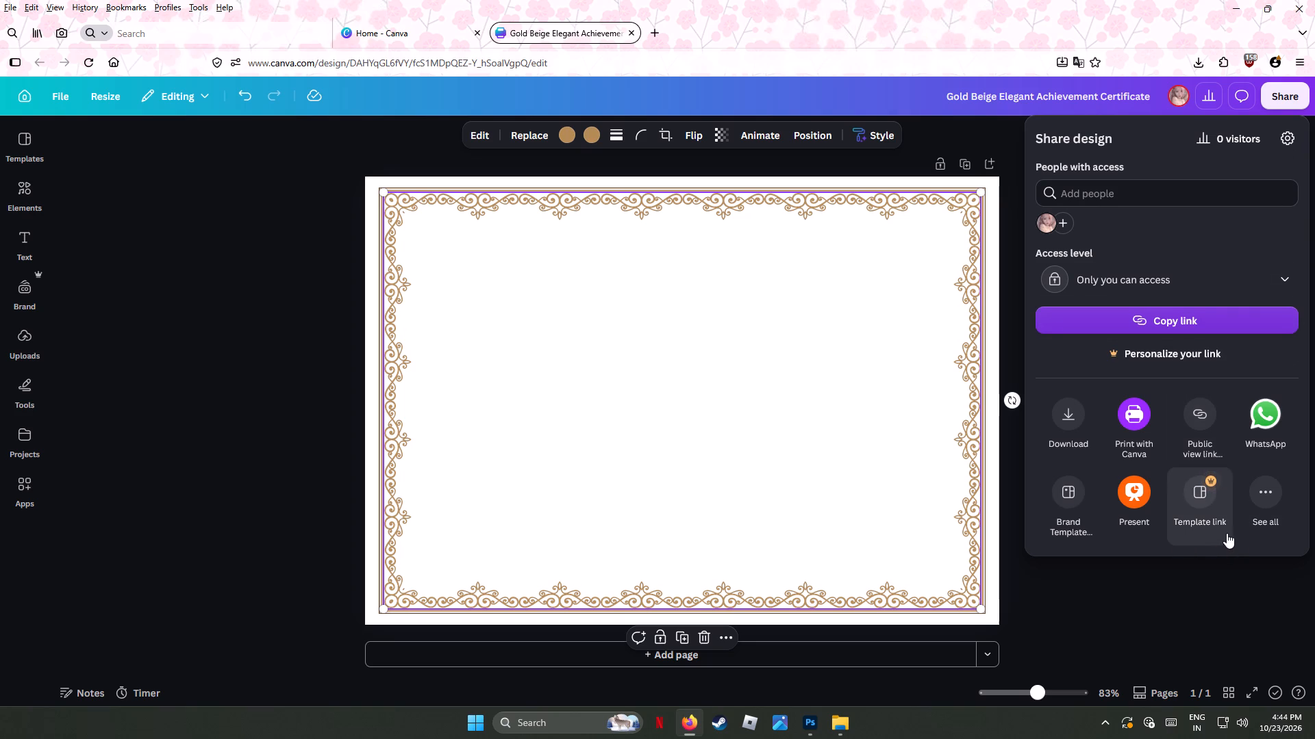
pyautogui.click(1270, 493)
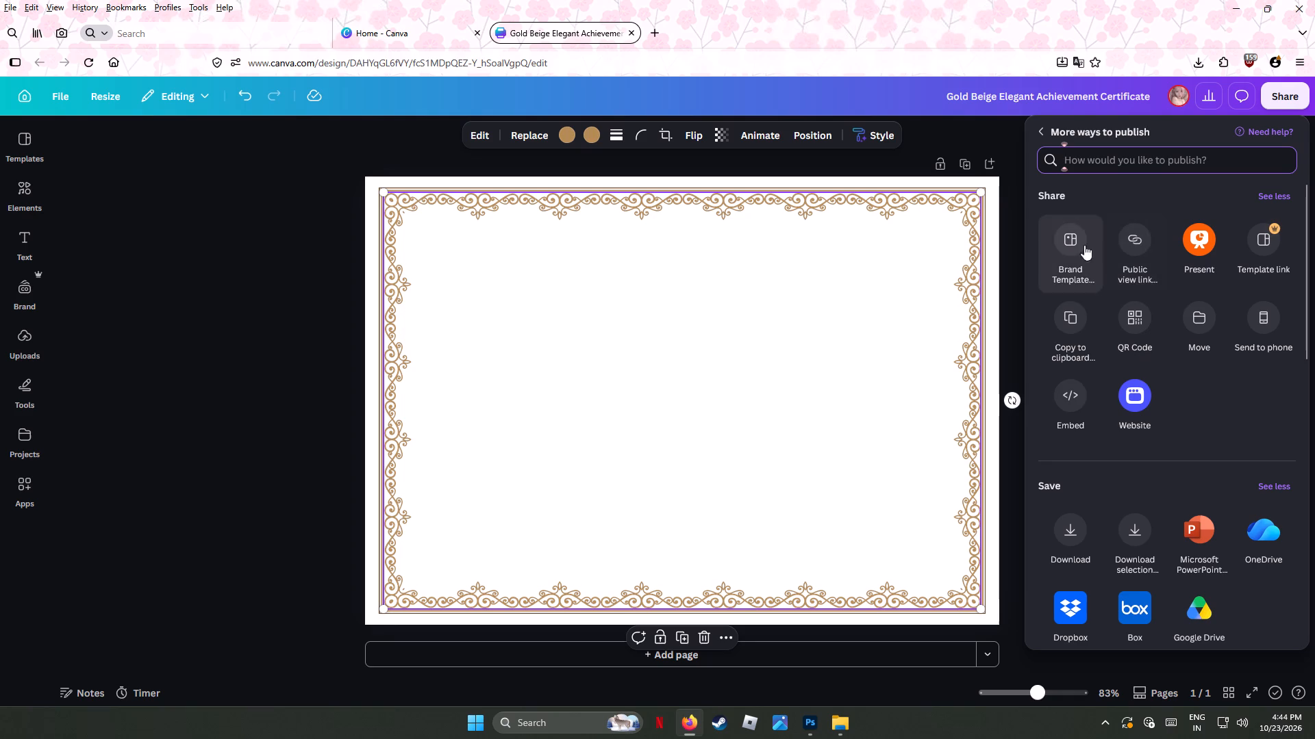
pyautogui.click(1278, 94)
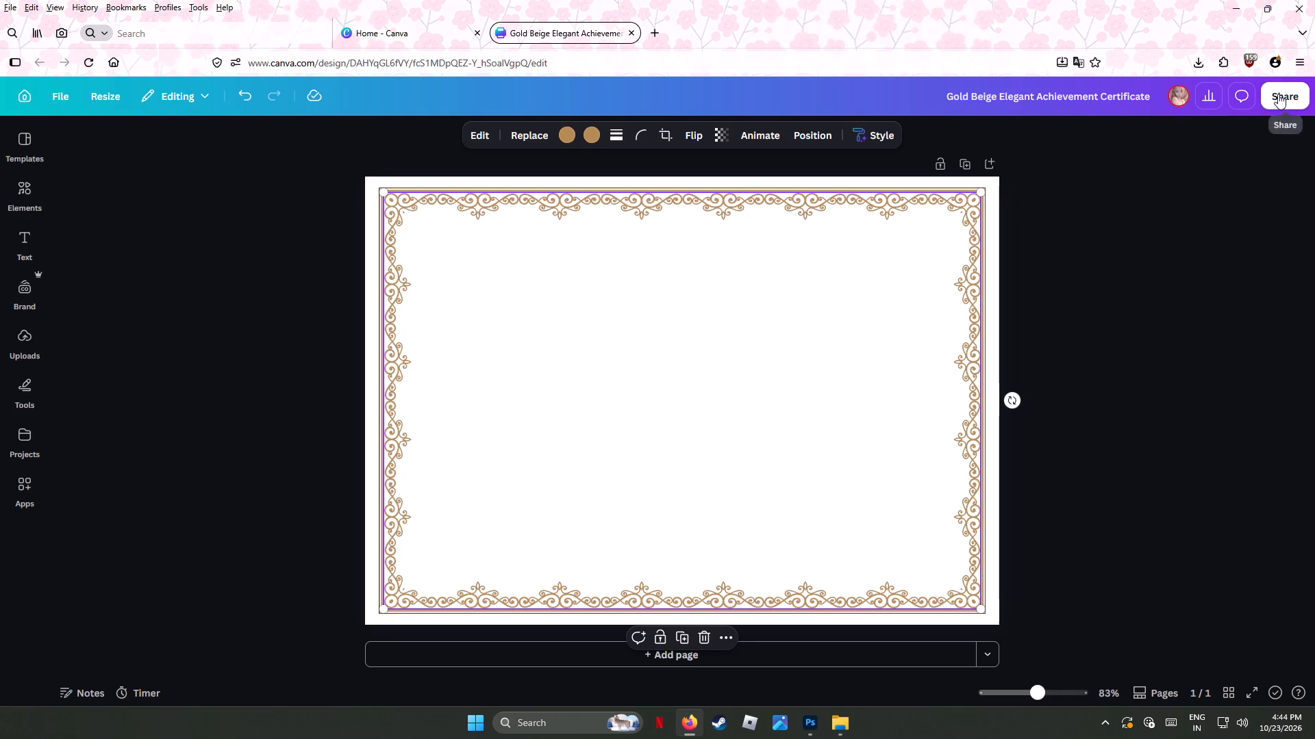
pyautogui.click(1278, 94)
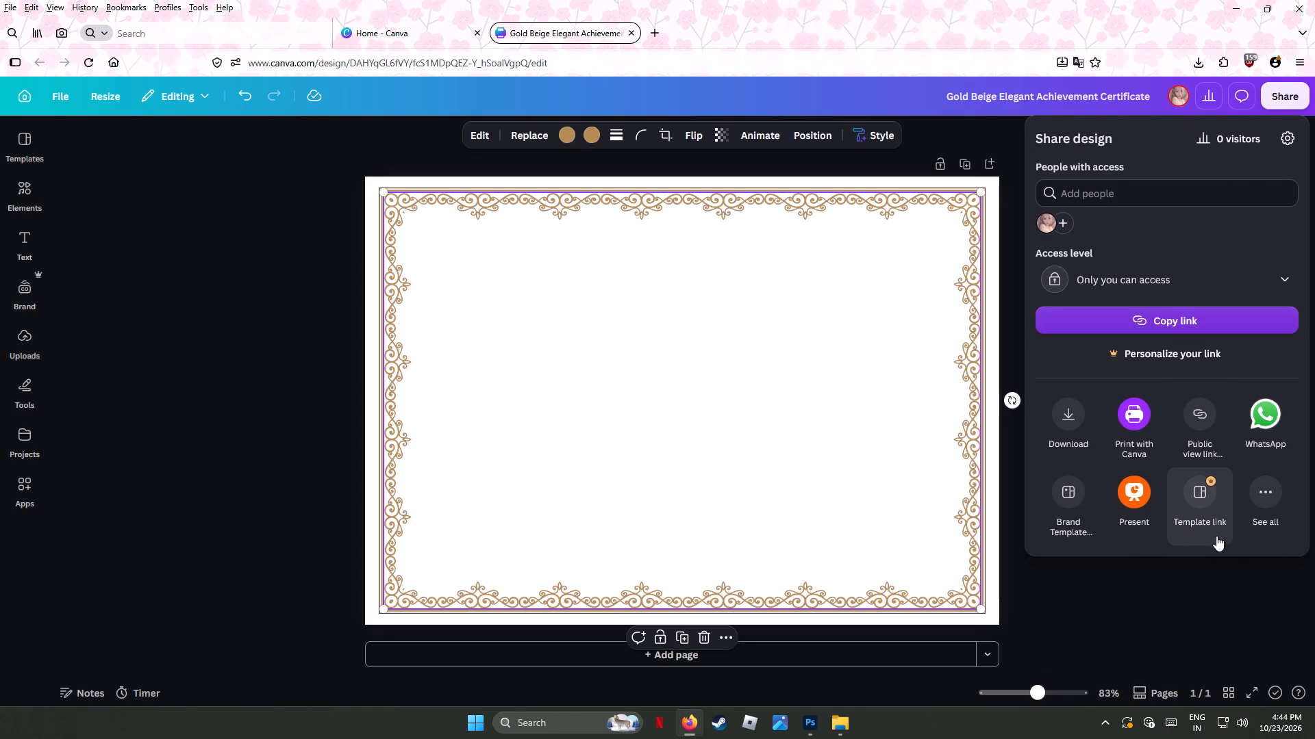
pyautogui.click(1275, 492)
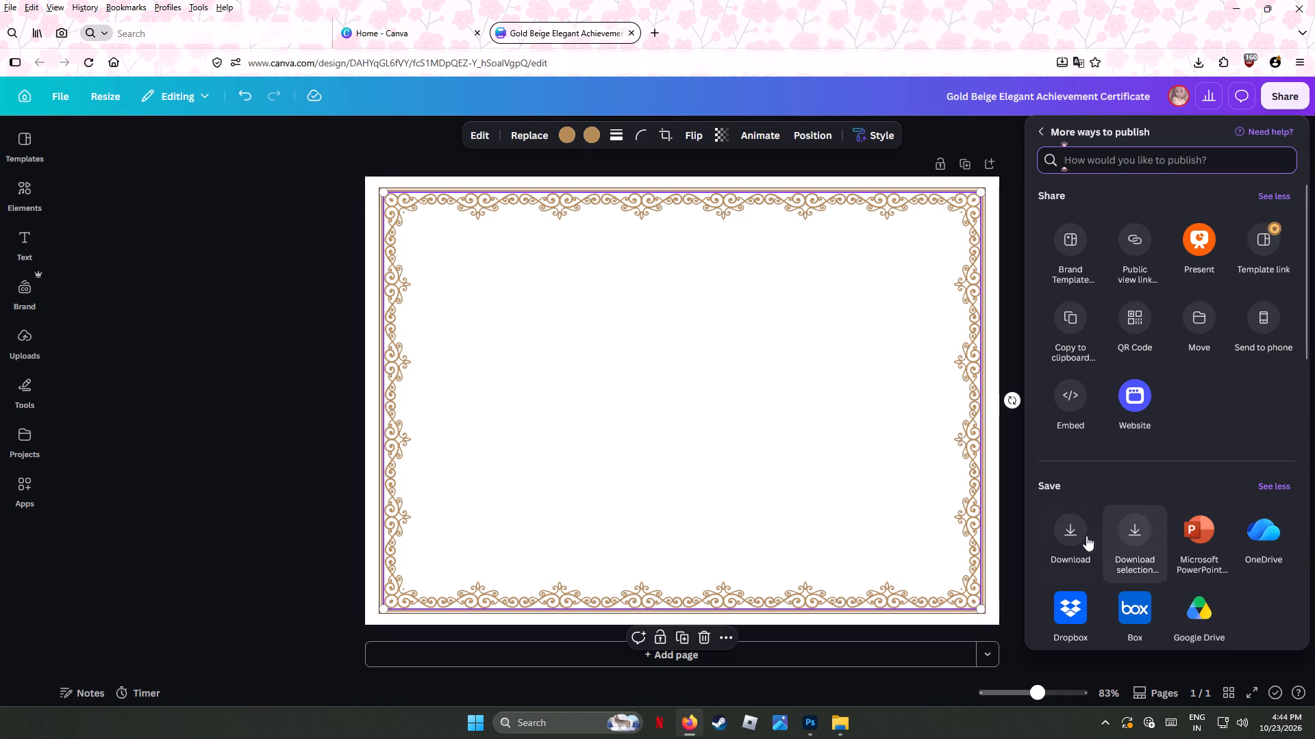
pyautogui.click(1137, 524)
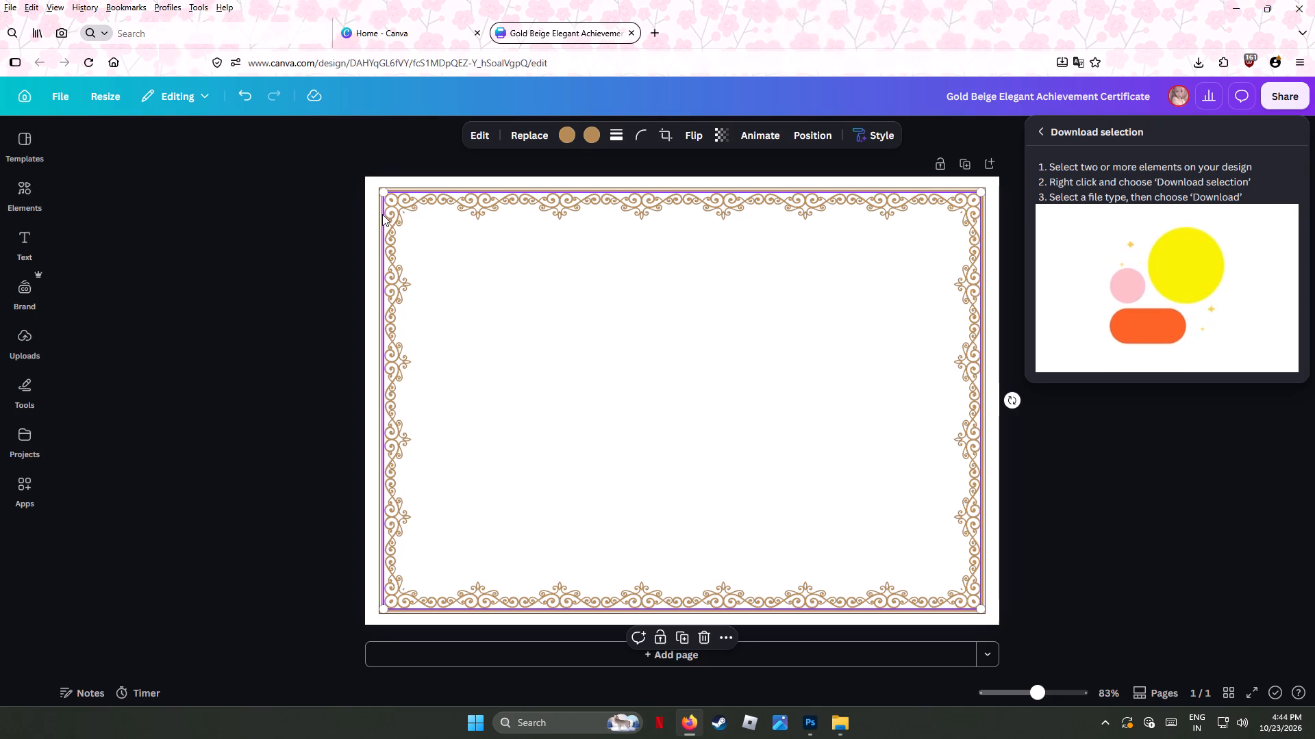
pyautogui.click(303, 232)
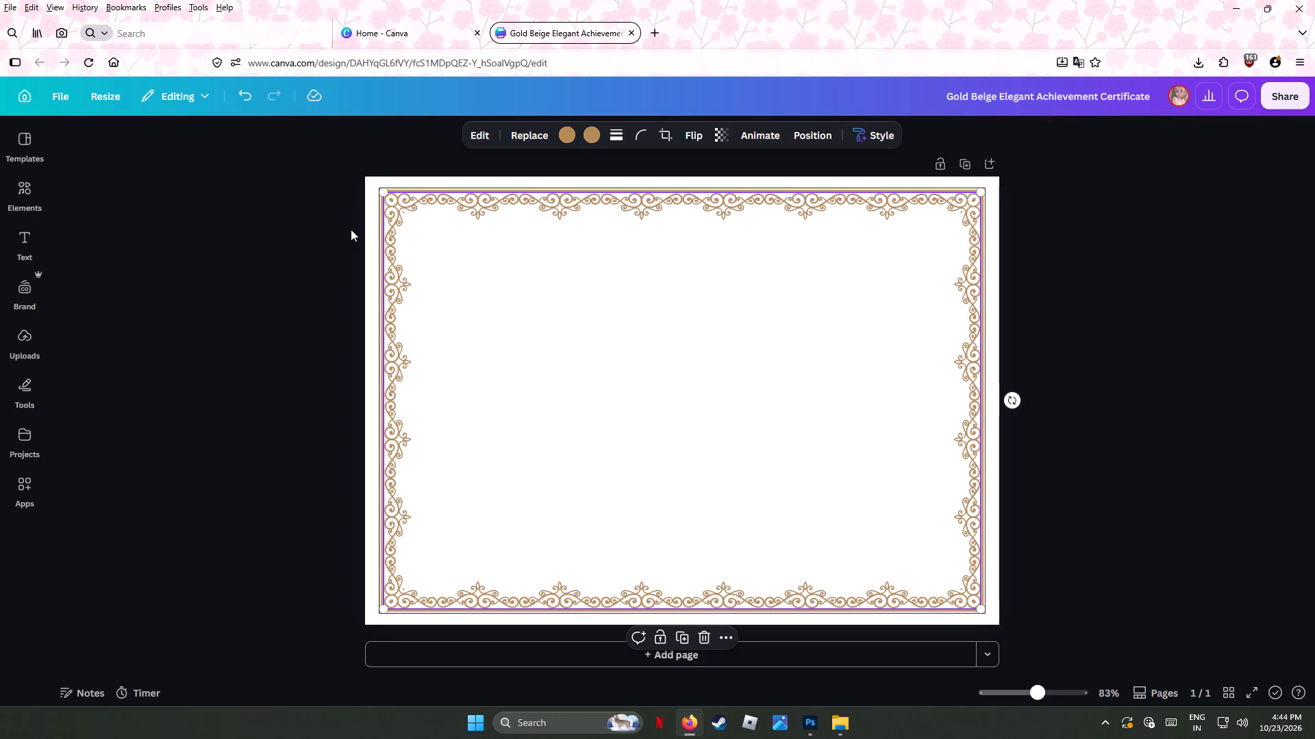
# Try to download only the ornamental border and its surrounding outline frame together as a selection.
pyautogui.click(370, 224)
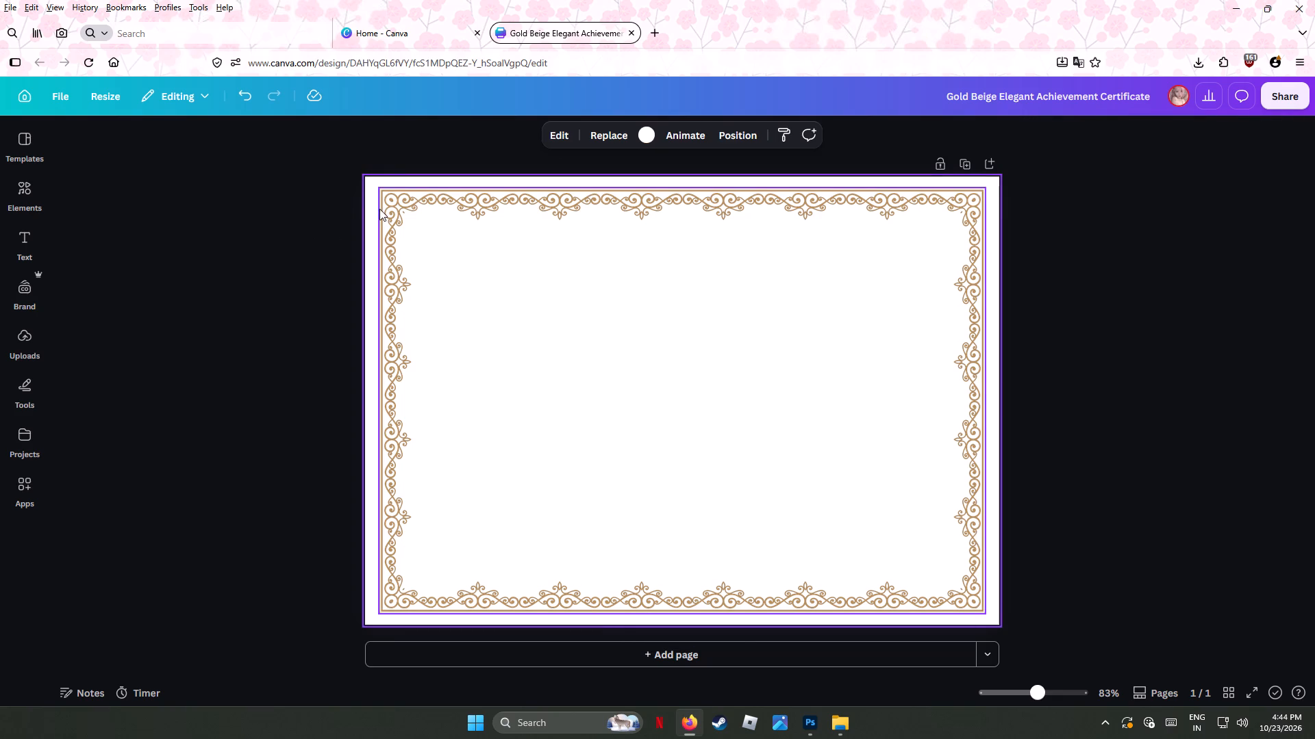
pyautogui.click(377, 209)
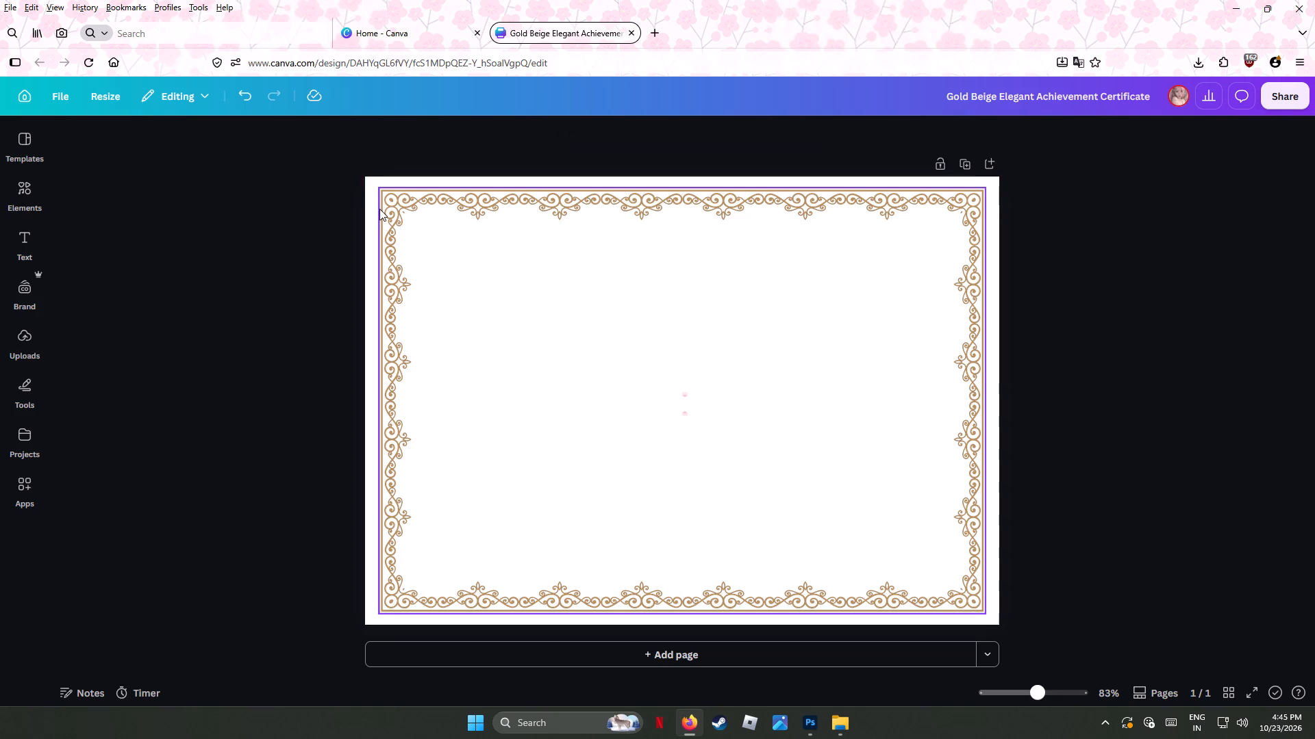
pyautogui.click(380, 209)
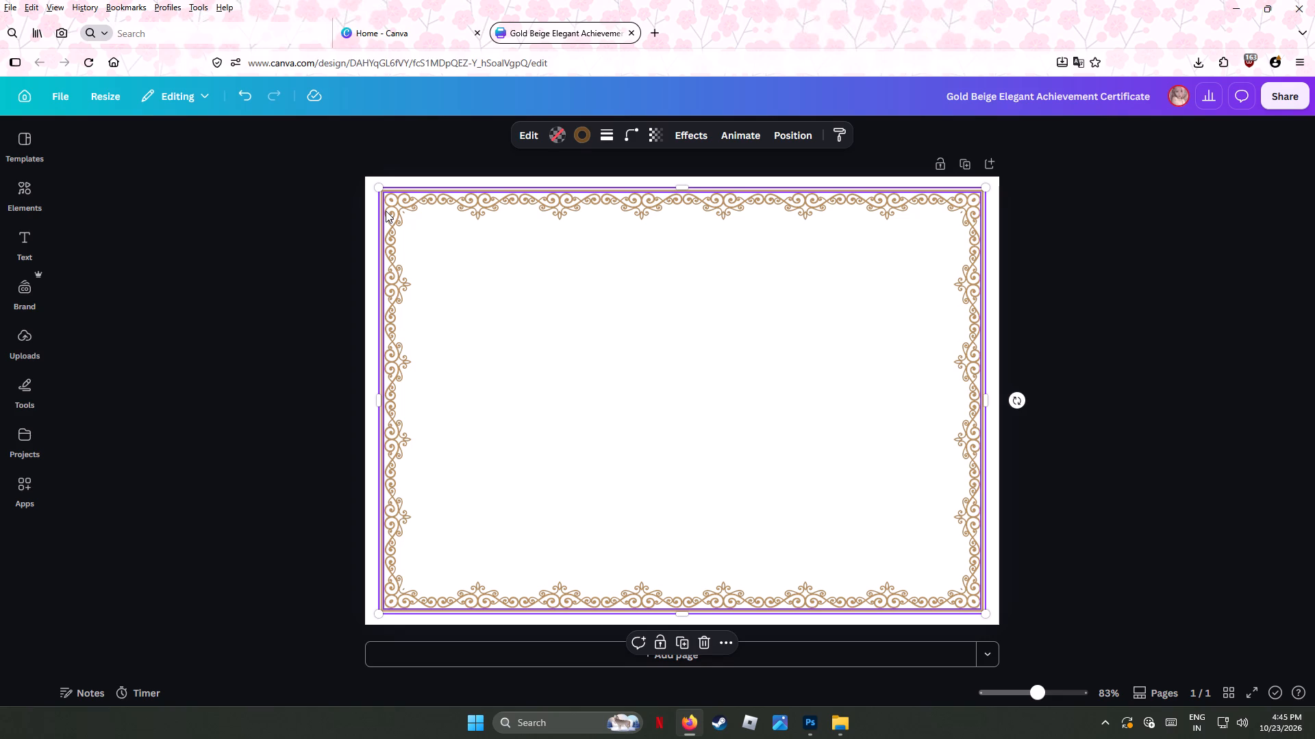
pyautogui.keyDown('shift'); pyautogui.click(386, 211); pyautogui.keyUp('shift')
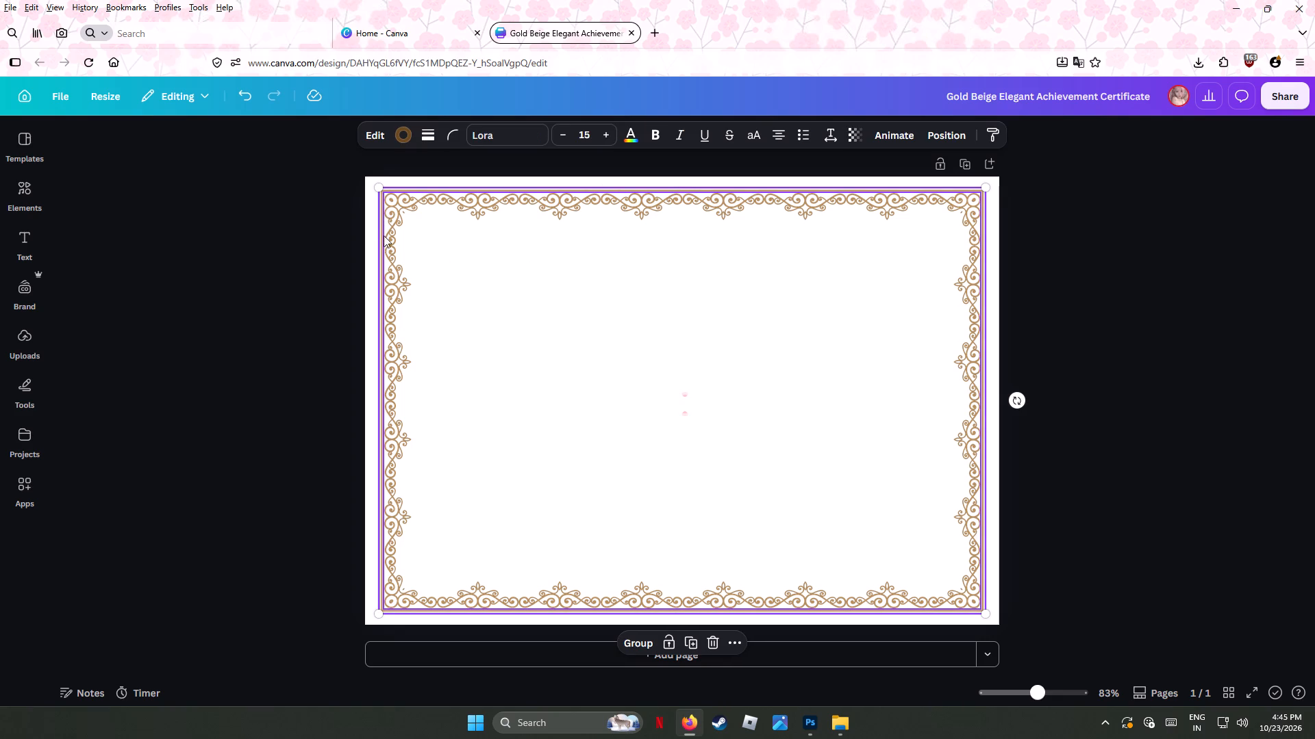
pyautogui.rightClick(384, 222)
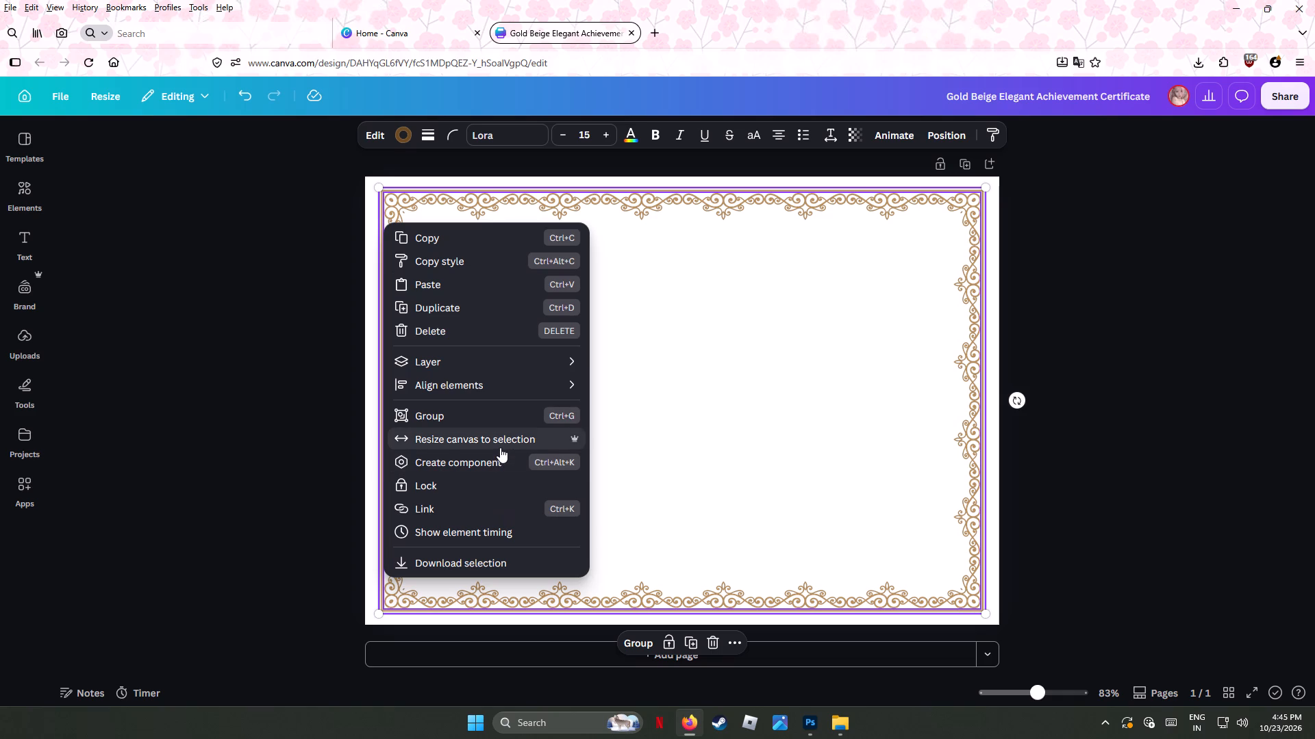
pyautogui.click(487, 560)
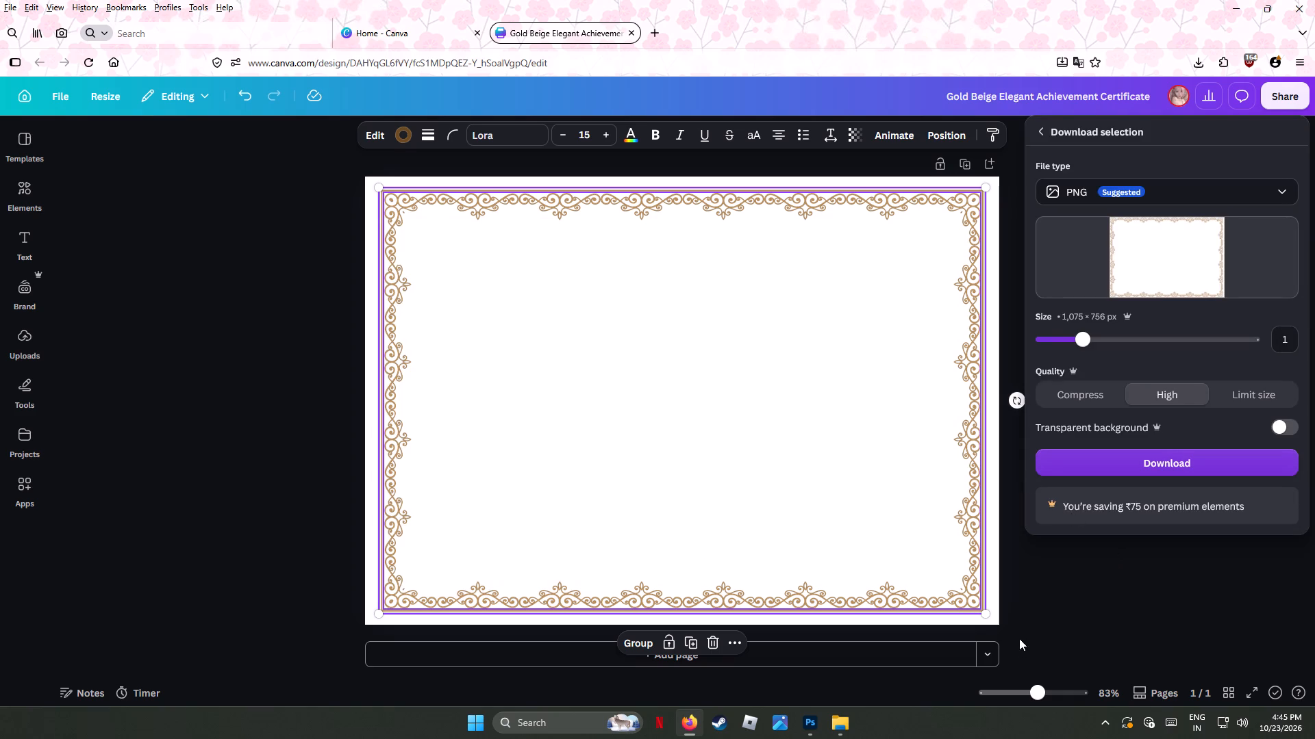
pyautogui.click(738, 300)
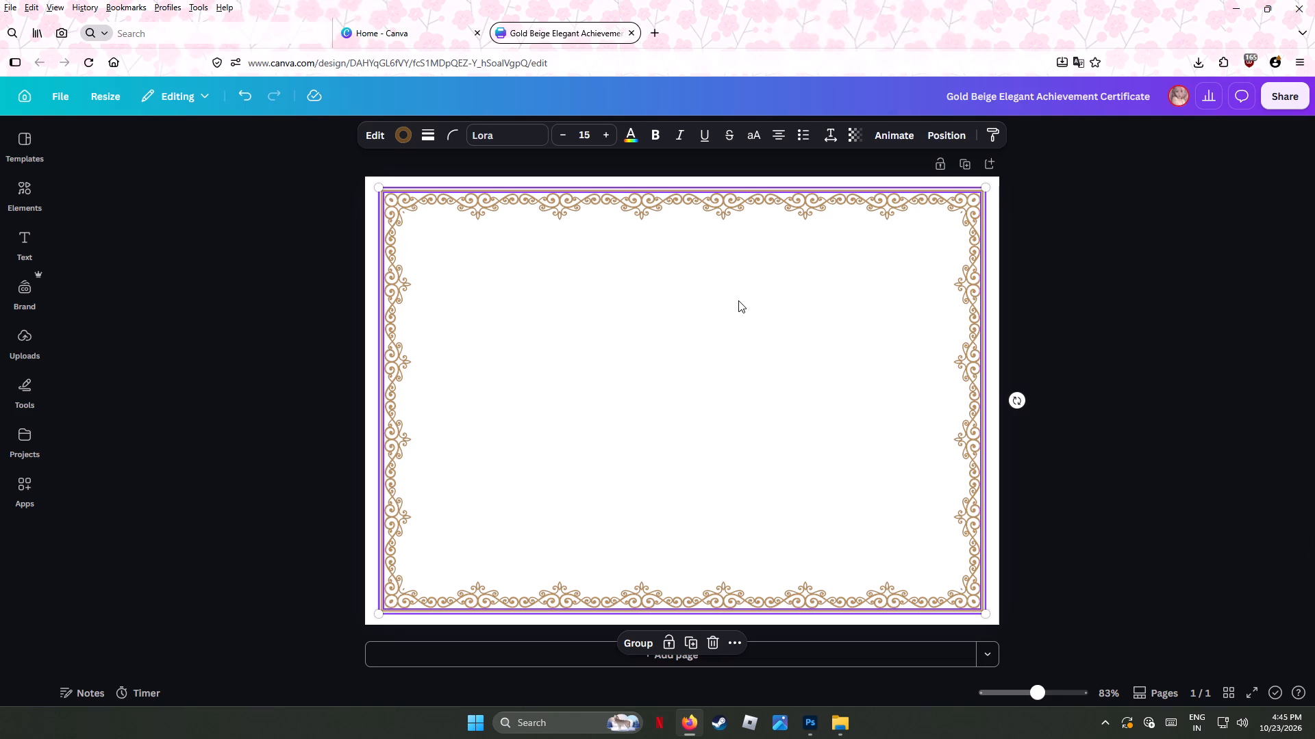
# Undo all the deletions, from the paper background back to the certificate's title, and clear the selection.
pyautogui.hotkey('ctrl', 'z')
pyautogui.hotkey('ctrl', 'z')
pyautogui.click(744, 437)
pyautogui.click(371, 182)
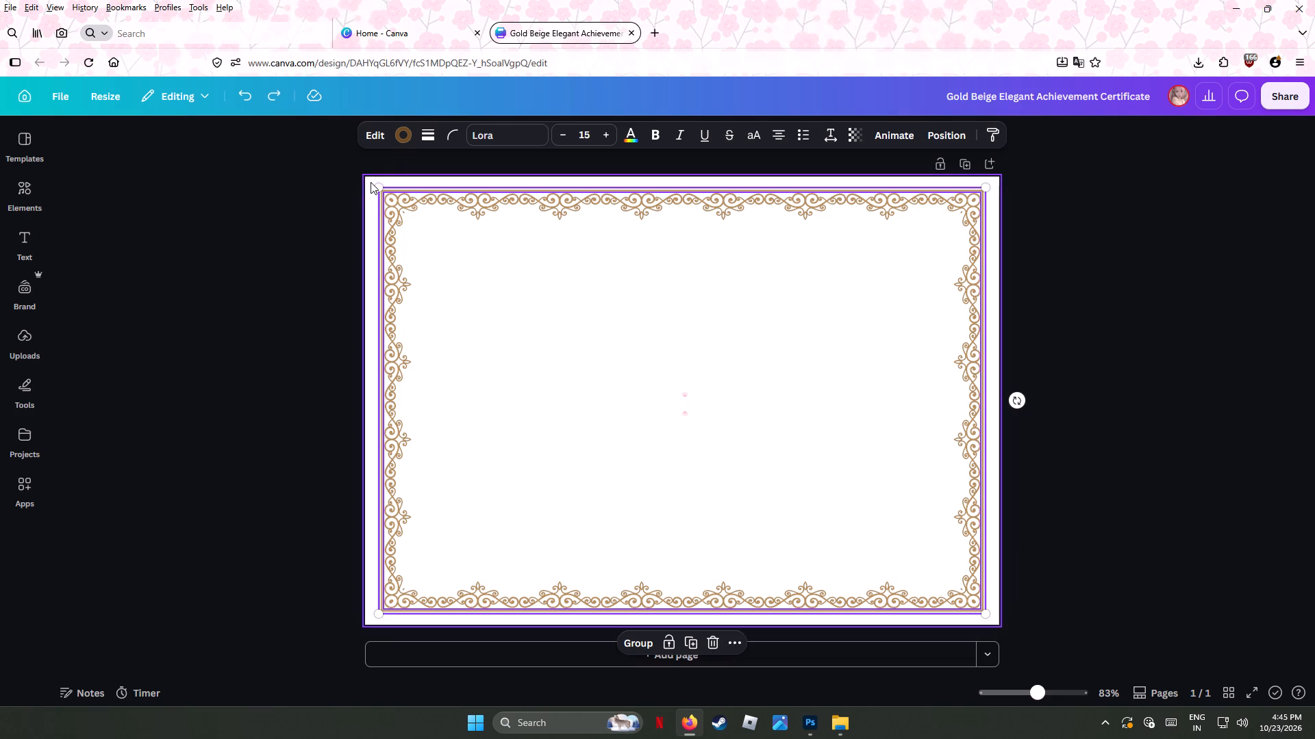
pyautogui.click(523, 308)
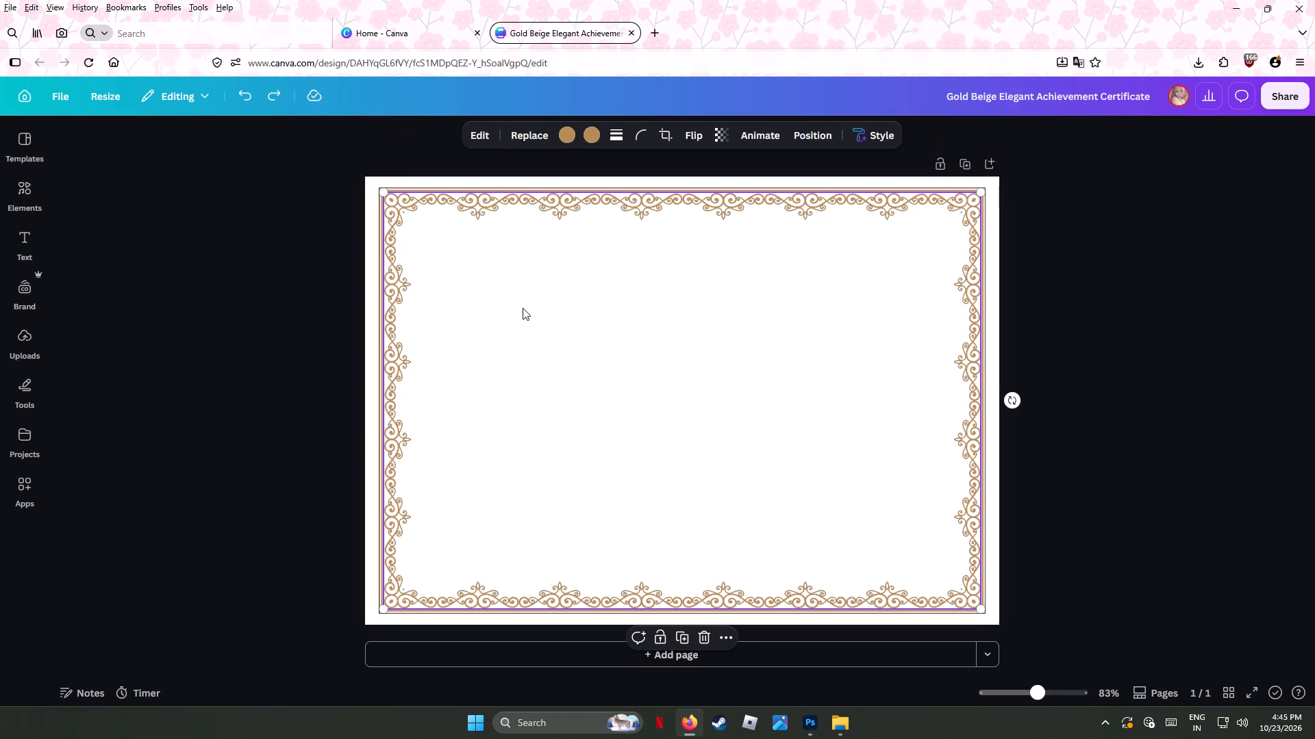
pyautogui.hotkey('ctrl', 'z')
pyautogui.hotkey('ctrl', 'z')
pyautogui.hotkey('ctrl', 'z')
pyautogui.hotkey('ctrl', 'z')
pyautogui.hotkey('ctrl', 'z')
pyautogui.hotkey('ctrl', 'z')
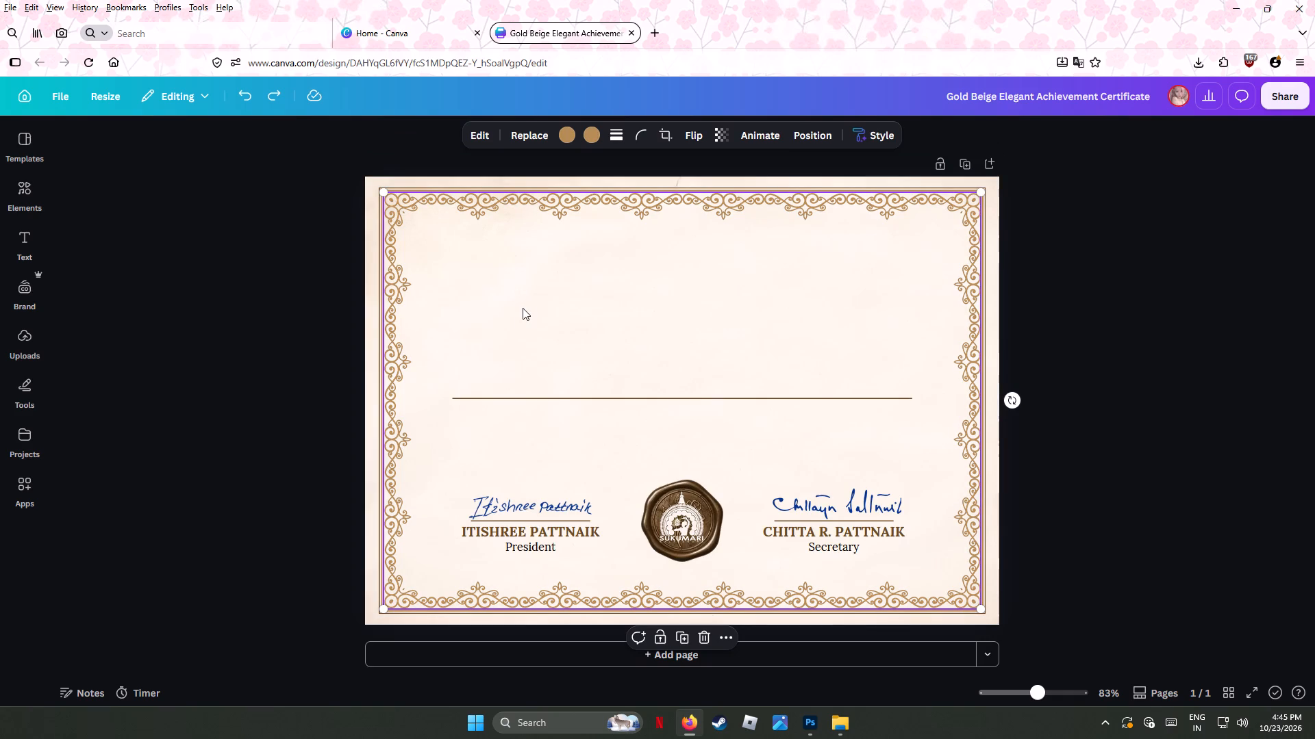
pyautogui.hotkey('ctrl', 'z')
pyautogui.hotkey('ctrl', 'z')
pyautogui.hotkey('ctrl', 'z')
pyautogui.hotkey('ctrl', 'z')
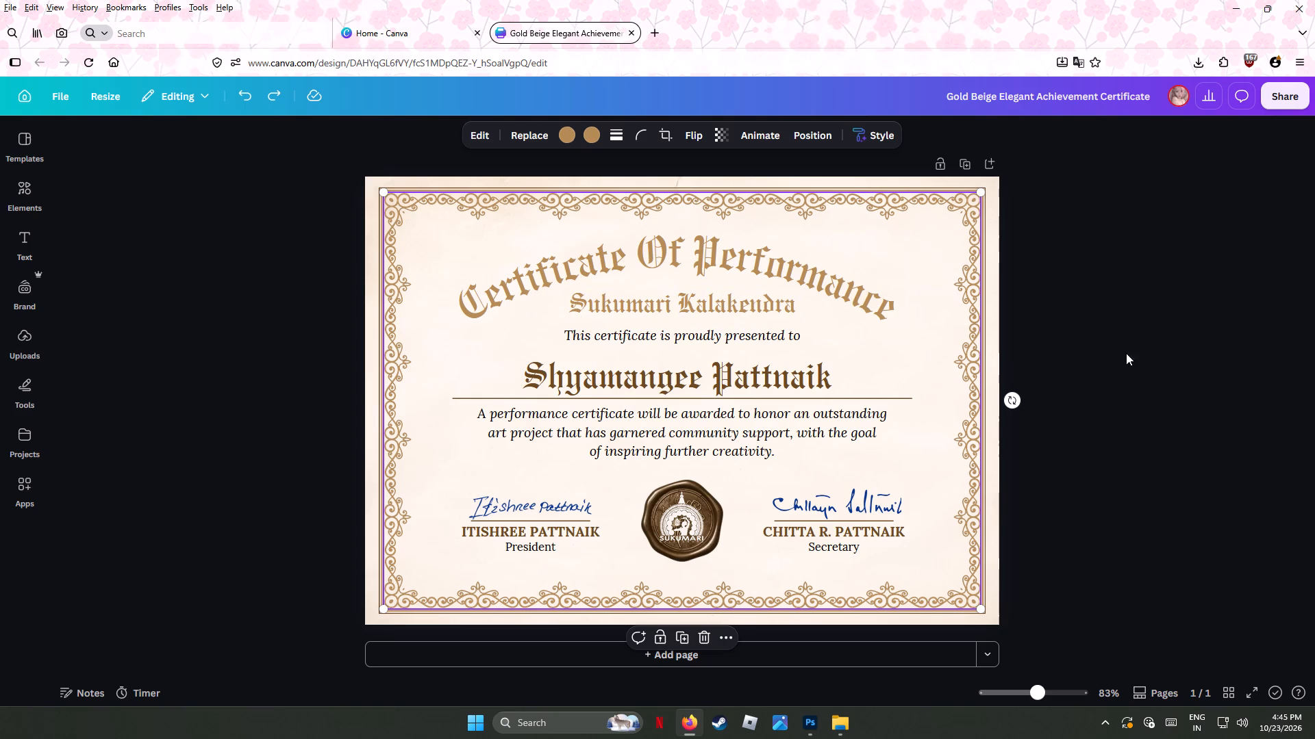
pyautogui.click(1174, 274)
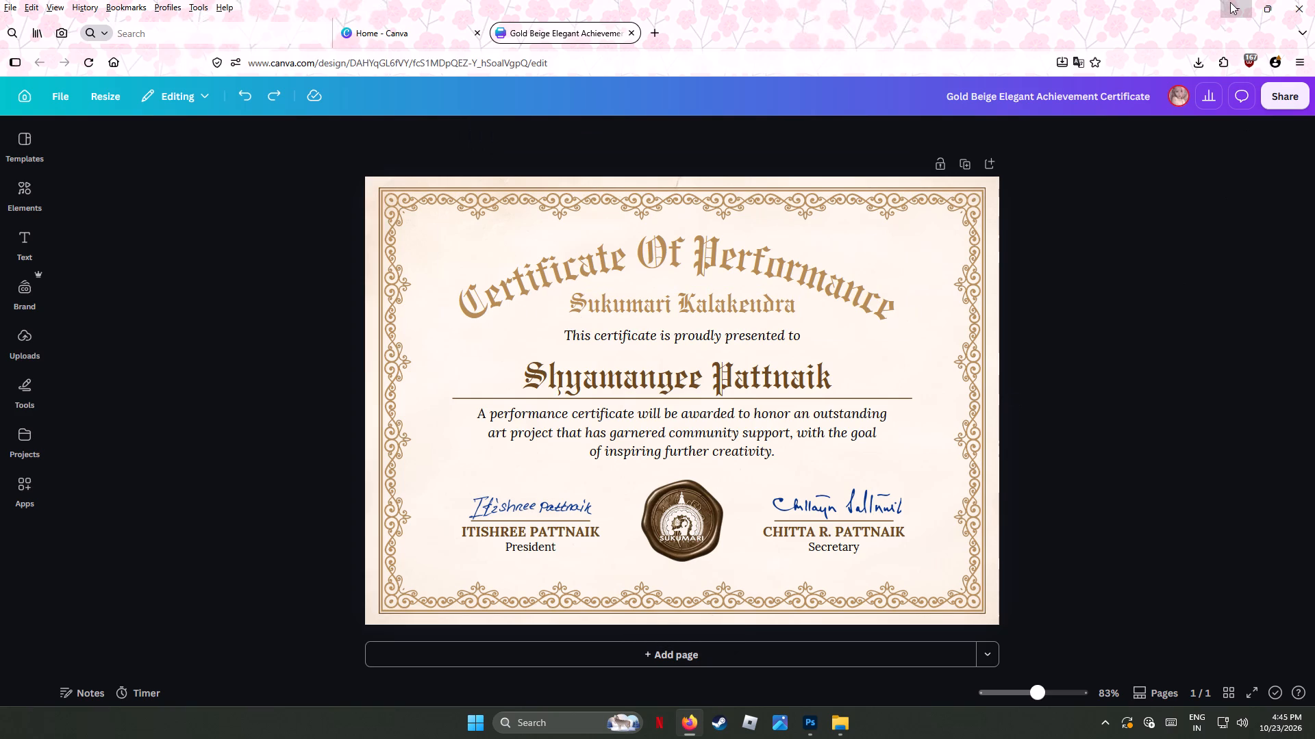
# Switch to the Downloads folder and preview the exported certificate PNGs numbered (5), (3) and (4), rechecking (5).
pyautogui.click(1230, 2)
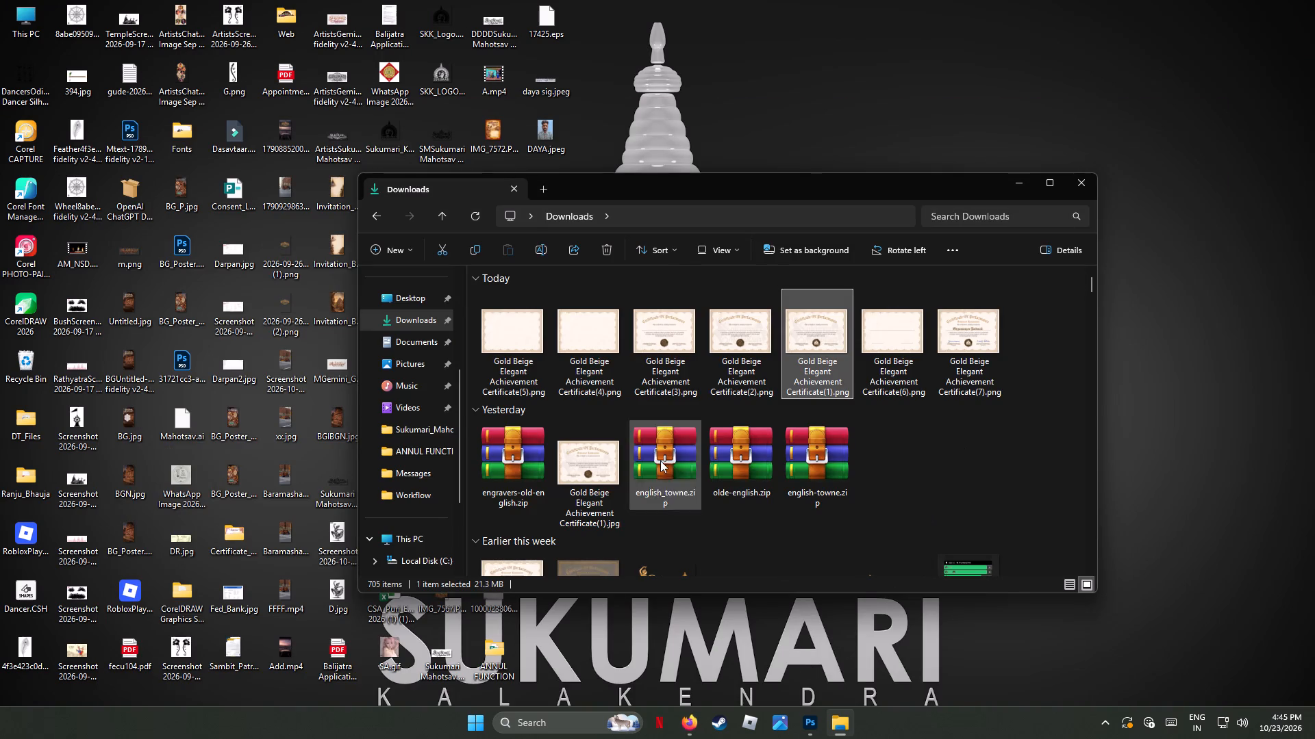
pyautogui.click(512, 330)
pyautogui.doubleClick(512, 330)
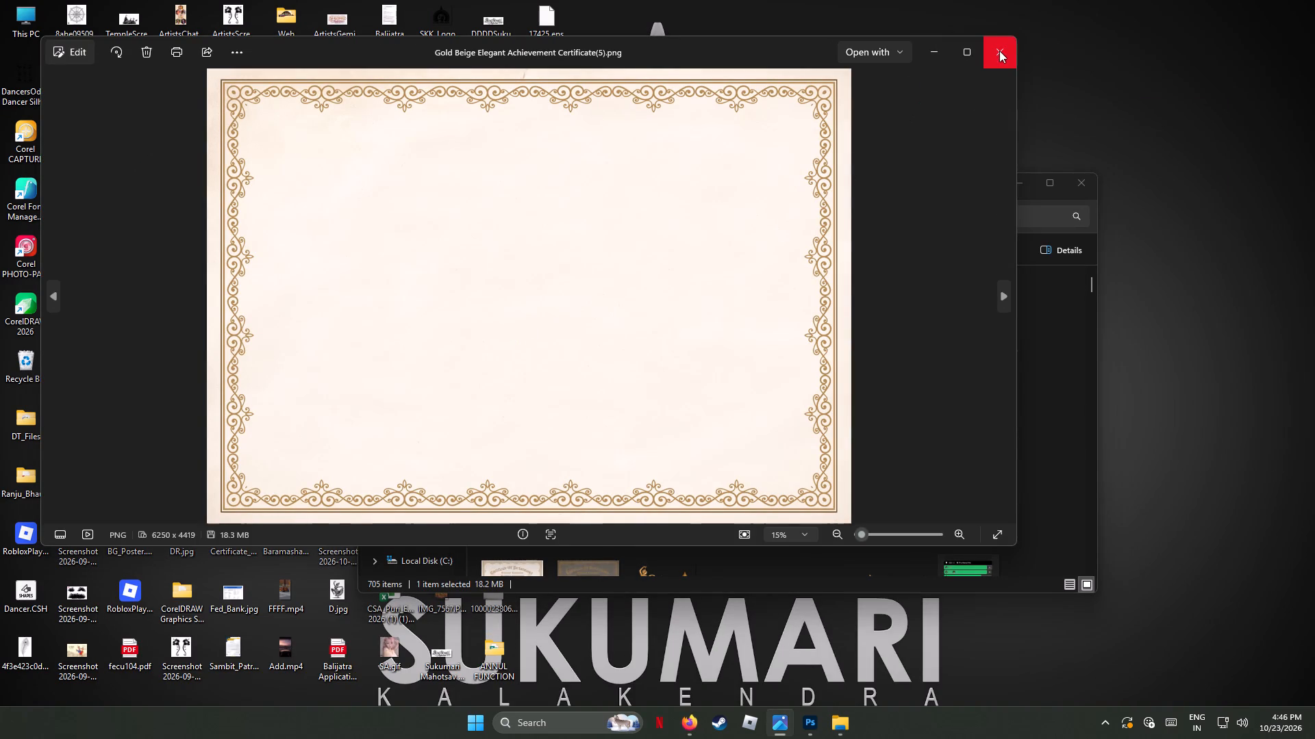
pyautogui.click(999, 51)
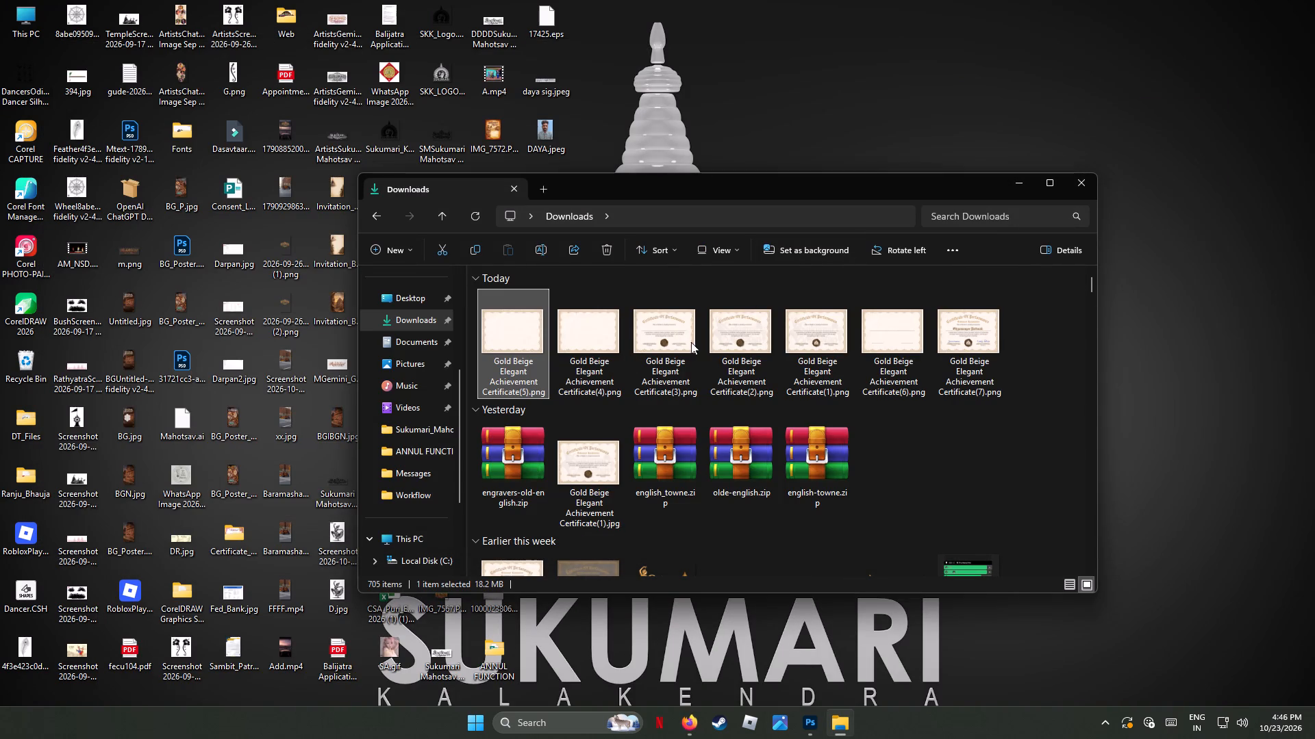
pyautogui.doubleClick(682, 336)
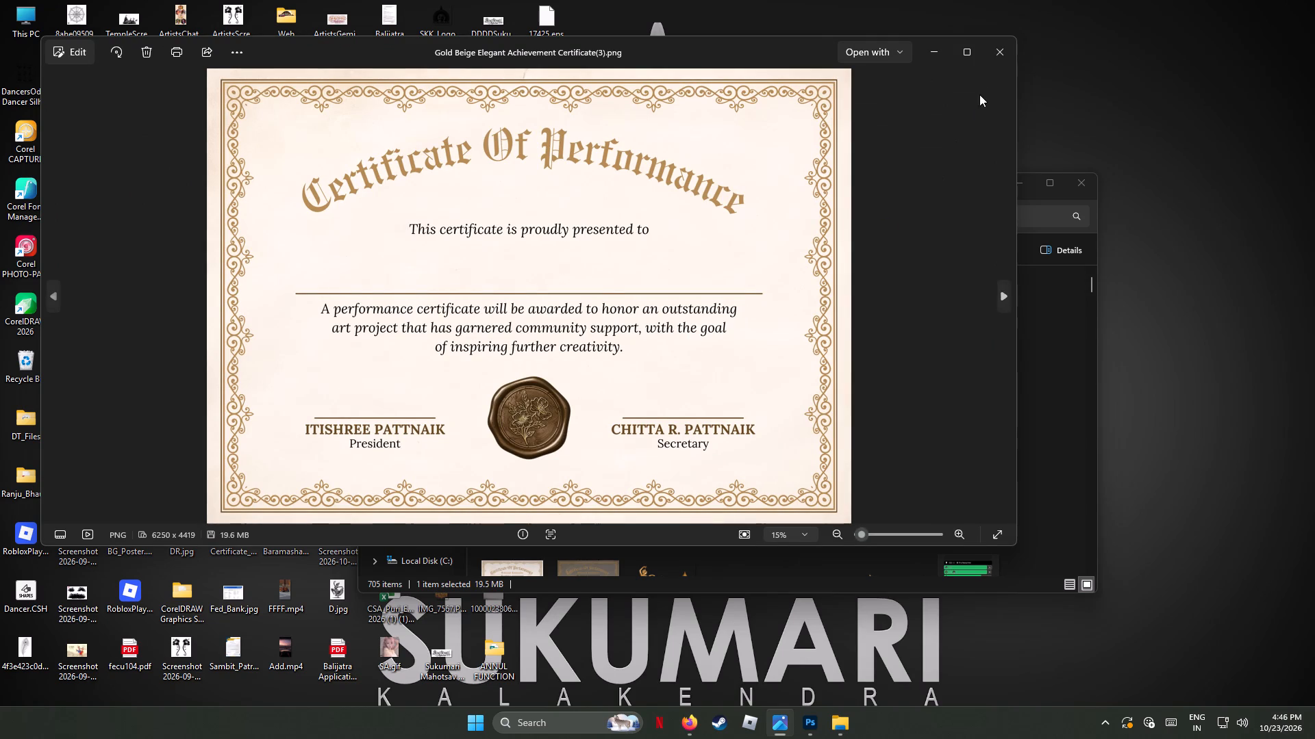
pyautogui.click(991, 50)
pyautogui.doubleClick(588, 327)
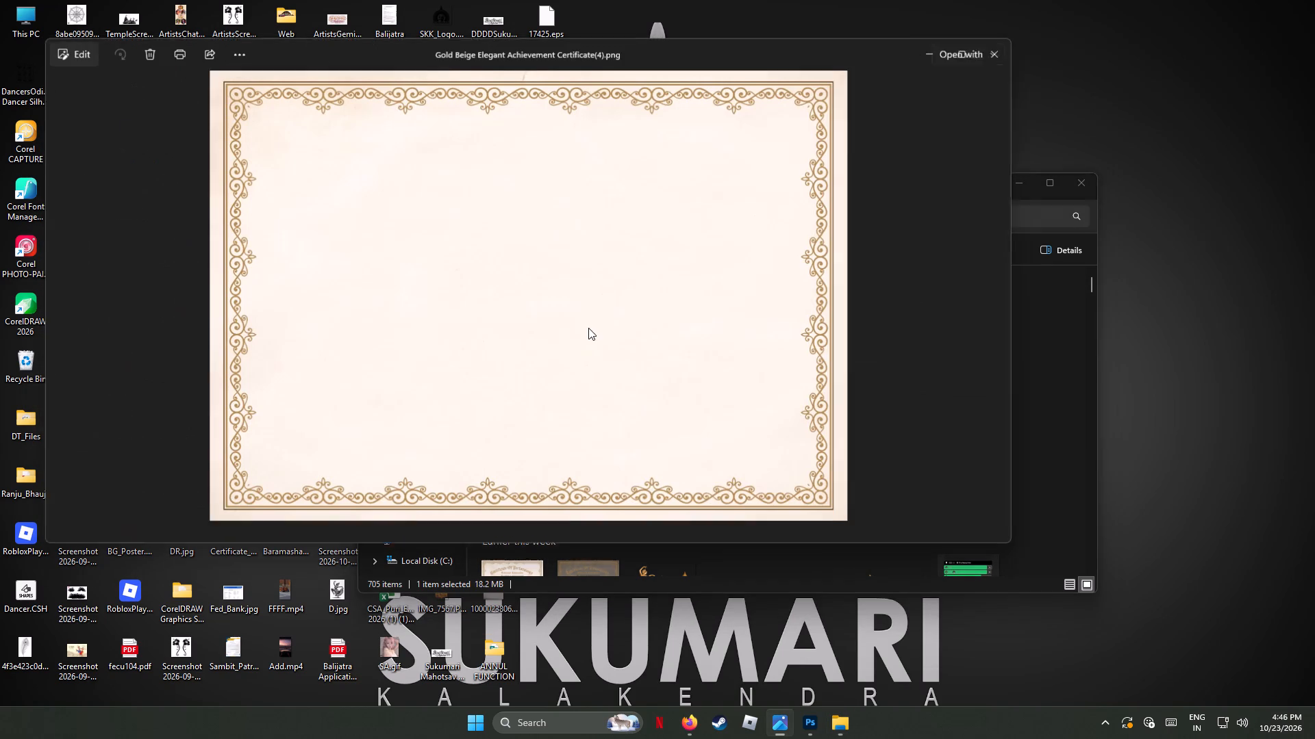
pyautogui.click(994, 54)
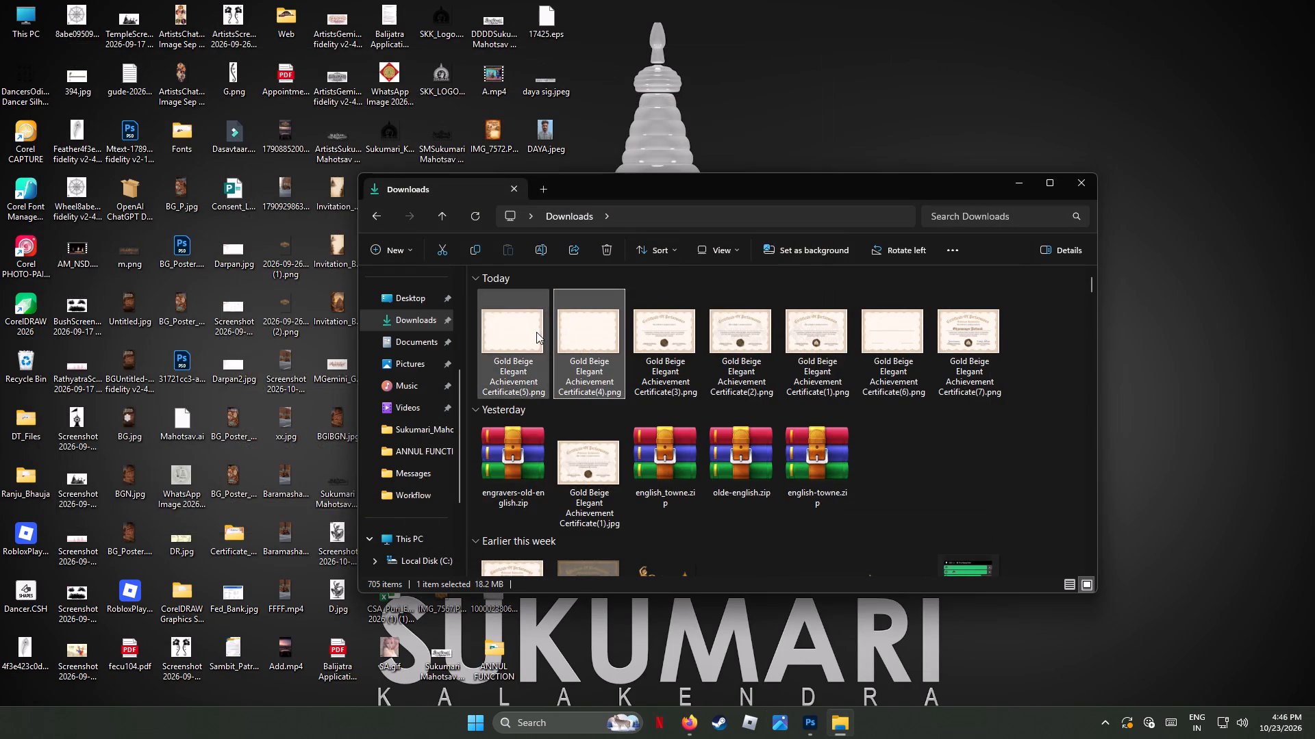
pyautogui.doubleClick(531, 332)
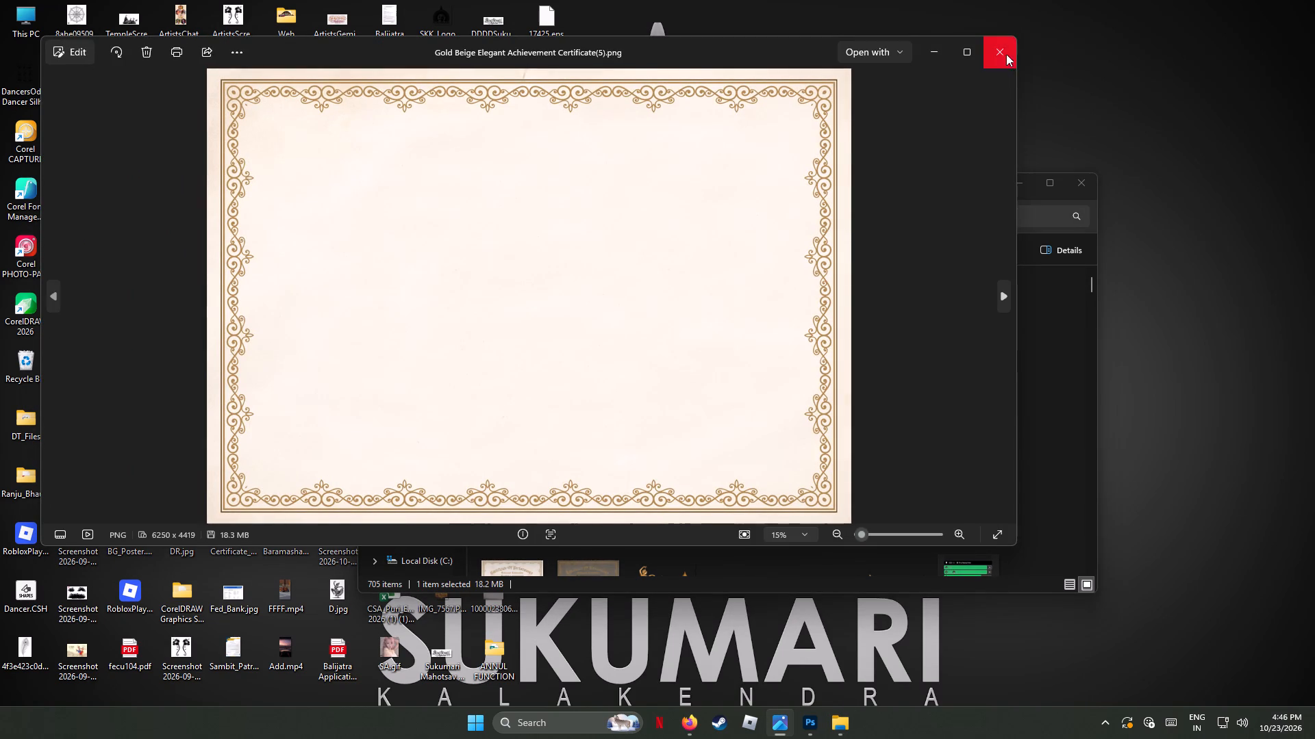
# Close the preview, refresh the Downloads folder and open the certificate PNG numbered (7) in Photoshop.
pyautogui.click(1006, 54)
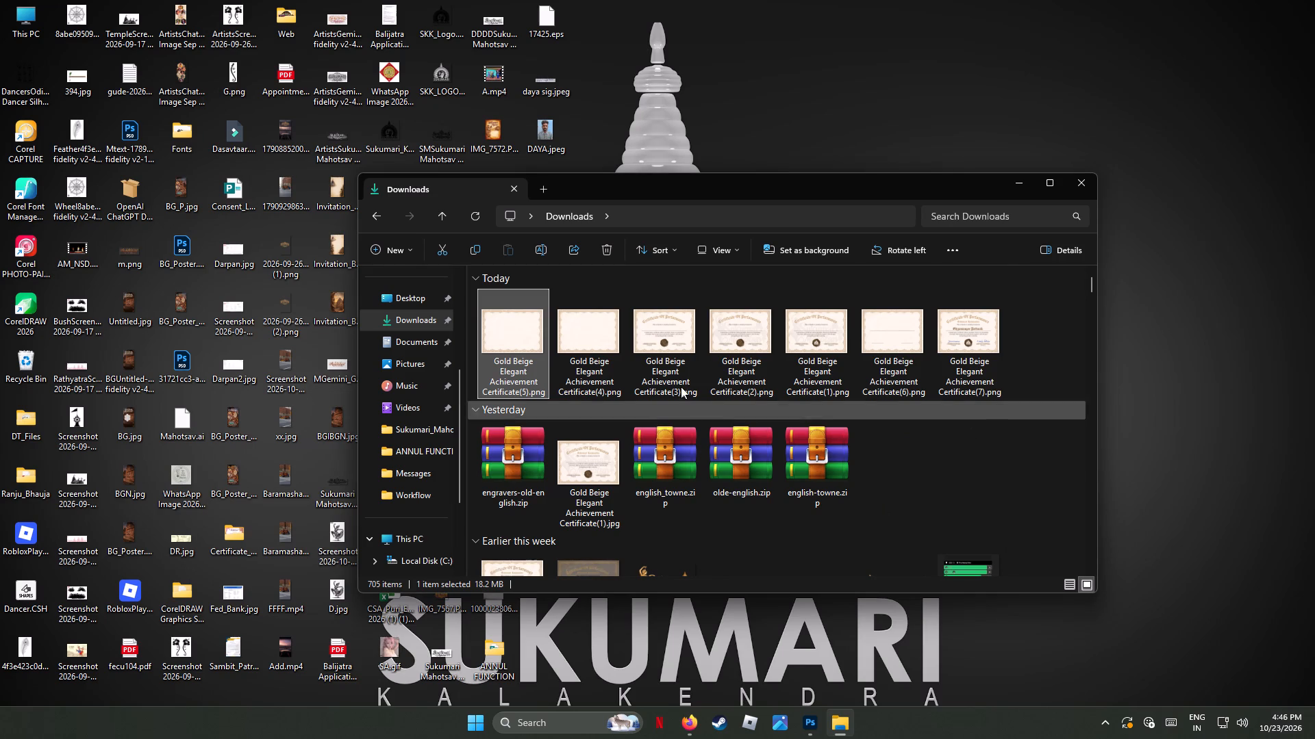
pyautogui.click(477, 217)
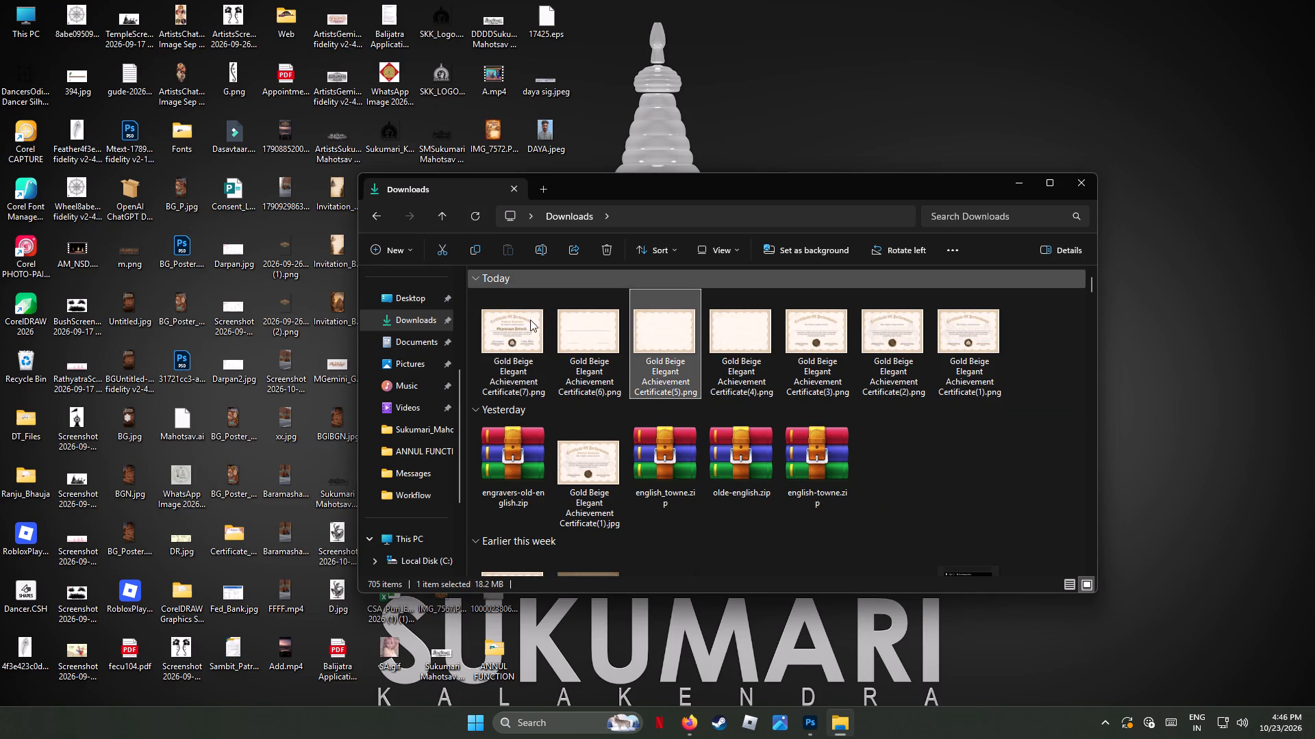
pyautogui.rightClick(524, 327)
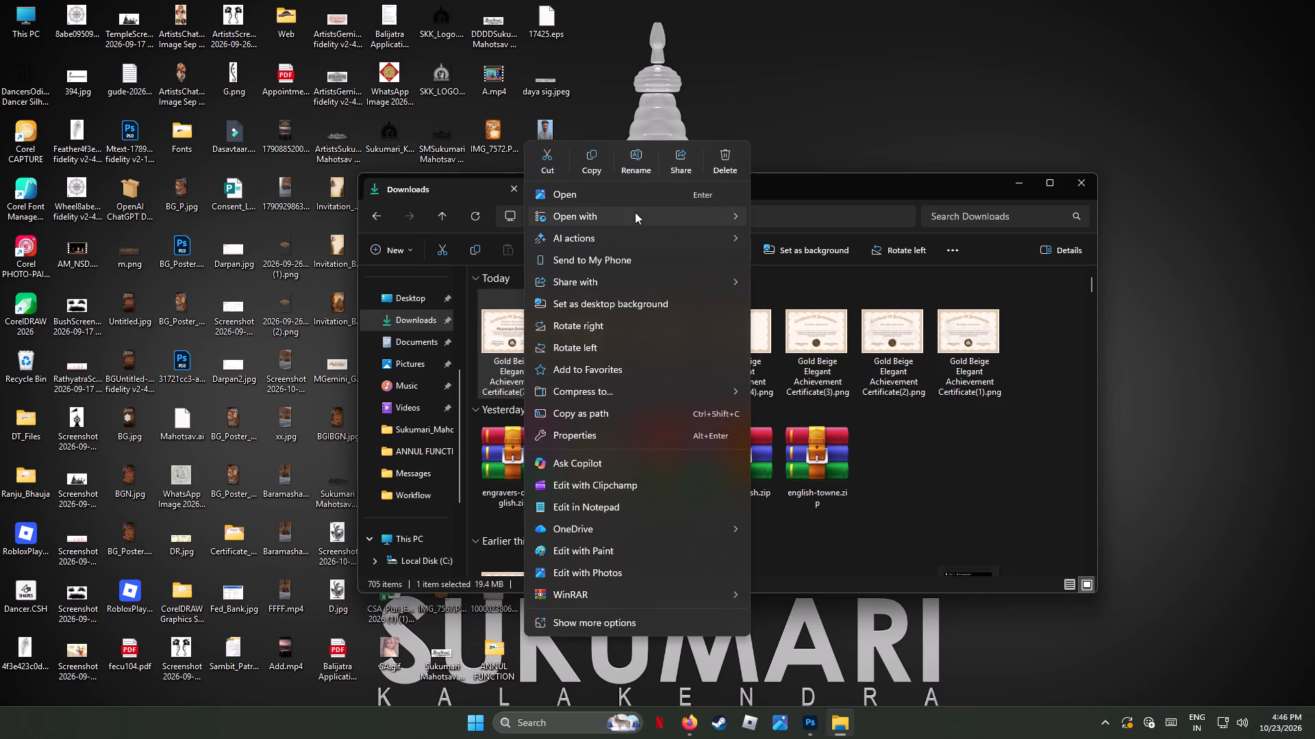
pyautogui.click(790, 216)
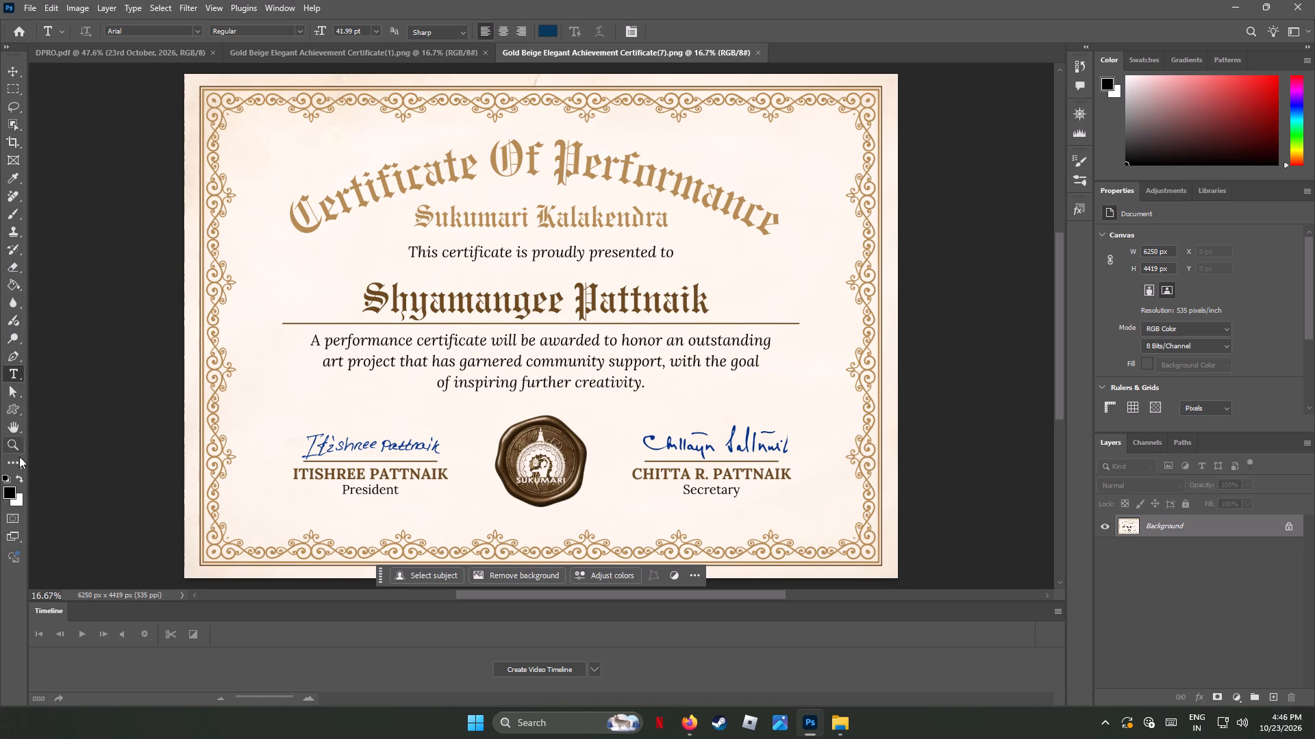
# Draw a black-filled ellipse shape about 4107 × 2285 px across the middle of the certificate.
pyautogui.rightClick(16, 414)
pyautogui.click(73, 419)
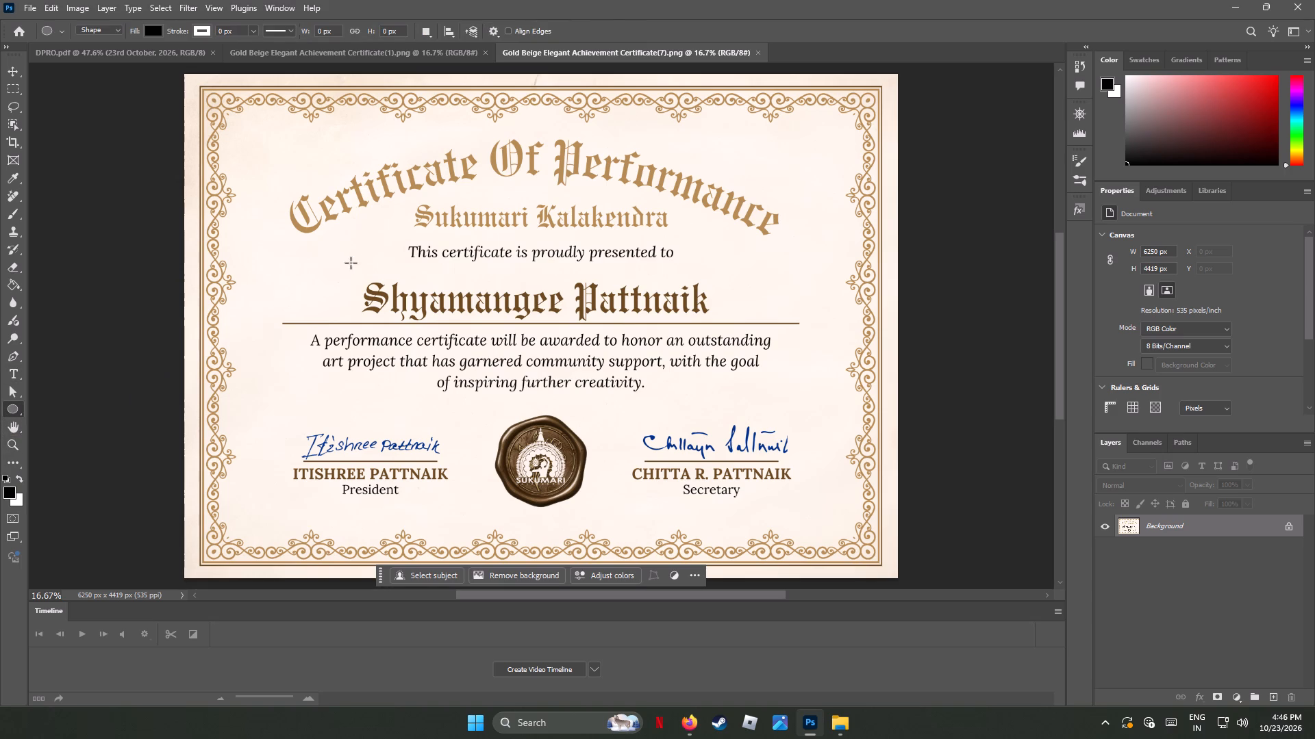
pyautogui.moveTo(338, 224); pyautogui.dragTo(773, 465)
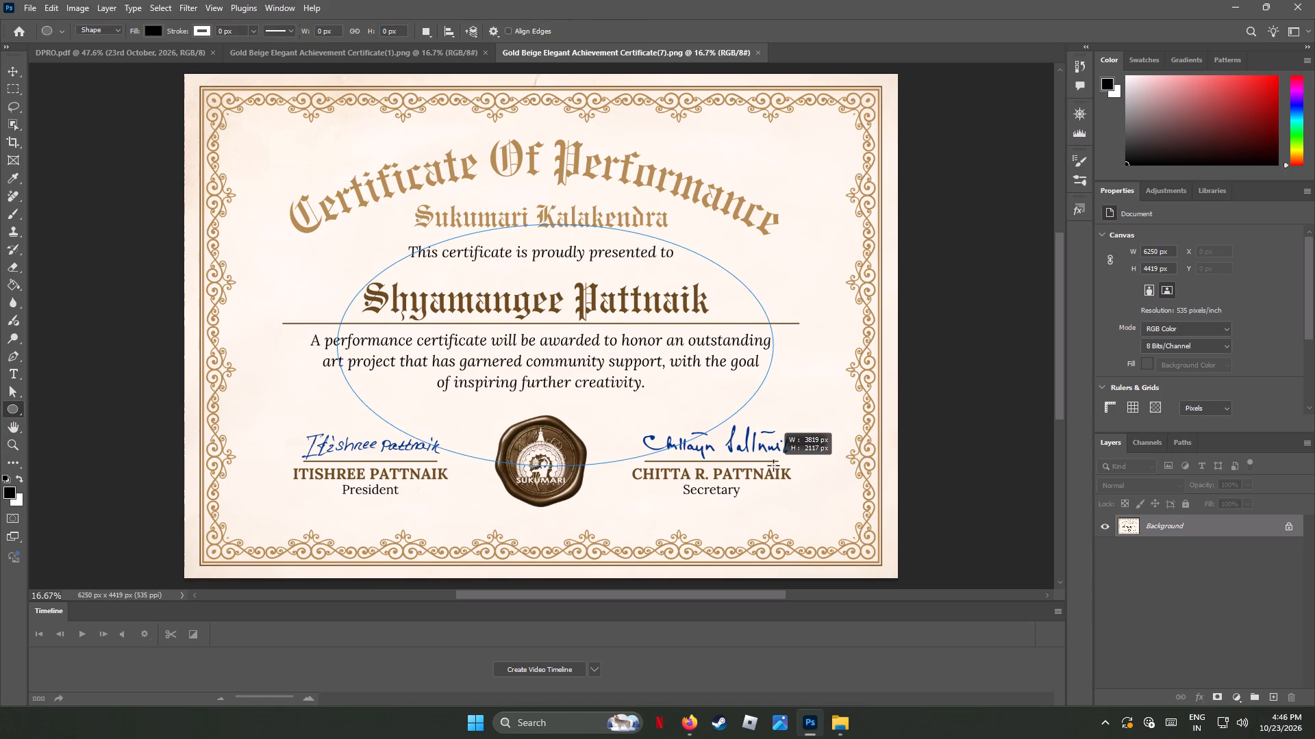
pyautogui.moveTo(773, 465); pyautogui.dragTo(806, 484)
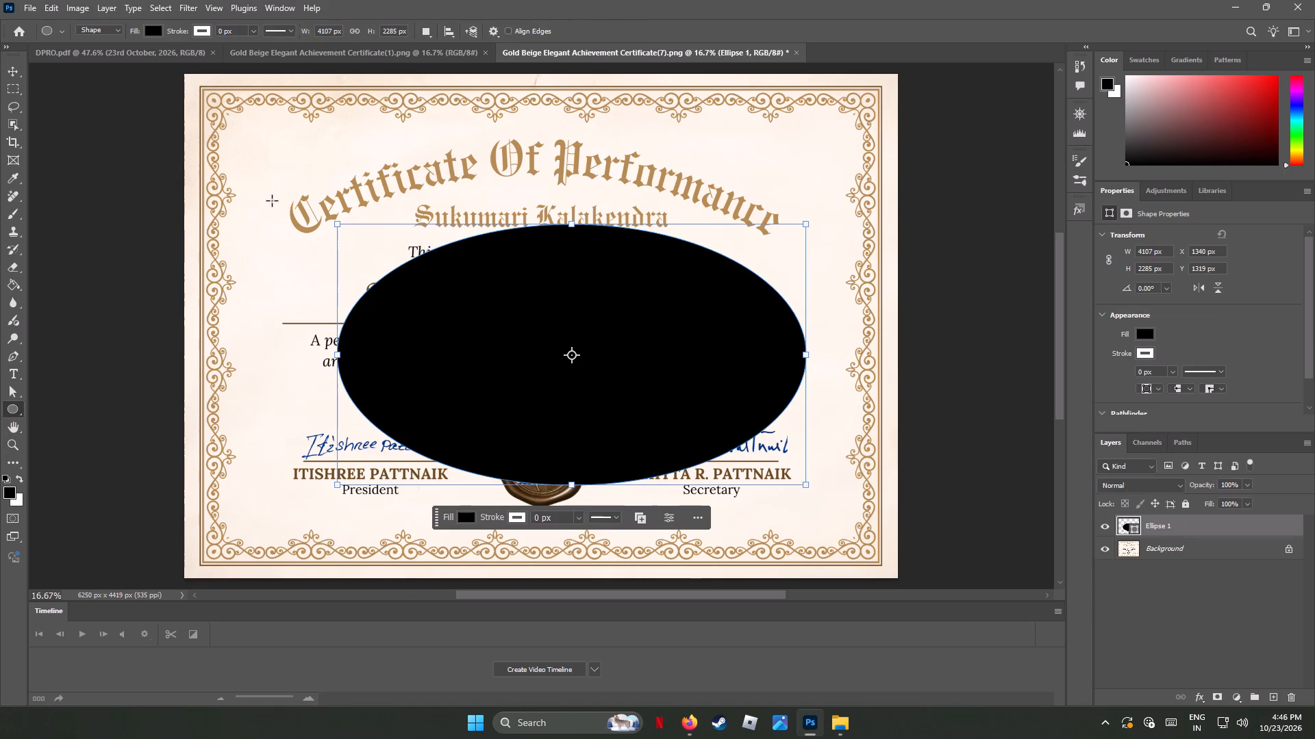
# Move the ellipse up beneath the arched title and flatten it to about 45% of its height.
pyautogui.click(16, 72)
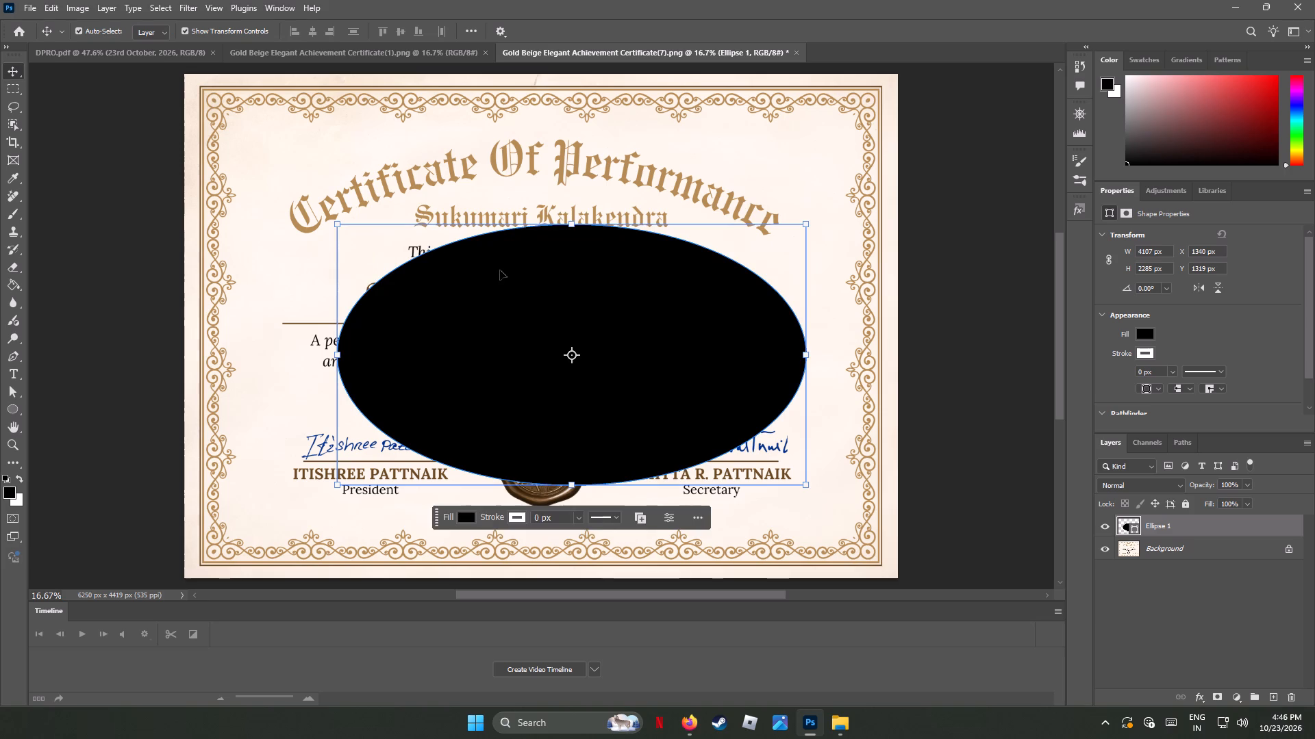
pyautogui.moveTo(505, 272); pyautogui.dragTo(462, 224)
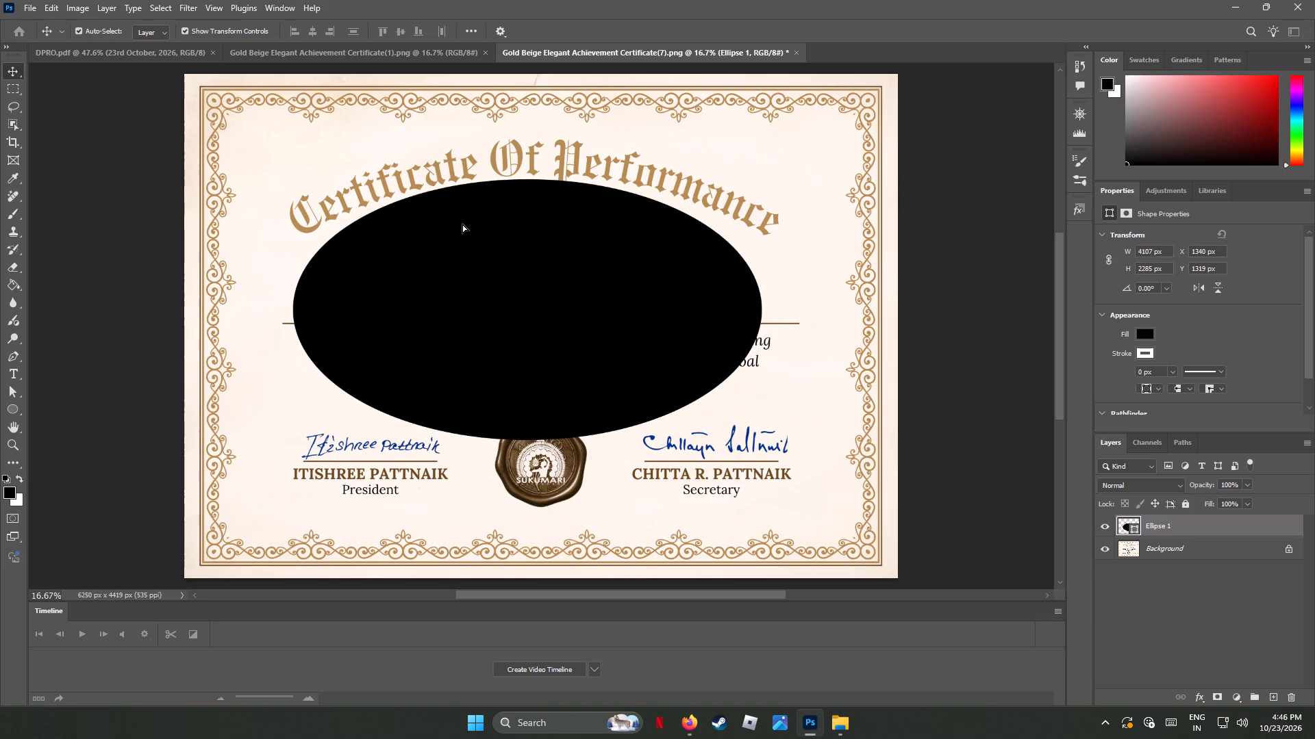
pyautogui.moveTo(527, 440); pyautogui.dragTo(529, 421)
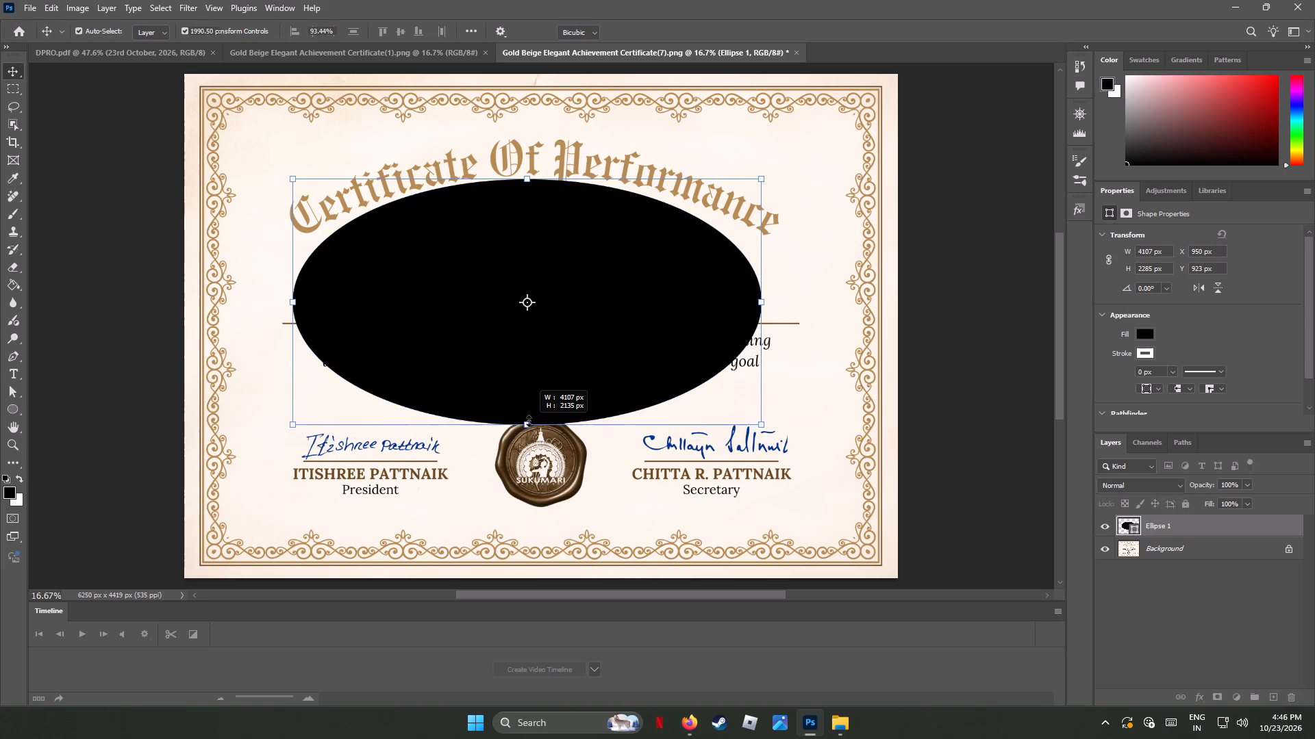
pyautogui.moveTo(529, 421); pyautogui.dragTo(536, 354)
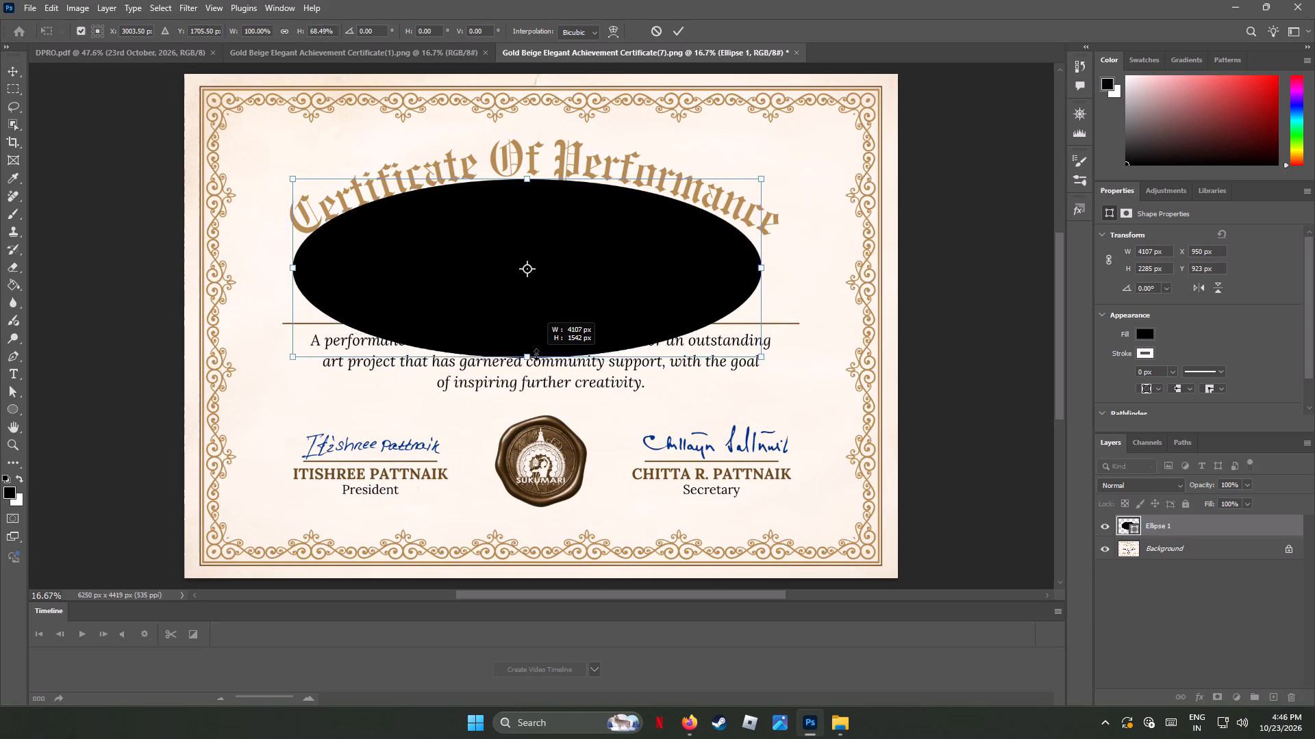
pyautogui.moveTo(536, 354); pyautogui.dragTo(538, 328)
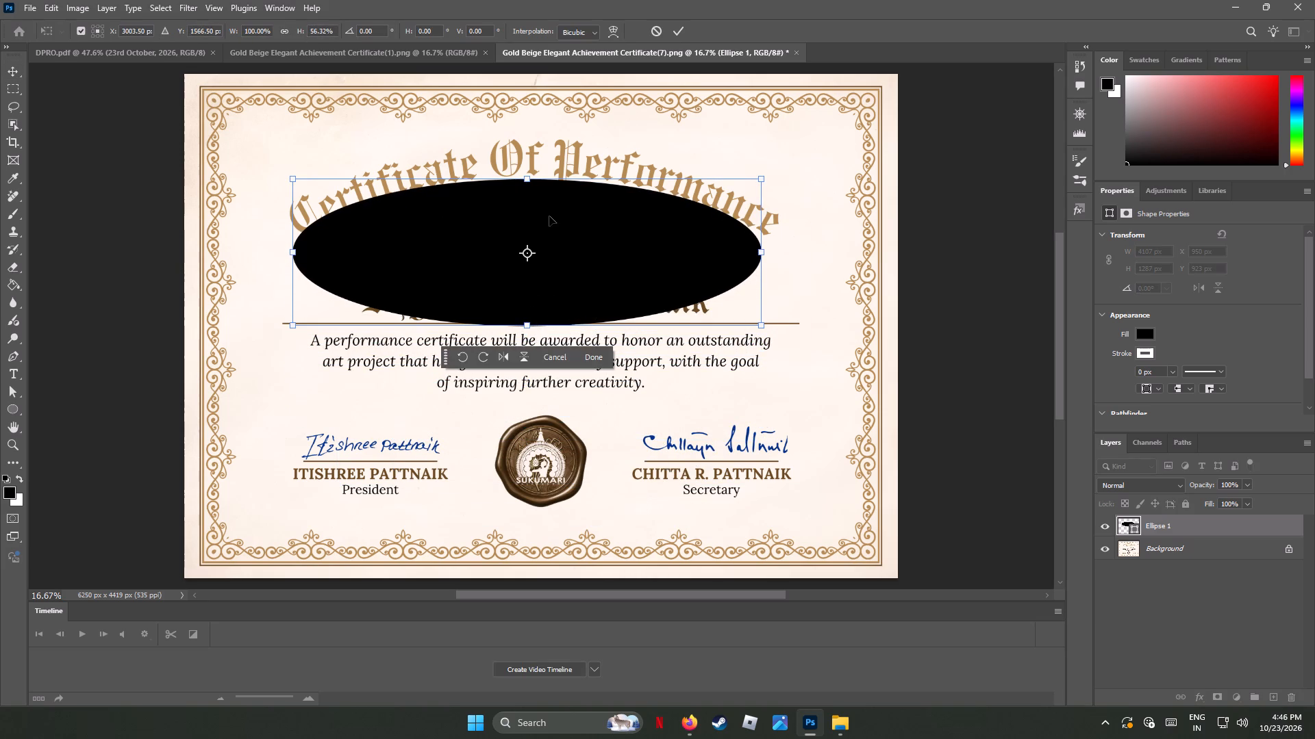
pyautogui.click(551, 212)
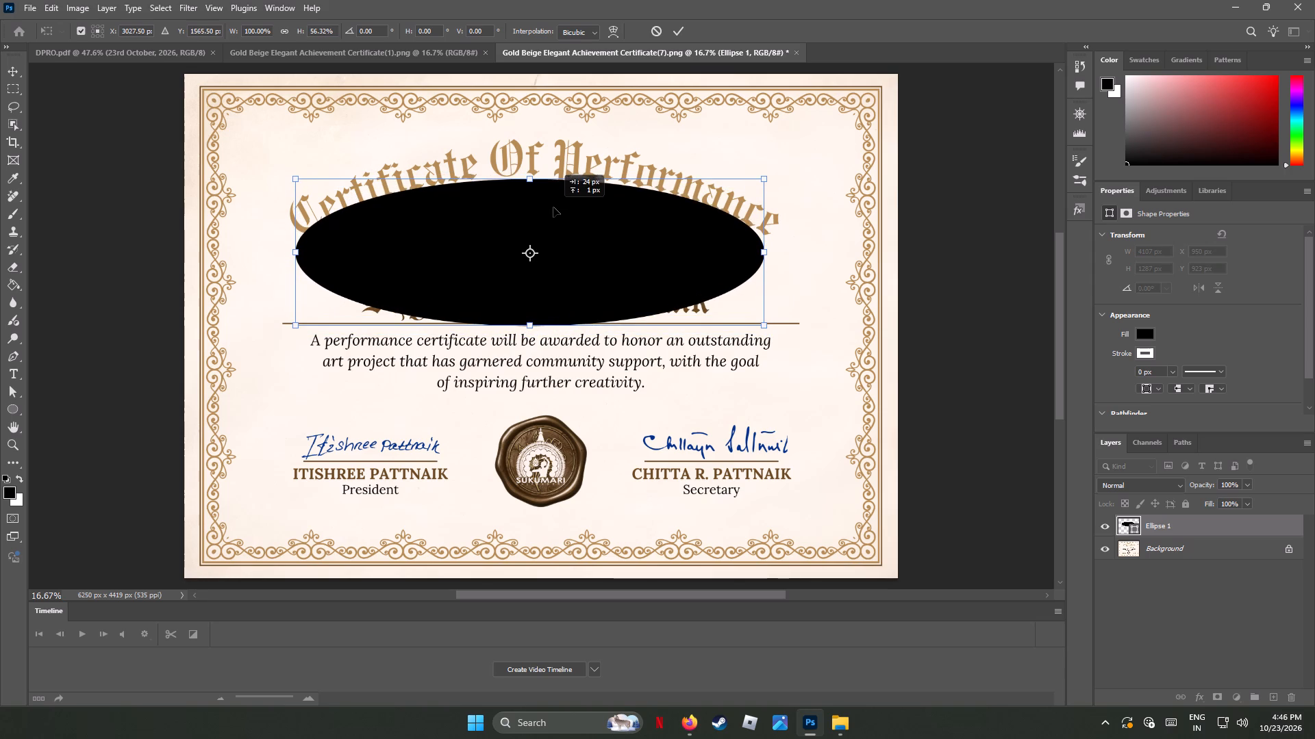
pyautogui.moveTo(531, 324); pyautogui.dragTo(533, 302)
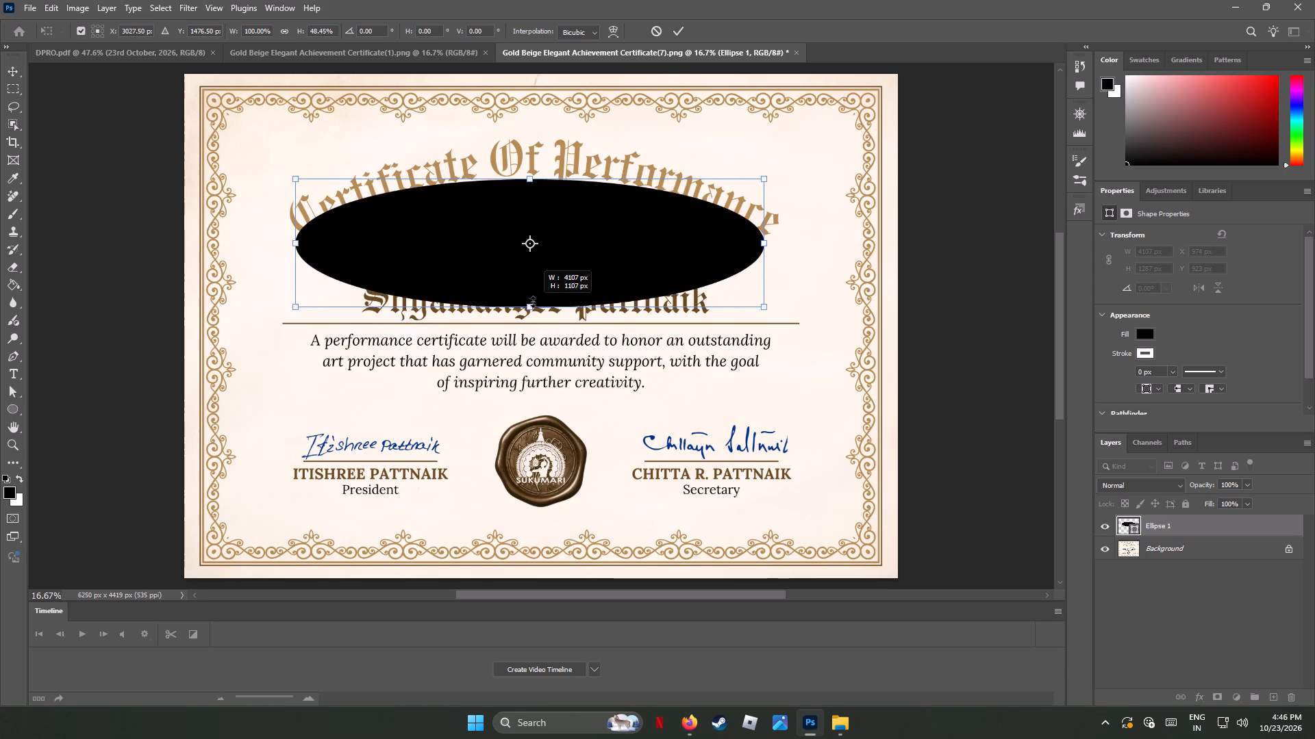
pyautogui.moveTo(533, 302); pyautogui.dragTo(535, 295)
pyautogui.click(558, 222)
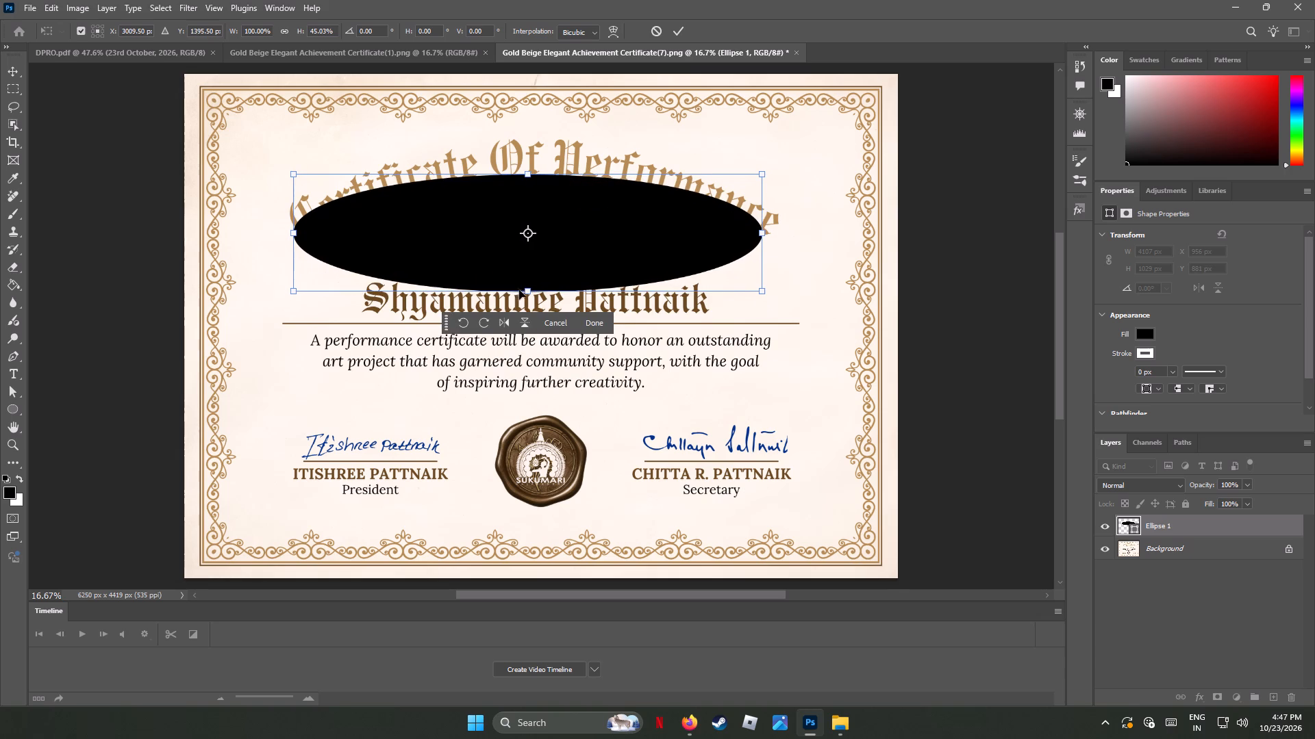
# Stretch the ellipse downward and sideways to about 4413 × 1683 px, roughly matching the arched title's width.
pyautogui.moveTo(526, 290); pyautogui.dragTo(542, 348)
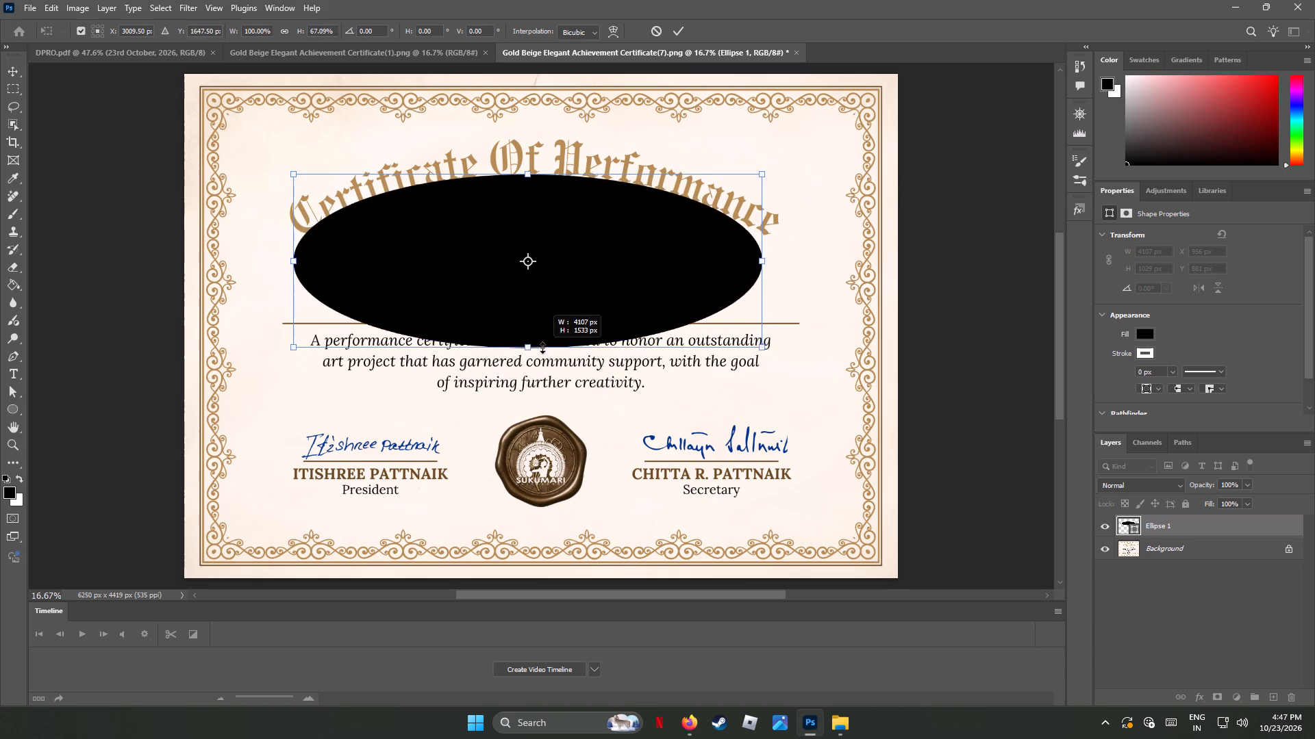
pyautogui.moveTo(542, 348); pyautogui.dragTo(546, 365)
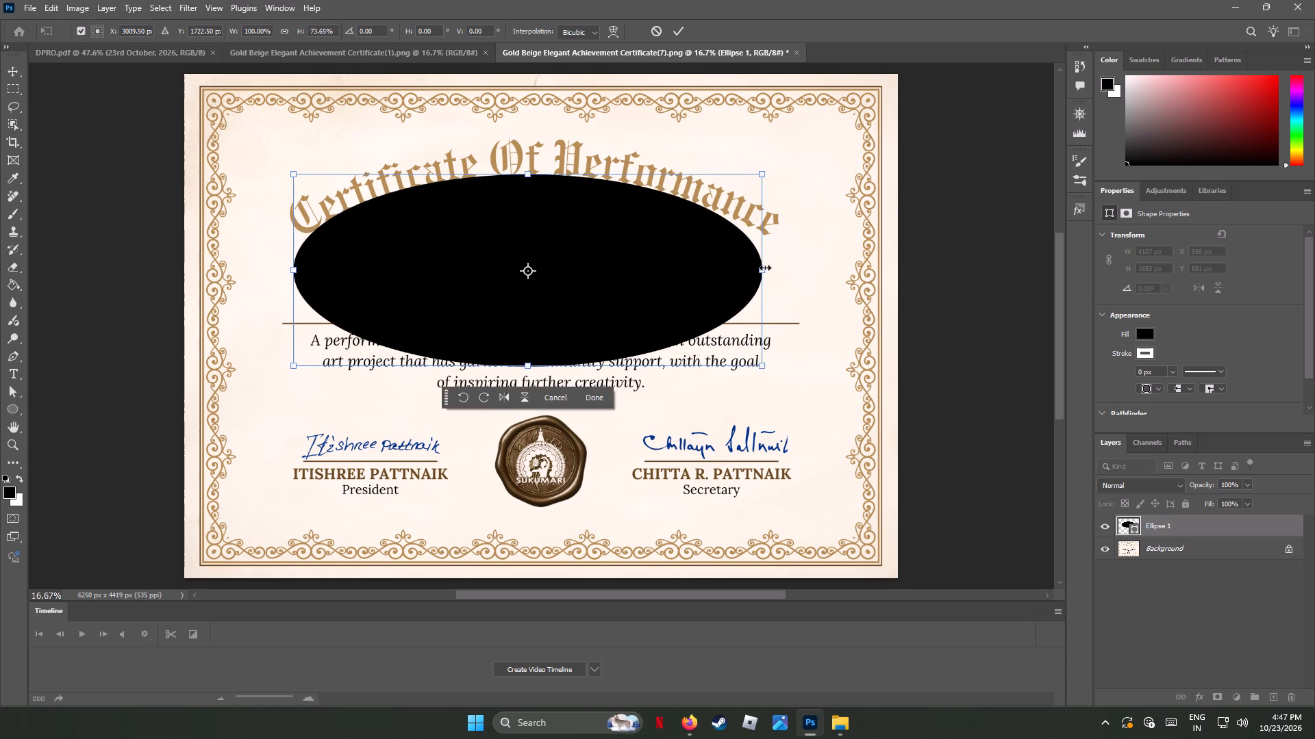
pyautogui.moveTo(764, 268); pyautogui.dragTo(781, 267)
pyautogui.moveTo(295, 270); pyautogui.dragTo(287, 270)
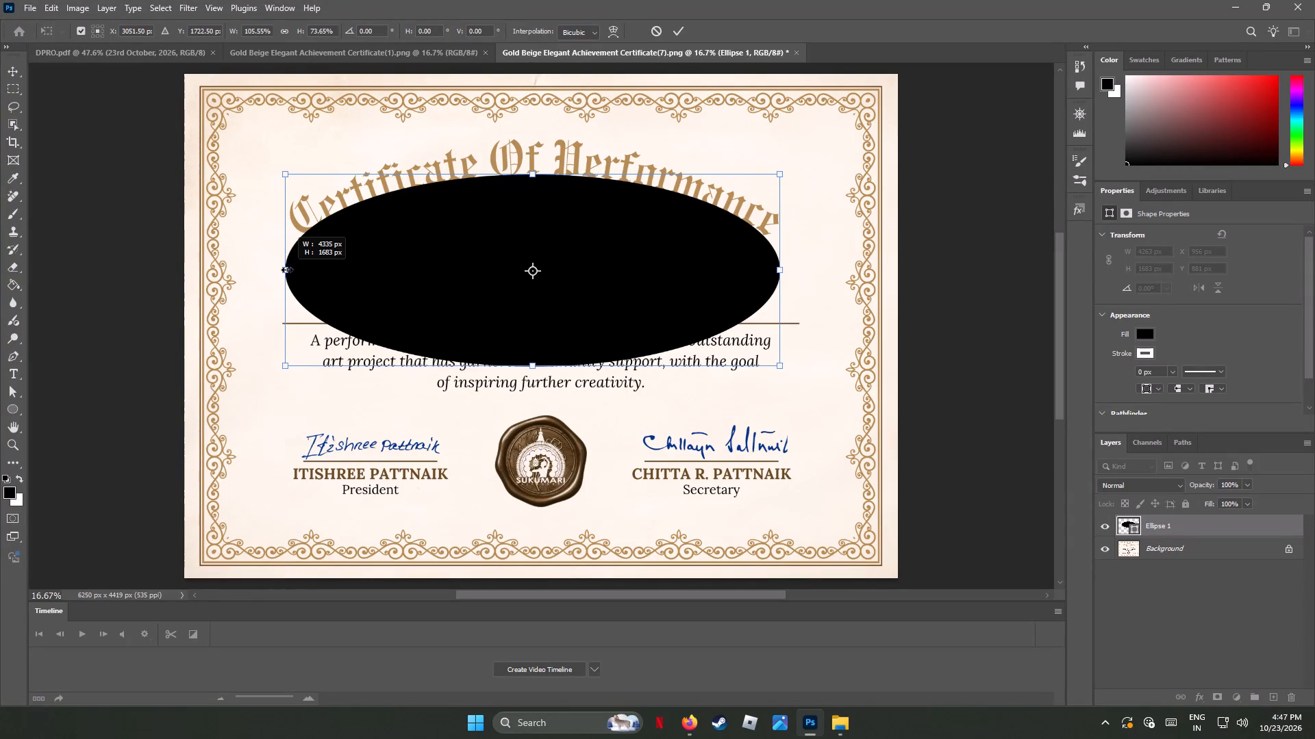
pyautogui.moveTo(287, 270); pyautogui.dragTo(287, 269)
pyautogui.moveTo(780, 270); pyautogui.dragTo(787, 270)
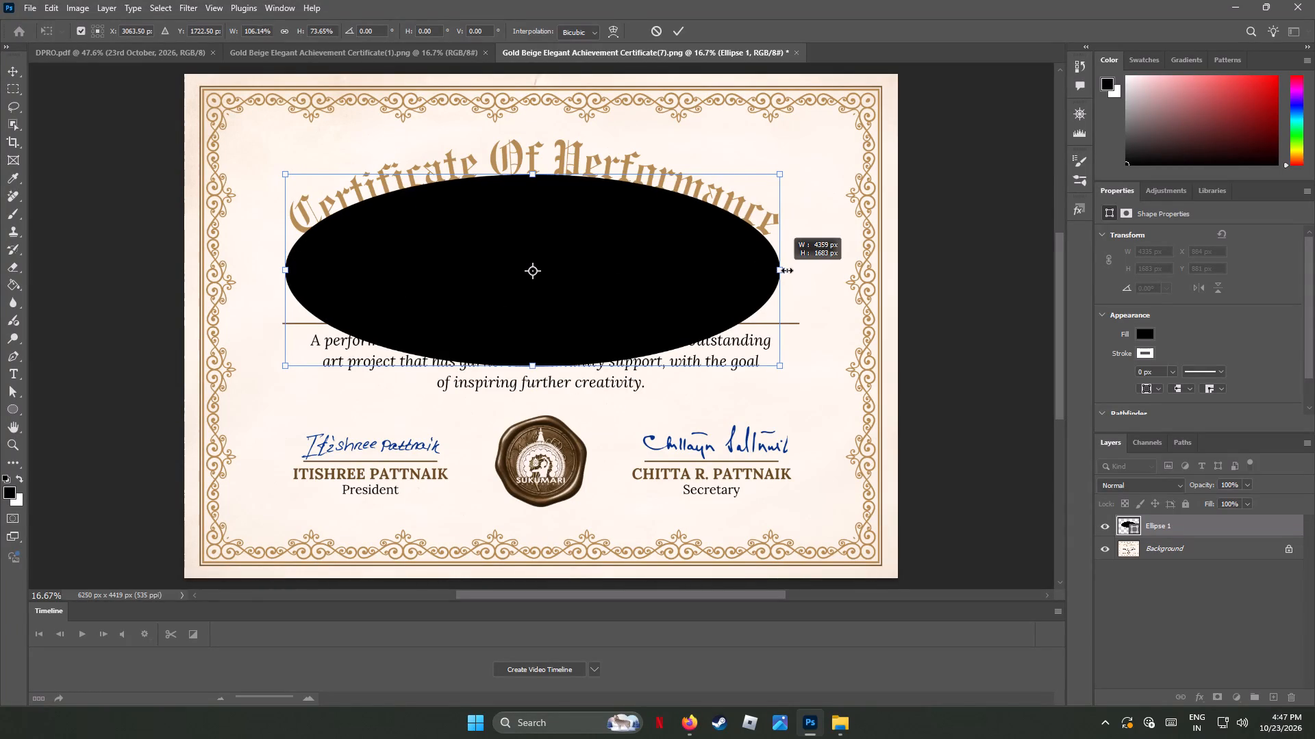
pyautogui.moveTo(787, 270); pyautogui.dragTo(789, 270)
# Reposition the ellipse under the arched title, with its centre at about X 3072, Y 1788 px.
pyautogui.moveTo(564, 227); pyautogui.dragTo(564, 241)
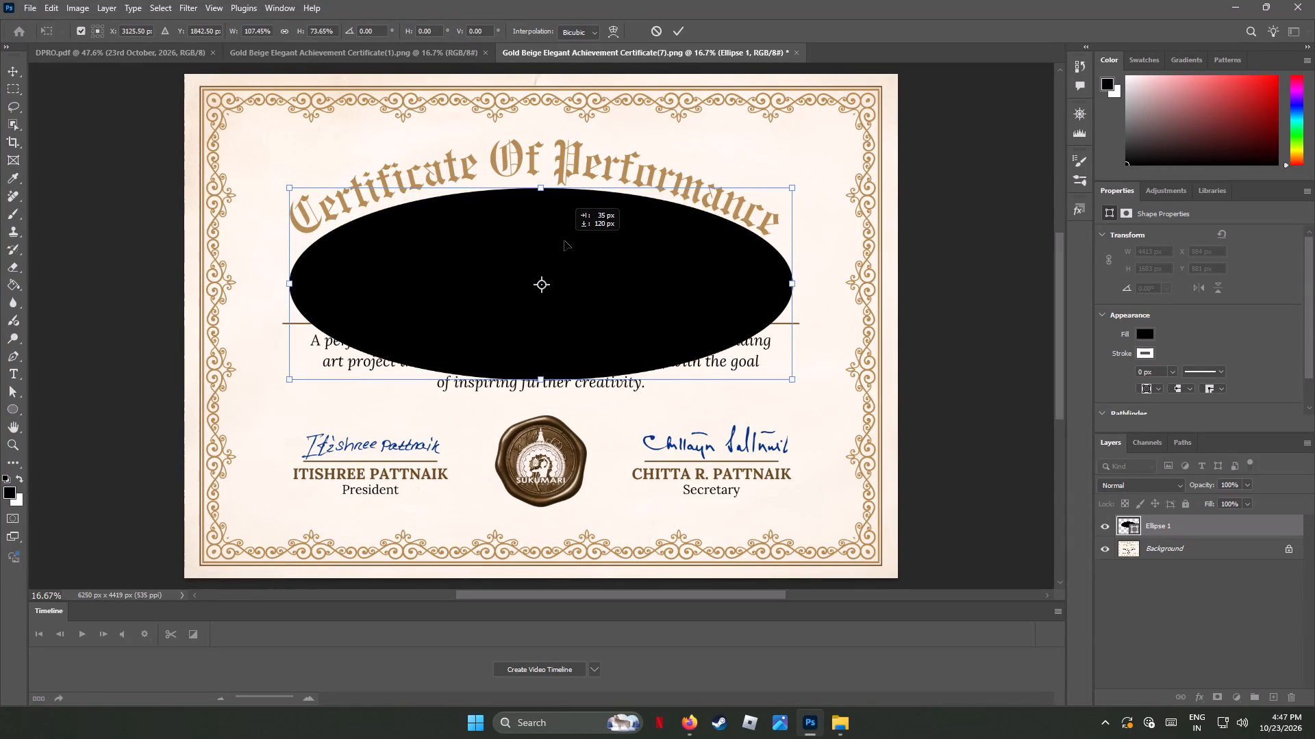
pyautogui.moveTo(564, 241); pyautogui.dragTo(564, 237)
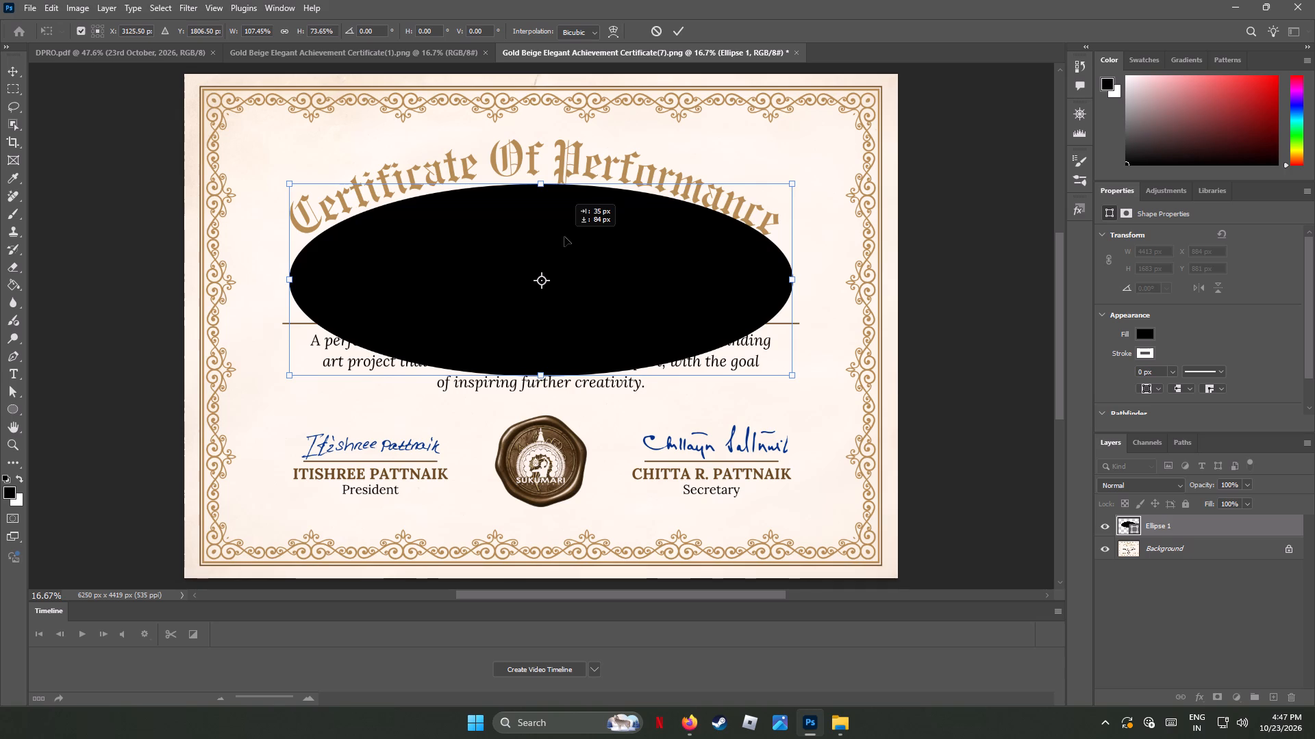
pyautogui.moveTo(564, 237); pyautogui.dragTo(558, 234)
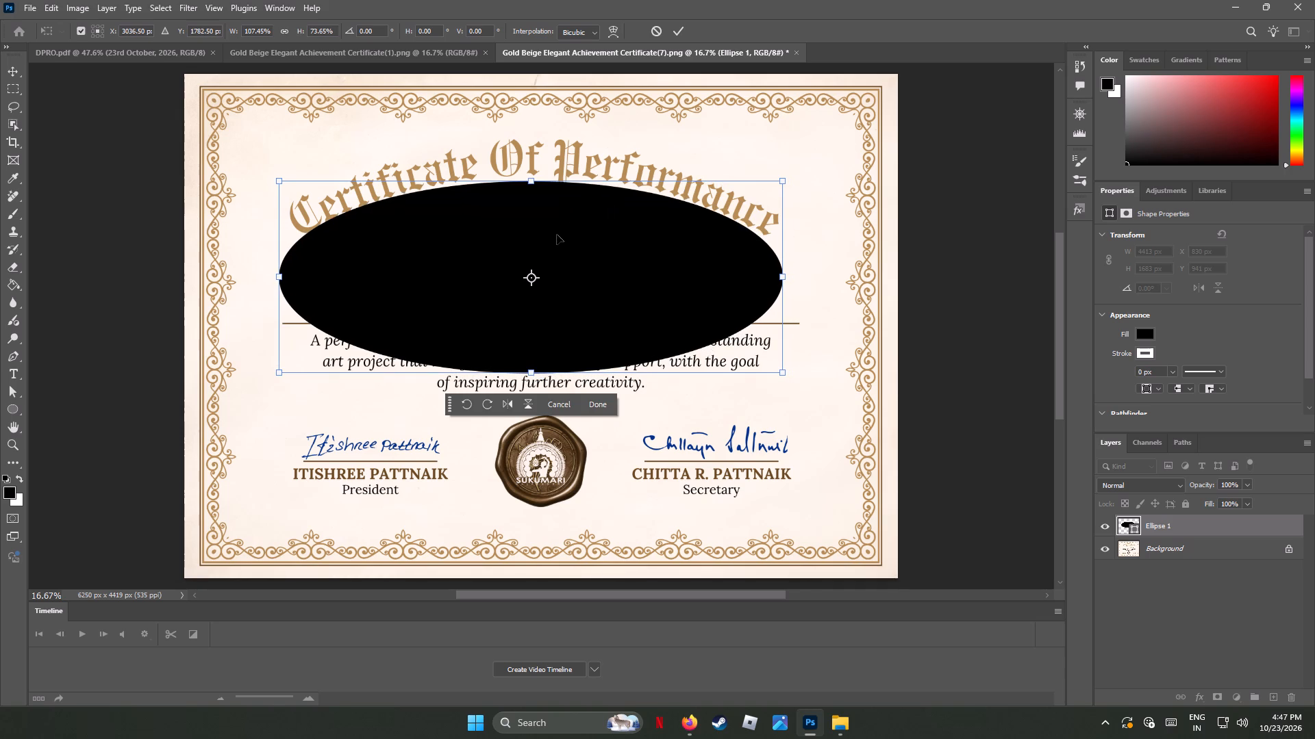
pyautogui.press('Right')
pyautogui.press('Right')
pyautogui.press('Right')
pyautogui.press('Right')
pyautogui.press('Right')
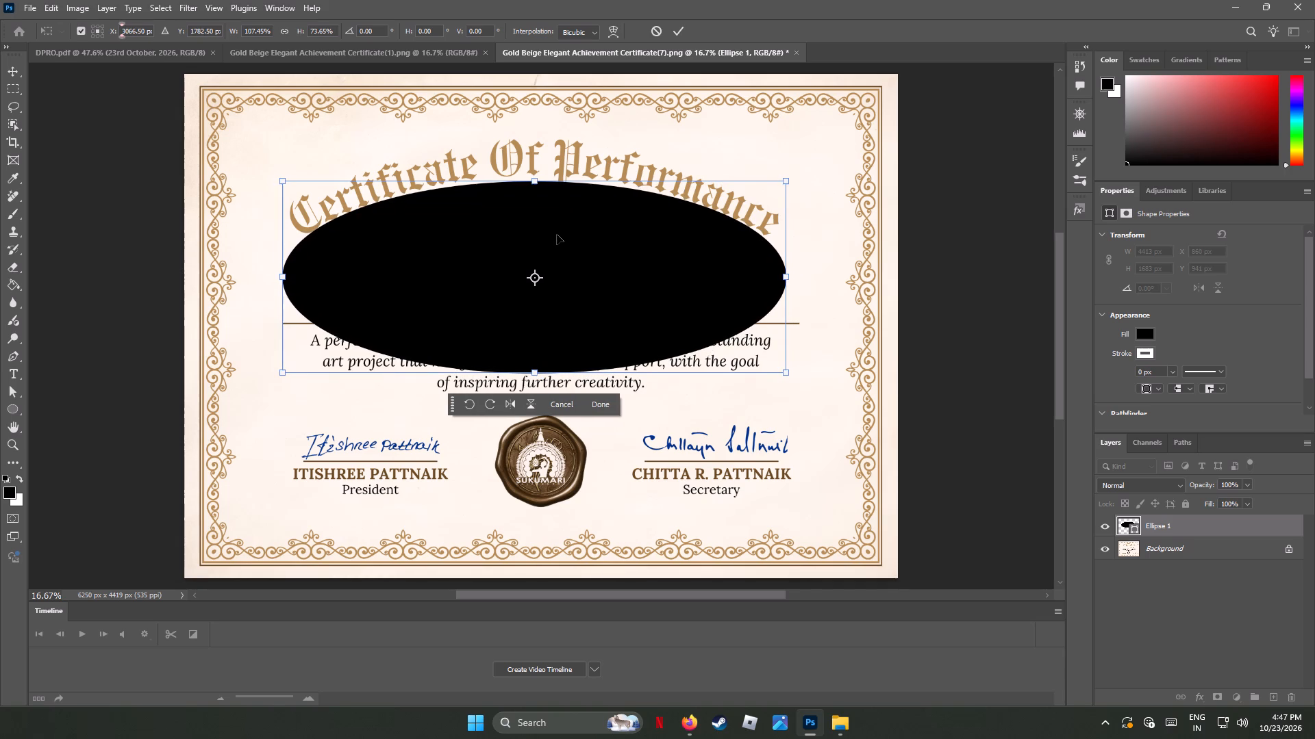
pyautogui.press('Right')
pyautogui.press('Down')
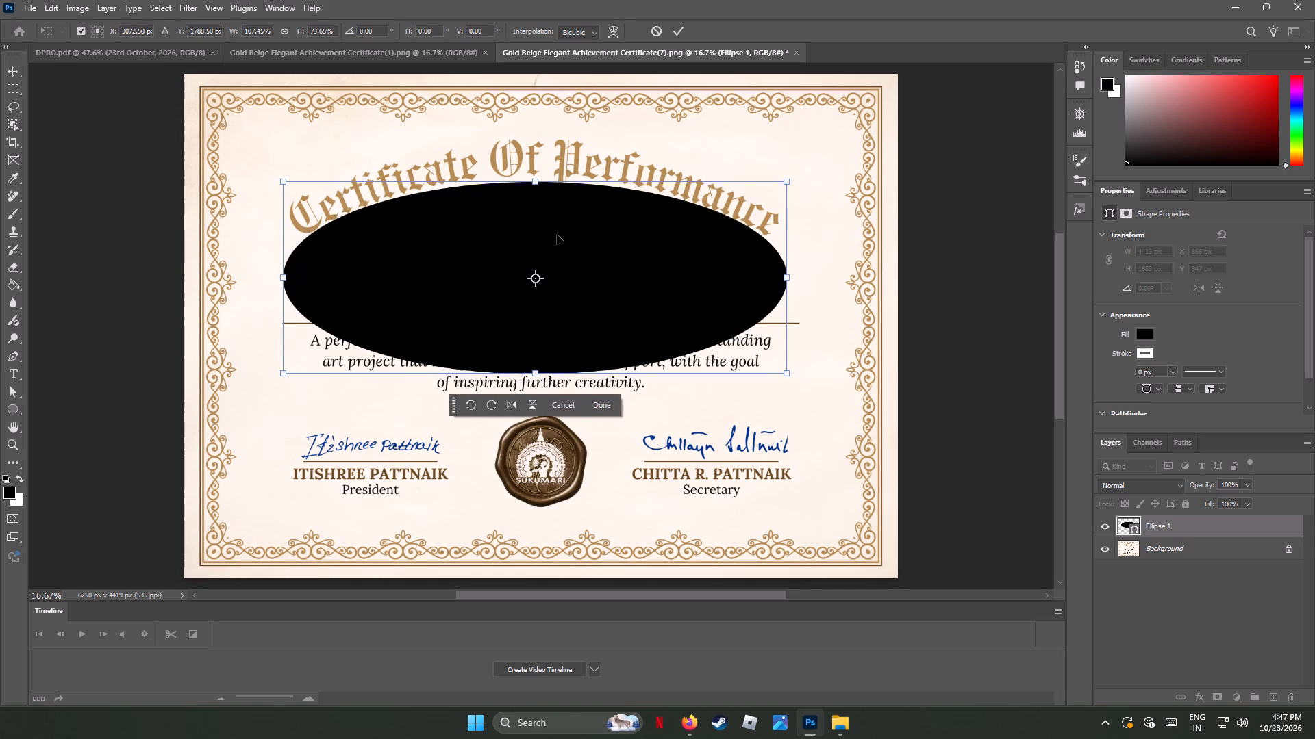
# Raise the ellipse's top edge to about 76% height and nudge it down to about Y 1803 px.
pyautogui.moveTo(536, 181); pyautogui.dragTo(535, 174)
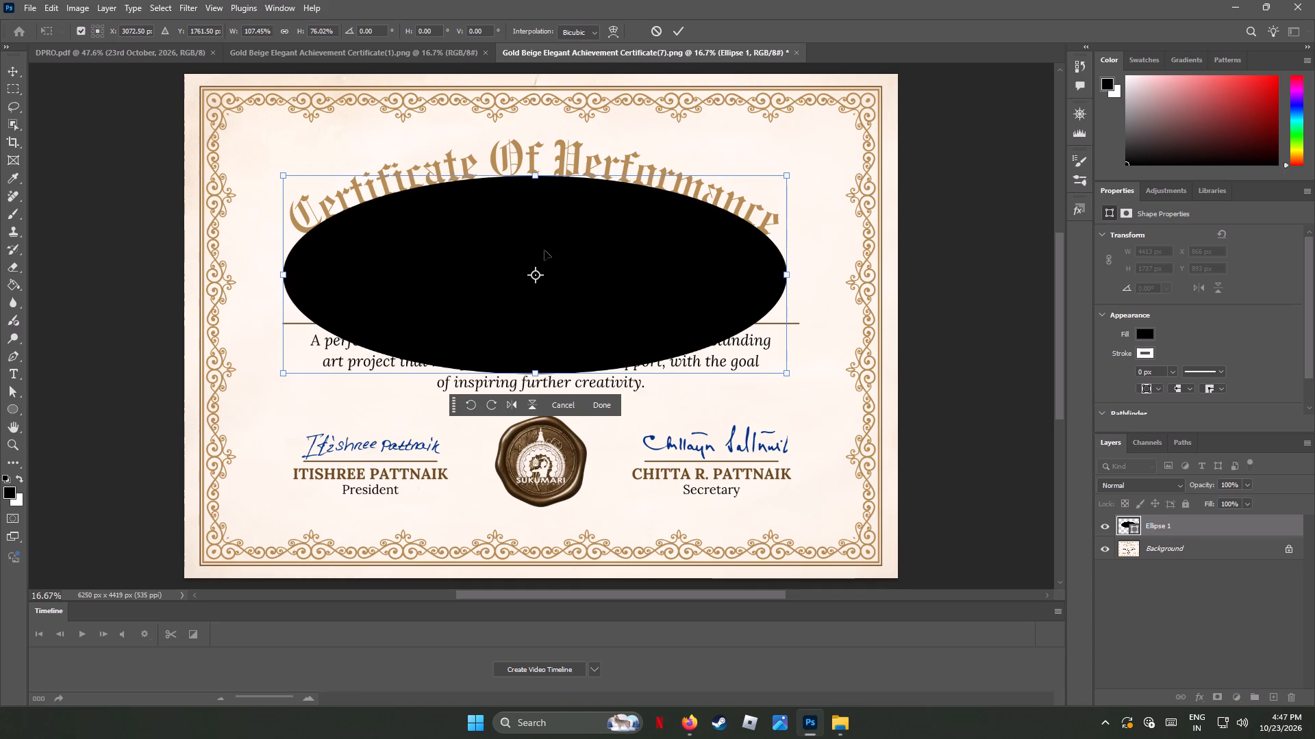
pyautogui.click(556, 278)
pyautogui.press('Down')
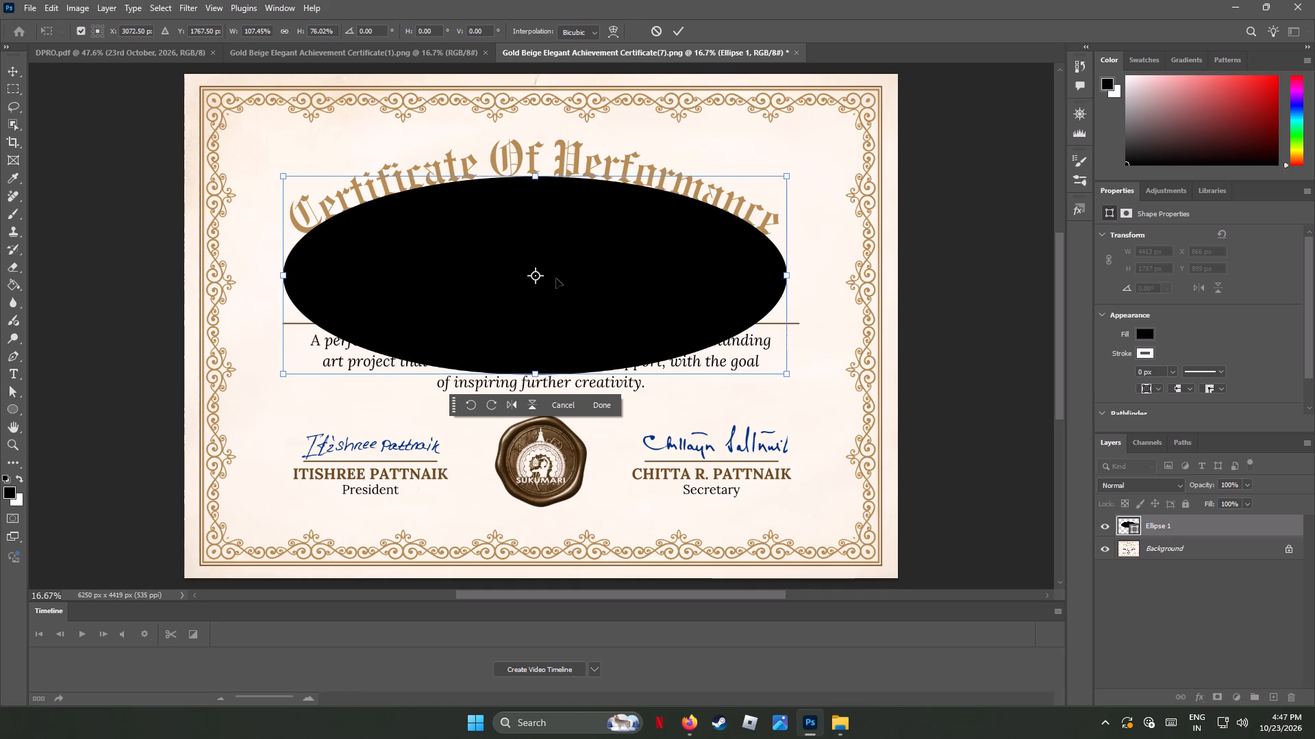
pyautogui.press('Down')
pyautogui.press('Down')
pyautogui.press('Down')
pyautogui.press('Down')
pyautogui.press('Down')
pyautogui.press('Down')
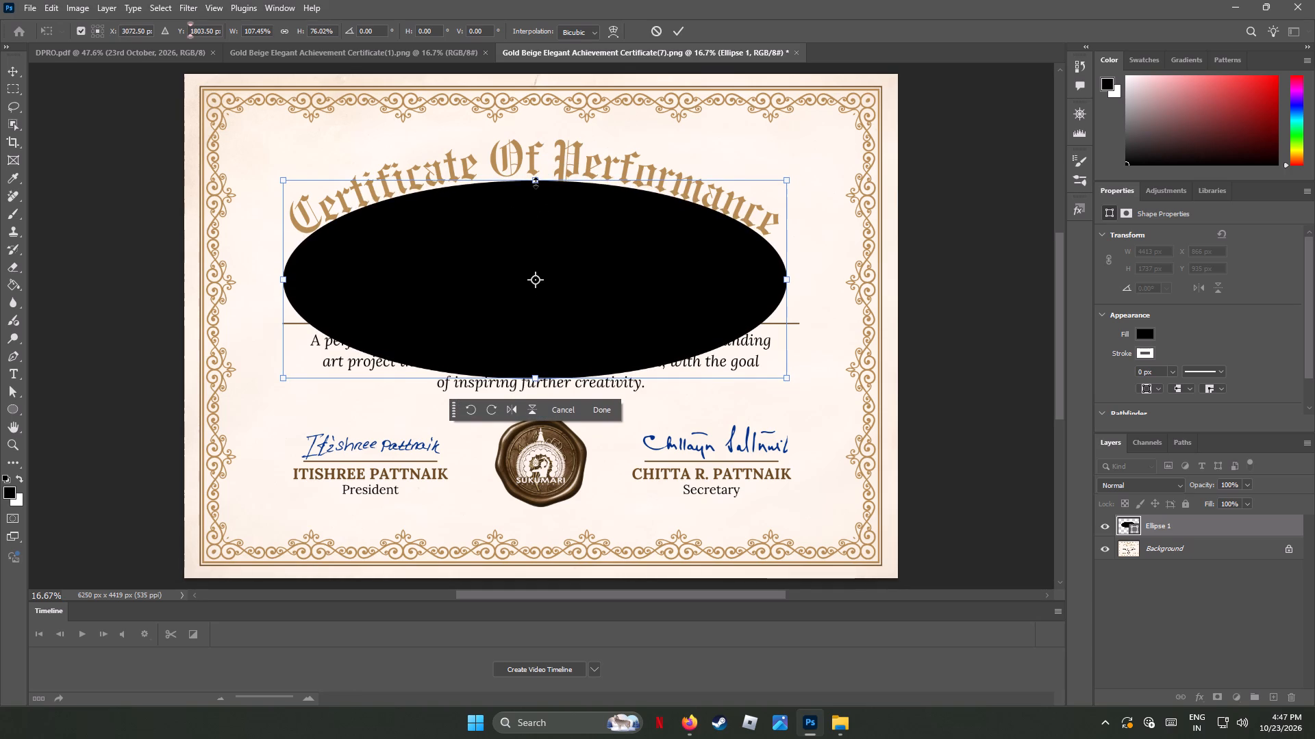
# Raise the ellipse's top edge again to a height of about 1845 px and nudge it down to about Y 1839 px.
pyautogui.moveTo(536, 183); pyautogui.dragTo(538, 170)
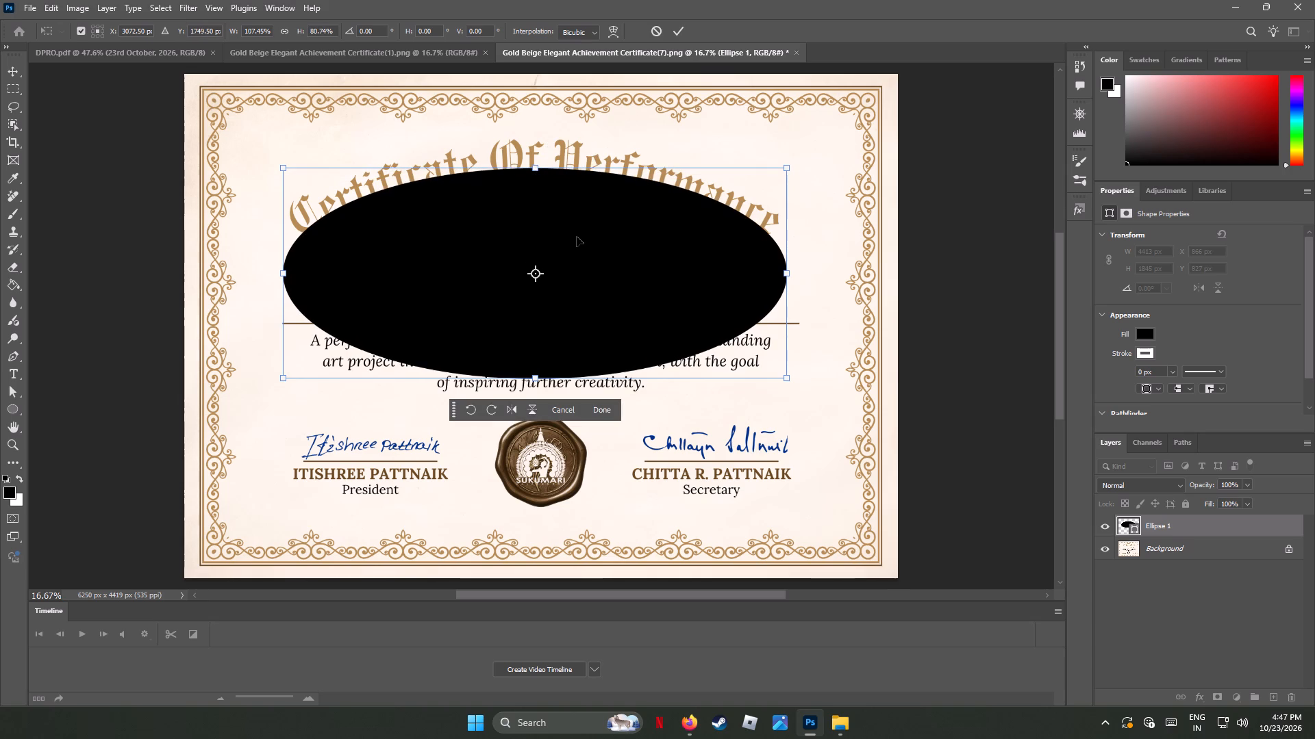
pyautogui.press('Down')
pyautogui.press('Down')
pyautogui.press('Down')
pyautogui.press('Down')
pyautogui.press('Down')
pyautogui.press('Down')
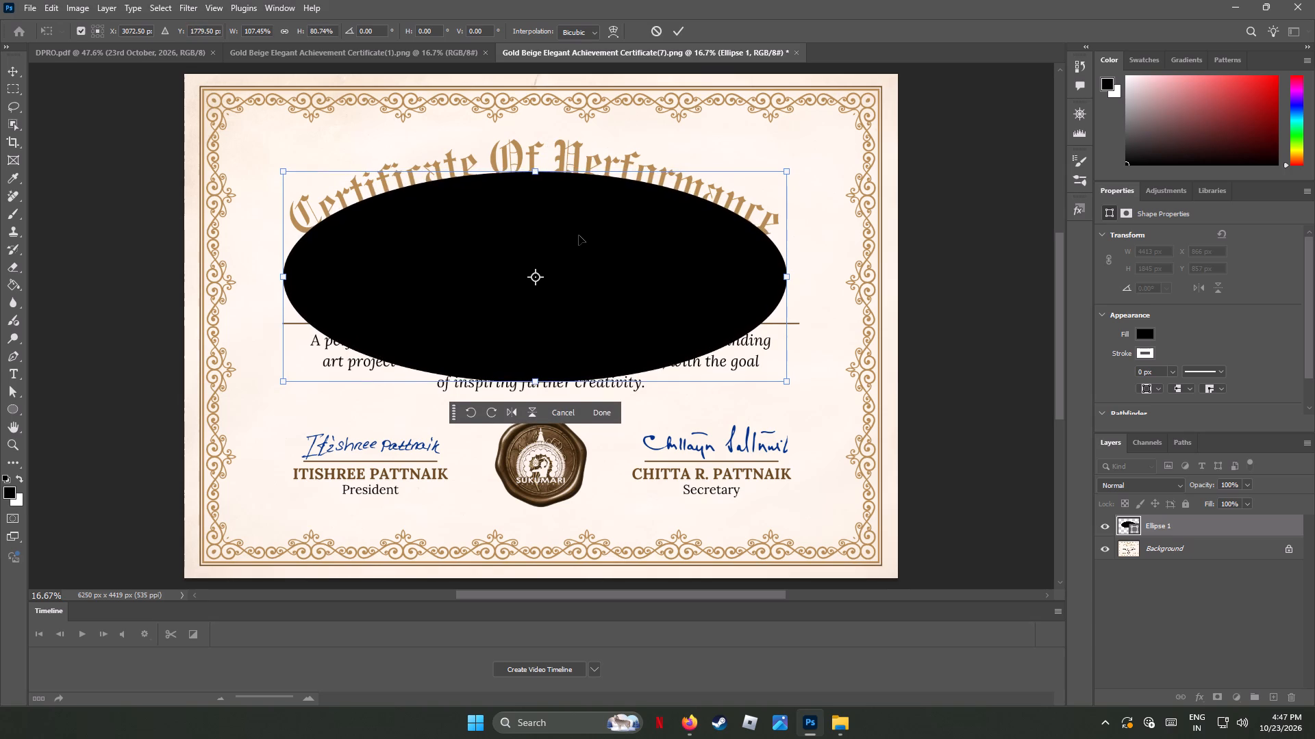
pyautogui.press('Down')
pyautogui.press('Down')
pyautogui.press('Down')
pyautogui.press('Down')
pyautogui.press('Down')
pyautogui.press('Down')
pyautogui.press('Down')
pyautogui.press('Down')
pyautogui.press('Down')
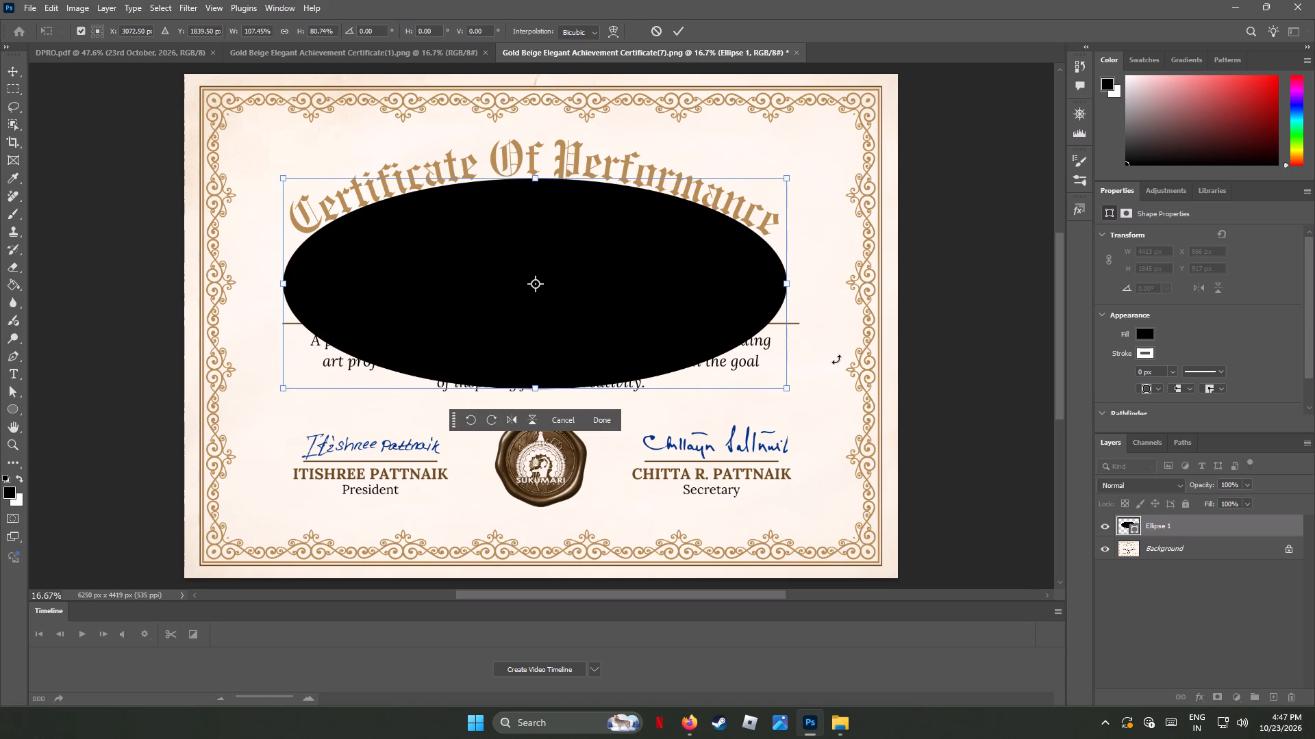
# Widen the ellipse sideways to about 113% width and nudge it left until its centre is at about X 3096 px.
pyautogui.moveTo(782, 281); pyautogui.dragTo(807, 279)
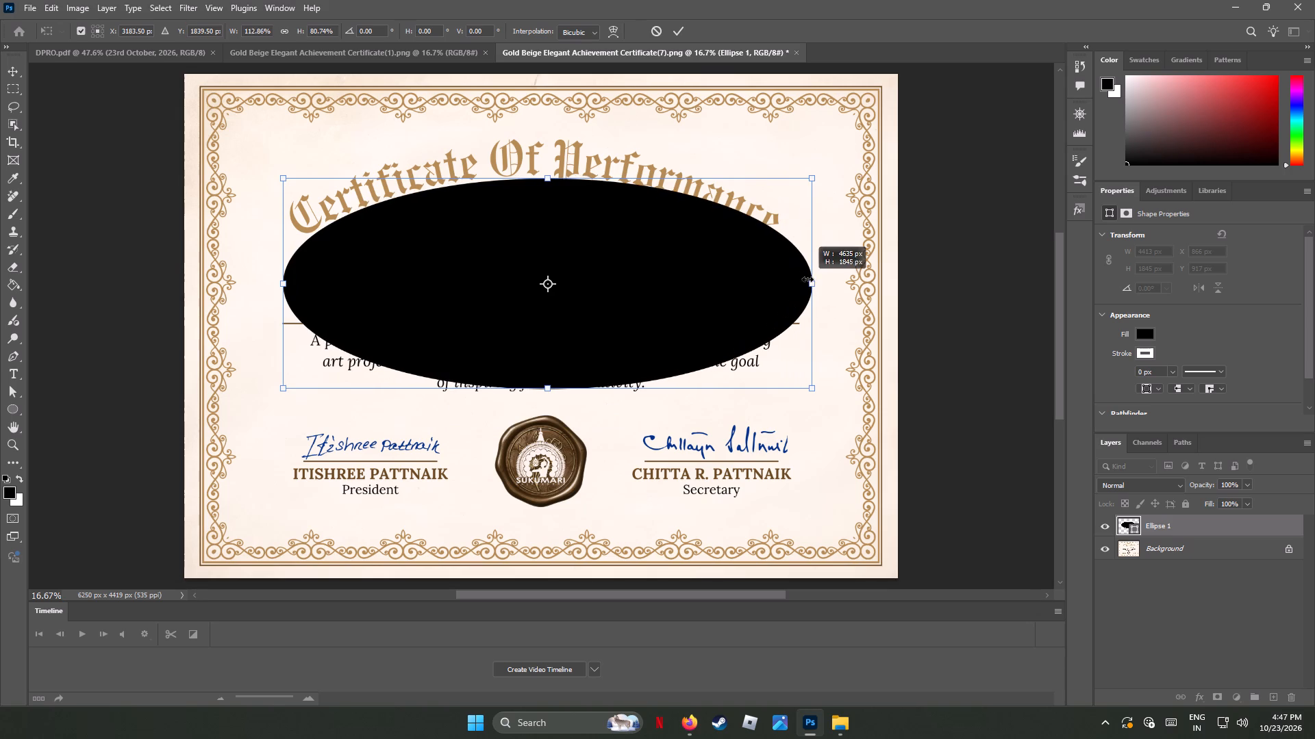
pyautogui.moveTo(807, 279); pyautogui.dragTo(808, 279)
pyautogui.click(572, 225)
pyautogui.press('Left')
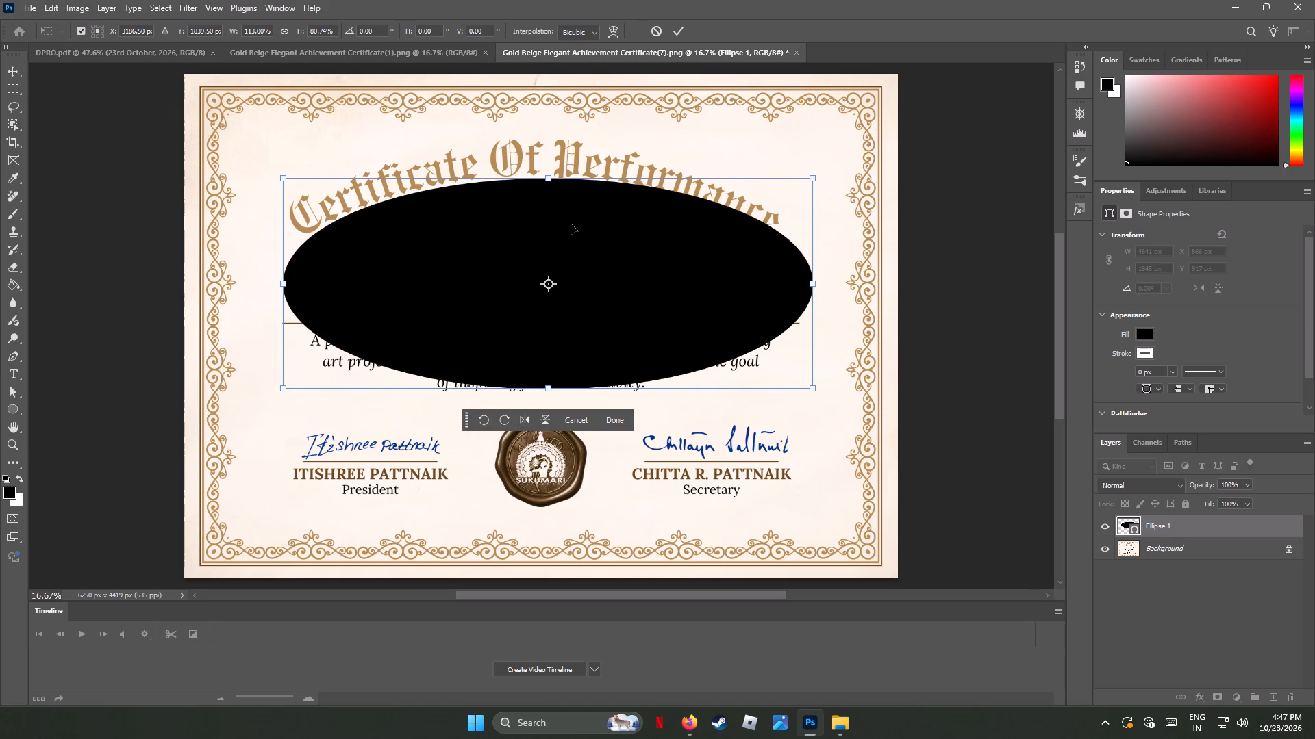
pyautogui.press('Left')
pyautogui.press('Left')
pyautogui.press('Left')
pyautogui.press('Left')
pyautogui.press('Left')
pyautogui.press('Left')
pyautogui.press('Left')
pyautogui.press('Left')
pyautogui.press('Left')
pyautogui.press('Left')
pyautogui.press('Left')
pyautogui.press('Left')
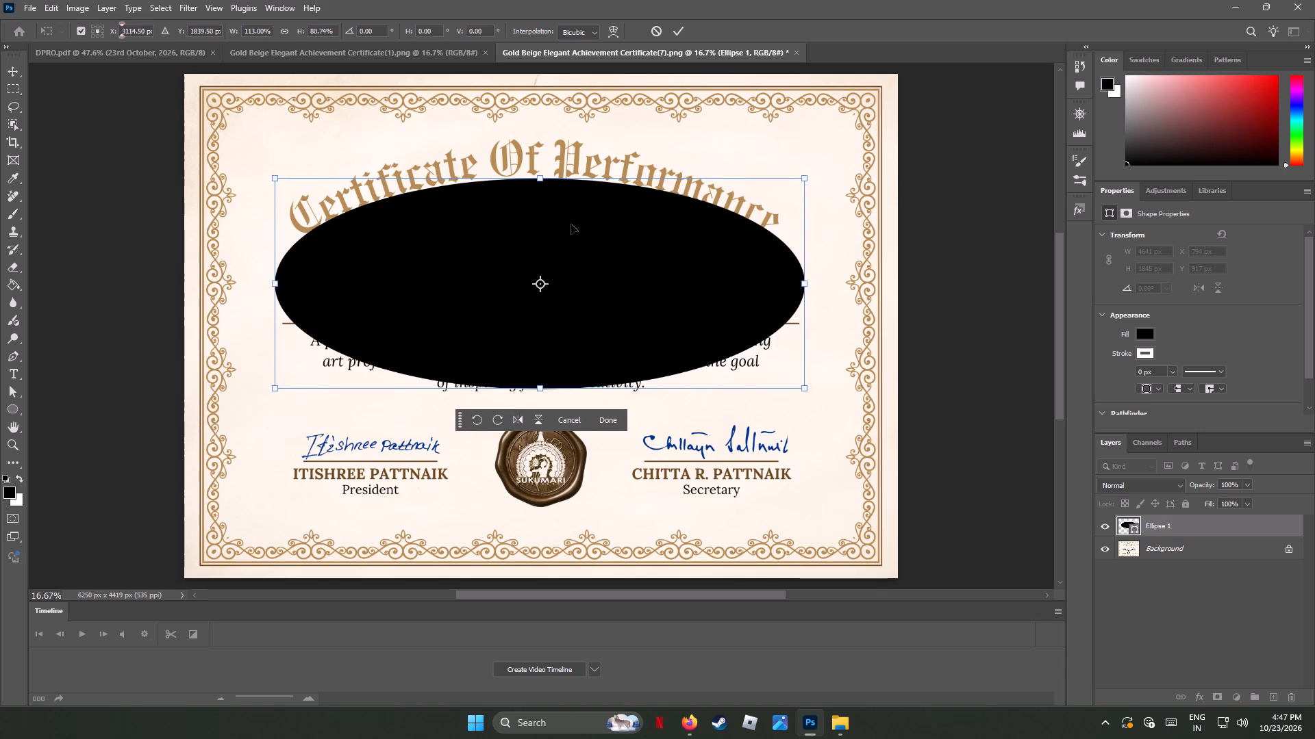
pyautogui.press('Left')
pyautogui.press('Left')
# Nudge the ellipse down and left under the arched title, with its centre at about X 3072, Y 1893 px.
pyautogui.press('Down')
pyautogui.press('Down')
pyautogui.press('Down')
pyautogui.press('Down')
pyautogui.press('Down')
pyautogui.press('Down')
pyautogui.press('Down')
pyautogui.press('Down')
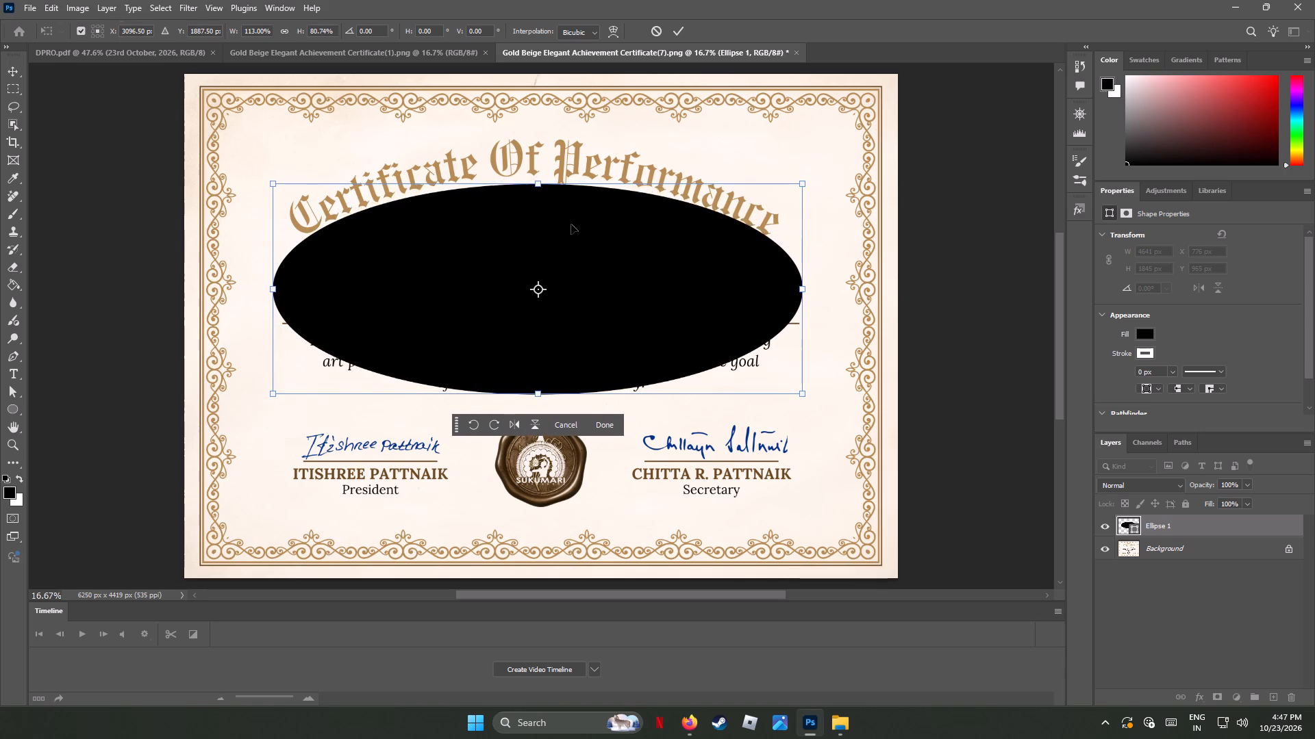
pyautogui.press('Down')
pyautogui.press('Left')
pyautogui.press('Left')
pyautogui.press('Left')
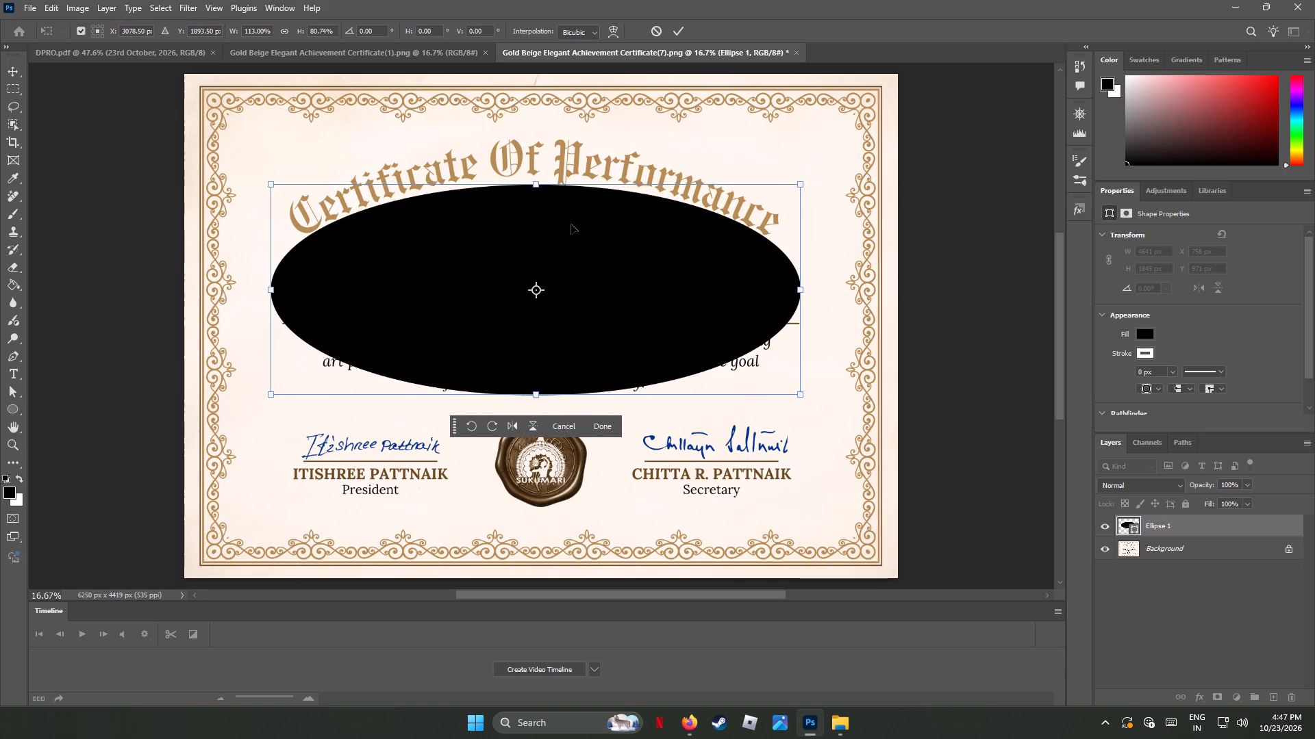
pyautogui.press('Left')
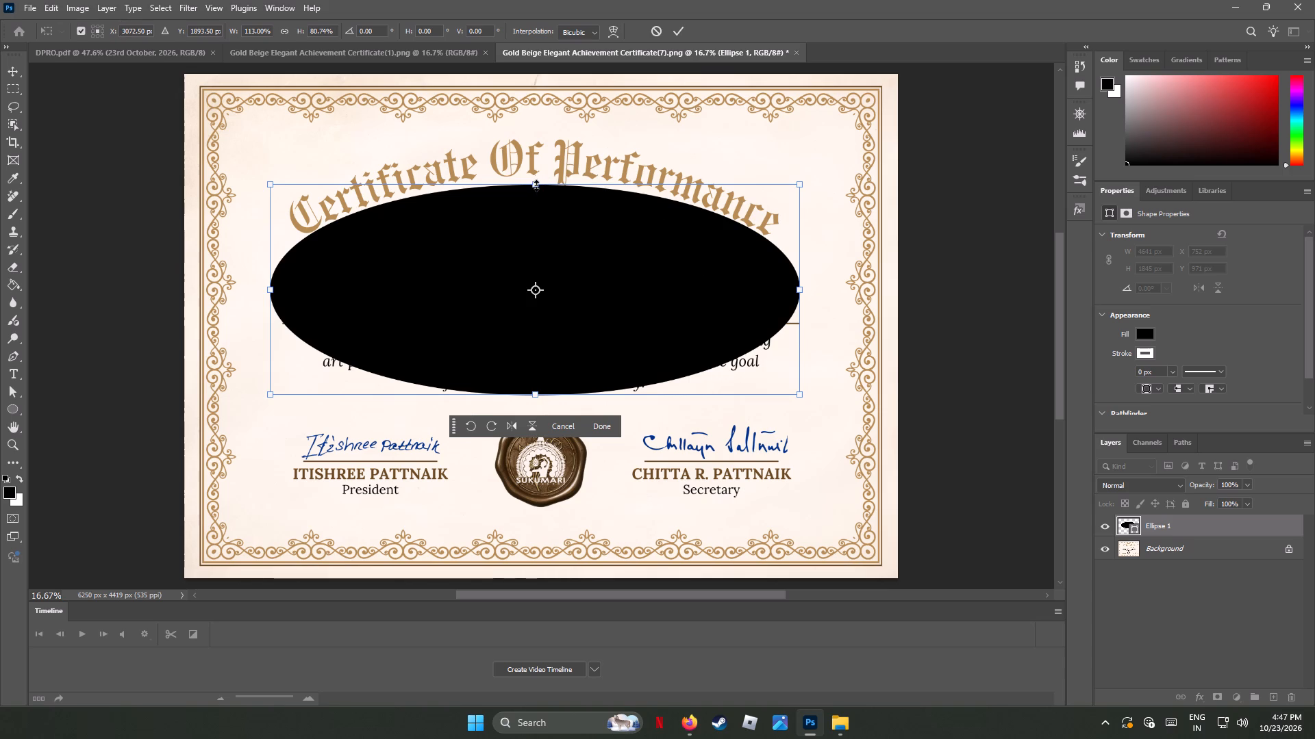
# Raise the ellipse's top edge to about 87% height and nudge the shape down to about Y 1944 px.
pyautogui.moveTo(534, 185); pyautogui.dragTo(534, 168)
pyautogui.press('Down')
pyautogui.press('Down')
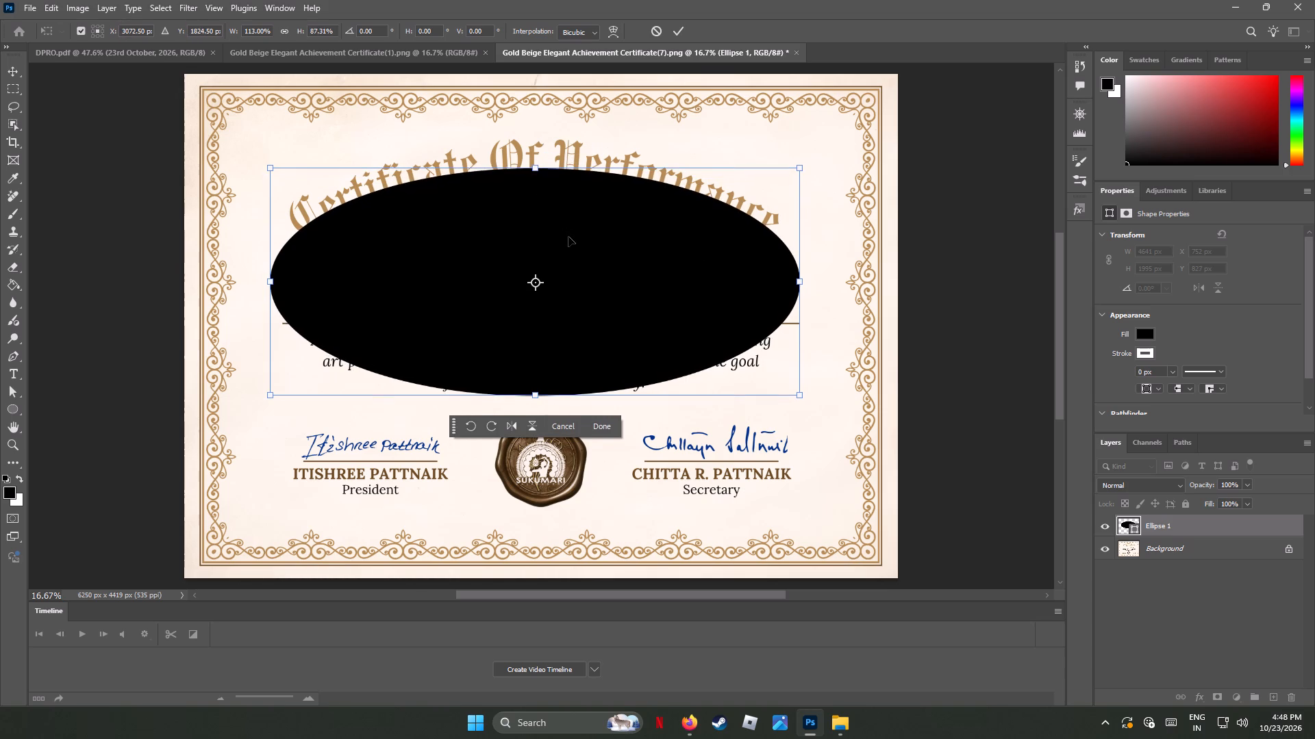
pyautogui.press('Down')
pyautogui.press('Down')
pyautogui.press('Down')
pyautogui.press('Down')
pyautogui.press('Down')
pyautogui.press('Down')
pyautogui.press('Down')
pyautogui.press('Down')
pyautogui.press('Down')
pyautogui.press('Down')
pyautogui.press('Down')
pyautogui.press('Down')
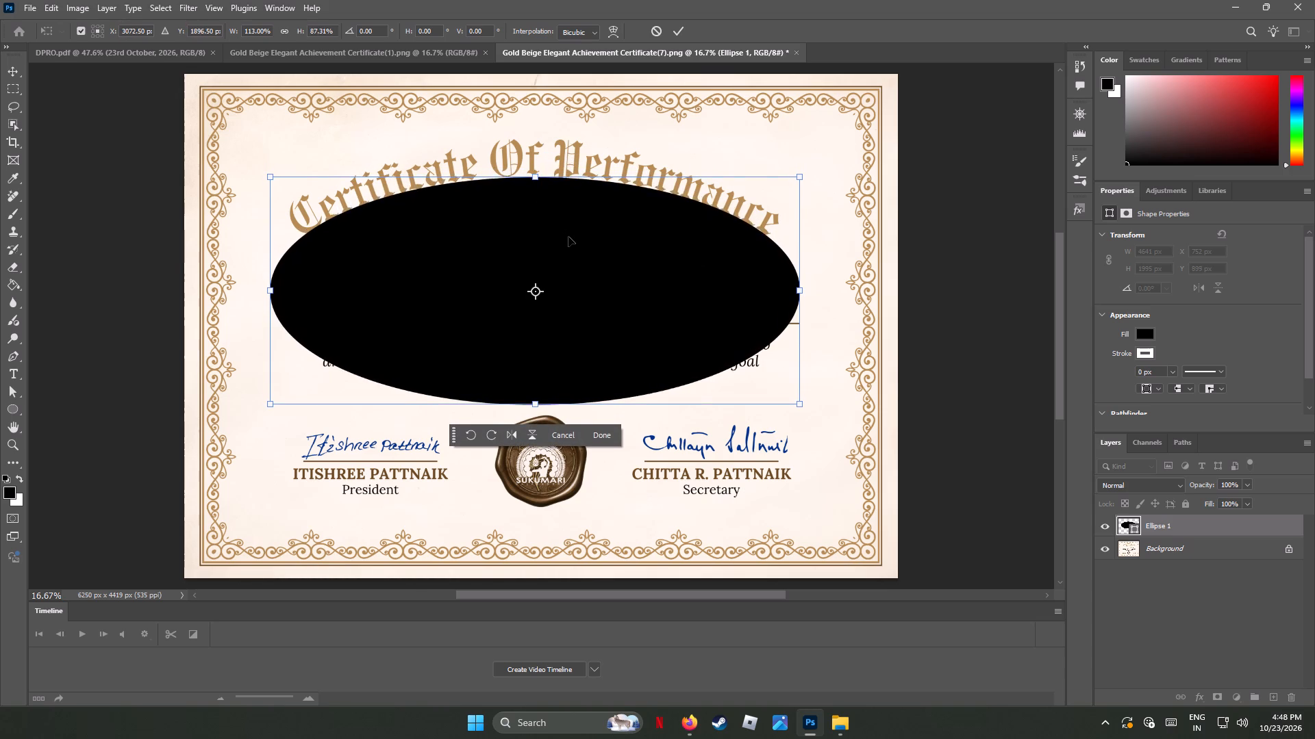
pyautogui.press('Down')
pyautogui.press('Down')
pyautogui.press('Down')
pyautogui.press('Down')
pyautogui.press('Down')
pyautogui.press('Down')
pyautogui.press('Down')
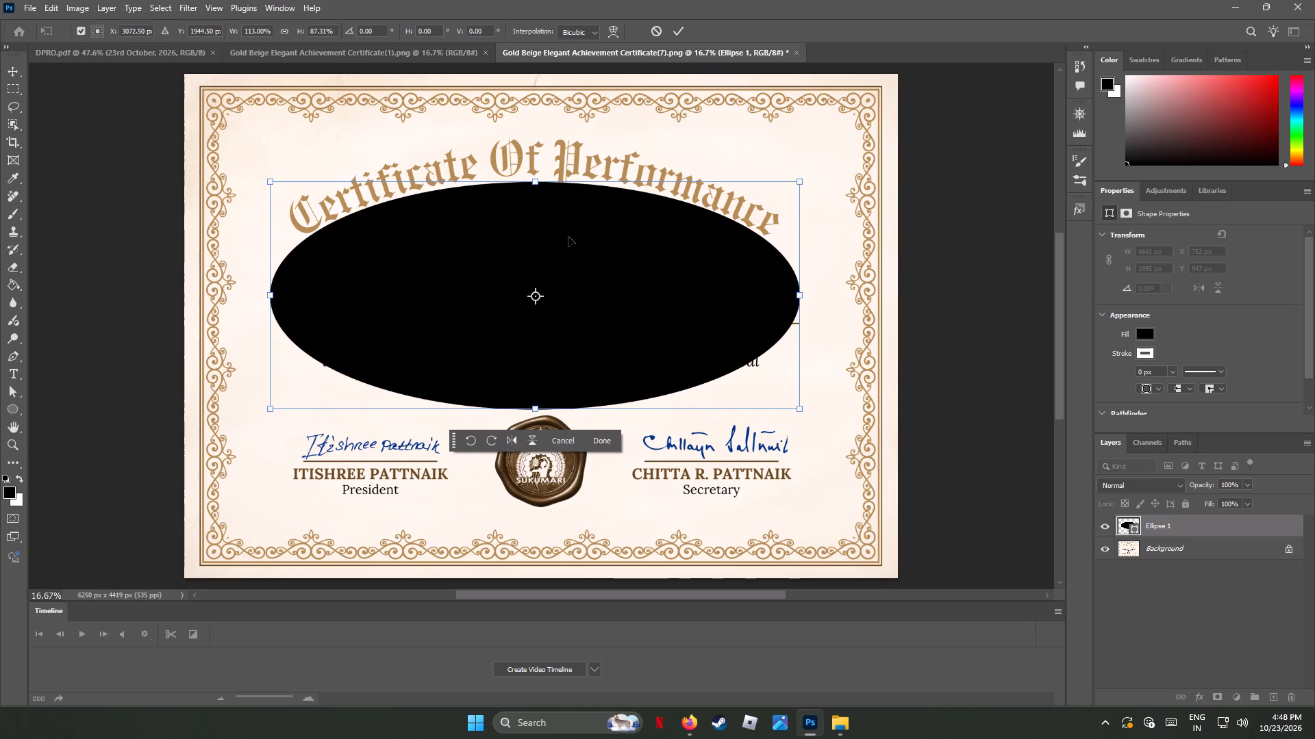
# Raise the ellipse's top edge to about 94% height and nudge the shape down to about Y 2001 px.
pyautogui.moveTo(537, 181); pyautogui.dragTo(536, 164)
pyautogui.press('Down')
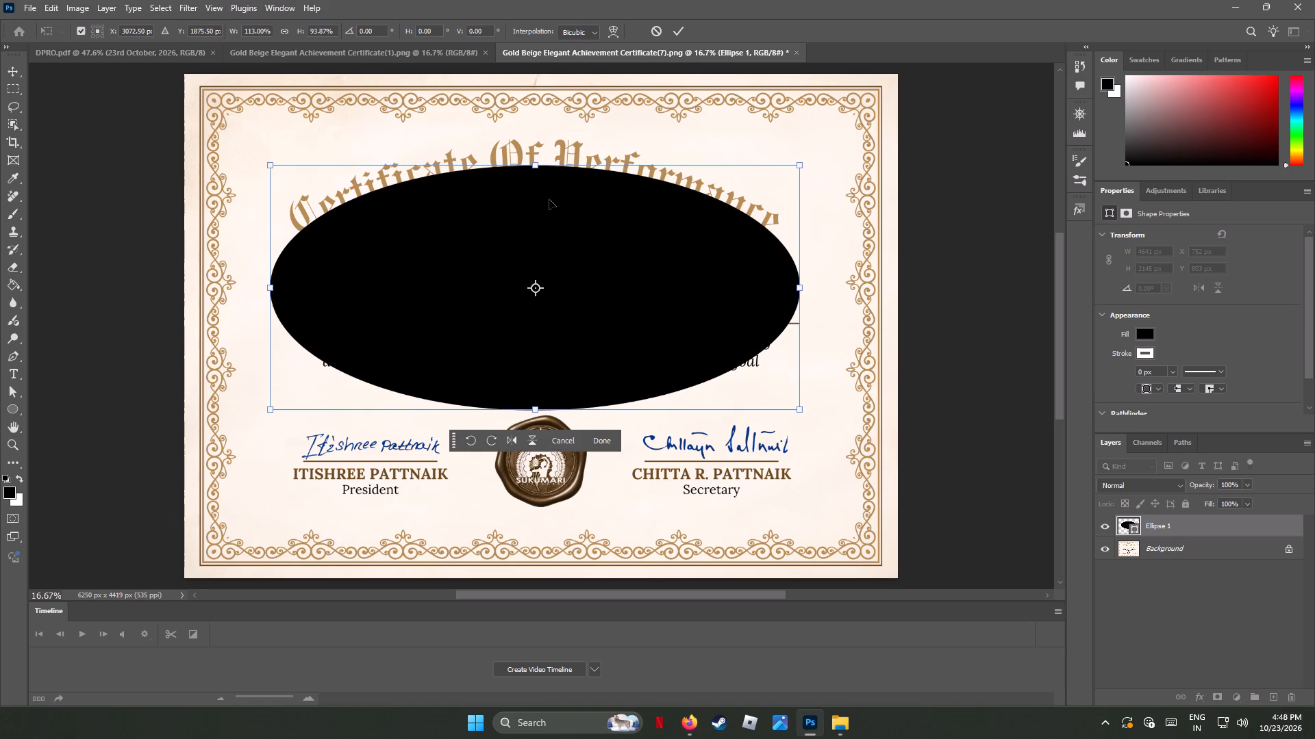
pyautogui.press('Down')
pyautogui.press('Down')
pyautogui.press('Down')
pyautogui.press('Down')
pyautogui.press('Down')
pyautogui.press('Down')
pyautogui.press('Down')
pyautogui.press('Down')
pyautogui.press('Down')
pyautogui.press('Down')
pyautogui.press('Down')
pyautogui.press('Down')
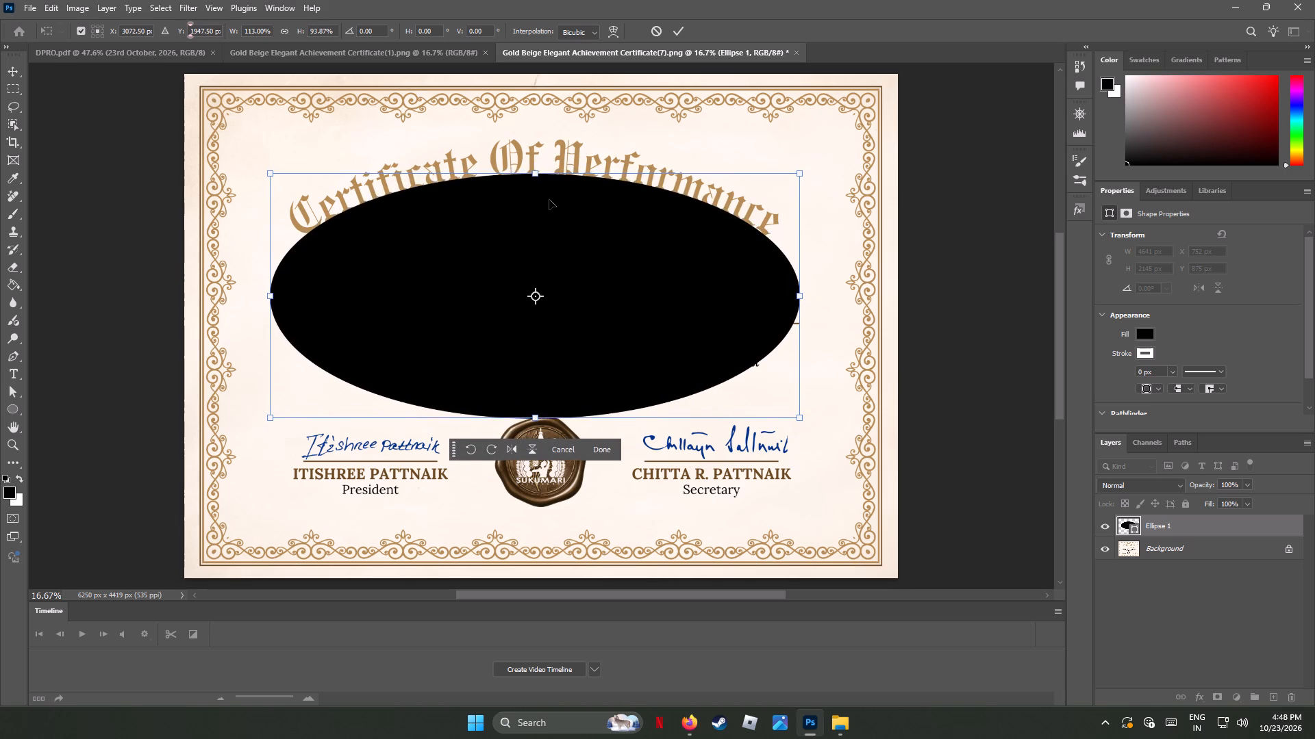
pyautogui.press('Down')
pyautogui.press('Down')
pyautogui.press('Down')
pyautogui.press('Down')
pyautogui.press('Down')
pyautogui.press('Down')
pyautogui.press('Down')
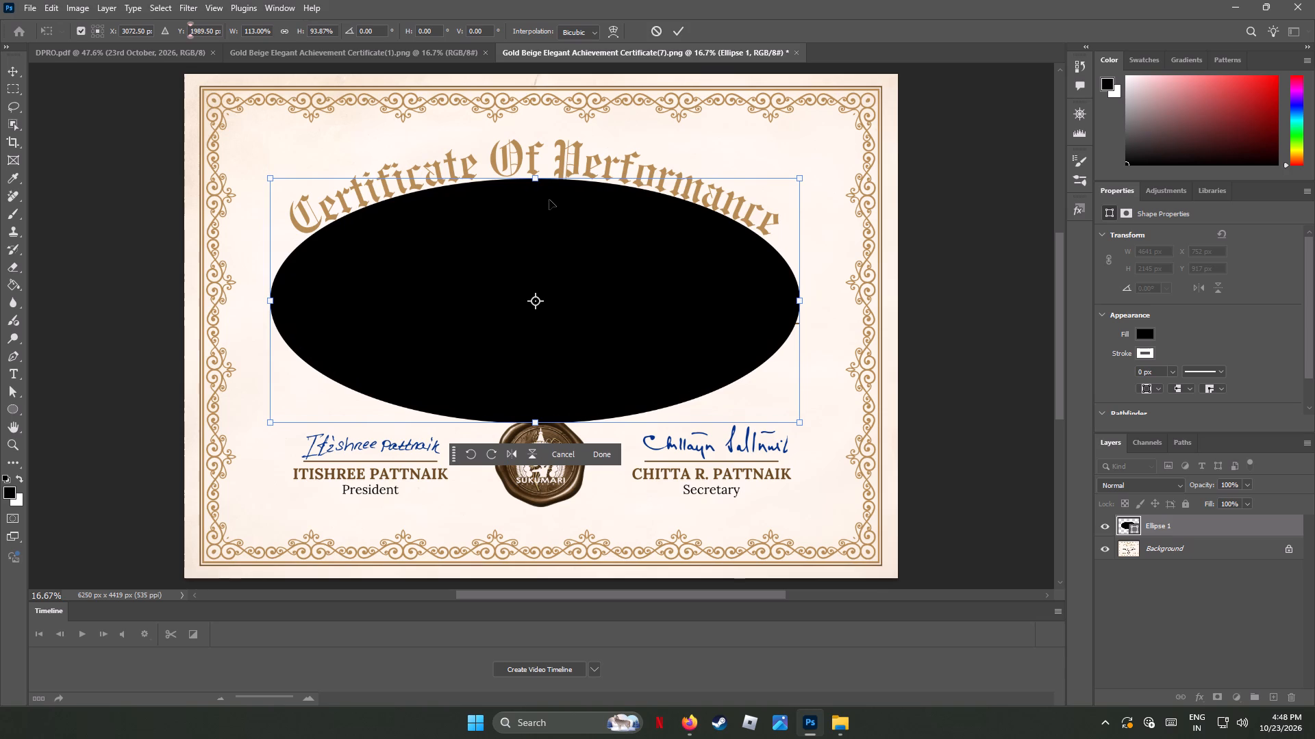
pyautogui.press('Down')
pyautogui.press('Down')
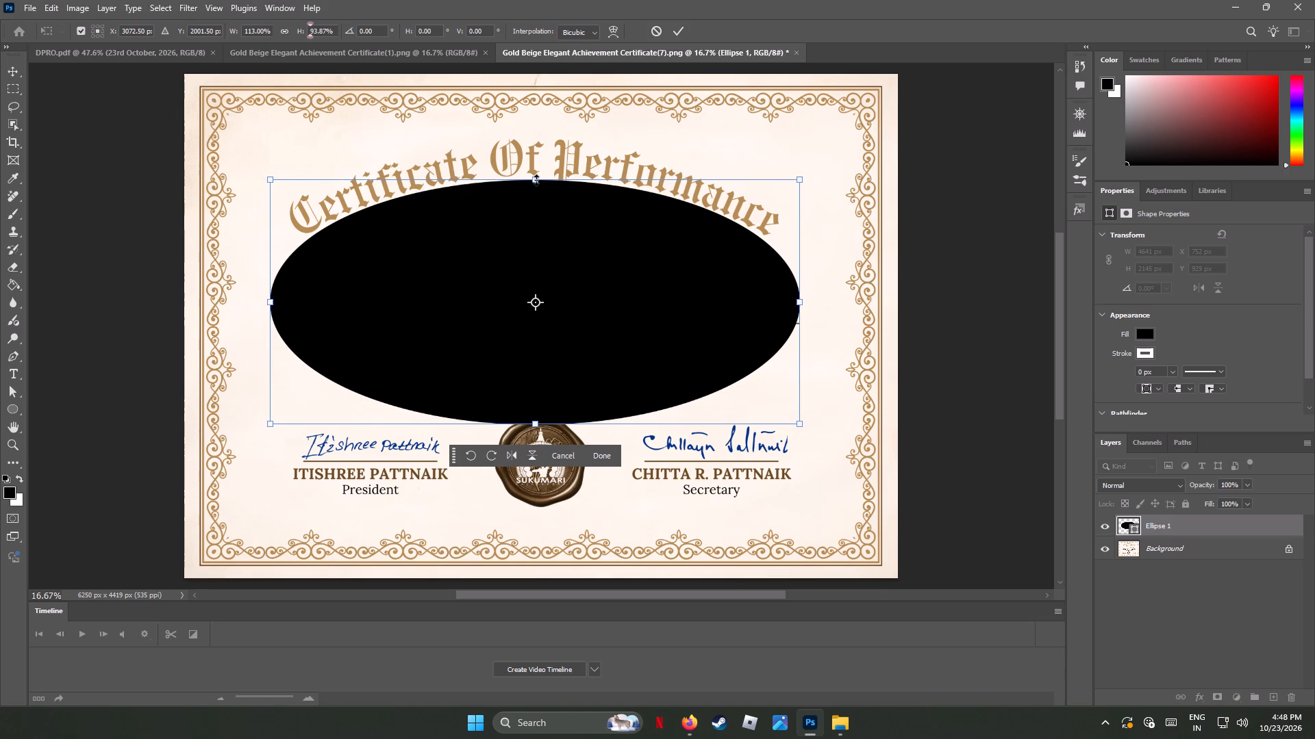
# Raise the ellipse's top edge slightly to about 96.5% height and nudge the shape down to about Y 2013 px.
pyautogui.moveTo(536, 180); pyautogui.dragTo(536, 173)
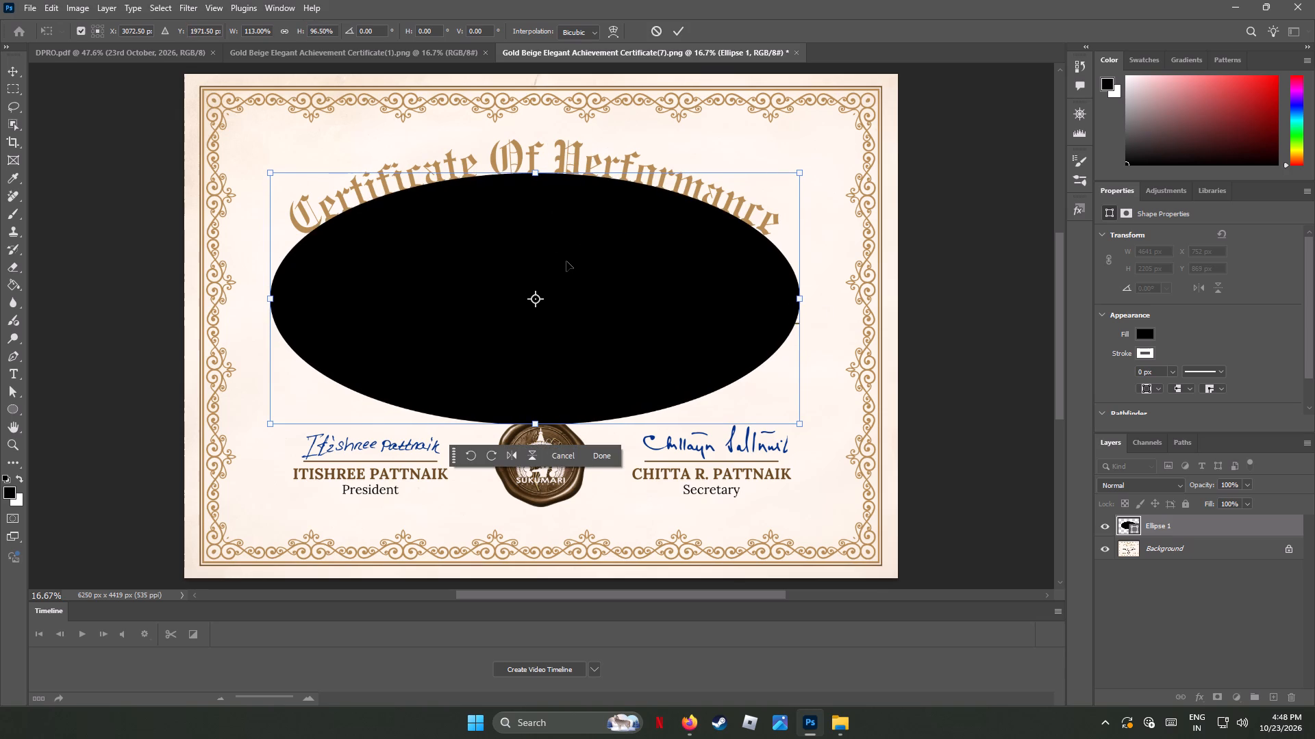
pyautogui.press('Down')
pyautogui.press('Down')
pyautogui.press('Down')
pyautogui.press('Down')
pyautogui.press('Down')
pyautogui.press('Down')
pyautogui.press('Down')
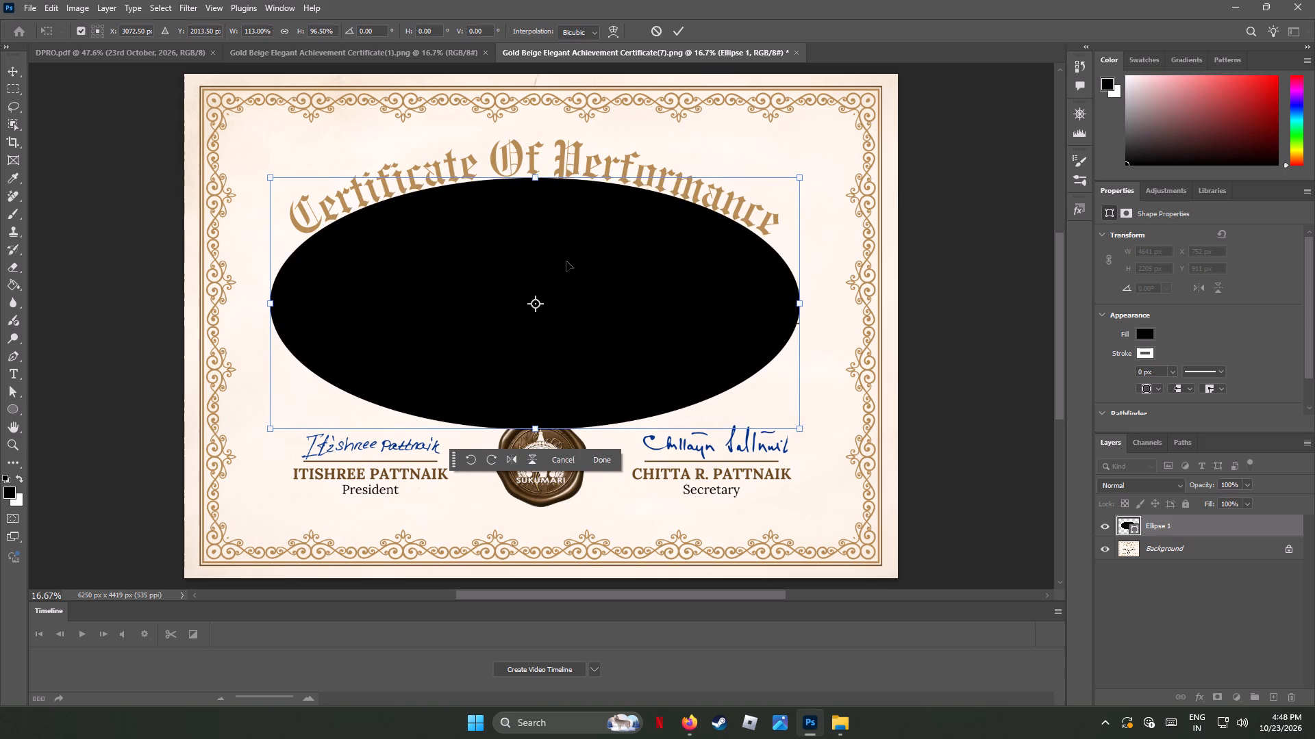
# Widen the ellipse sideways to about 117% width and nudge it left until its centre is at about X 3081 px.
pyautogui.moveTo(800, 304); pyautogui.dragTo(814, 302)
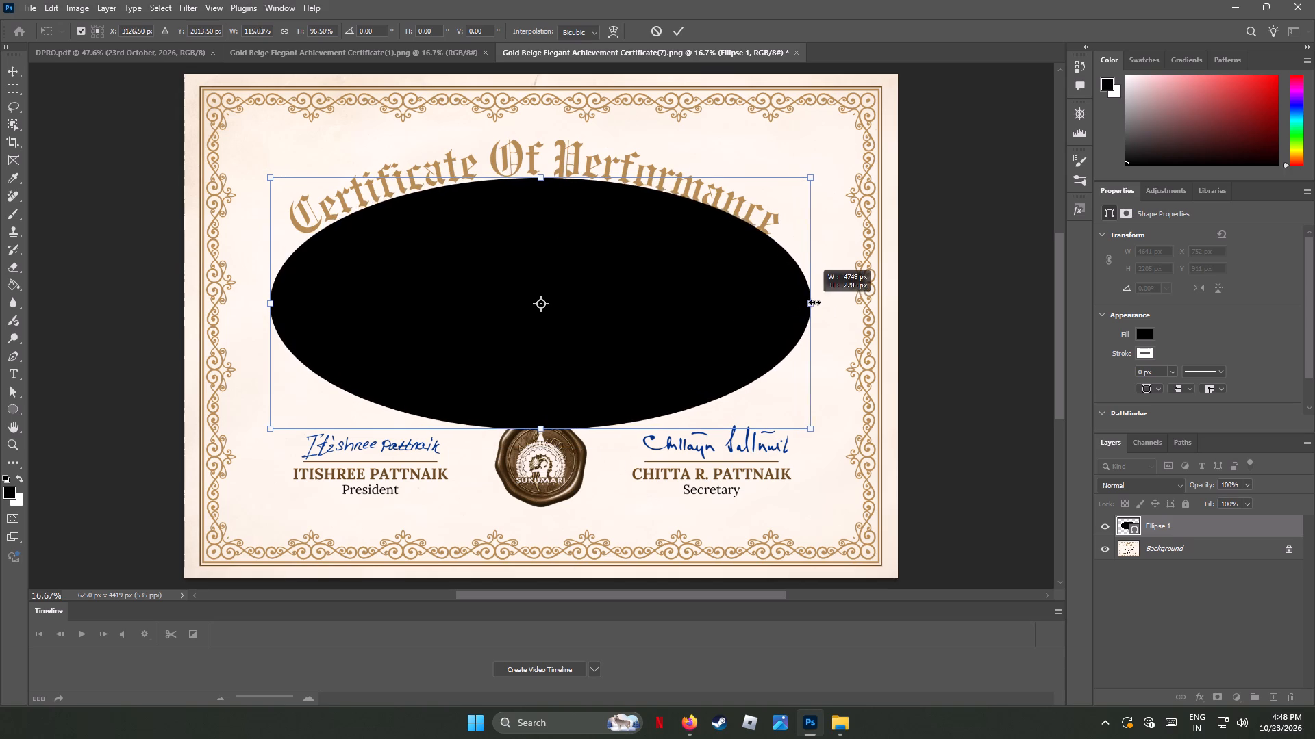
pyautogui.moveTo(814, 302); pyautogui.dragTo(818, 302)
pyautogui.click(616, 292)
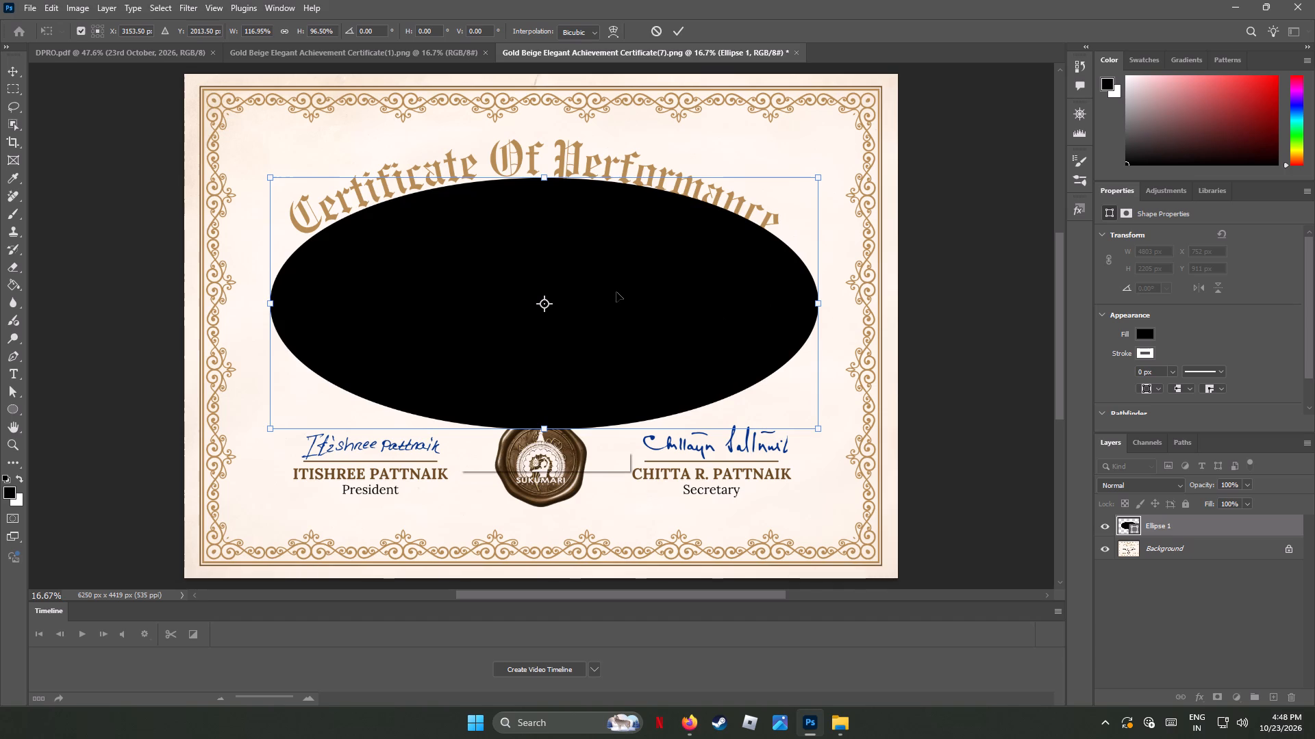
pyautogui.press('Left')
pyautogui.press('Left')
pyautogui.press('Left')
pyautogui.press('Left')
pyautogui.press('Left')
pyautogui.press('Left')
pyautogui.press('Left')
pyautogui.press('Left')
pyautogui.press('Left')
pyautogui.press('Left')
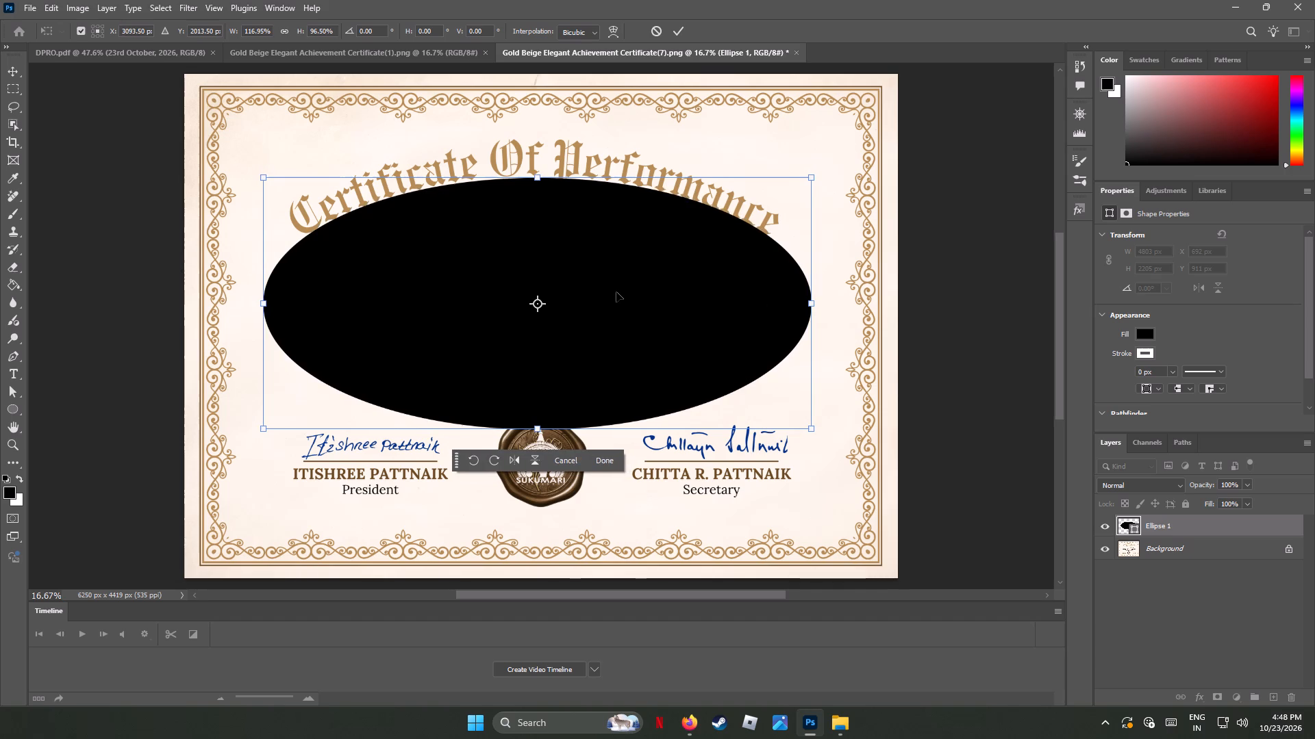
pyautogui.press('Left')
pyautogui.press('Left')
# Adjust the ellipse's vertical position beneath the title until its centre is at about Y 2049 px.
pyautogui.press('Up')
pyautogui.press('Up')
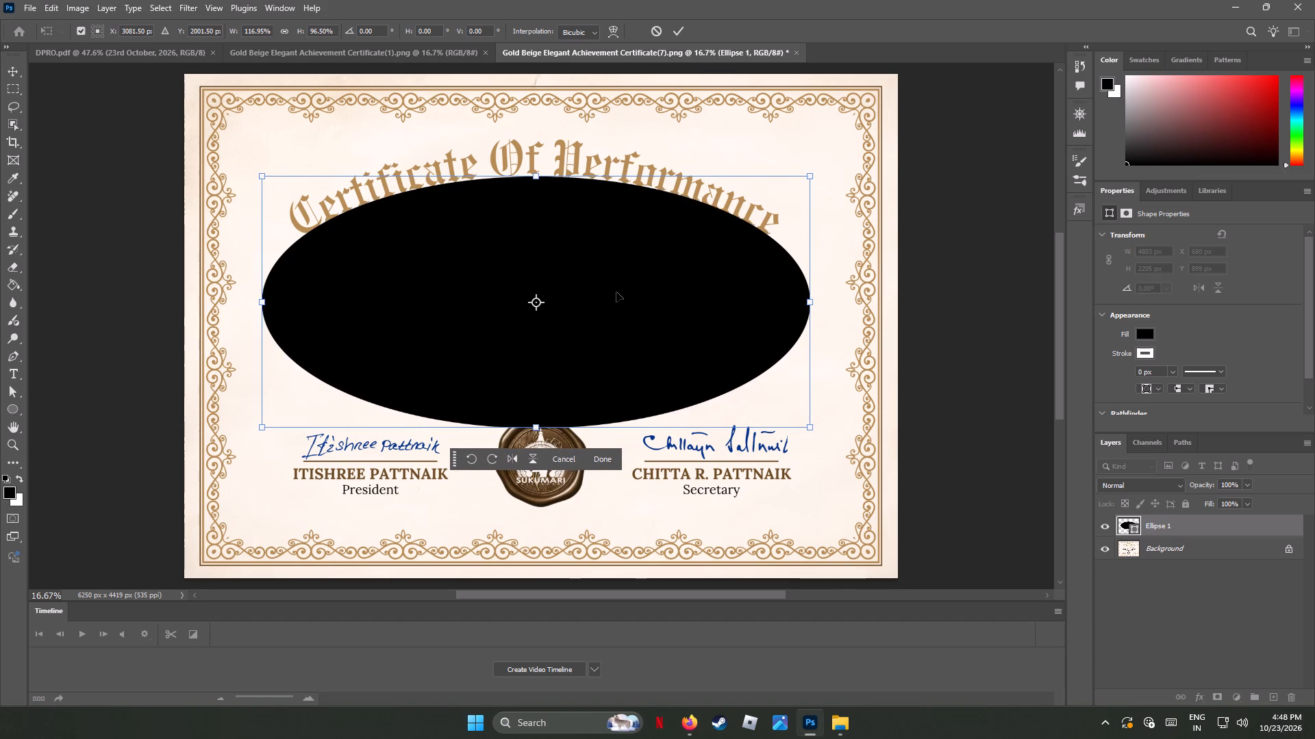
pyautogui.press('Down')
pyautogui.press('Down')
pyautogui.press('Down')
pyautogui.press('Down')
pyautogui.press('Down')
pyautogui.press('Down')
pyautogui.press('Down')
pyautogui.press('Down')
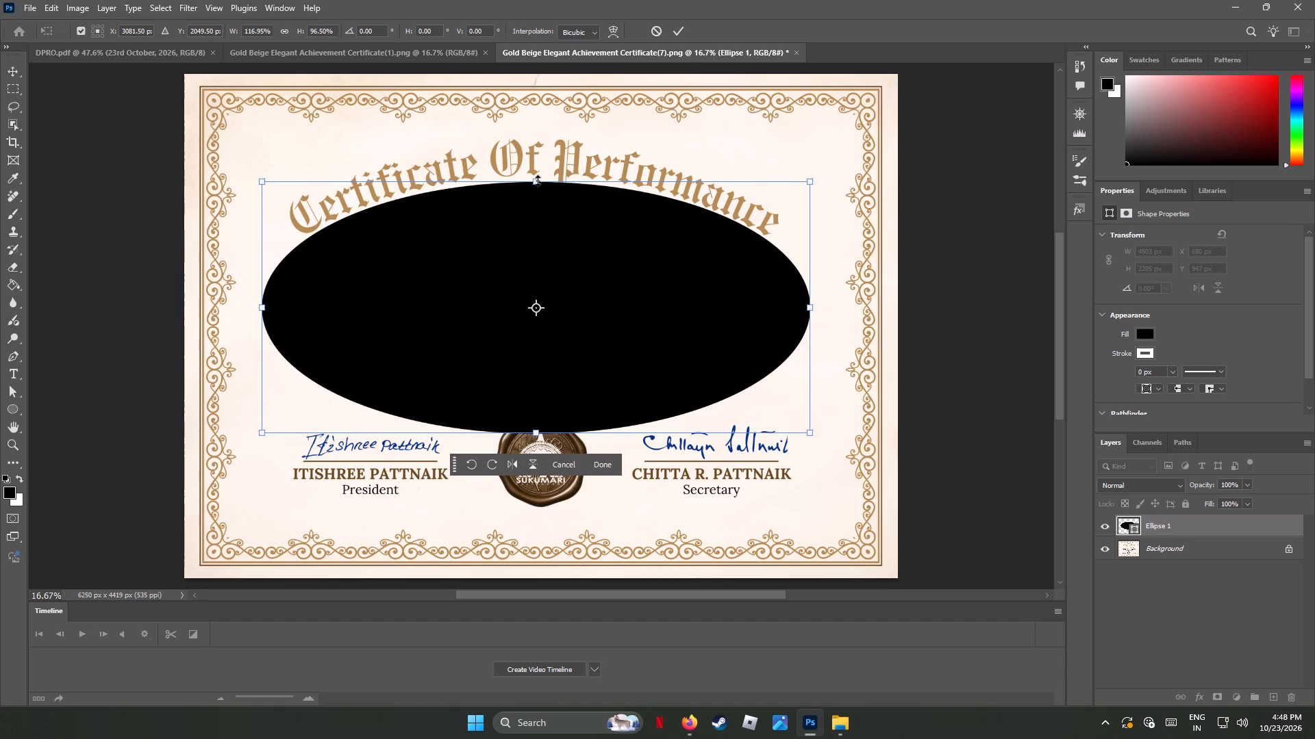
# Raise the ellipse's top edge to about 103% height and nudge the shape down to about Y 2091 px.
pyautogui.moveTo(538, 181); pyautogui.dragTo(537, 163)
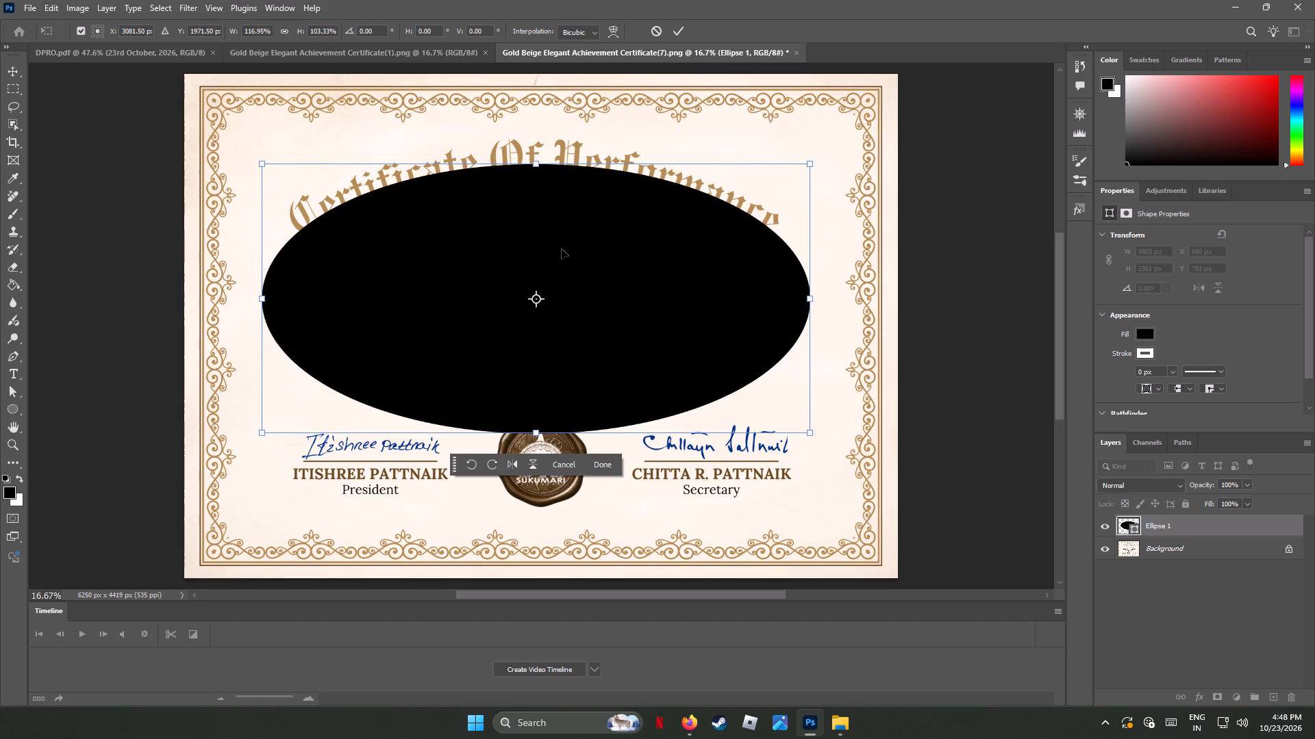
pyautogui.press('Down')
pyautogui.press('Down')
pyautogui.press('Down')
pyautogui.press('Down')
pyautogui.press('Down')
pyautogui.press('Down')
pyautogui.press('Down')
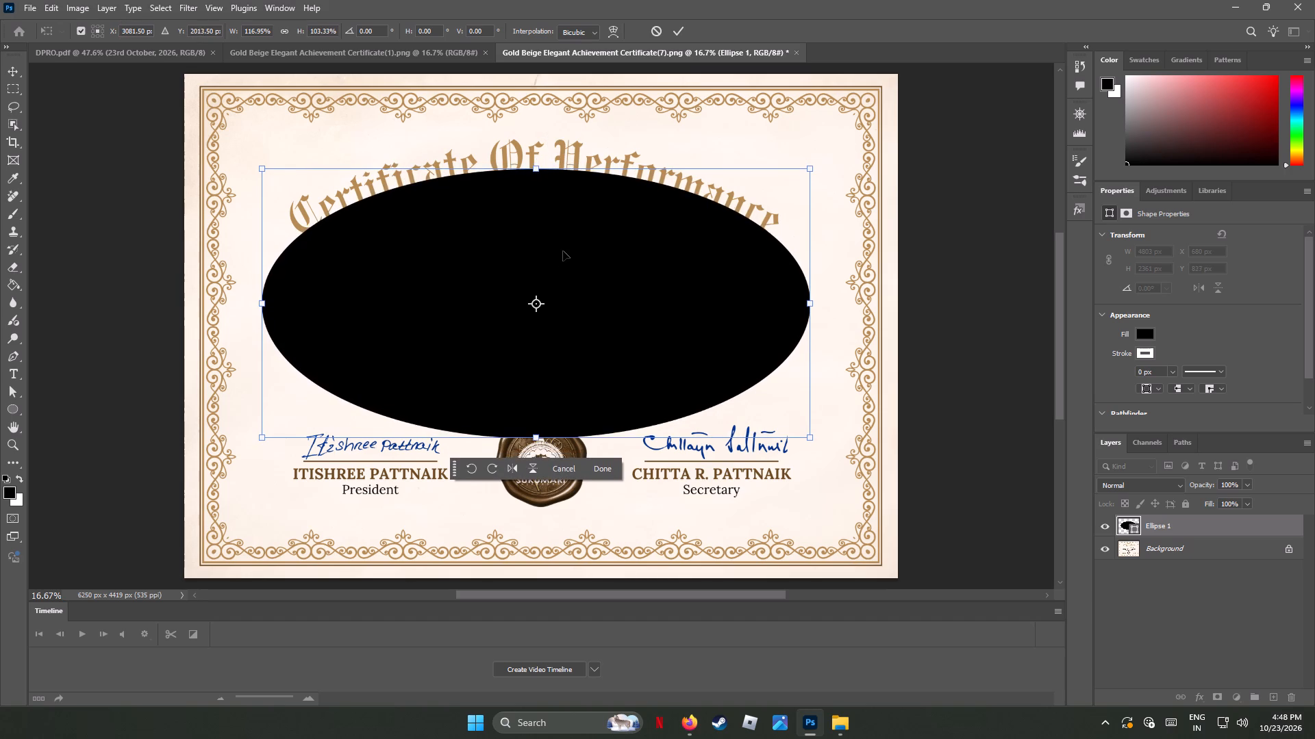
pyautogui.press('Down')
pyautogui.press('Down')
pyautogui.press('Down')
pyautogui.press('Down')
pyautogui.press('Down')
pyautogui.press('Down')
pyautogui.press('Down')
pyautogui.press('Down')
pyautogui.press('Down')
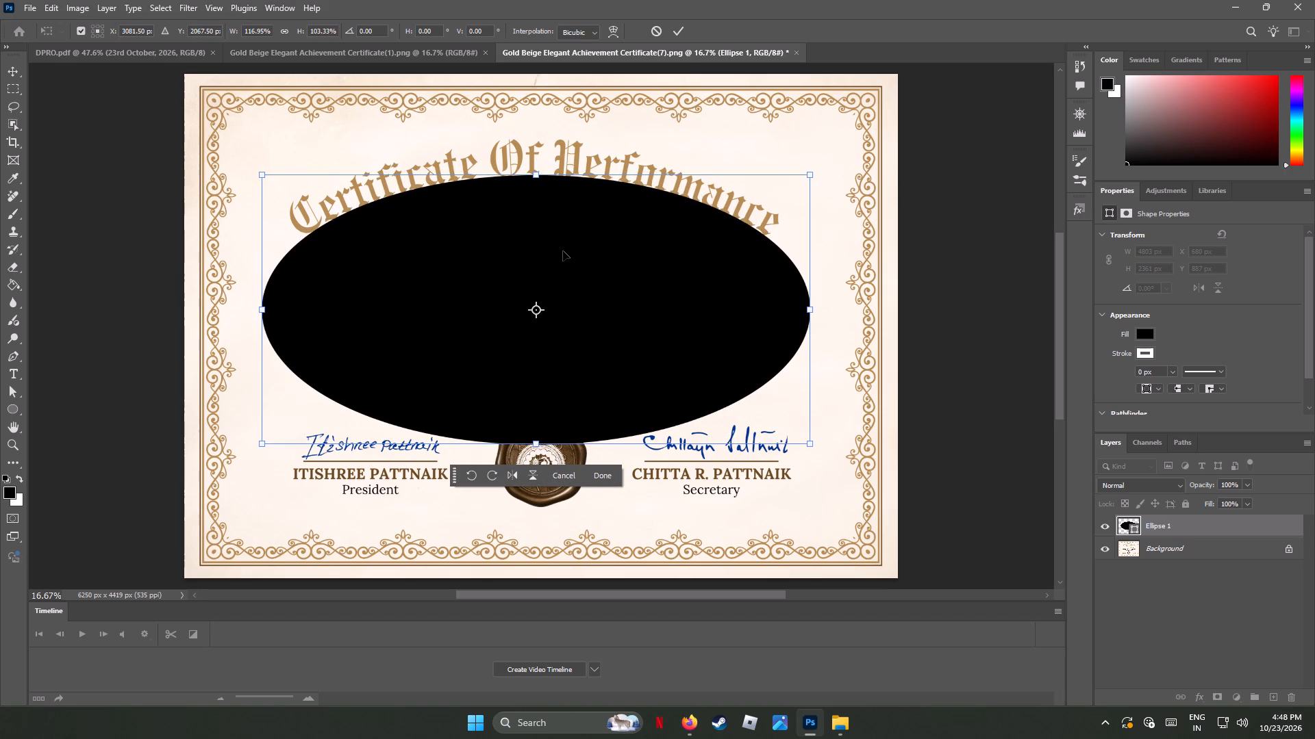
pyautogui.press('Down')
pyautogui.press('Down')
pyautogui.press('Down')
pyautogui.press('Down')
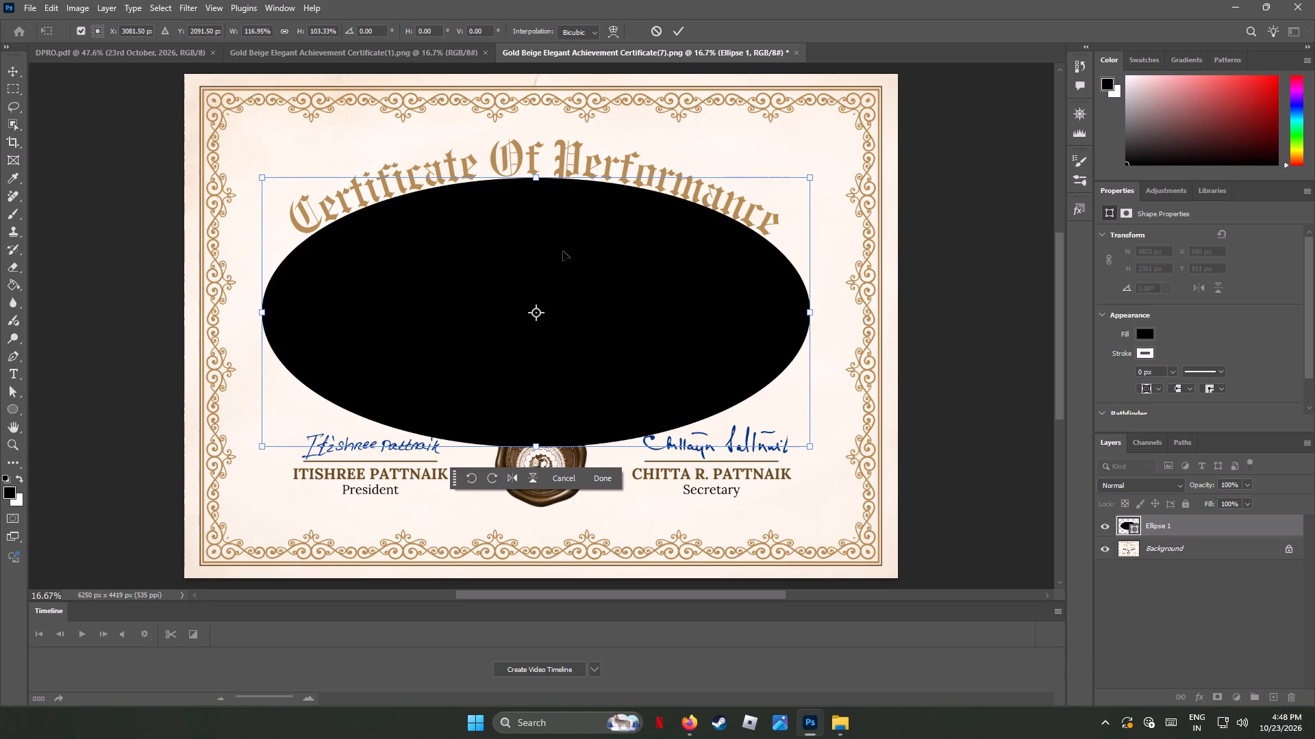
# Adjust the ellipse's top edge to about 108% height and bring its centre down to about Y 2130 px.
pyautogui.moveTo(537, 180); pyautogui.dragTo(538, 178)
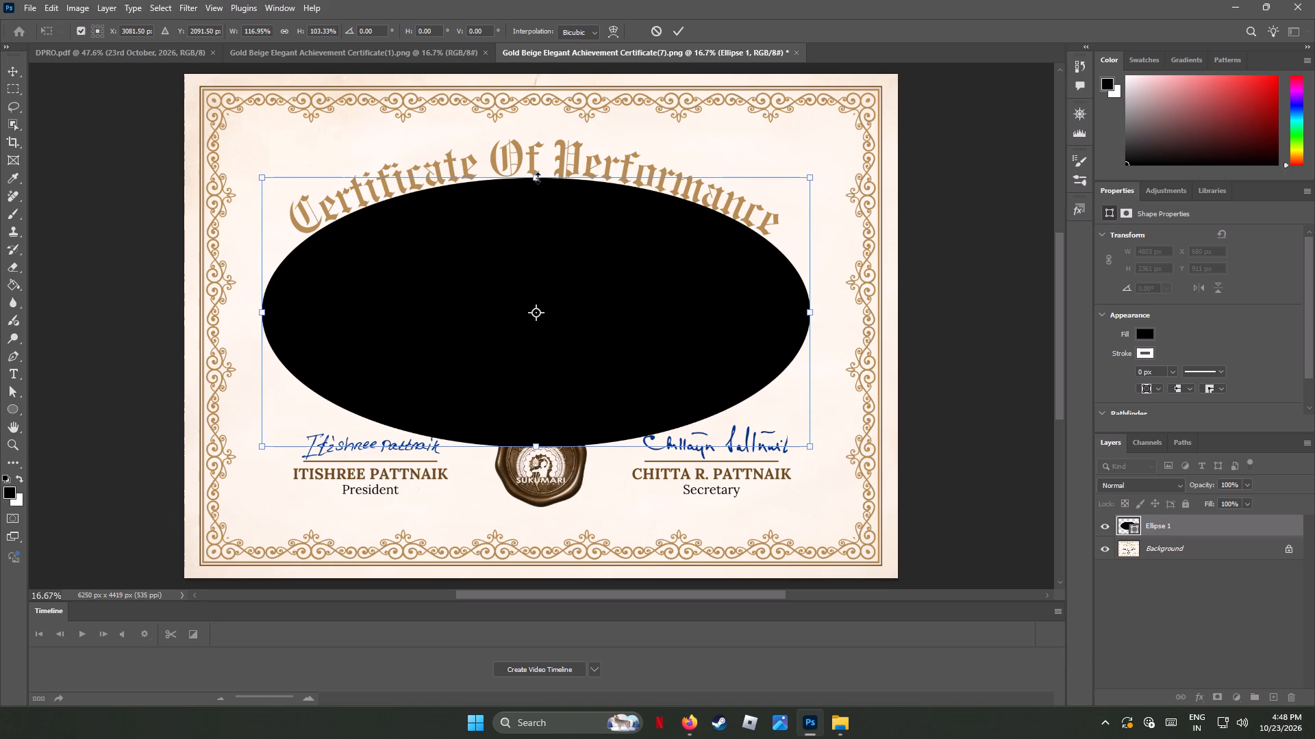
pyautogui.moveTo(538, 178); pyautogui.dragTo(534, 167)
pyautogui.press('Down')
pyautogui.press('Down')
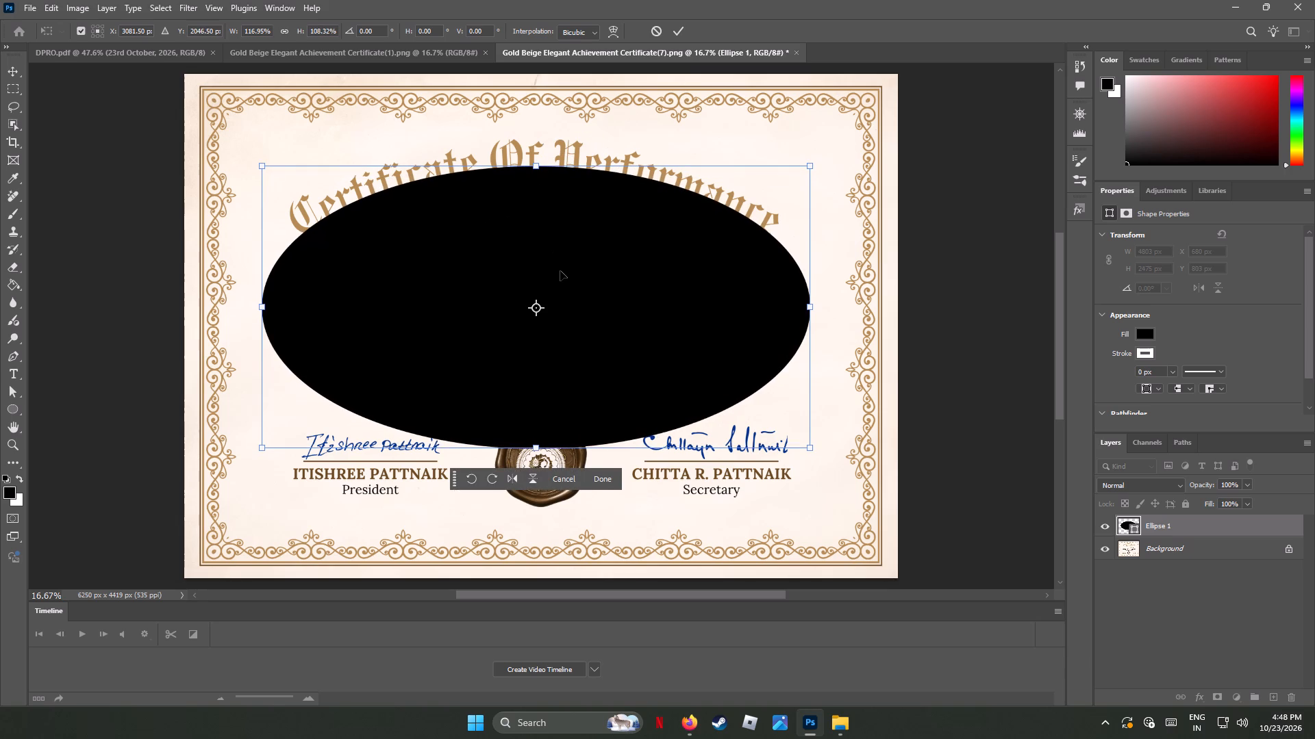
pyautogui.press('Down')
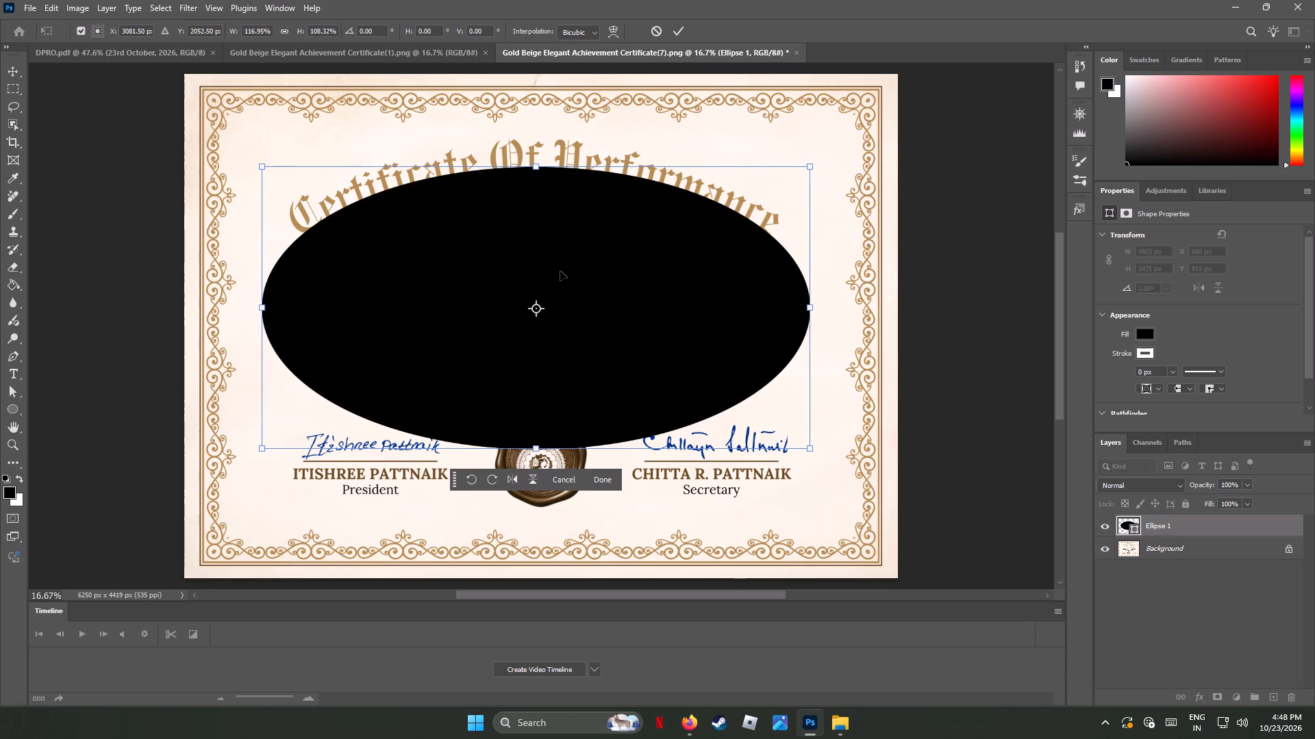
pyautogui.press('Down')
pyautogui.press('Down')
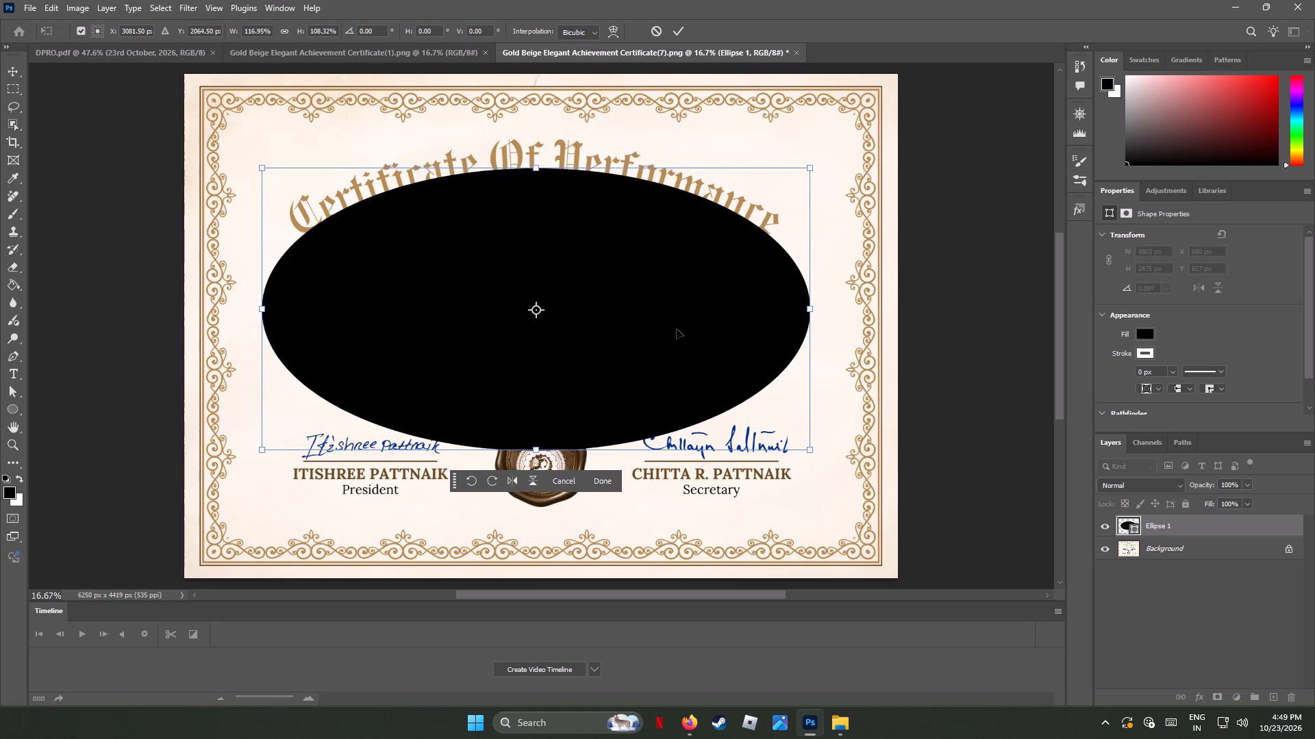
pyautogui.press('Down')
pyautogui.press('Down')
pyautogui.press('Down')
pyautogui.press('Down')
pyautogui.press('Down')
pyautogui.press('Down')
pyautogui.press('Down')
pyautogui.press('Down')
pyautogui.press('Down')
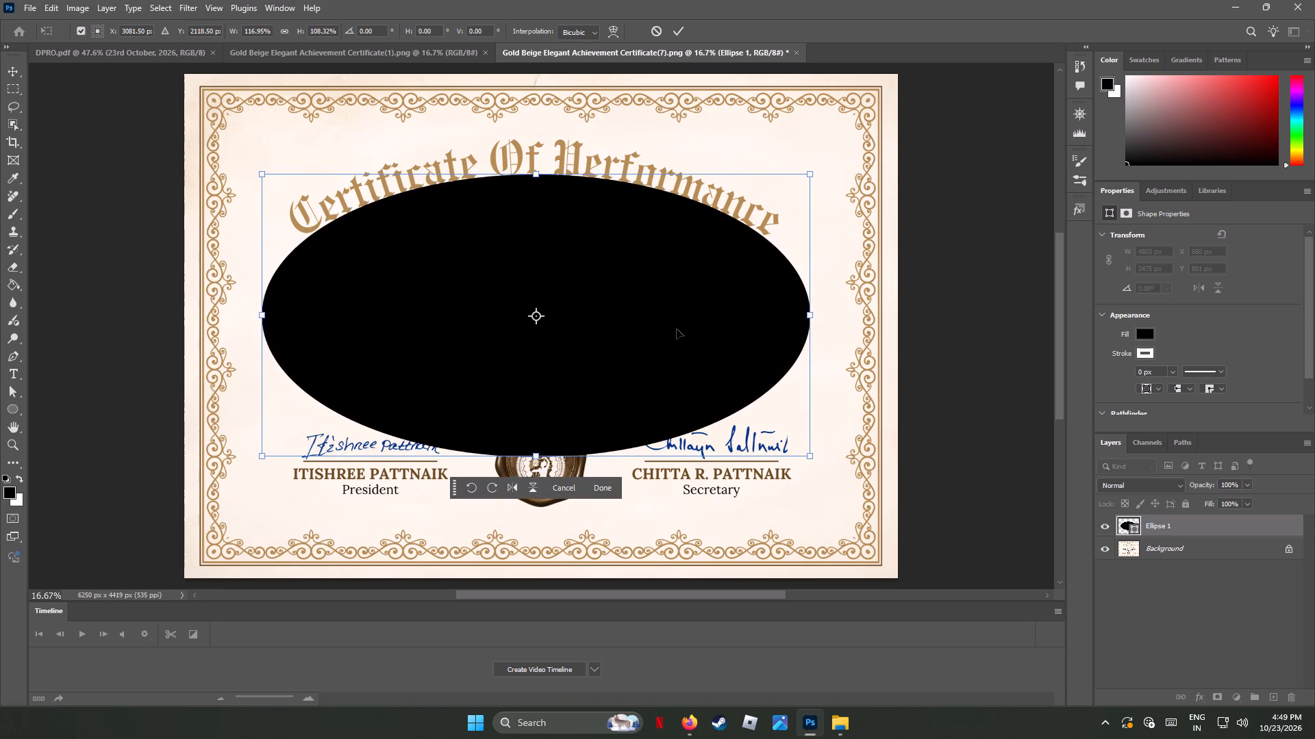
pyautogui.press('Down')
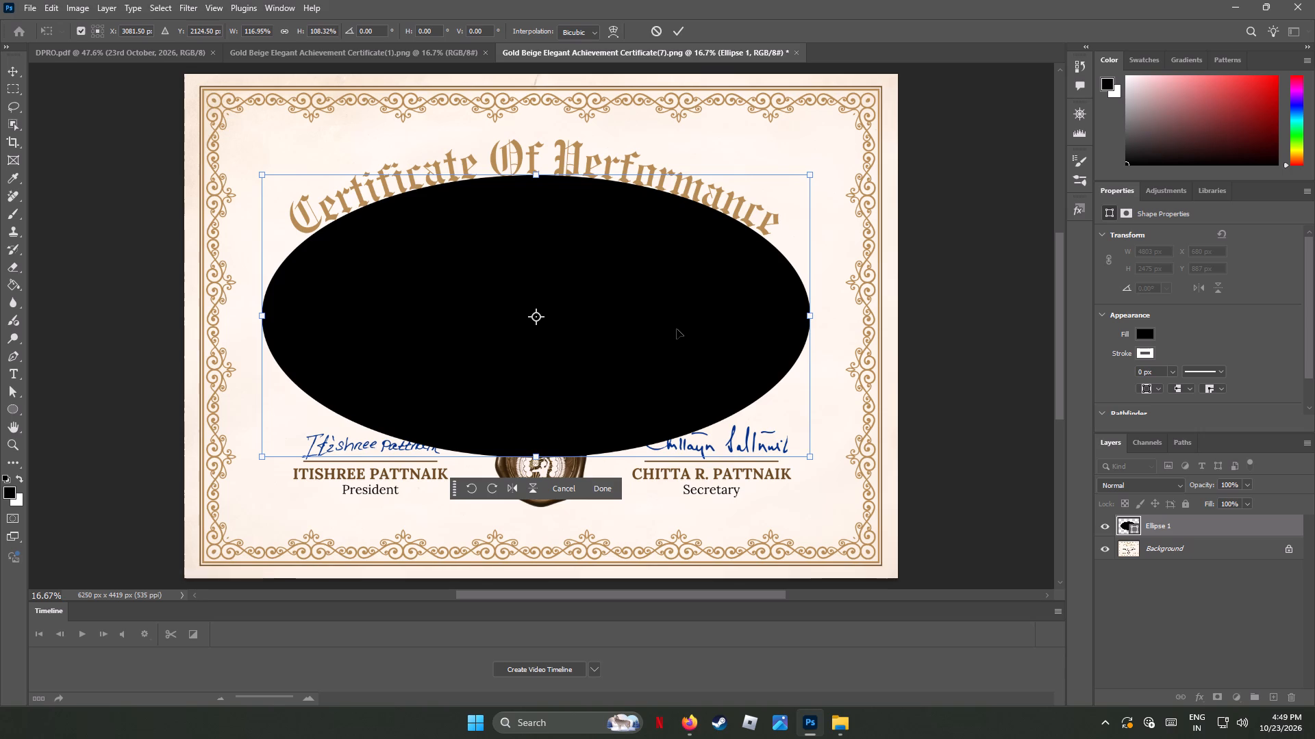
pyautogui.click(538, 176)
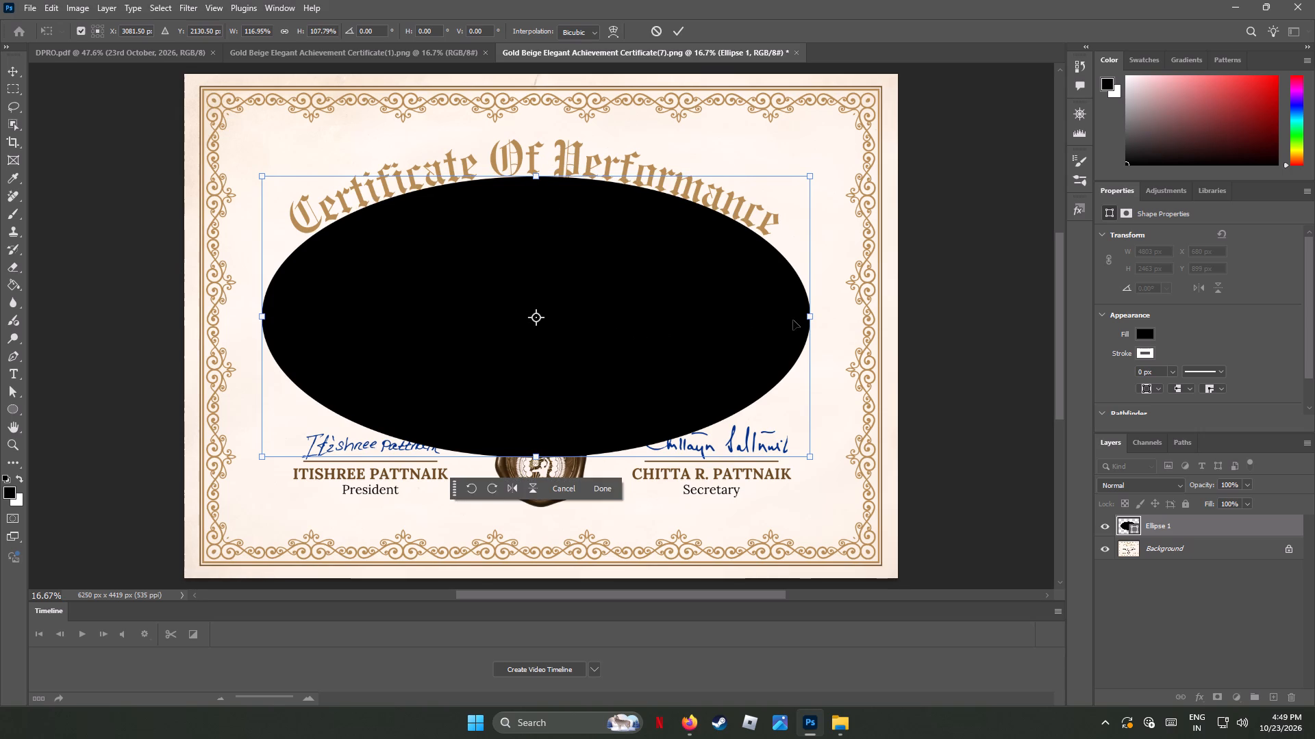
# Widen the ellipse sideways to about 123% width and nudge it left until its centre is at about X 3066 px.
pyautogui.moveTo(812, 314); pyautogui.dragTo(838, 311)
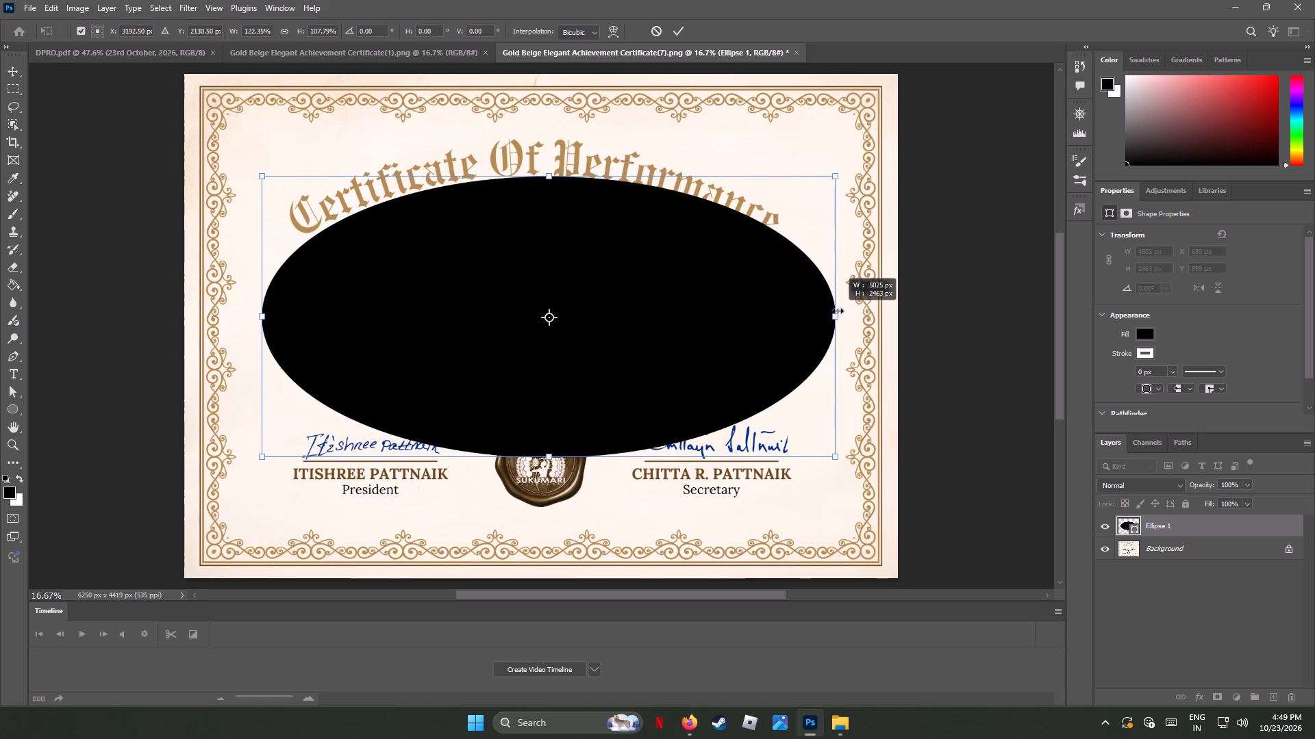
pyautogui.moveTo(838, 311); pyautogui.dragTo(839, 310)
pyautogui.click(565, 227)
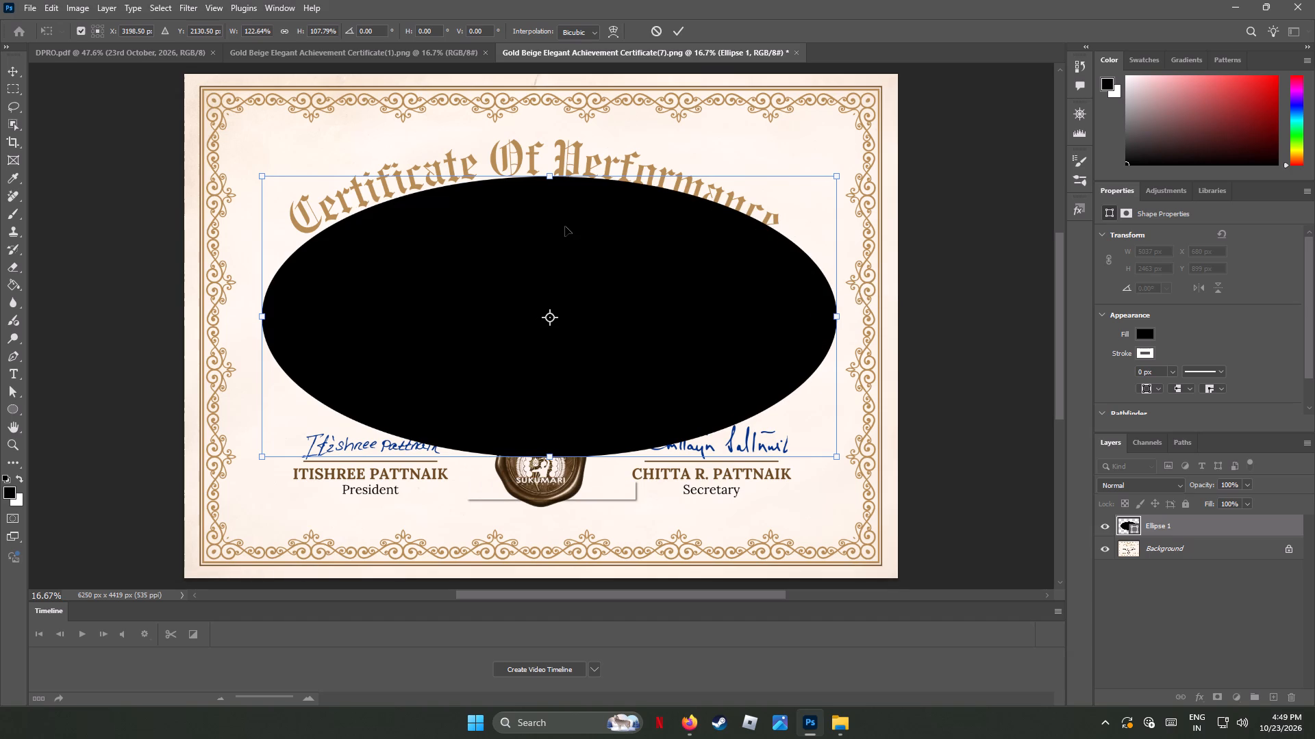
pyautogui.press('Left')
pyautogui.press('Left')
pyautogui.press('Left')
pyautogui.press('Left')
pyautogui.press('Left')
pyautogui.press('Left')
pyautogui.press('Left')
pyautogui.press('Left')
pyautogui.press('Left')
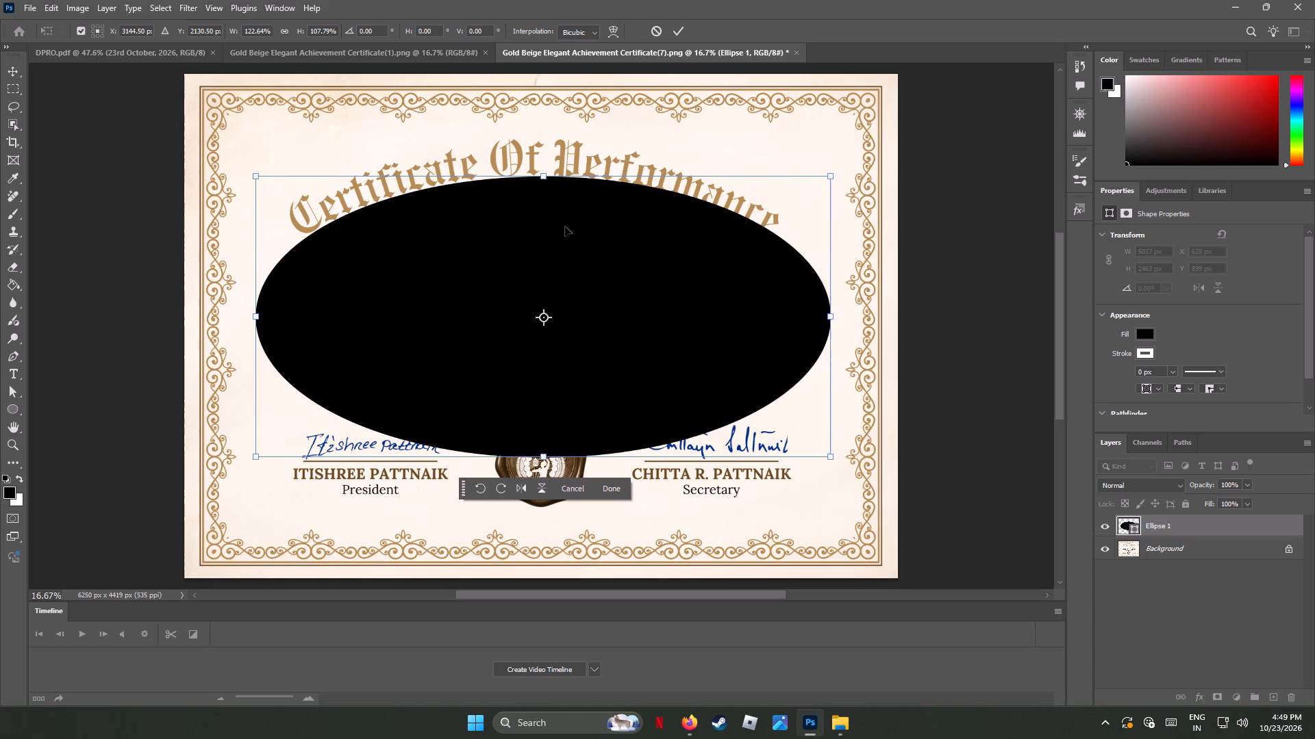
pyautogui.press('Left')
pyautogui.press('Left')
pyautogui.press('Left')
pyautogui.press('Left')
pyautogui.press('Left')
pyautogui.press('Left')
pyautogui.press('Left')
pyautogui.press('Left')
pyautogui.press('Left')
pyautogui.press('Left')
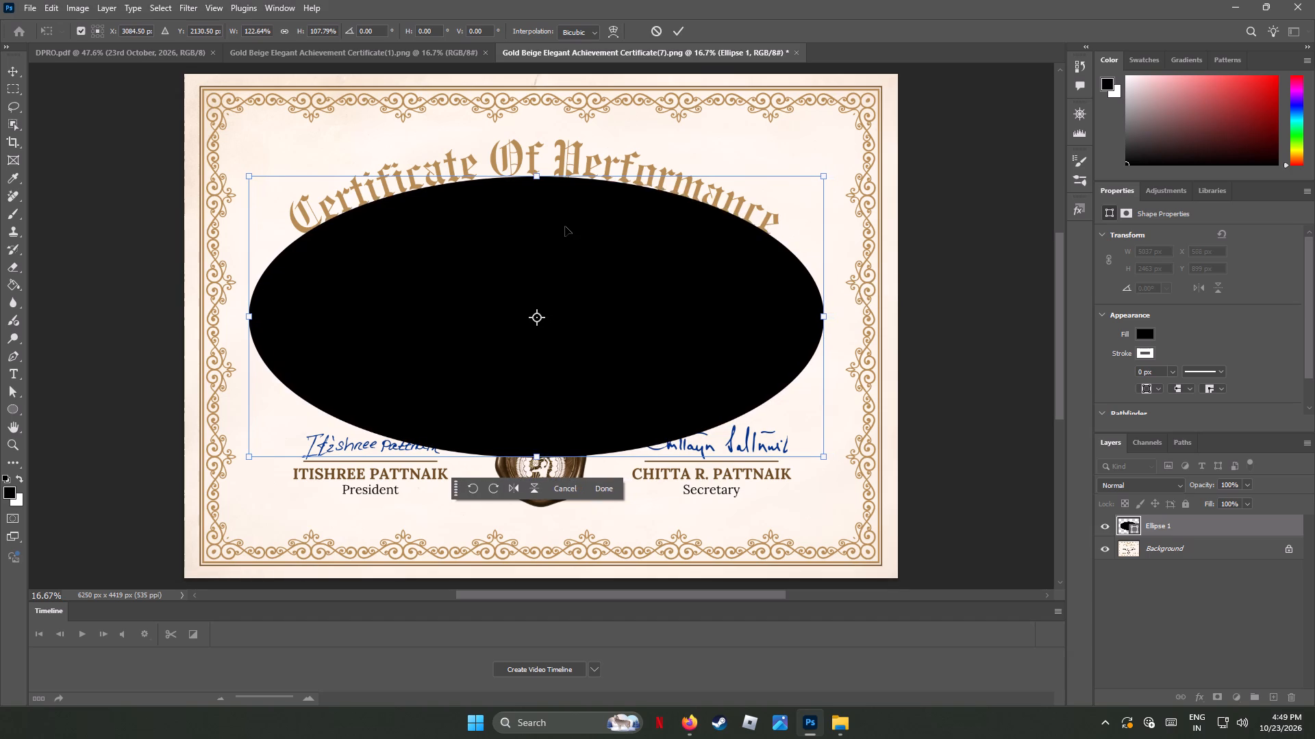
pyautogui.press('Left')
pyautogui.press('Left')
pyautogui.press('Left')
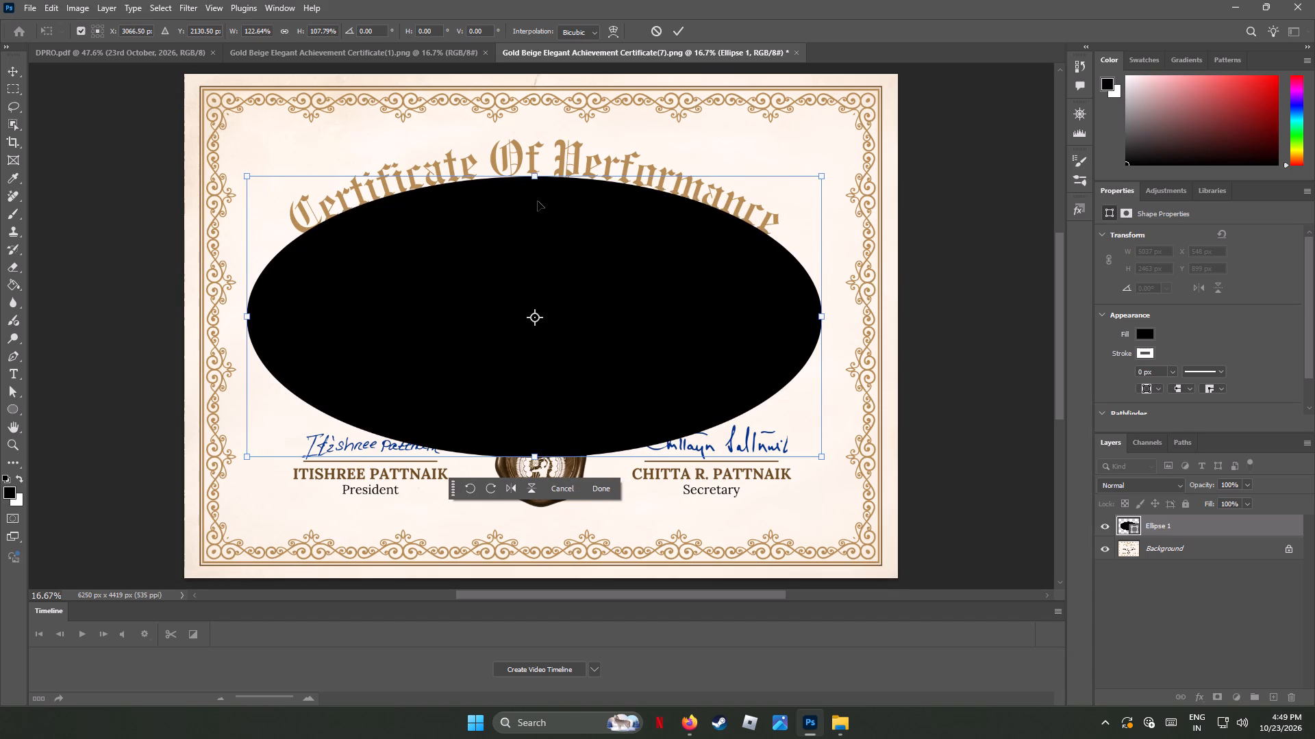
# Raise the ellipse's top edge to about 113% height and nudge the shape down to about Y 2202 px.
pyautogui.moveTo(536, 177); pyautogui.dragTo(537, 164)
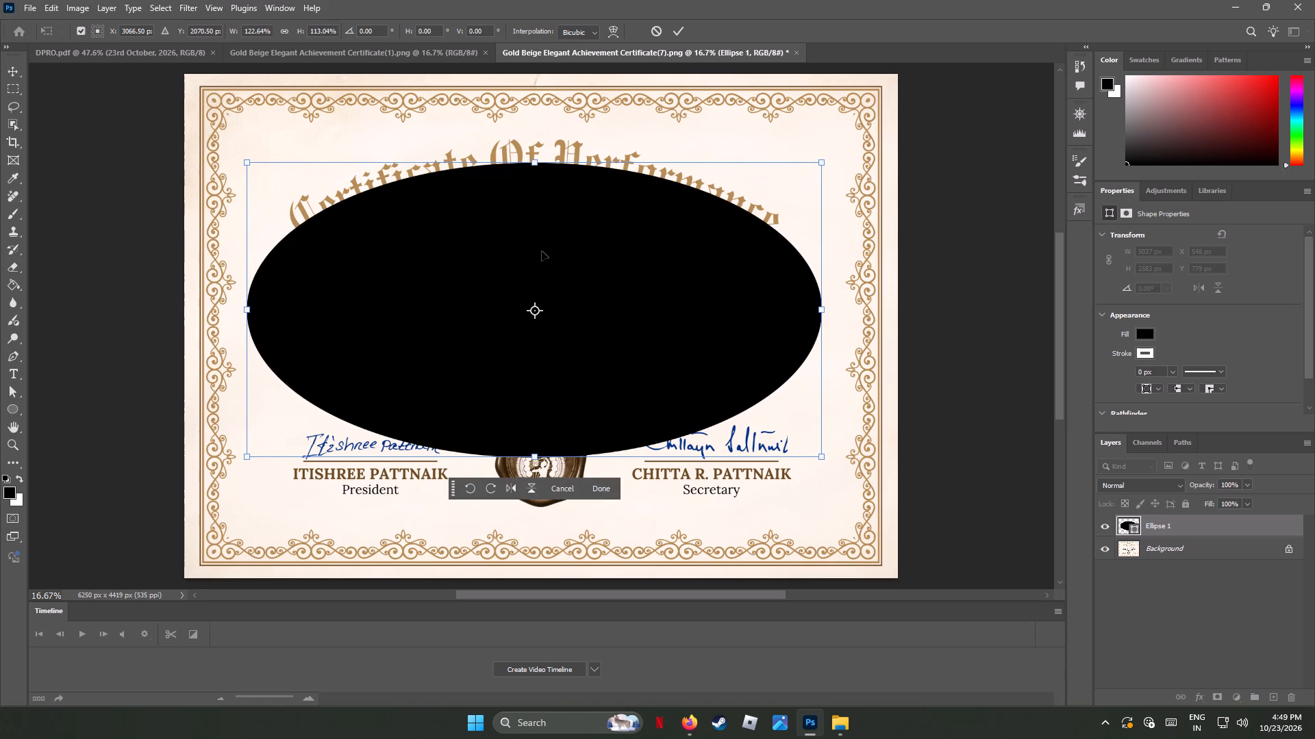
pyautogui.press('Down')
pyautogui.press('Down')
pyautogui.press('Down')
pyautogui.press('Down')
pyautogui.press('Down')
pyautogui.press('Down')
pyautogui.press('Down')
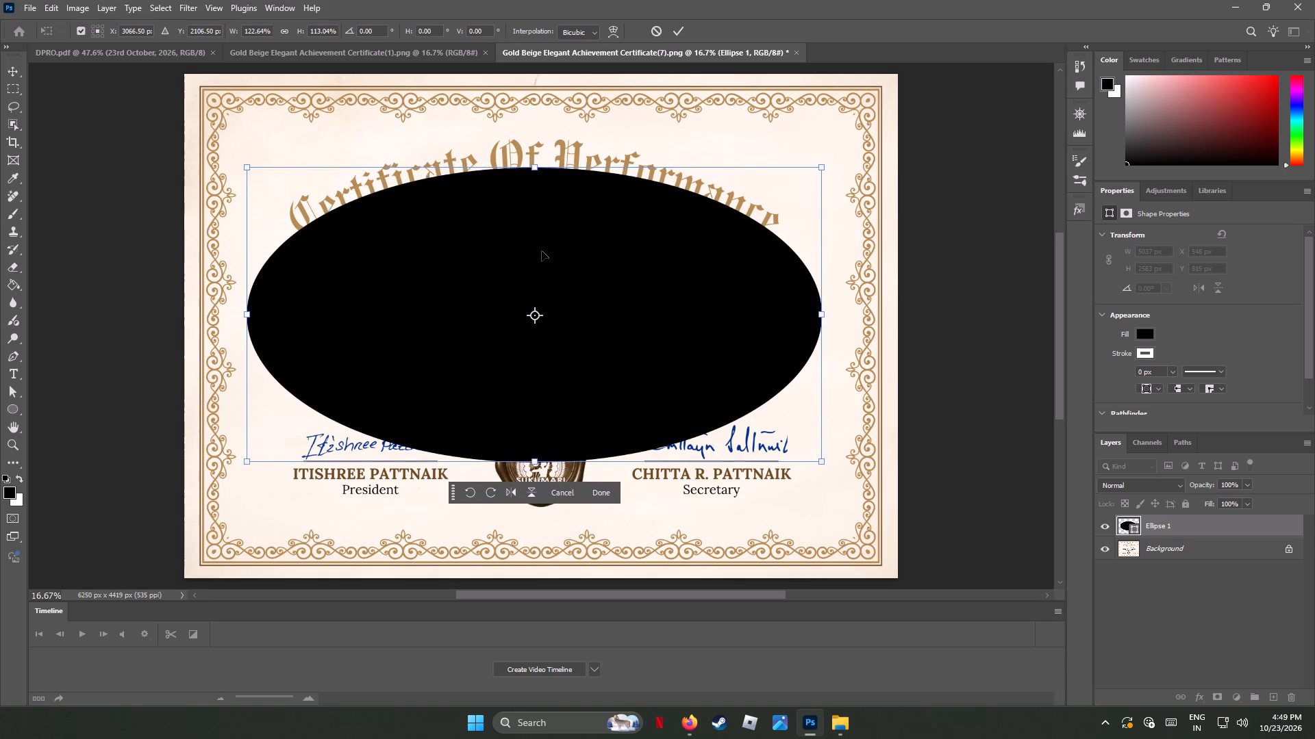
pyautogui.press('Down')
pyautogui.press('Down')
pyautogui.press('Down')
pyautogui.press('Down')
pyautogui.press('Down')
pyautogui.press('Down')
pyautogui.press('Down')
pyautogui.press('Down')
pyautogui.press('Down')
pyautogui.press('Down')
pyautogui.press('Down')
pyautogui.press('Down')
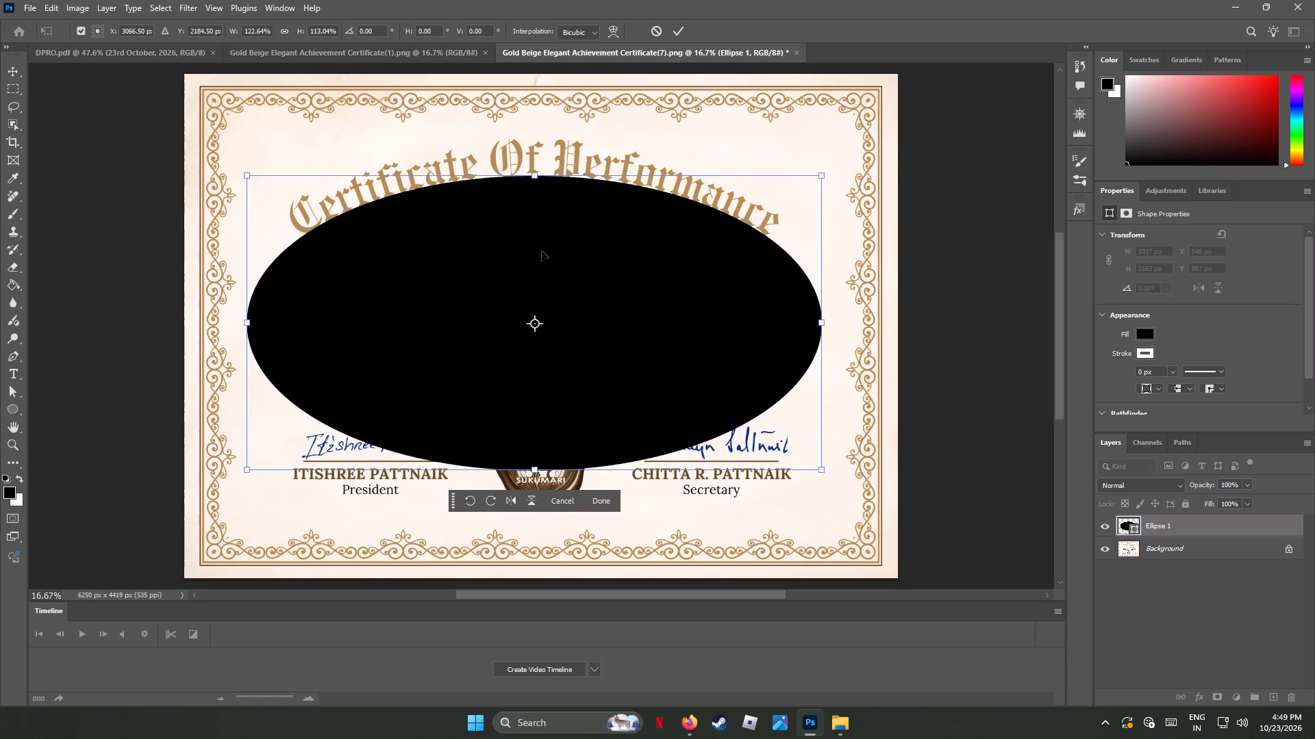
pyautogui.press('Down')
pyautogui.press('Down')
pyautogui.press('Down')
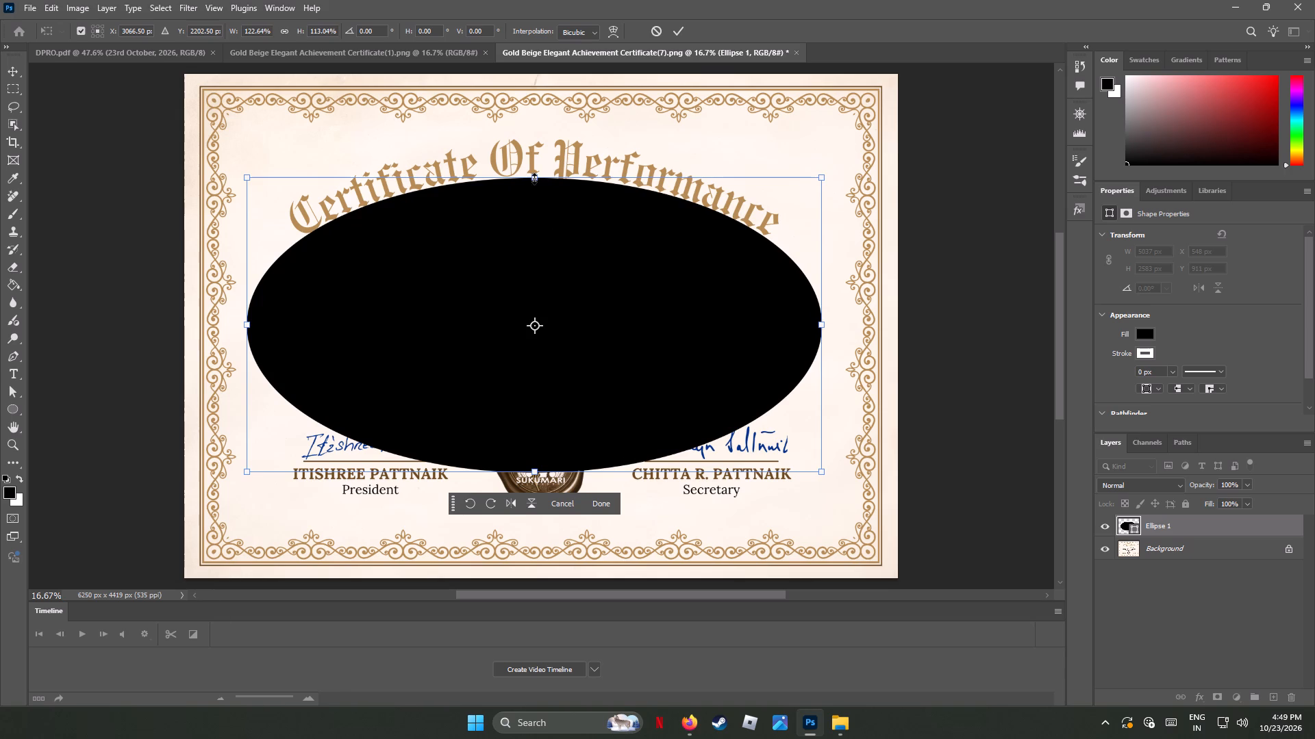
# Extend the ellipse's top edge to about 117% height and nudge the shape down to about Y 2235 px.
pyautogui.moveTo(534, 179); pyautogui.dragTo(535, 168)
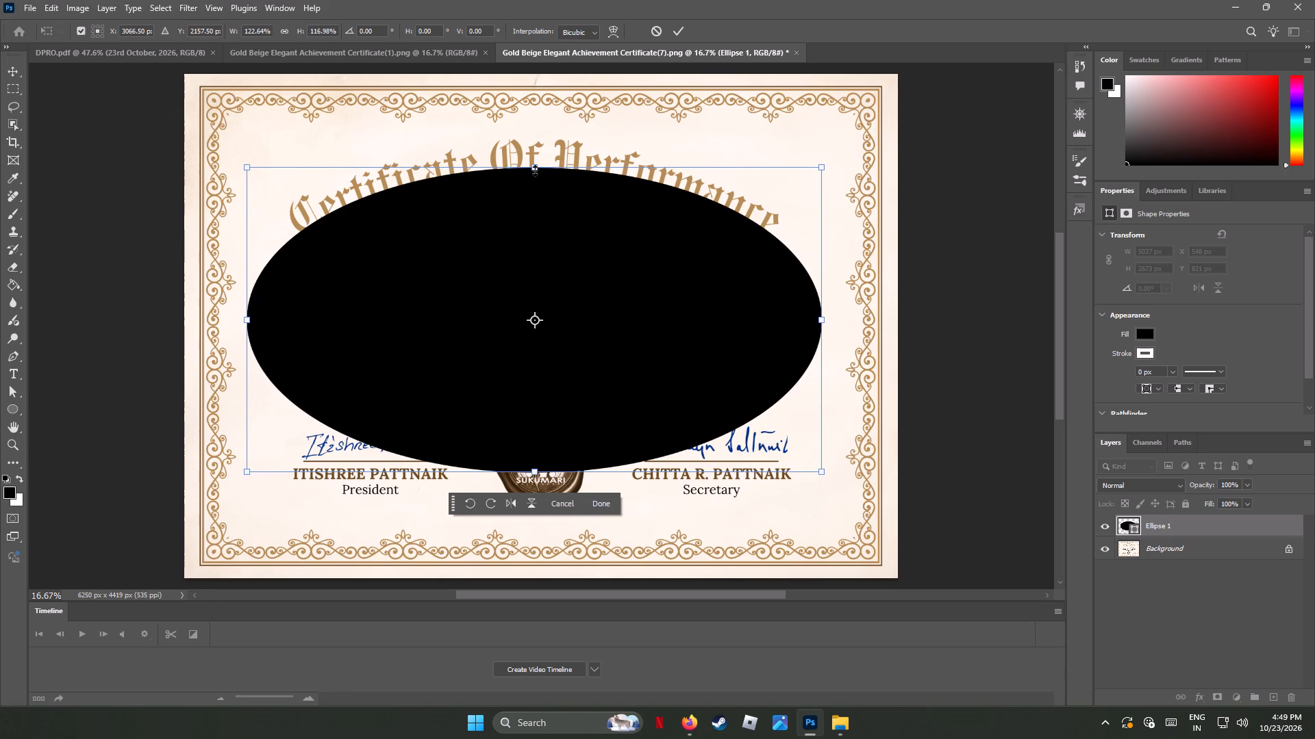
pyautogui.press('Down')
pyautogui.press('Down')
pyautogui.press('Down')
pyautogui.press('Down')
pyautogui.press('Down')
pyautogui.press('Down')
pyautogui.press('Down')
pyautogui.press('Down')
pyautogui.press('Down')
pyautogui.press('Down')
pyautogui.press('Down')
pyautogui.press('Down')
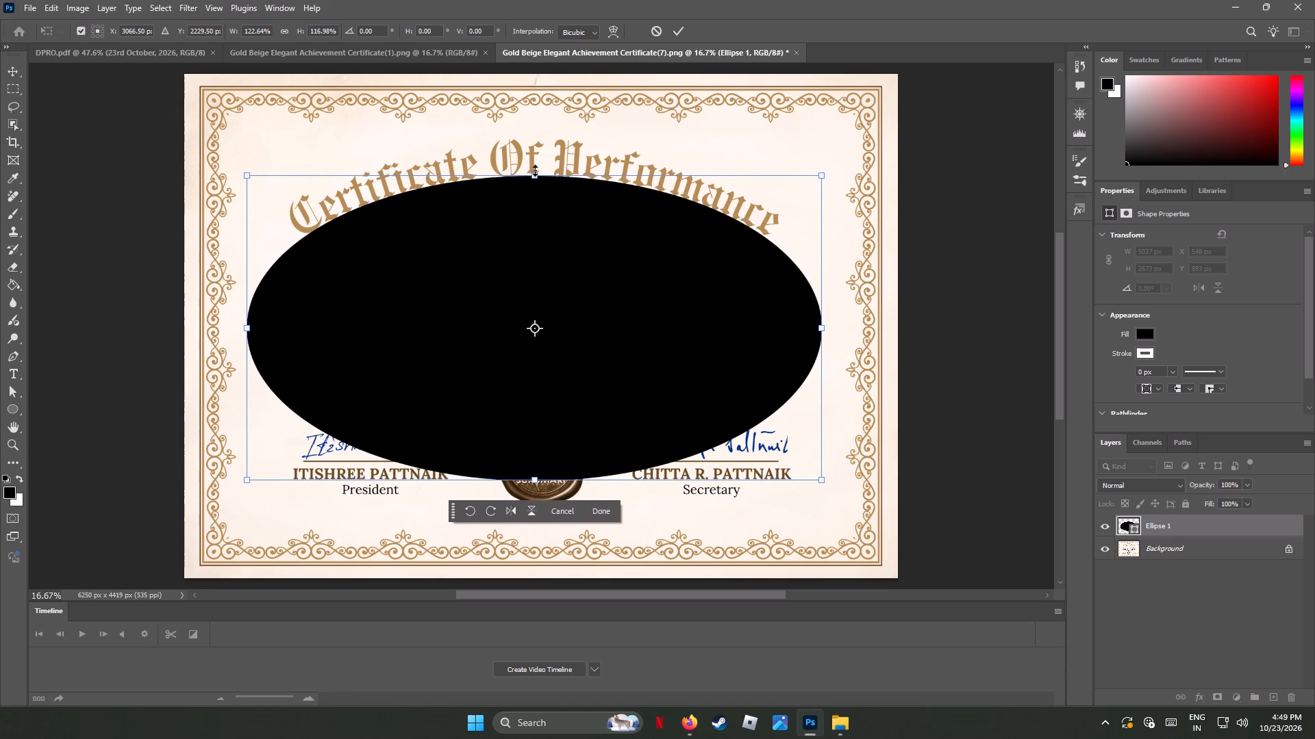
pyautogui.press('Down')
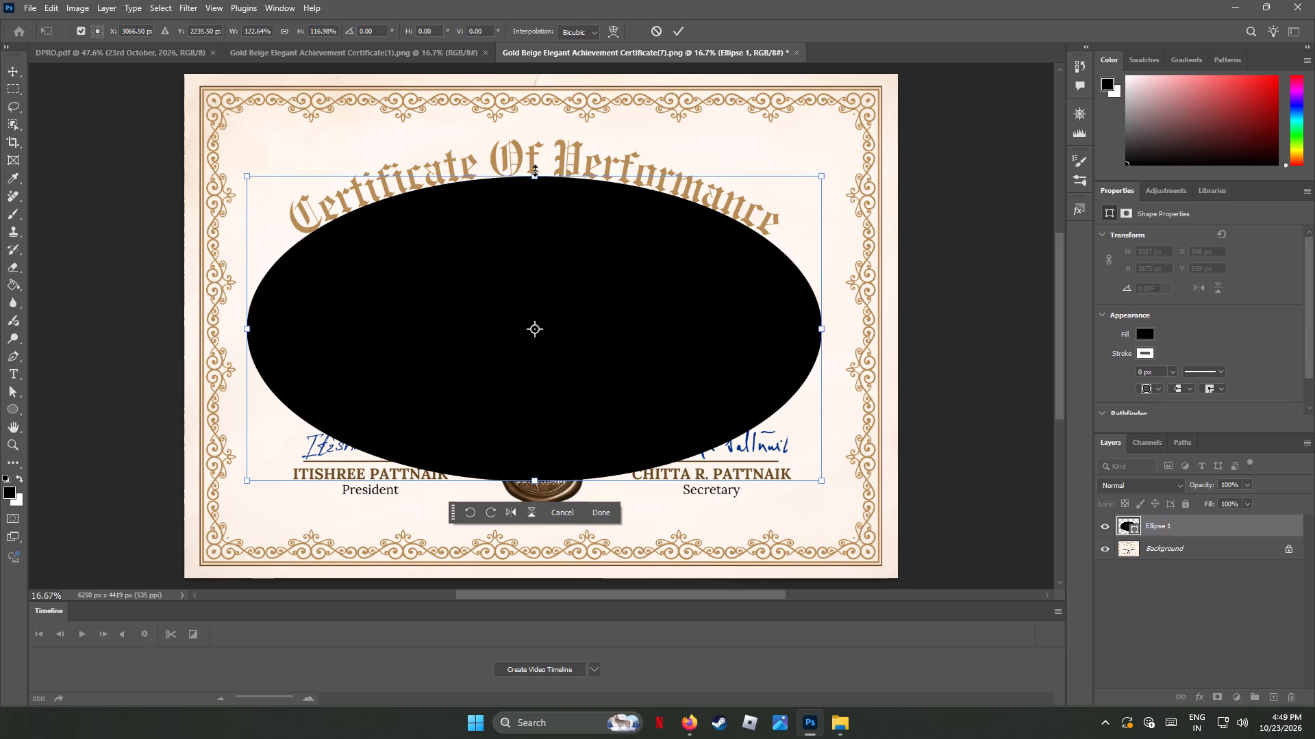
# Apply the transform and shift the ellipse slightly right until its X position is 572 px.
pyautogui.press('Right')
pyautogui.press('Right')
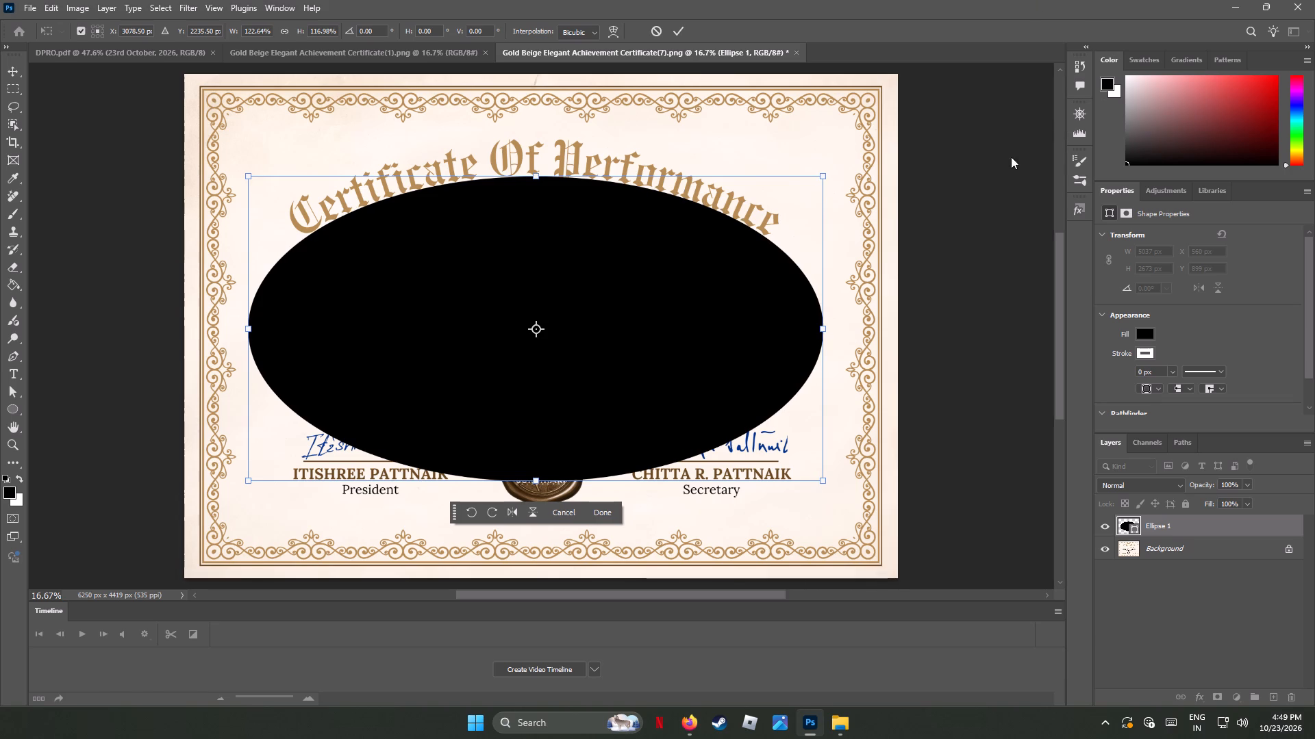
pyautogui.click(986, 163)
pyautogui.click(985, 162)
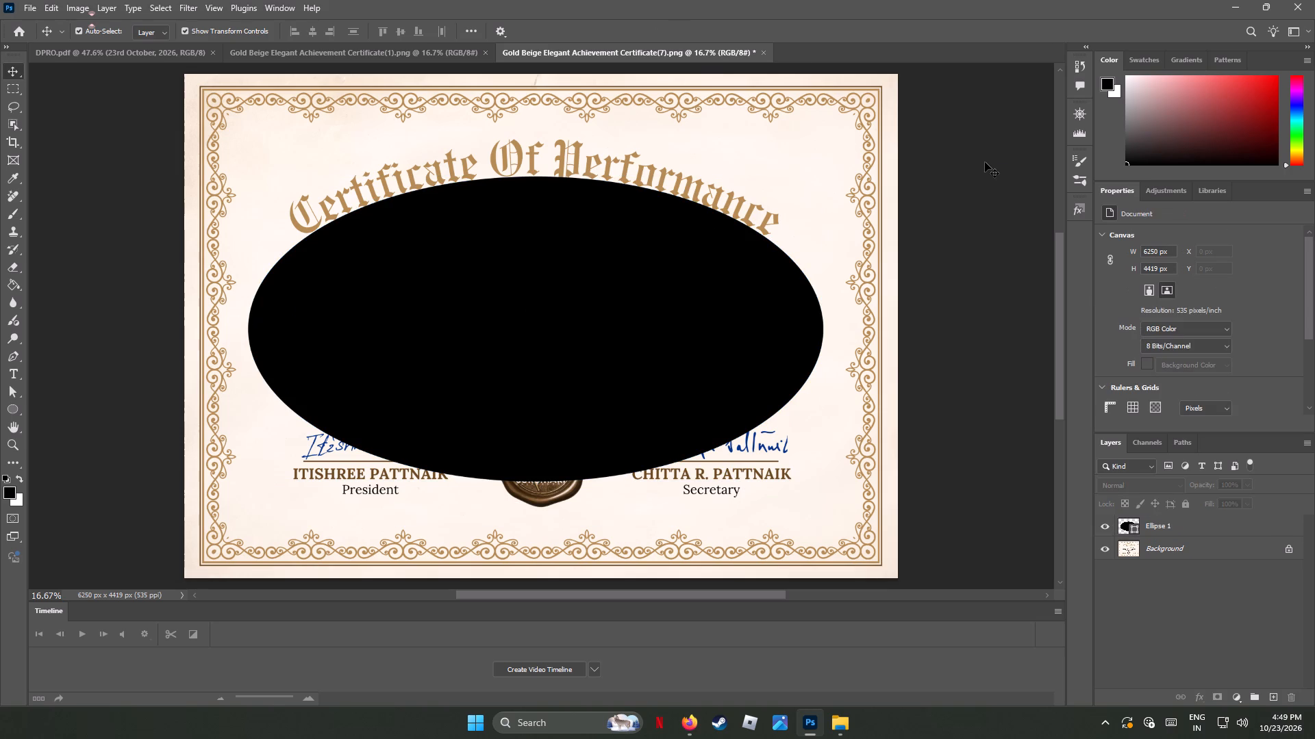
pyautogui.click(639, 337)
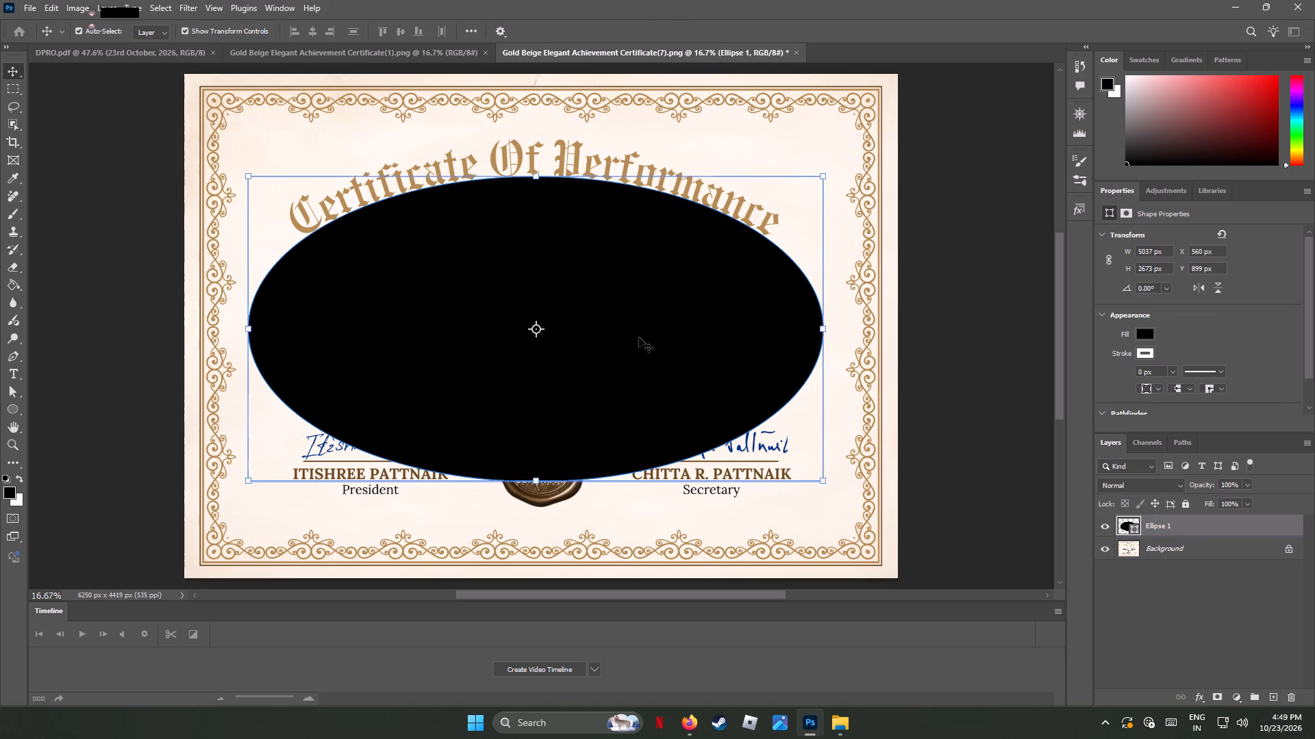
pyautogui.press('Right')
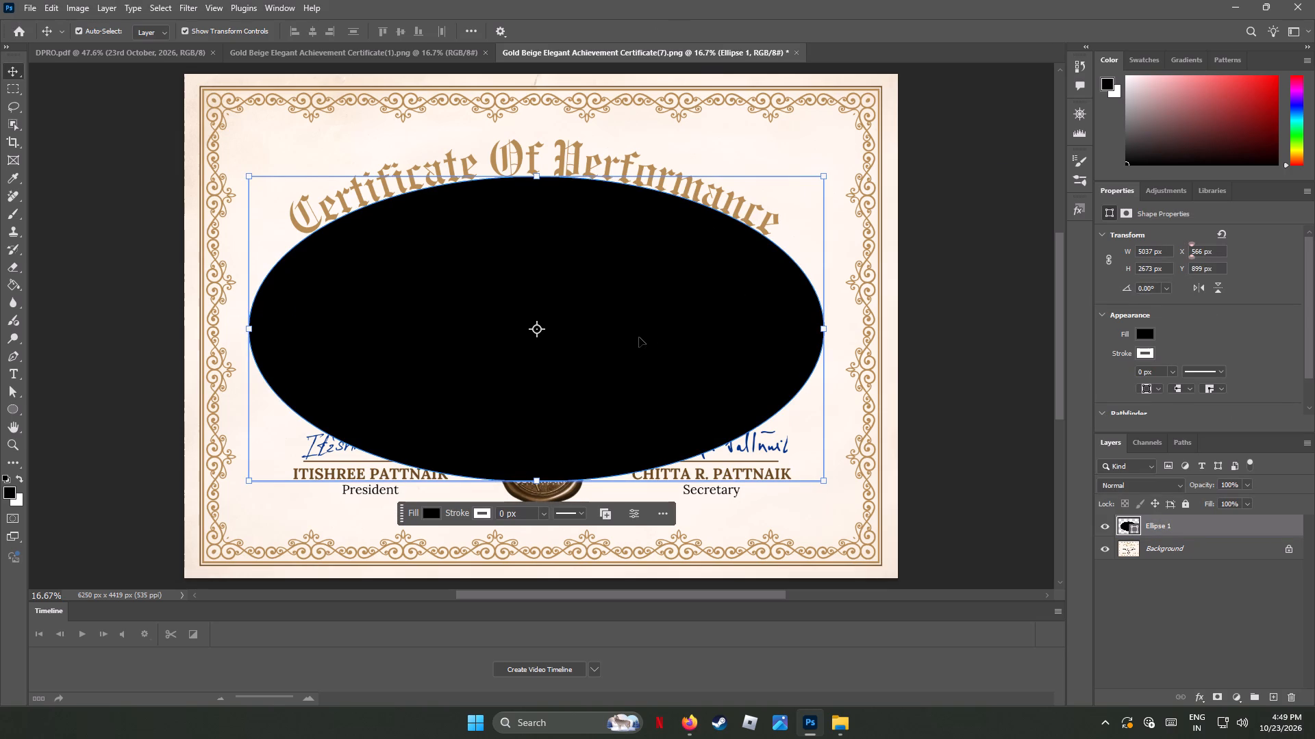
pyautogui.press('Right')
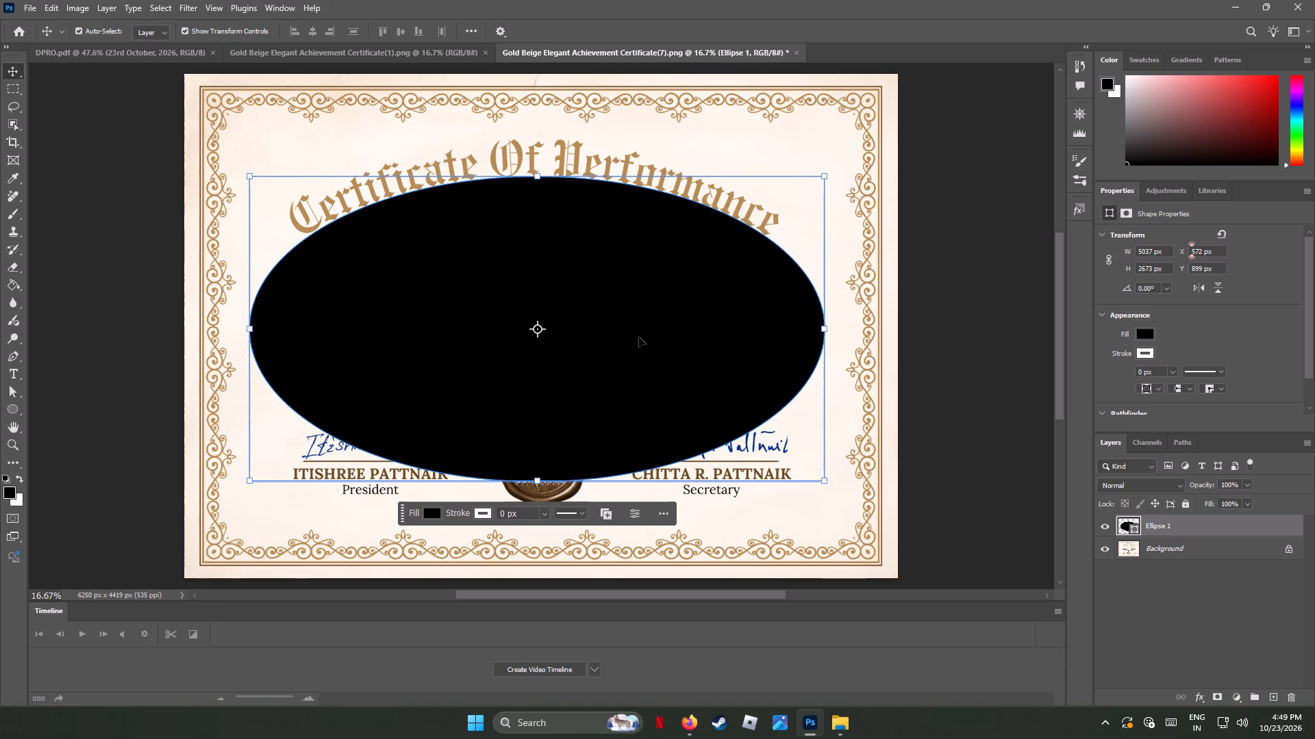
pyautogui.click(857, 149)
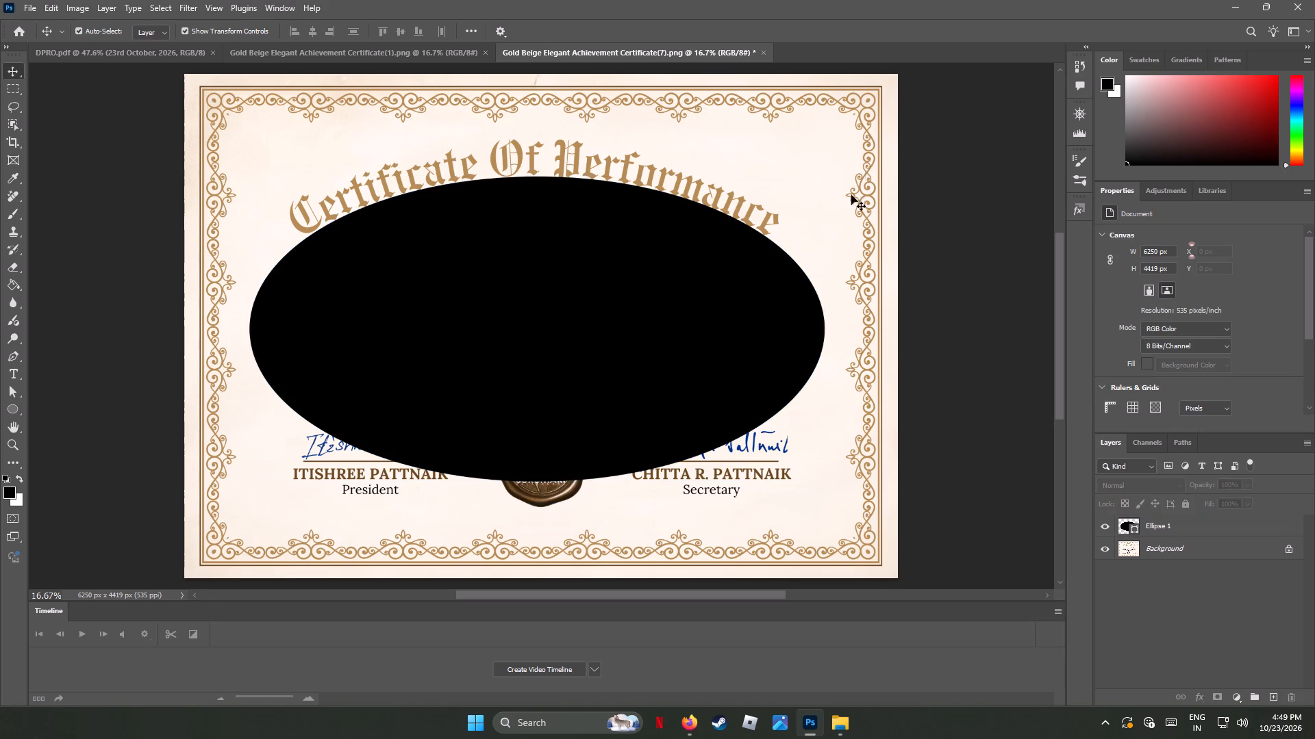
# Stretch the ellipse's top edge to about 102% height, nudge its centre down to about Y 2253 px, and apply the transform.
pyautogui.click(538, 190)
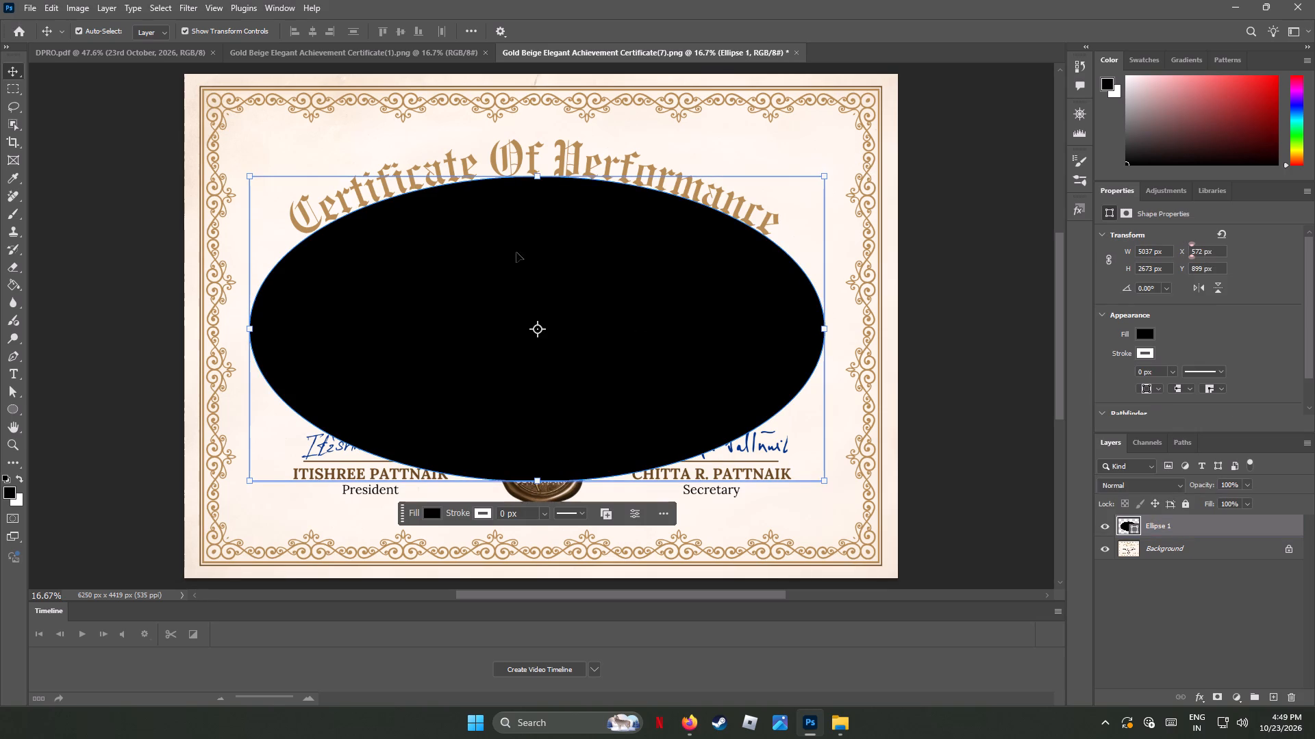
pyautogui.click(538, 177)
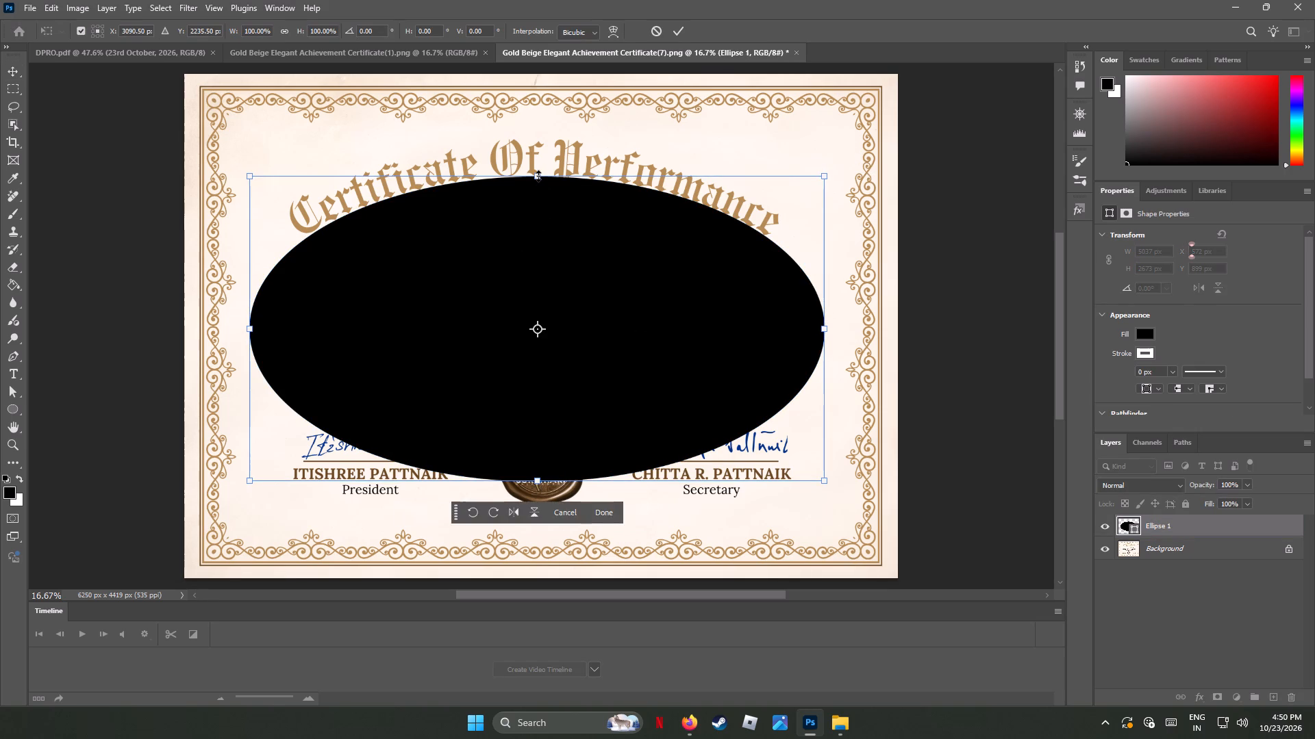
pyautogui.click(538, 176)
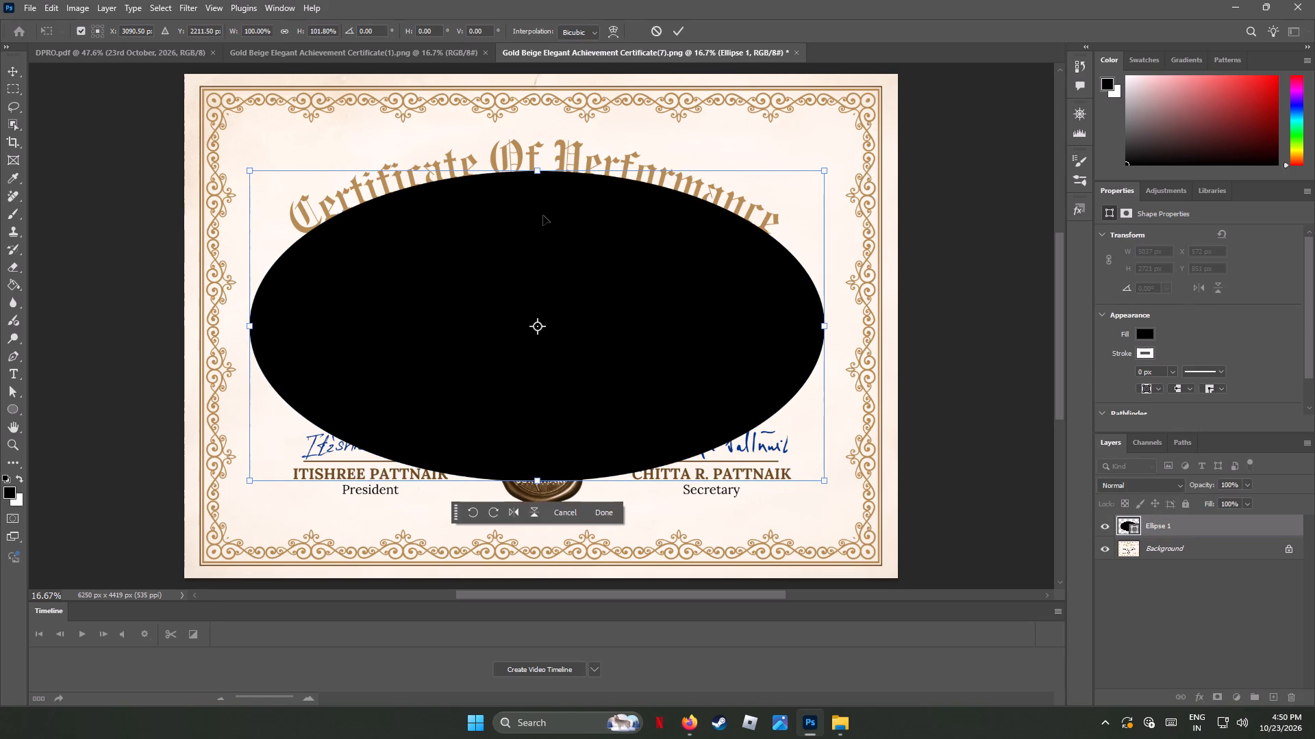
pyautogui.click(543, 216)
pyautogui.press('Down')
pyautogui.press('Down')
pyautogui.press('Down')
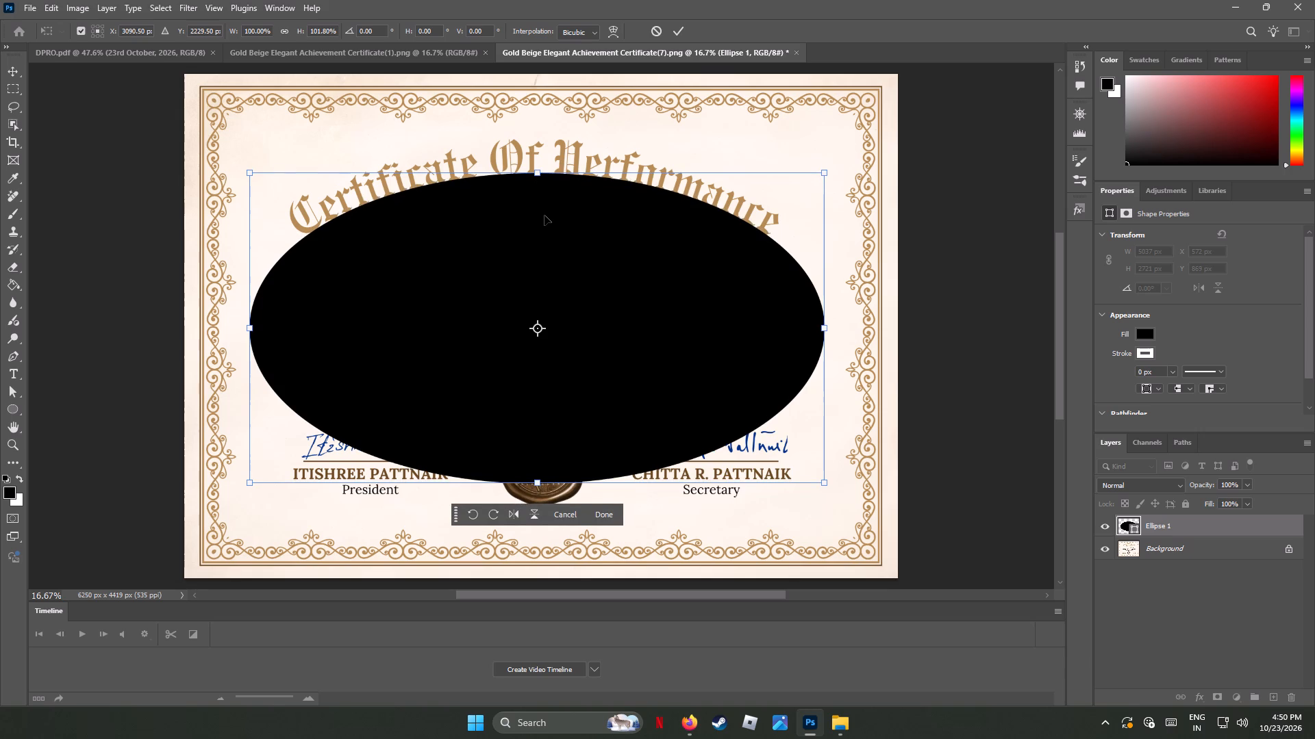
pyautogui.press('Down')
pyautogui.press('Down')
pyautogui.press('Down')
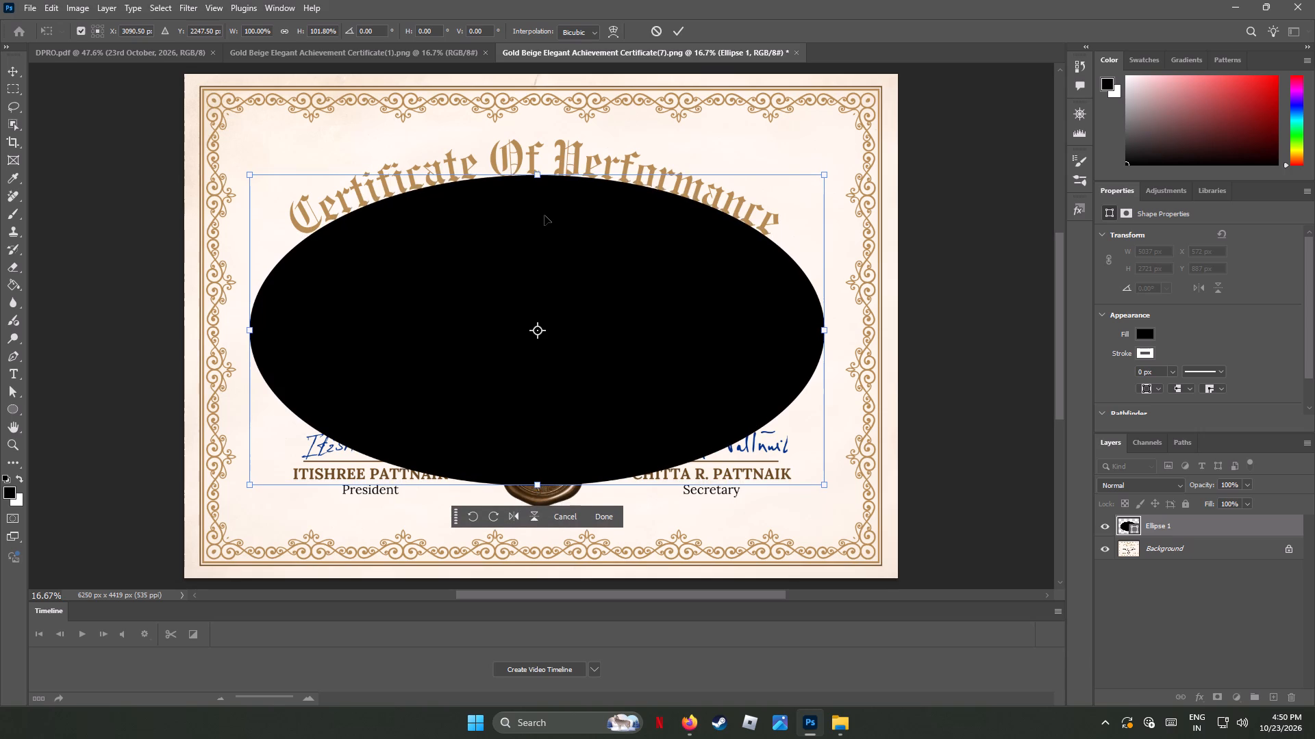
pyautogui.press('Down')
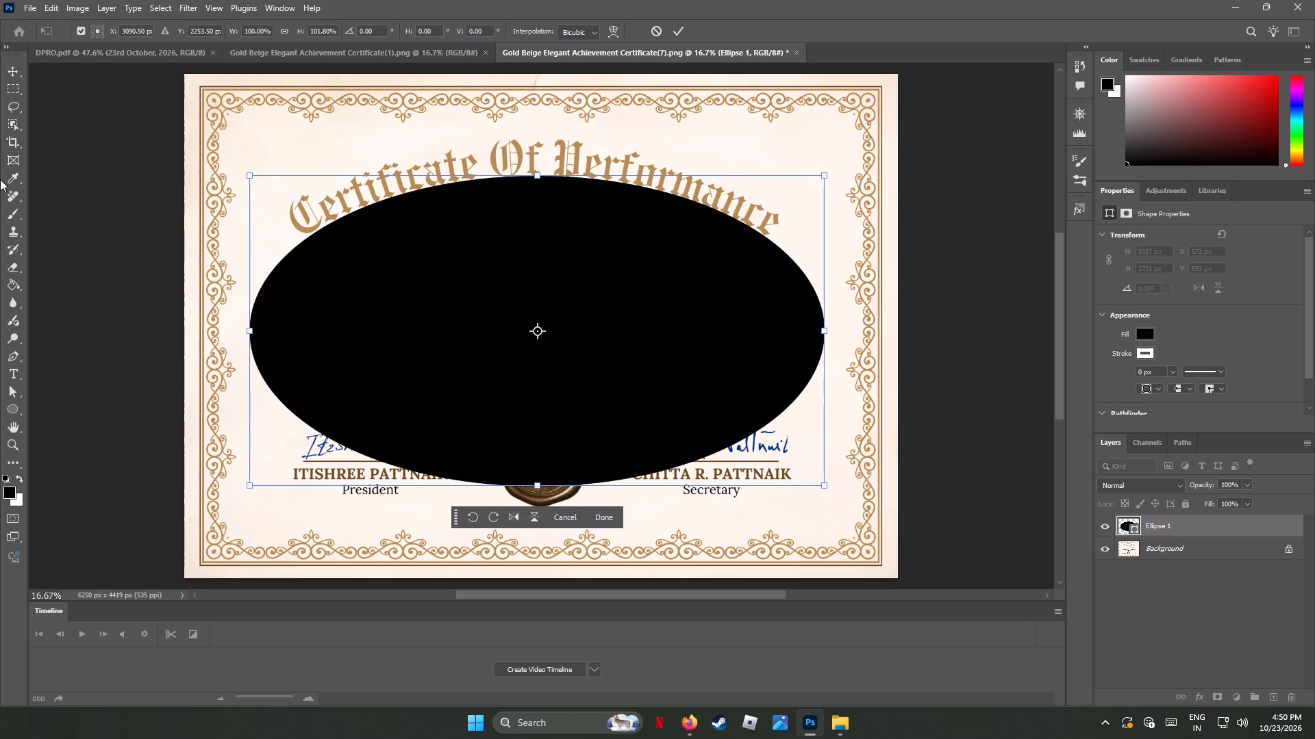
pyautogui.click(11, 71)
pyautogui.click(823, 125)
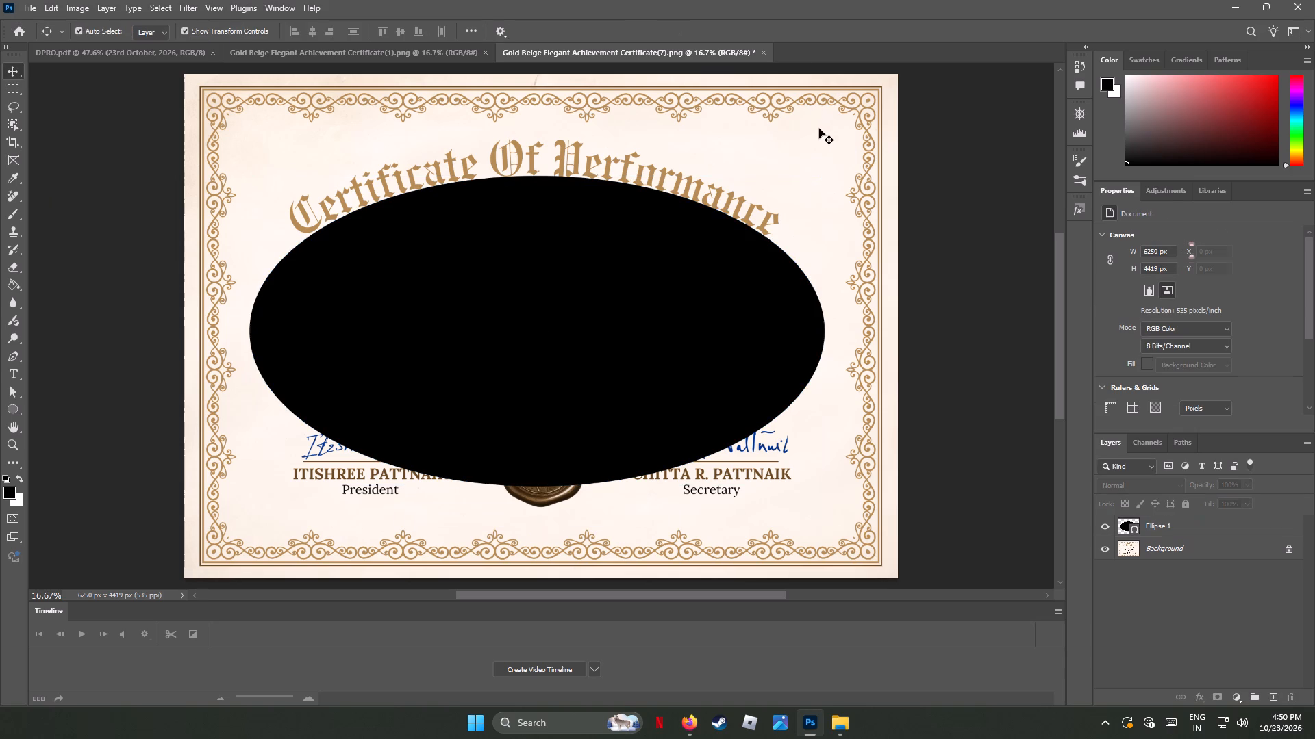
# Reduce the ellipse's height to about 2691 px, nudge it up and left to X 566, Y 899 px, and apply the transform.
pyautogui.click(592, 255)
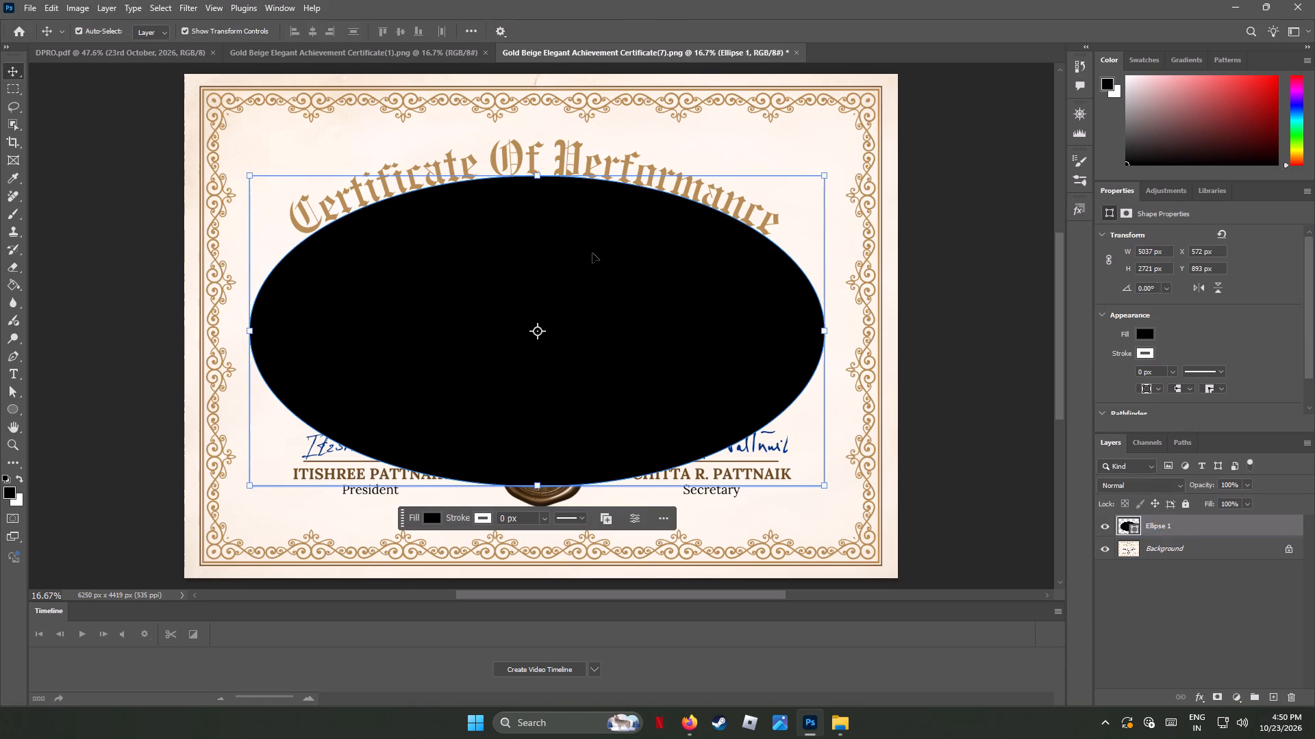
pyautogui.click(538, 177)
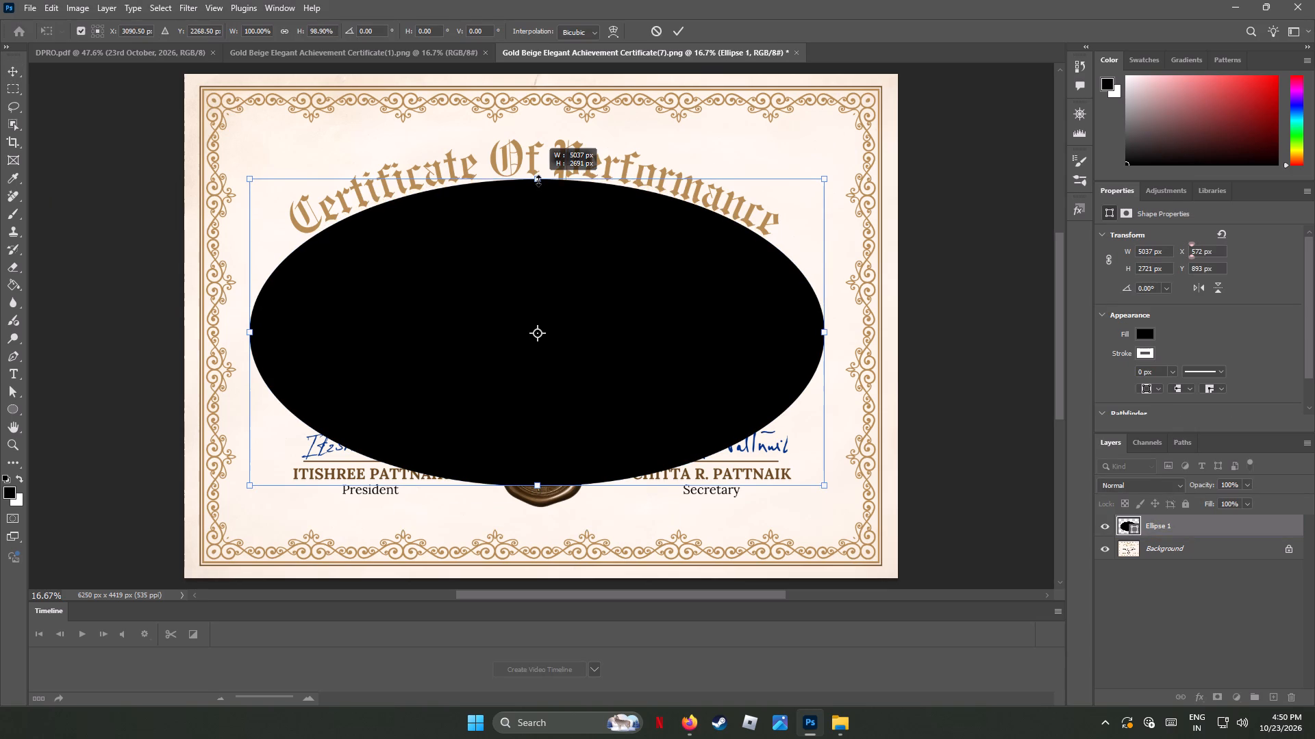
pyautogui.click(549, 229)
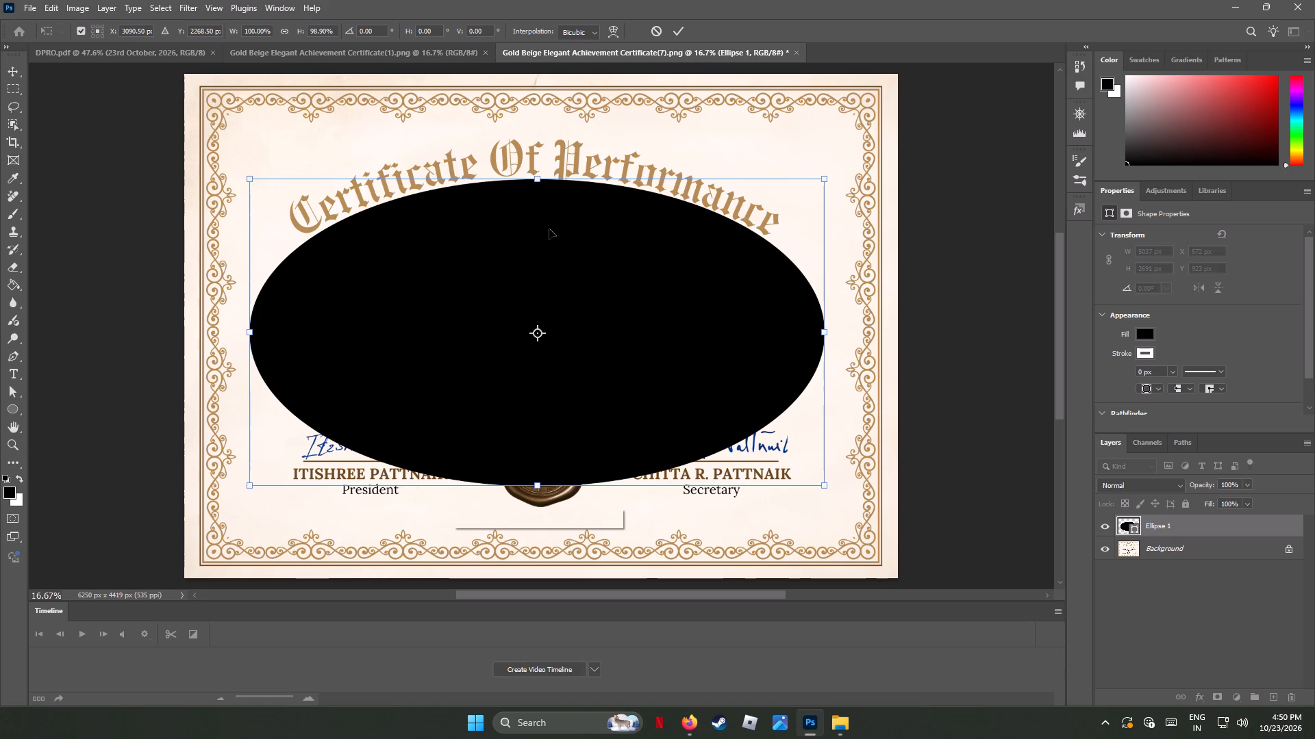
pyautogui.press('Up')
pyautogui.press('Up')
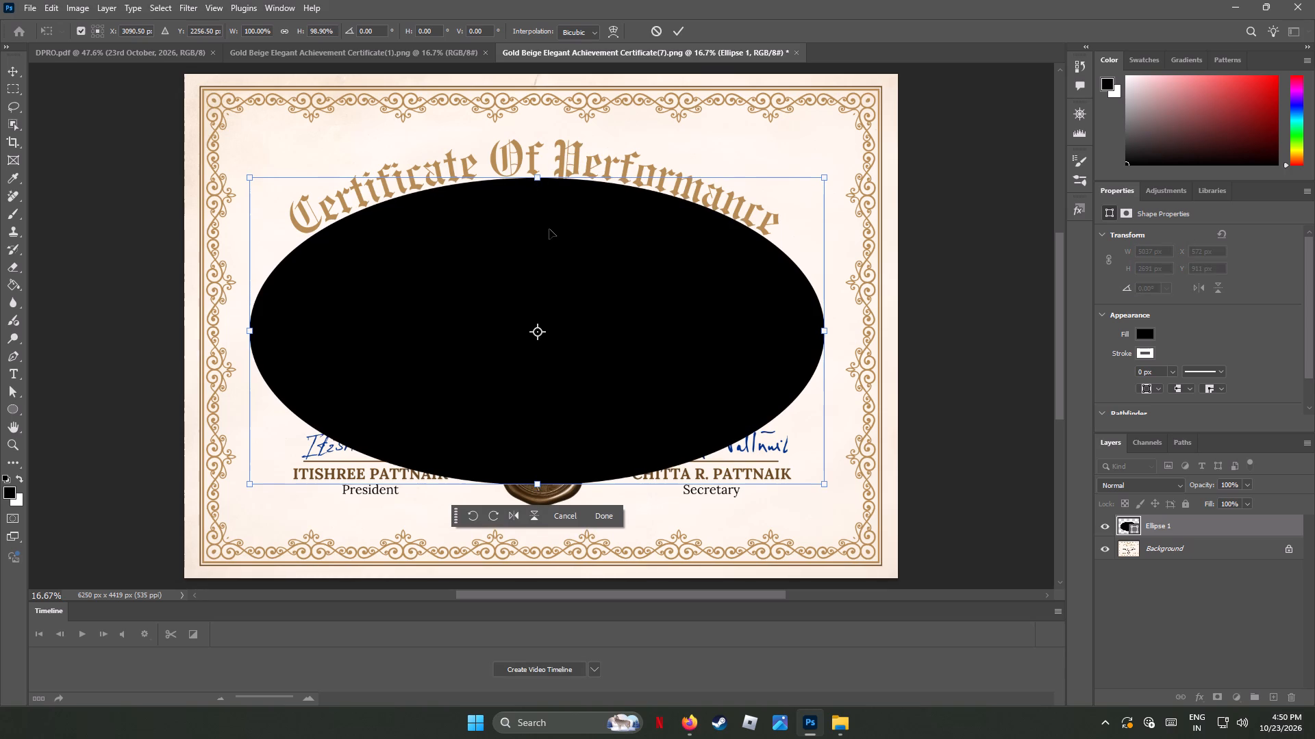
pyautogui.press('Up')
pyautogui.press('Left')
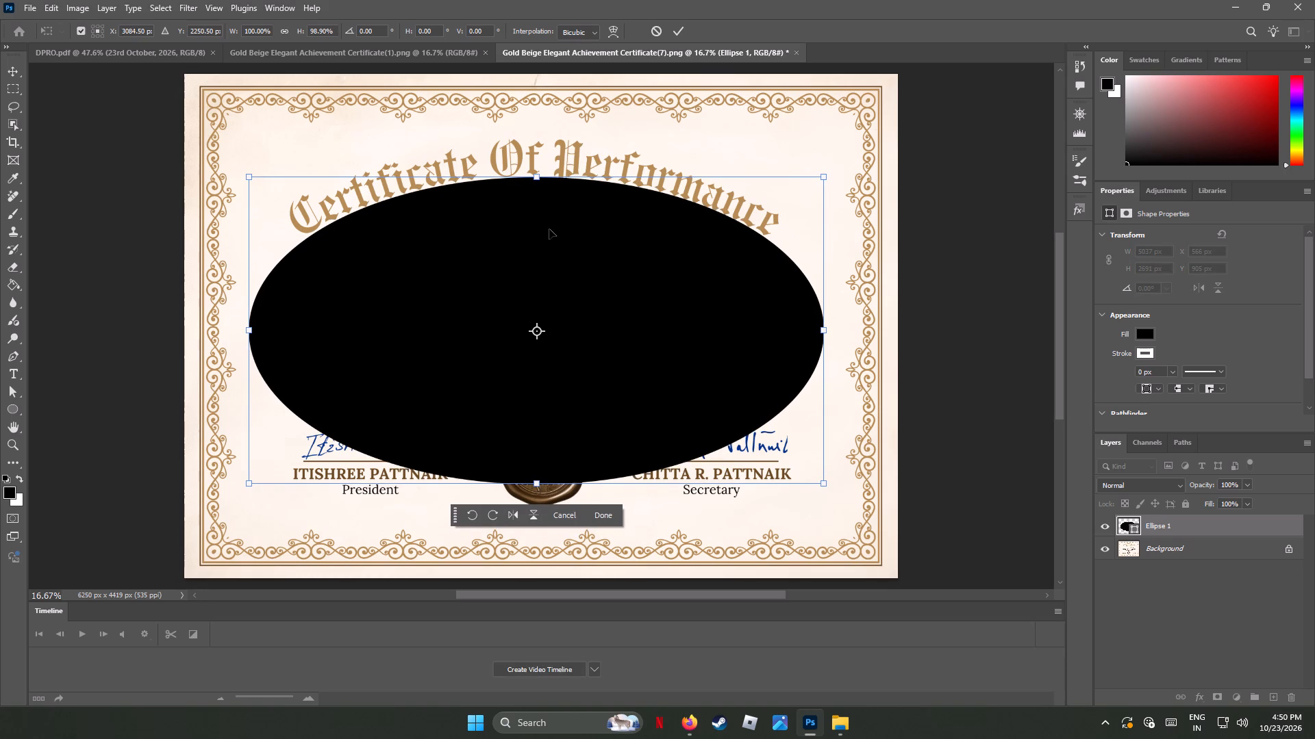
pyautogui.press('Up')
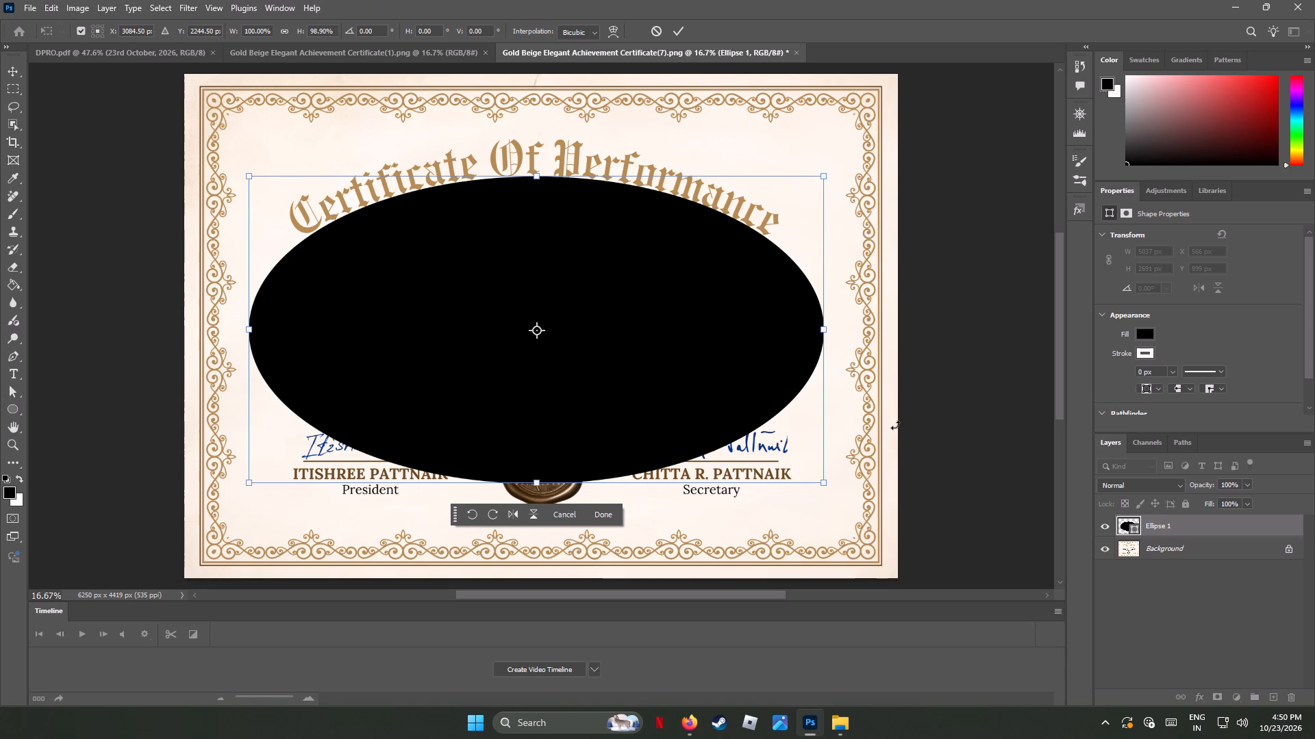
pyautogui.press('t')
pyautogui.click(15, 71)
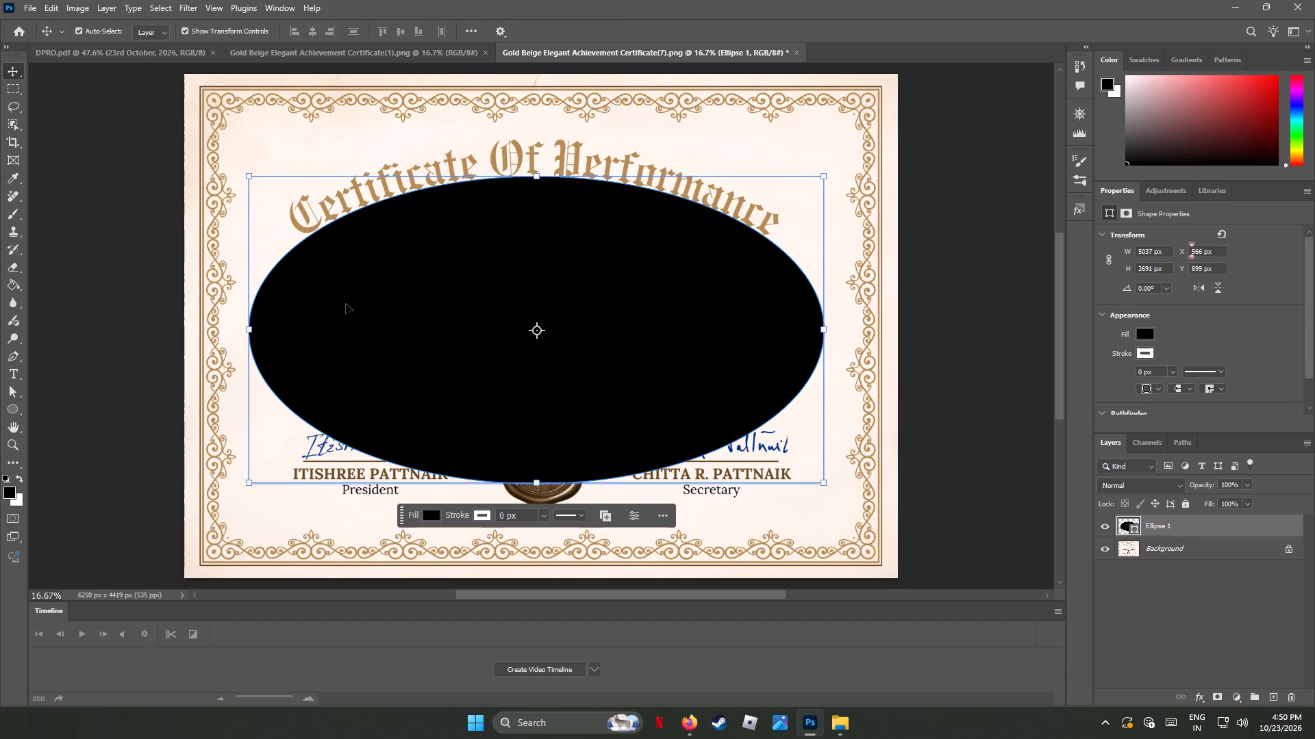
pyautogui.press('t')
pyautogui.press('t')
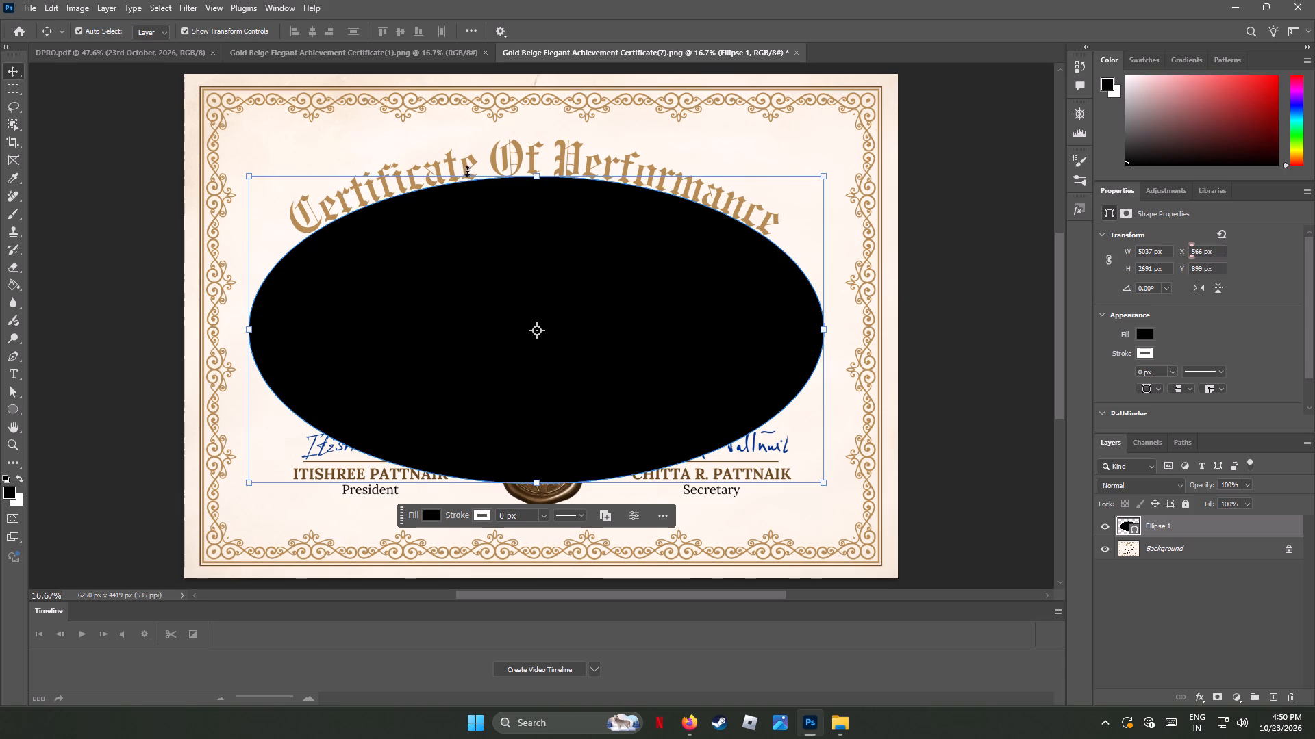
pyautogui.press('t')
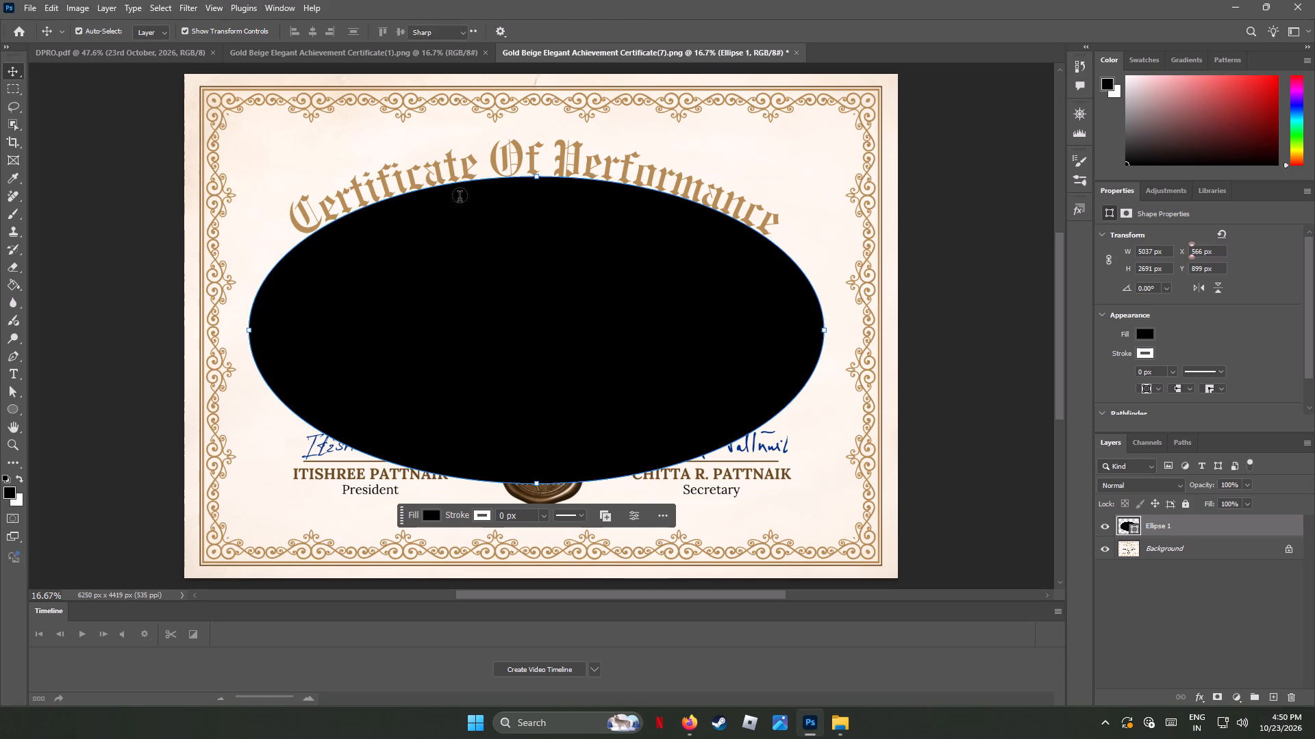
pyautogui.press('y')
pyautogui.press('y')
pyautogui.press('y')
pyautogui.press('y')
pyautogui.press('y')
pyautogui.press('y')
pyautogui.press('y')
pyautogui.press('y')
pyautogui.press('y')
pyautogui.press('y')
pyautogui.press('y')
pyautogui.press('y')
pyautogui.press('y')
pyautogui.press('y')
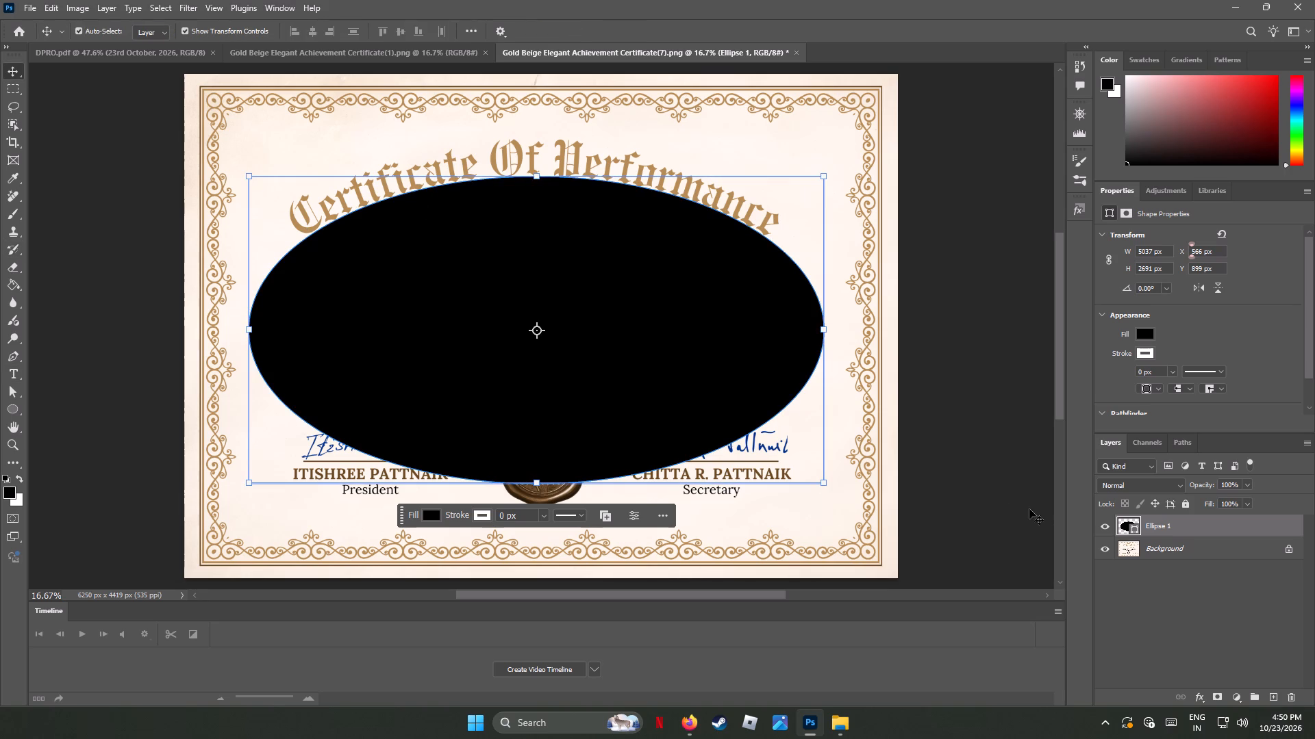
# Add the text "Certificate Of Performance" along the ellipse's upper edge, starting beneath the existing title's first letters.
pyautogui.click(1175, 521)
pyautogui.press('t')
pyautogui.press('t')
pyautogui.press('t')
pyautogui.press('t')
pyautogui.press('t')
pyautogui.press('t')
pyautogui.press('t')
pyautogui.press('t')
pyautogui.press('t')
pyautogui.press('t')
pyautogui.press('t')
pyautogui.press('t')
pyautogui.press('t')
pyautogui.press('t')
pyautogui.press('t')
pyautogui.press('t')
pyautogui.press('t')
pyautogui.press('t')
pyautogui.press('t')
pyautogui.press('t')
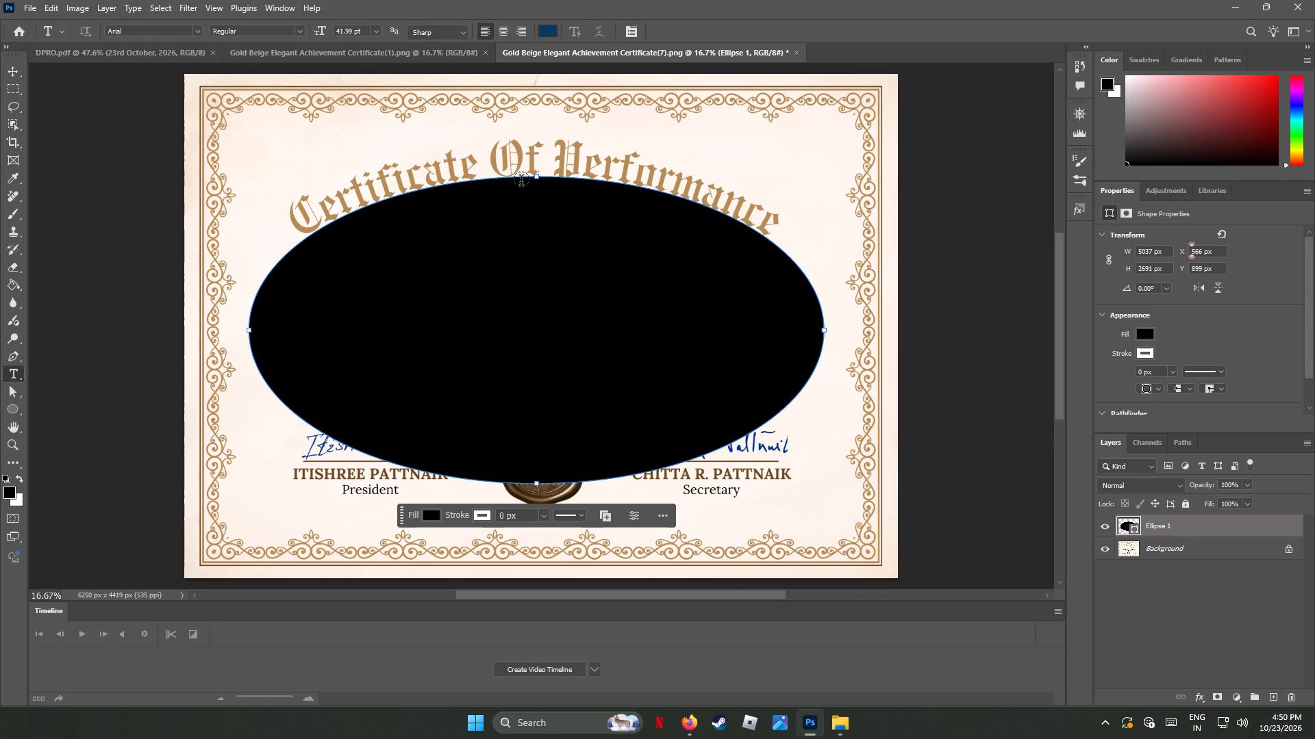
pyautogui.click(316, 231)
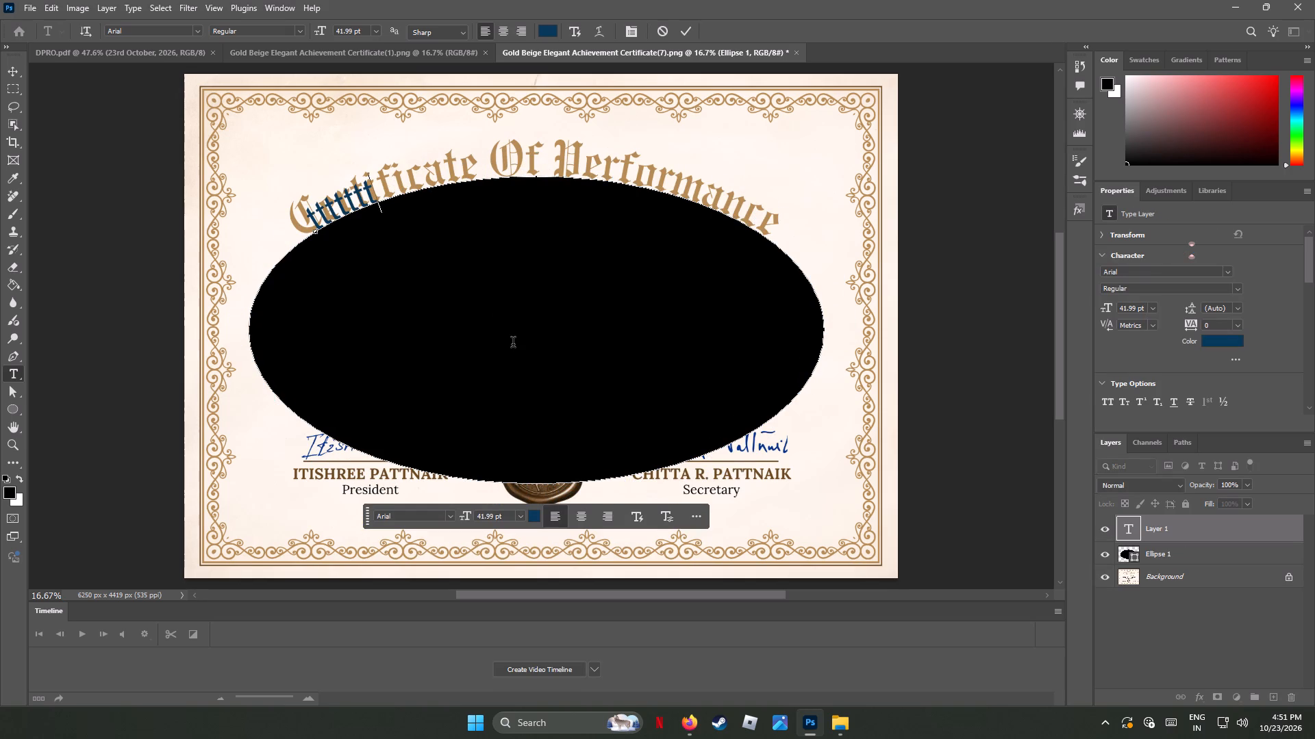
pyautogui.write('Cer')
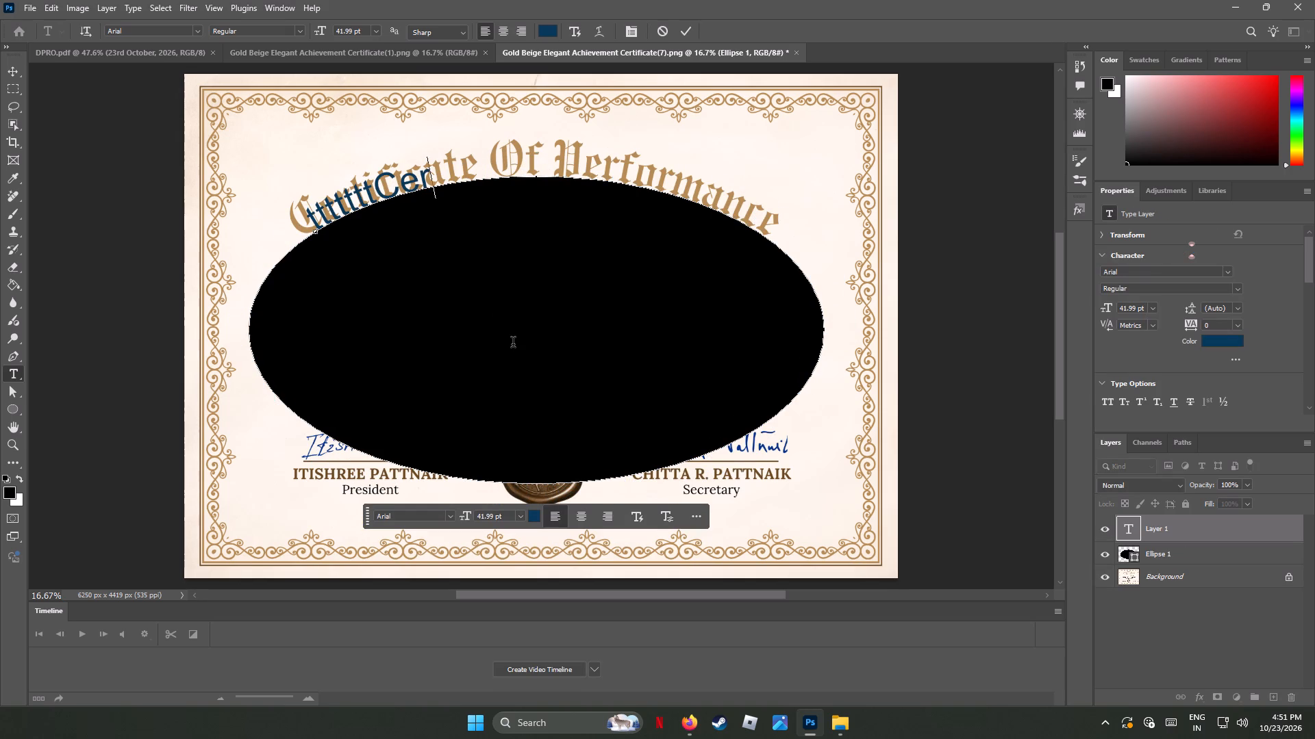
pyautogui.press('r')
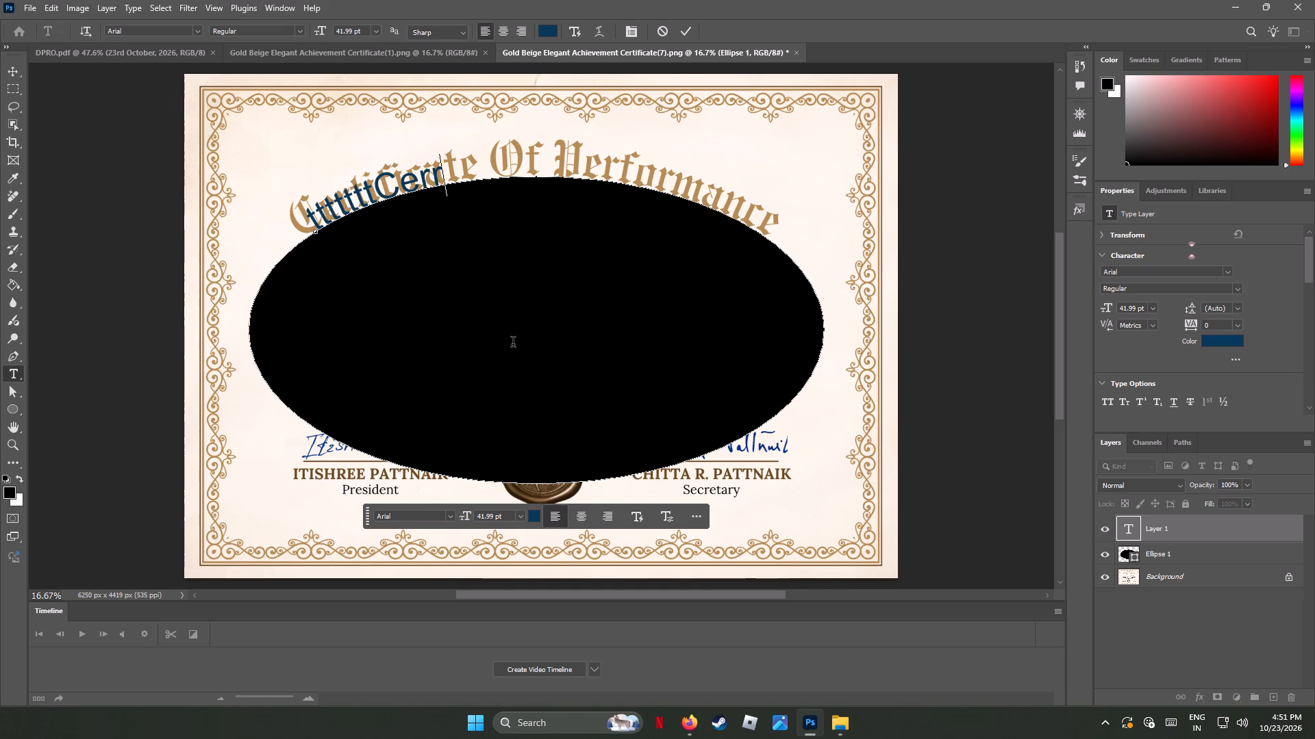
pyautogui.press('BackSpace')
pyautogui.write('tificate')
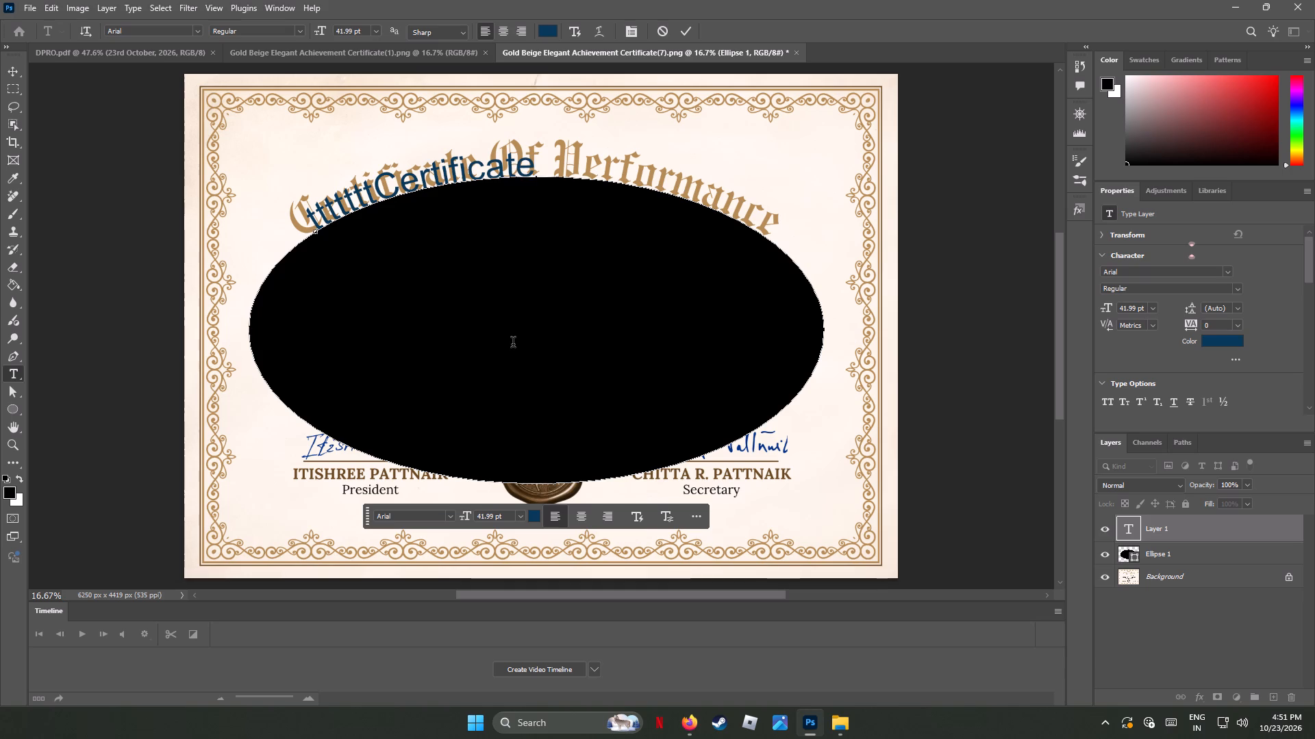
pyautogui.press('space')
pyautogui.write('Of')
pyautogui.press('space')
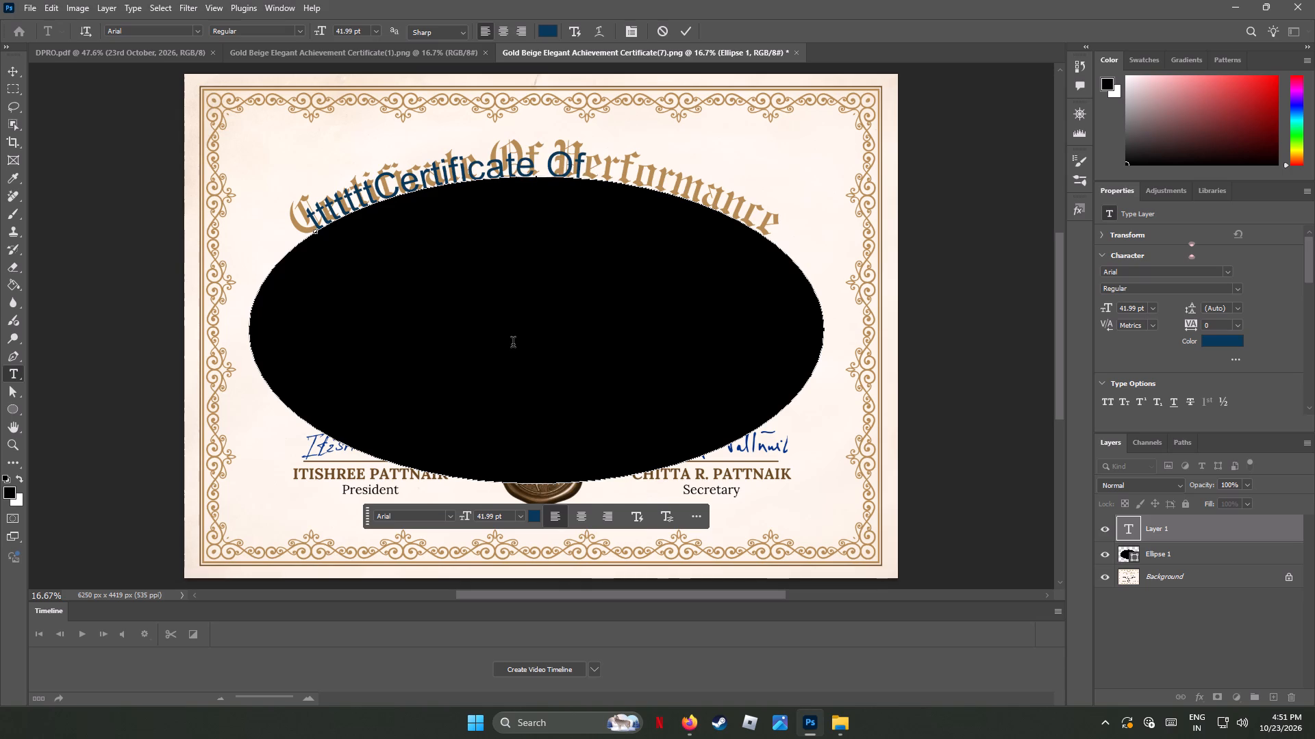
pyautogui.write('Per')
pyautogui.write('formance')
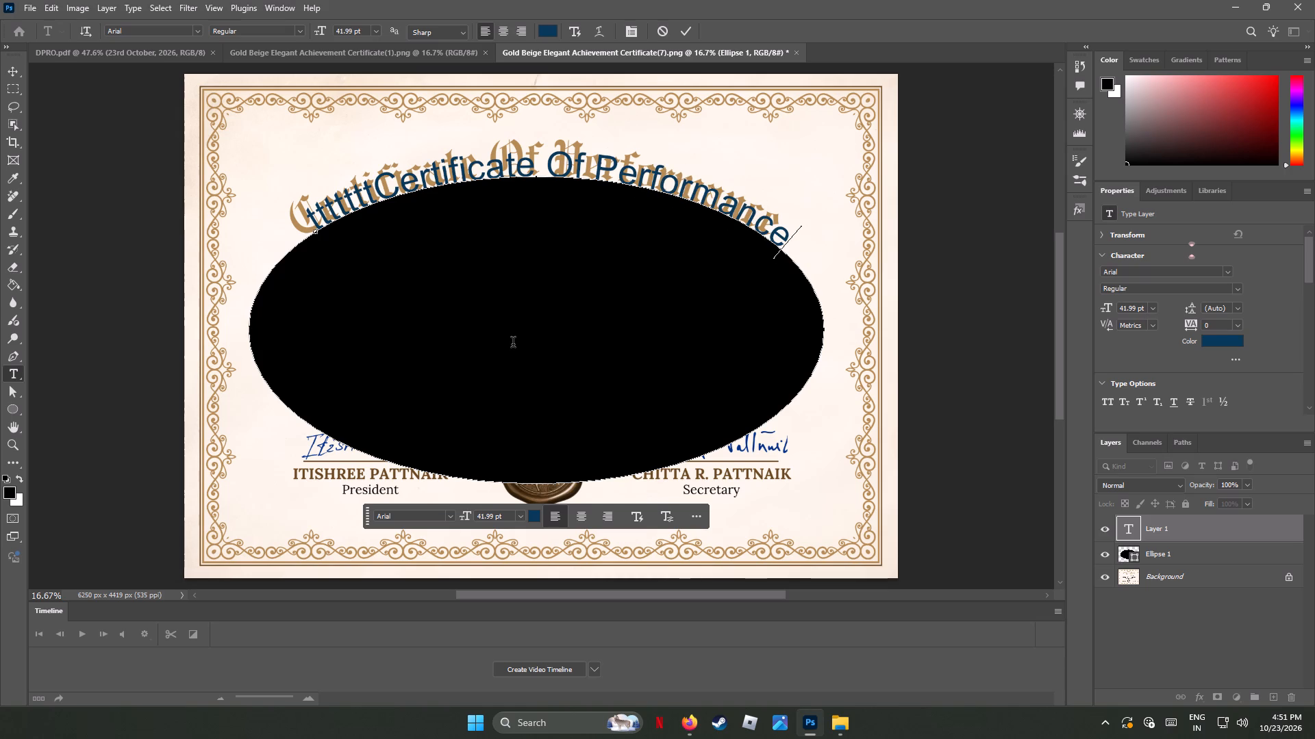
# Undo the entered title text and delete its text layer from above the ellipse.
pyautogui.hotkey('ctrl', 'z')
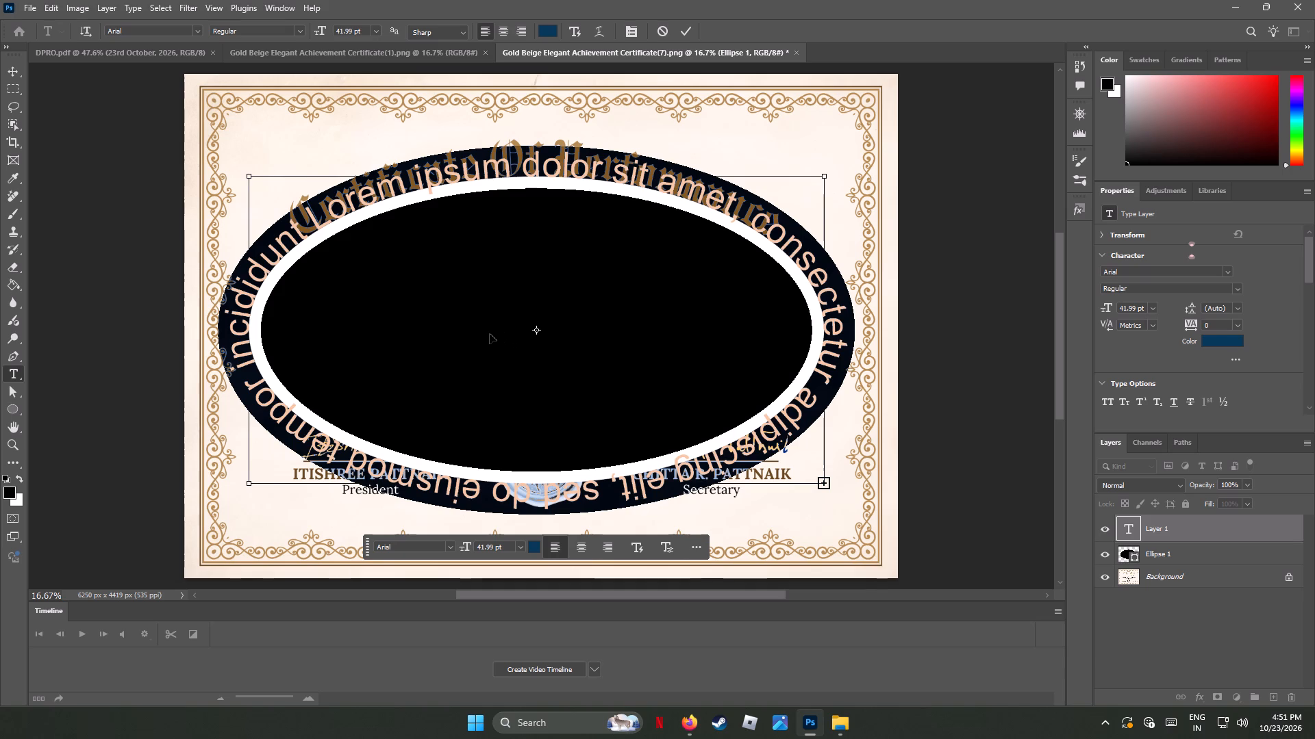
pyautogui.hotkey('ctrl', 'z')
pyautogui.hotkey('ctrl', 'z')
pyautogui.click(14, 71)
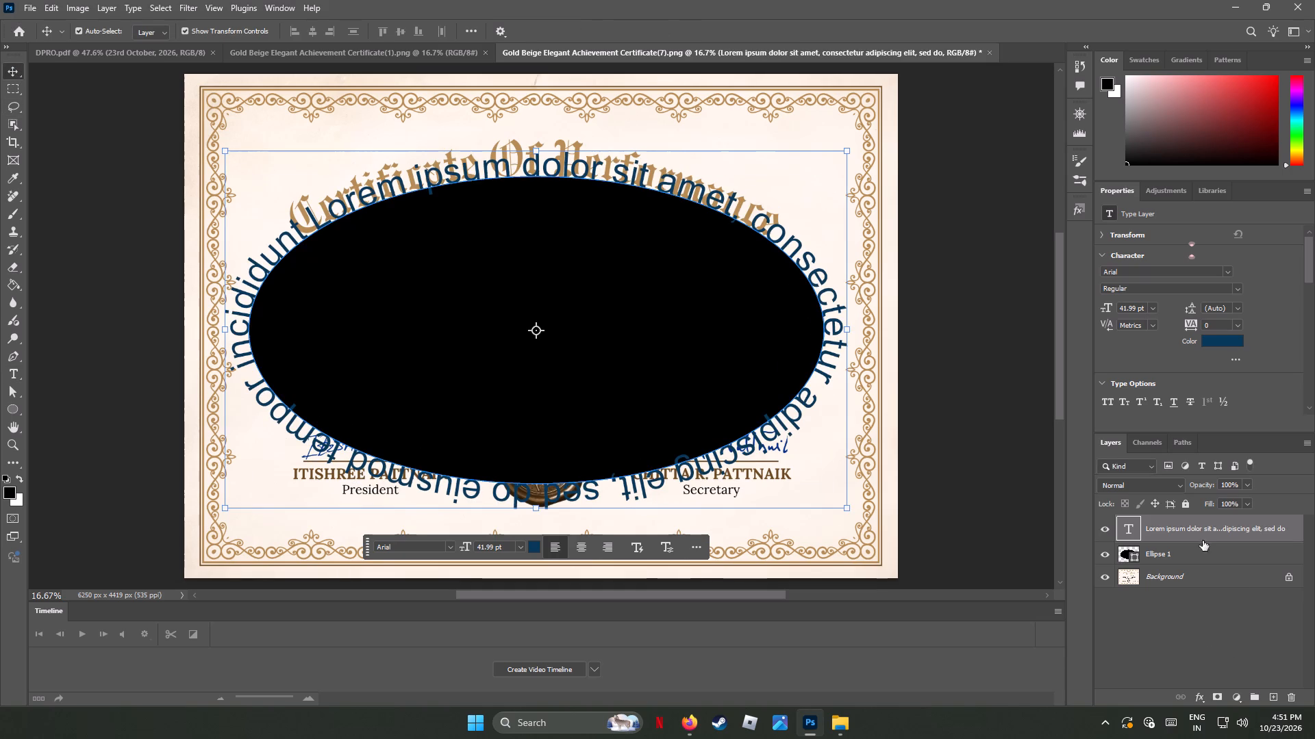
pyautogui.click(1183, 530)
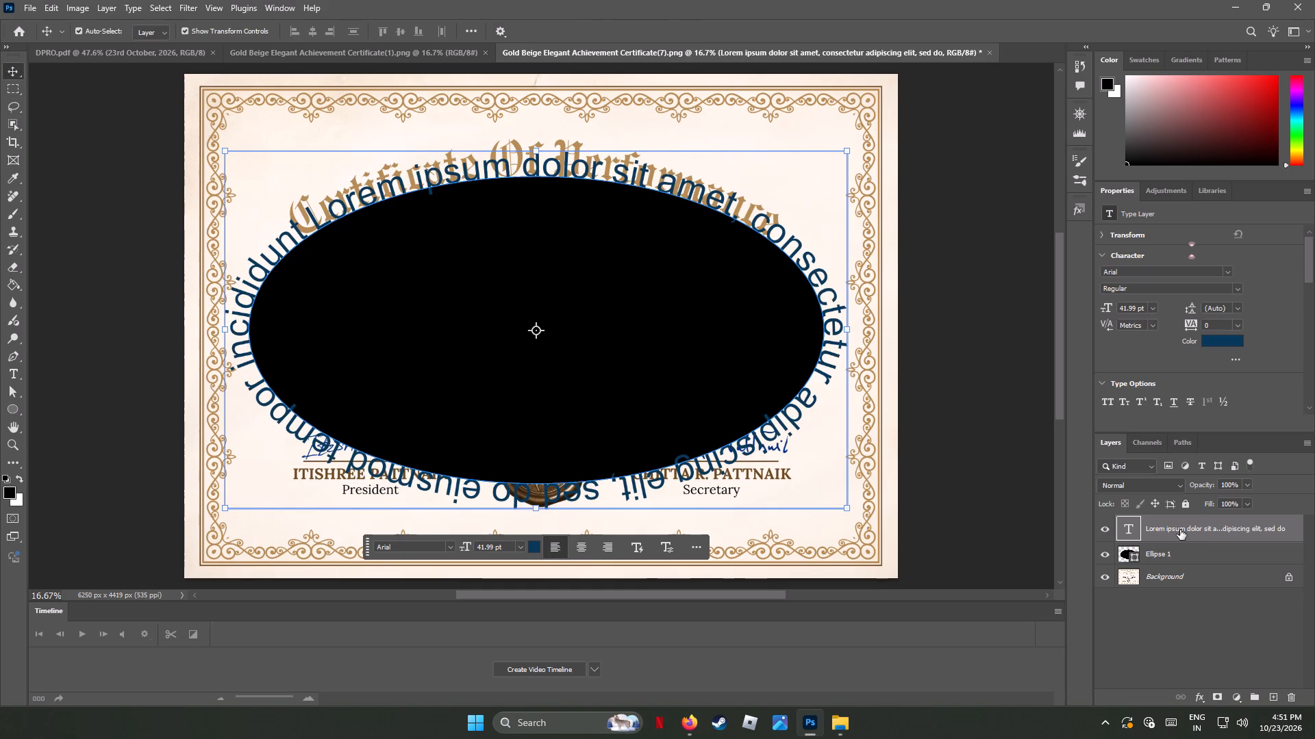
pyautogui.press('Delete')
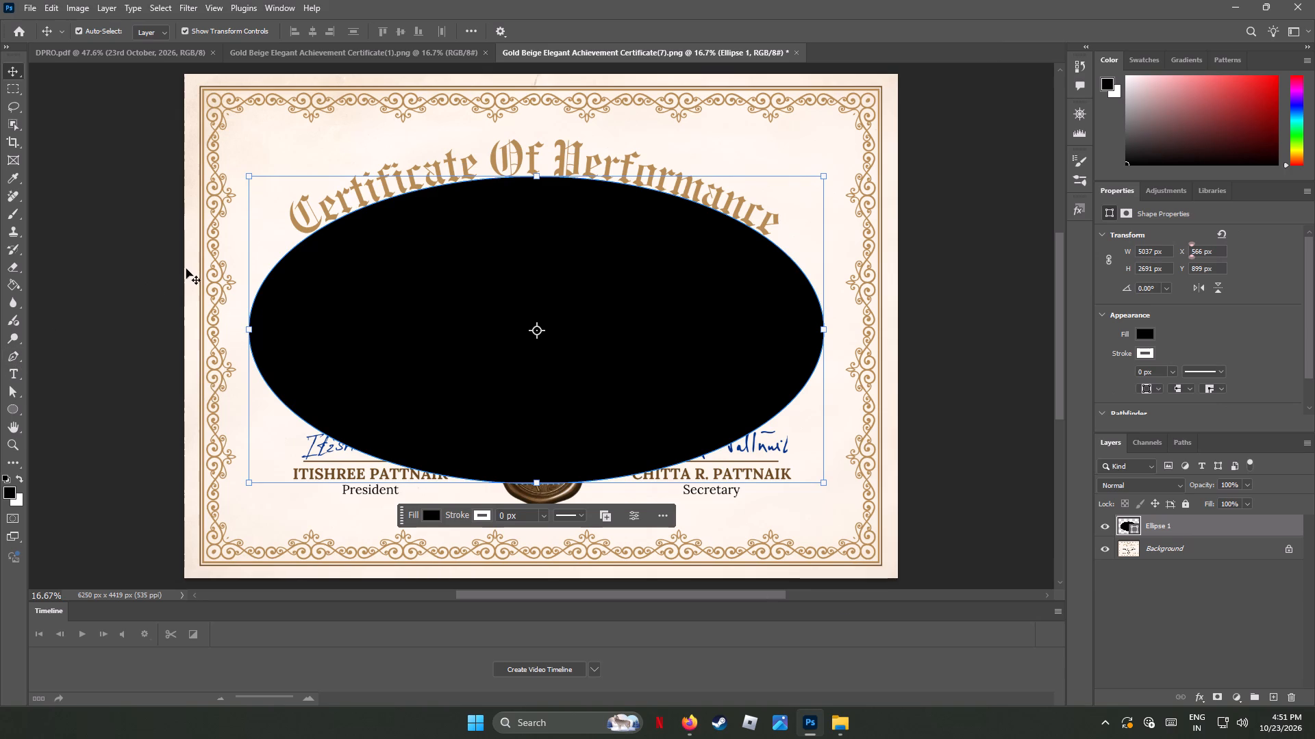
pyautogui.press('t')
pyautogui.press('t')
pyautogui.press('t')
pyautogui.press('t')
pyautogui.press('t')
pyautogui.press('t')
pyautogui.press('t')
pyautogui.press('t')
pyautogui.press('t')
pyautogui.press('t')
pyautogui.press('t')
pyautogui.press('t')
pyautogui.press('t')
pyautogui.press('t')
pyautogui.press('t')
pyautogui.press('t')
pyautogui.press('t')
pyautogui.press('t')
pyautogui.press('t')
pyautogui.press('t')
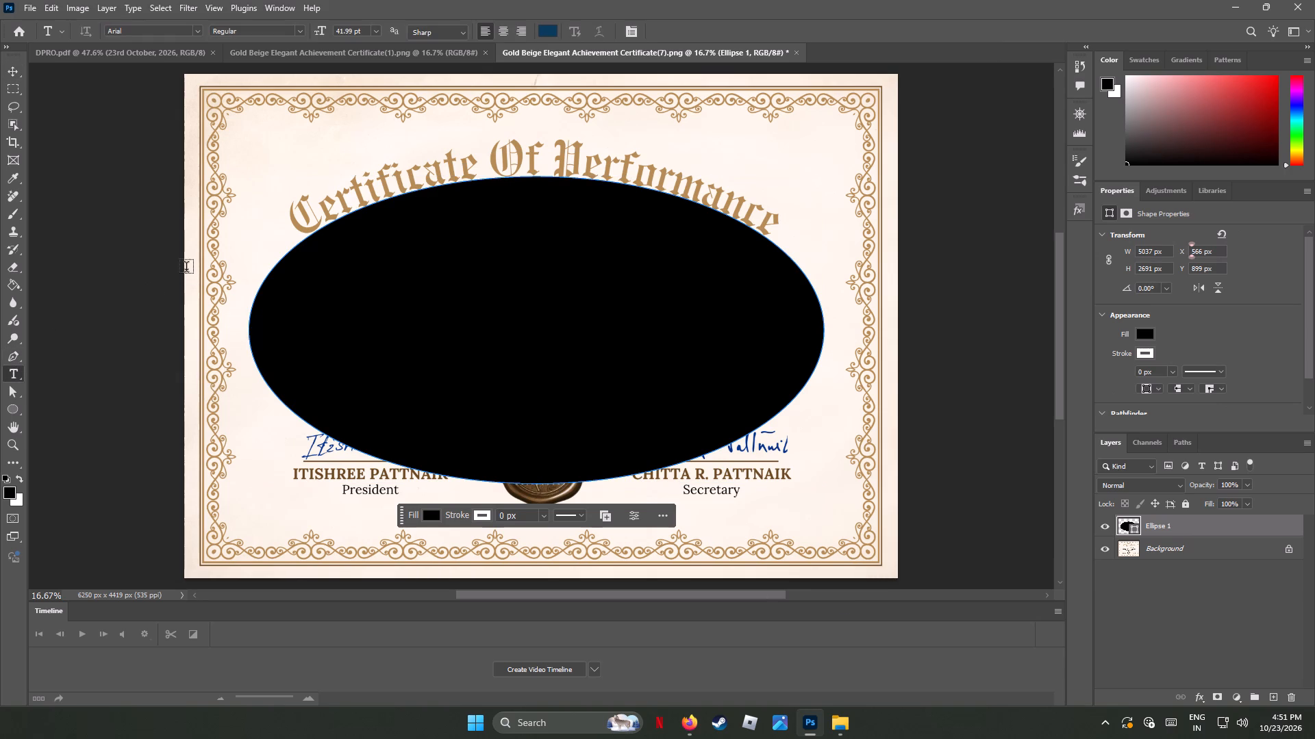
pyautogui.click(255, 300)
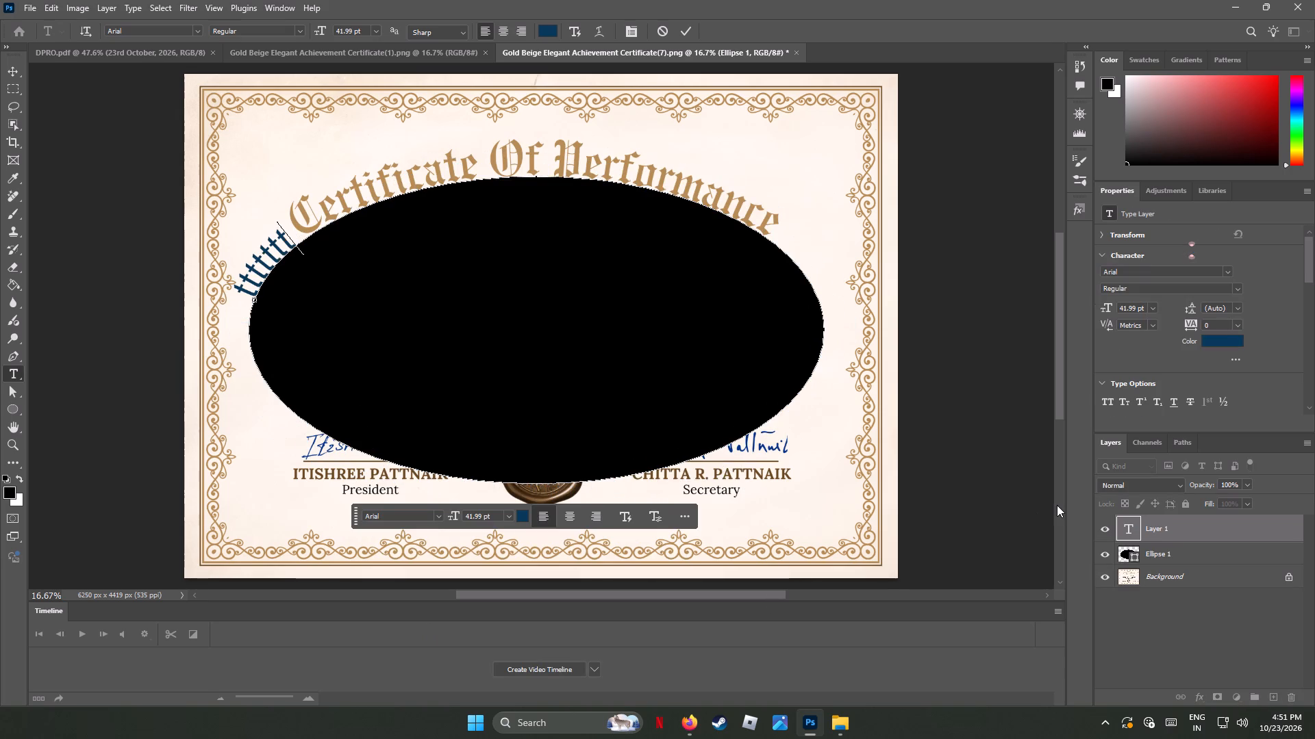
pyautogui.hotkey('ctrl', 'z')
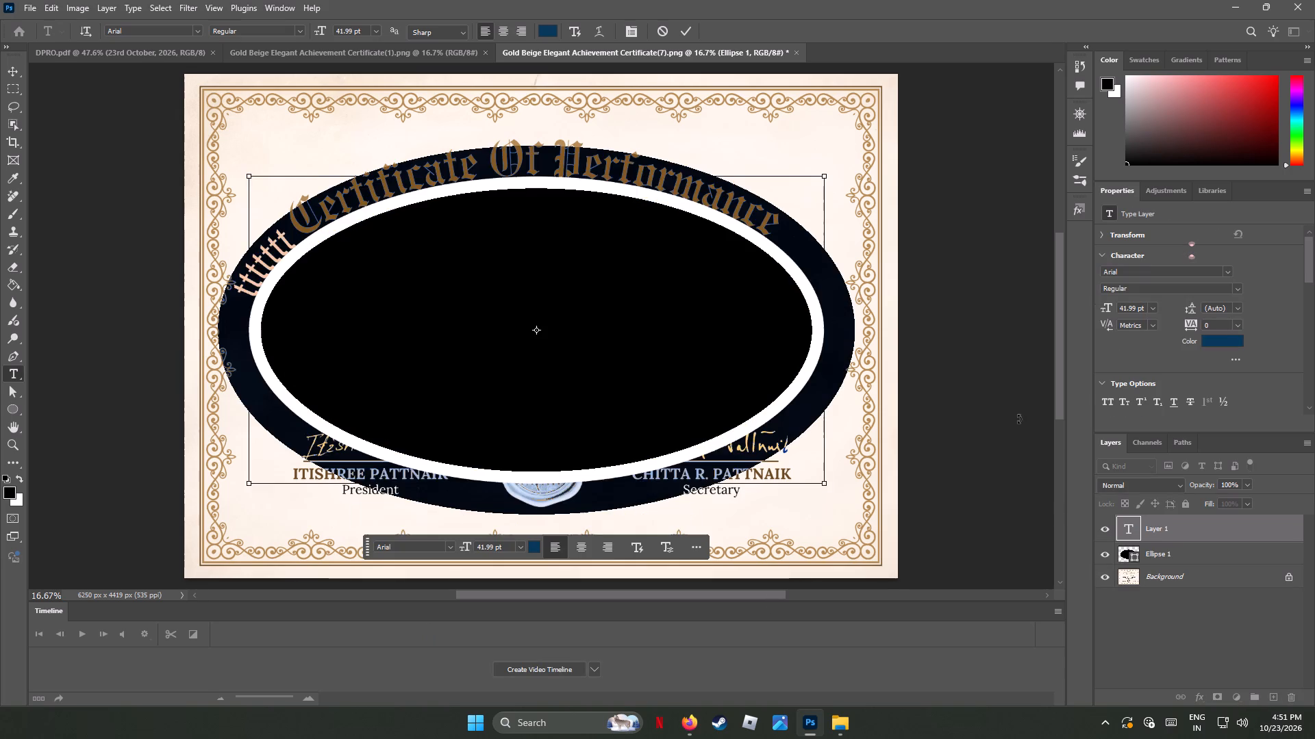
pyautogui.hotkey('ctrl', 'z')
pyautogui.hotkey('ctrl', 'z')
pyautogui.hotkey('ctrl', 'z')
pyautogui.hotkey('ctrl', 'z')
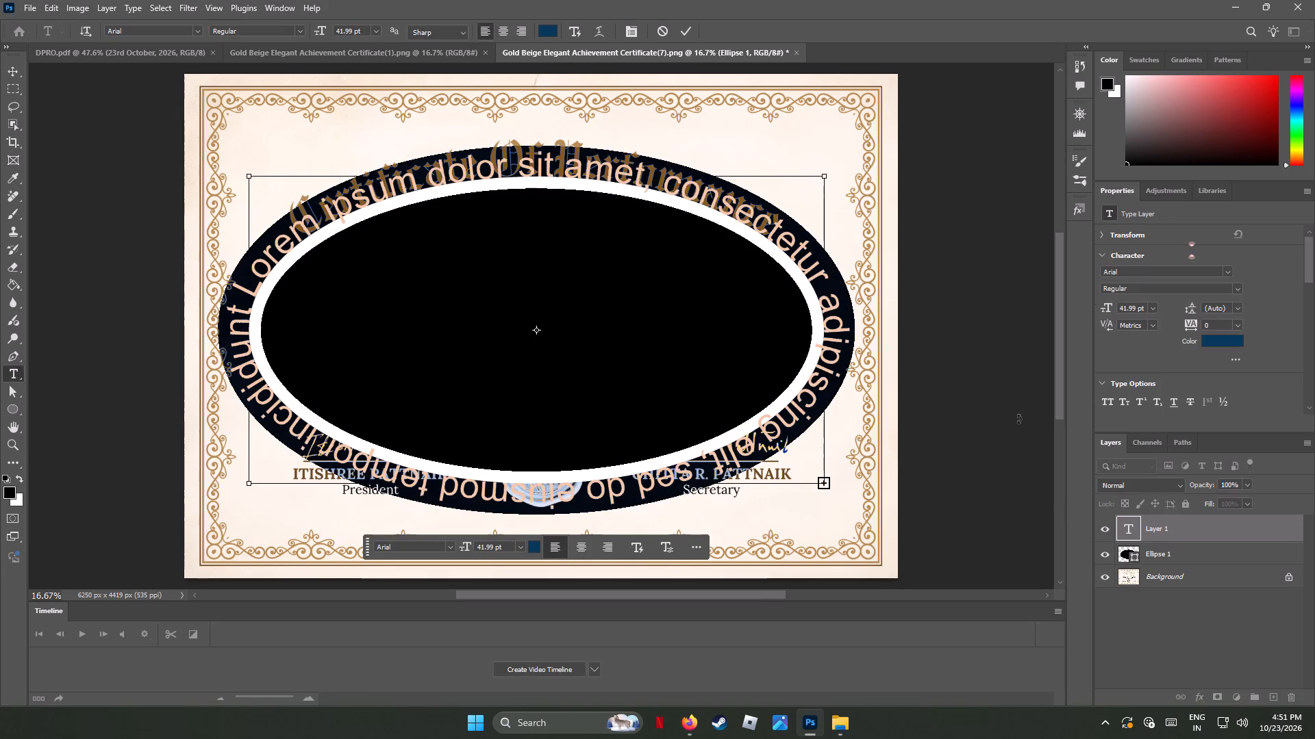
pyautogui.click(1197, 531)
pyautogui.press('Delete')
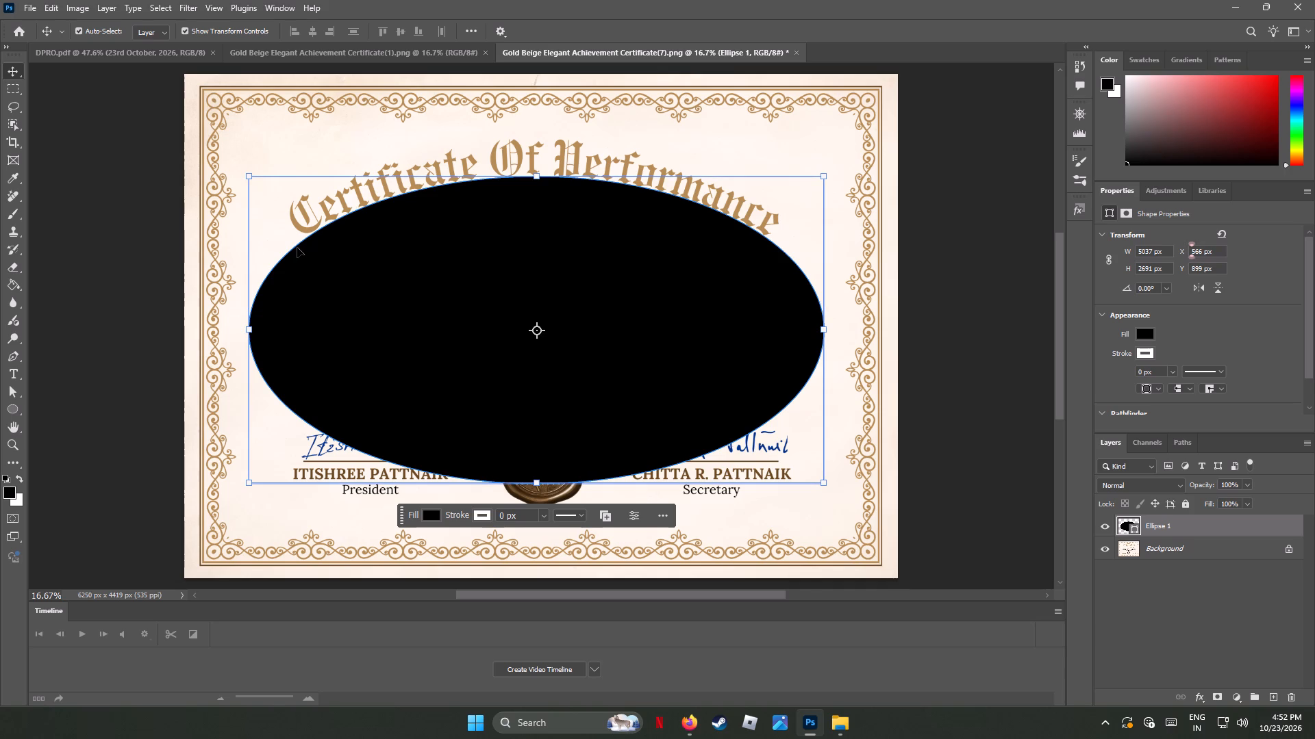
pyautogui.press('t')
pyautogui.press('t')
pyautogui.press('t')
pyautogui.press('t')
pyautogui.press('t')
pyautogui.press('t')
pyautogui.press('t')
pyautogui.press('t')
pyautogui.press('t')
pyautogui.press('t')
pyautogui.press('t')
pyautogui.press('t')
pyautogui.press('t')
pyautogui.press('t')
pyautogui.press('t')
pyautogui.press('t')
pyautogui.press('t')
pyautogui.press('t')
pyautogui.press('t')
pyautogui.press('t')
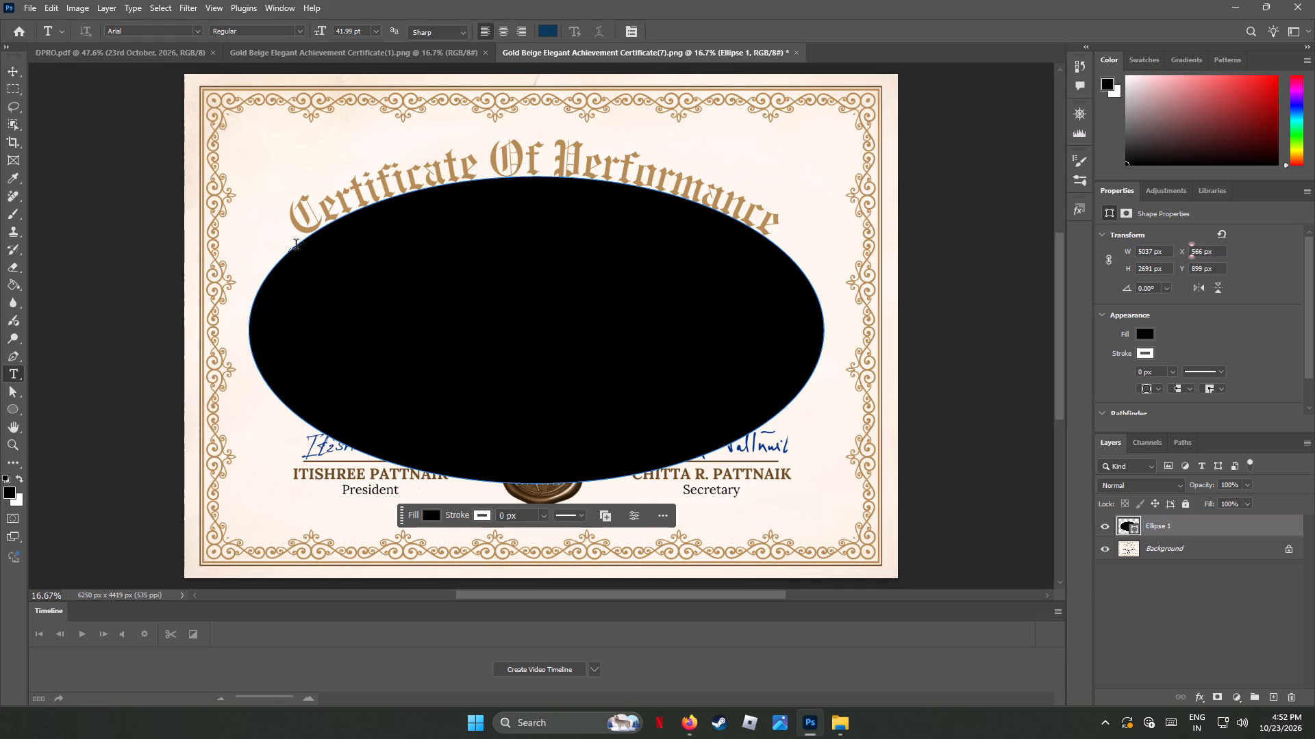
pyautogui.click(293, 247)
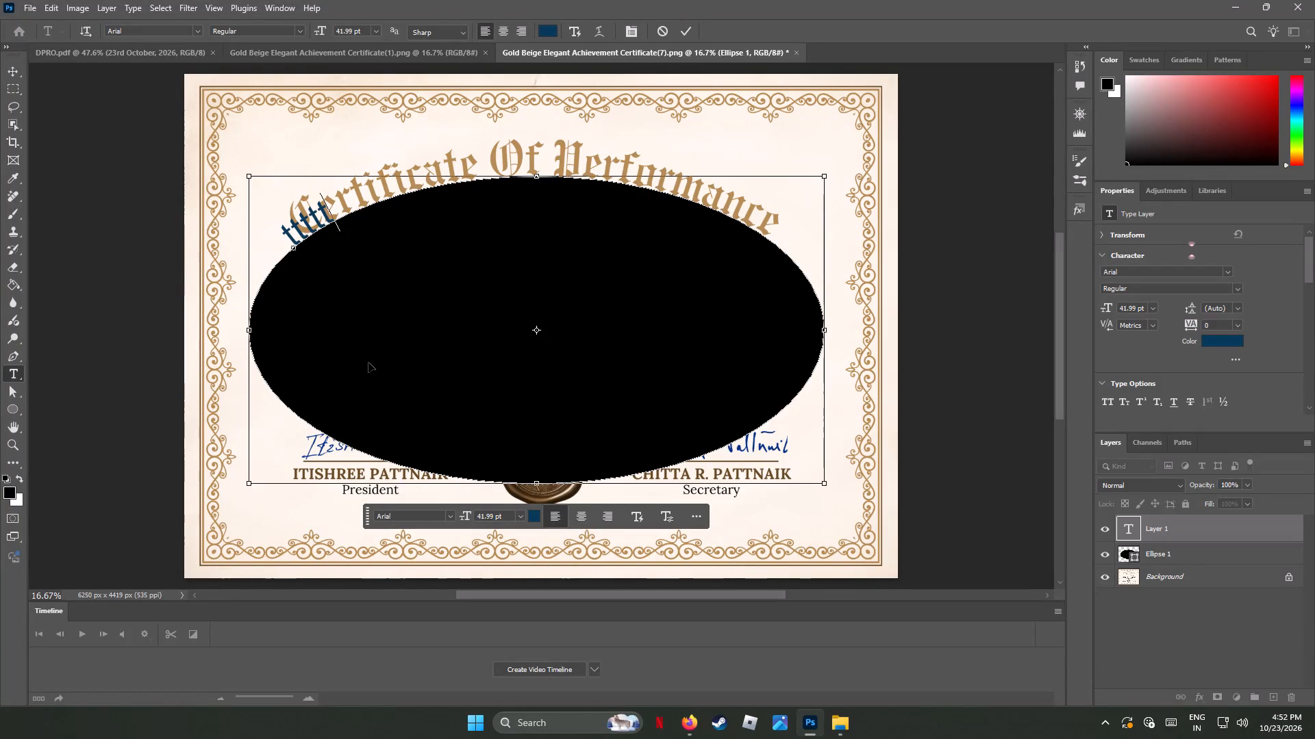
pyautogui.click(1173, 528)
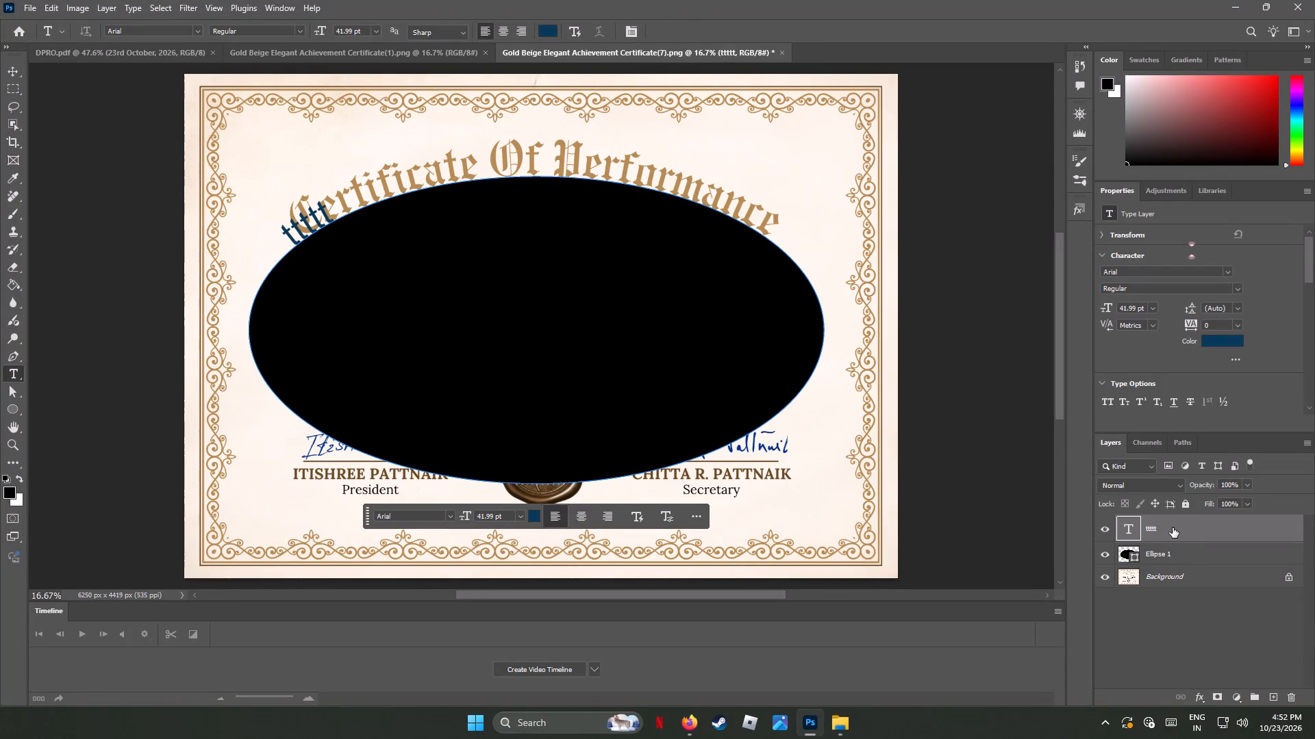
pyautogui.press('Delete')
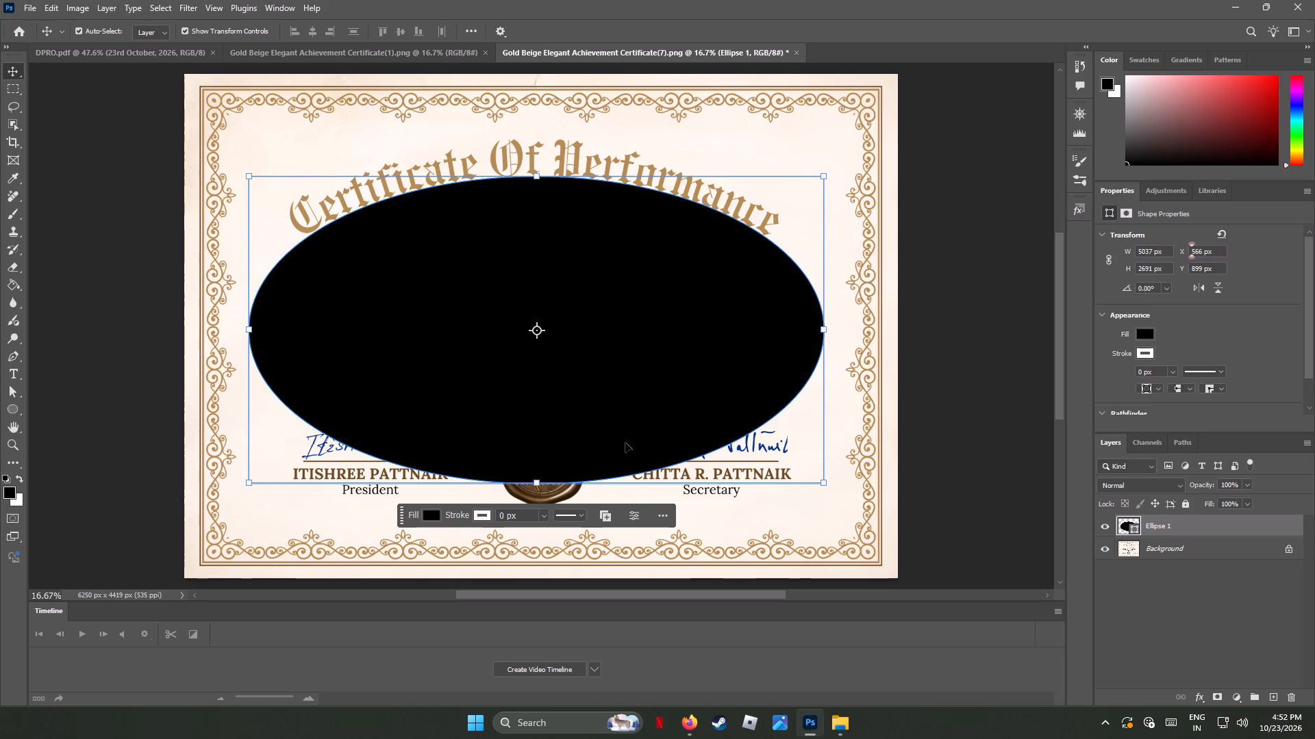
# Add the path text "Certificate Of Performance" along the ellipse's upper edge, starting beneath the existing title's initial C, without stray letters.
pyautogui.press('t')
pyautogui.press('t')
pyautogui.press('t')
pyautogui.press('t')
pyautogui.press('t')
pyautogui.press('t')
pyautogui.press('t')
pyautogui.press('t')
pyautogui.press('t')
pyautogui.press('t')
pyautogui.press('t')
pyautogui.press('t')
pyautogui.press('t')
pyautogui.press('t')
pyautogui.press('t')
pyautogui.press('t')
pyautogui.press('t')
pyautogui.press('t')
pyautogui.press('t')
pyautogui.press('t')
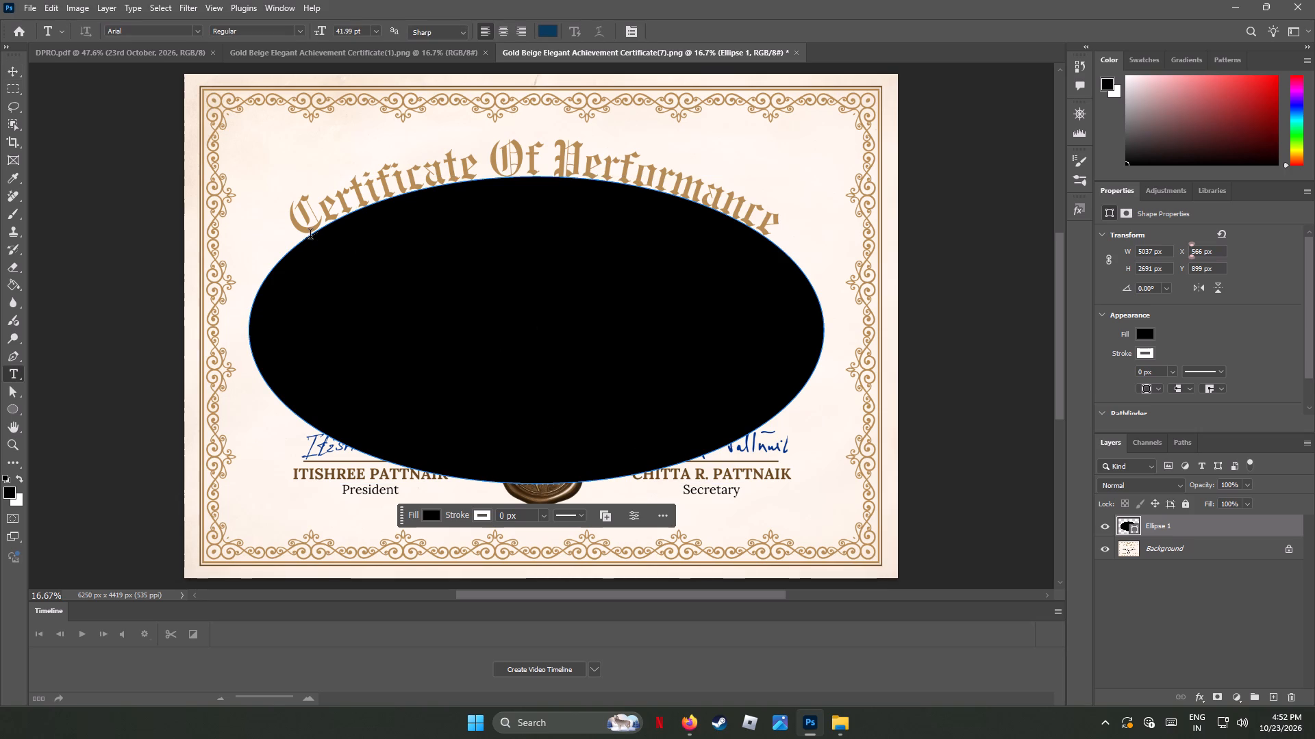
pyautogui.click(310, 236)
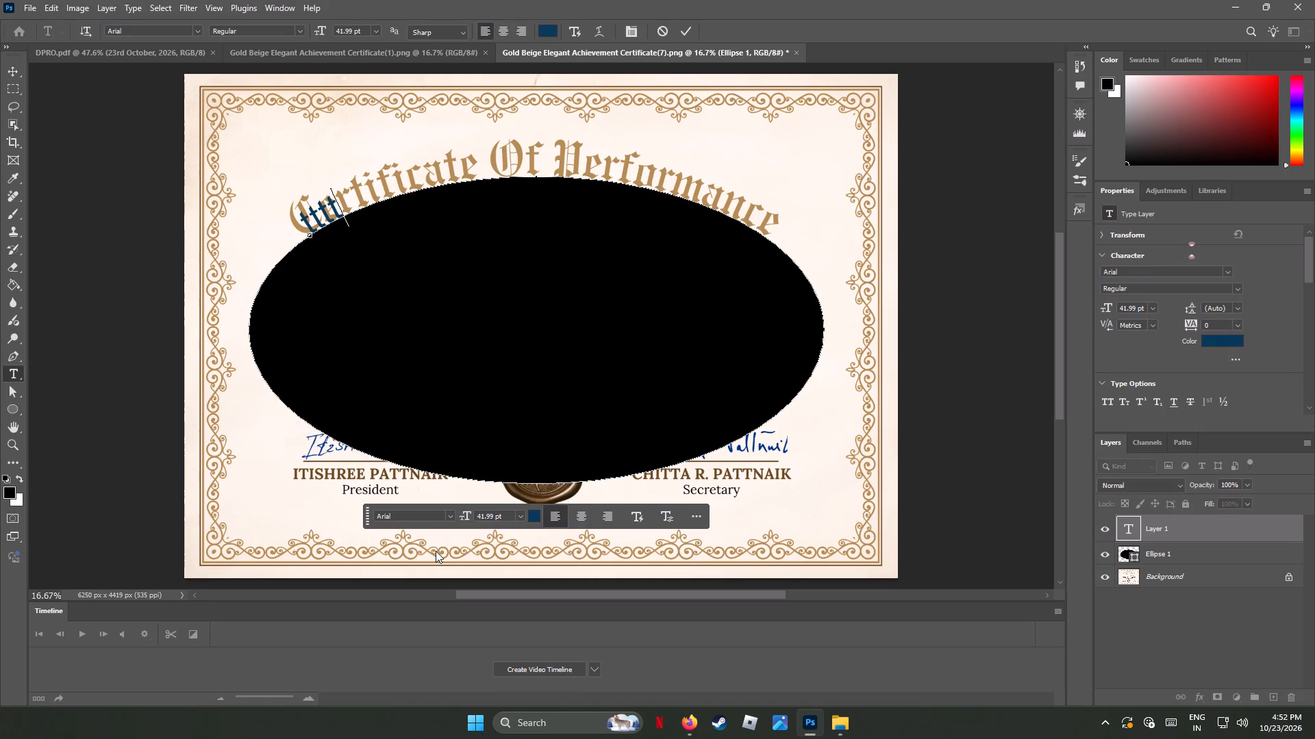
pyautogui.press('BackSpace')
pyautogui.press('BackSpace')
pyautogui.press('BackSpace')
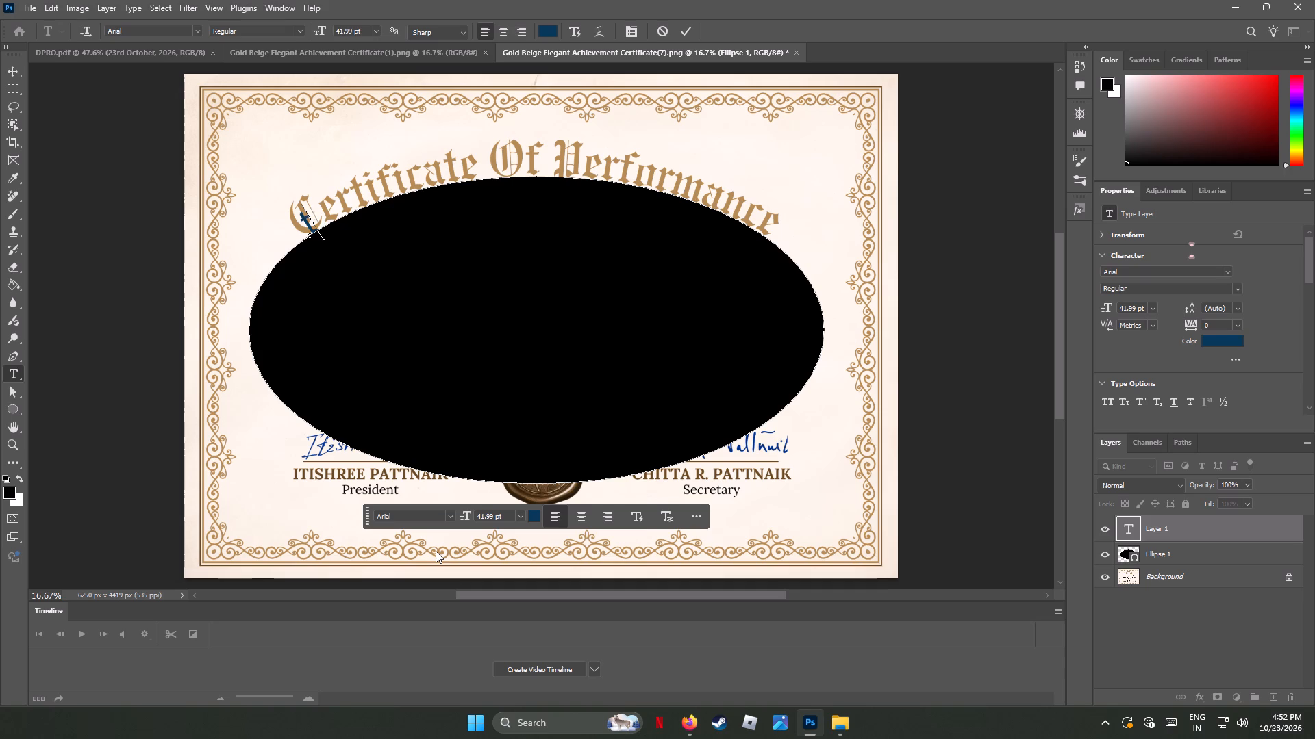
pyautogui.press('BackSpace')
pyautogui.write('Certi')
pyautogui.write('ficate')
pyautogui.press('space')
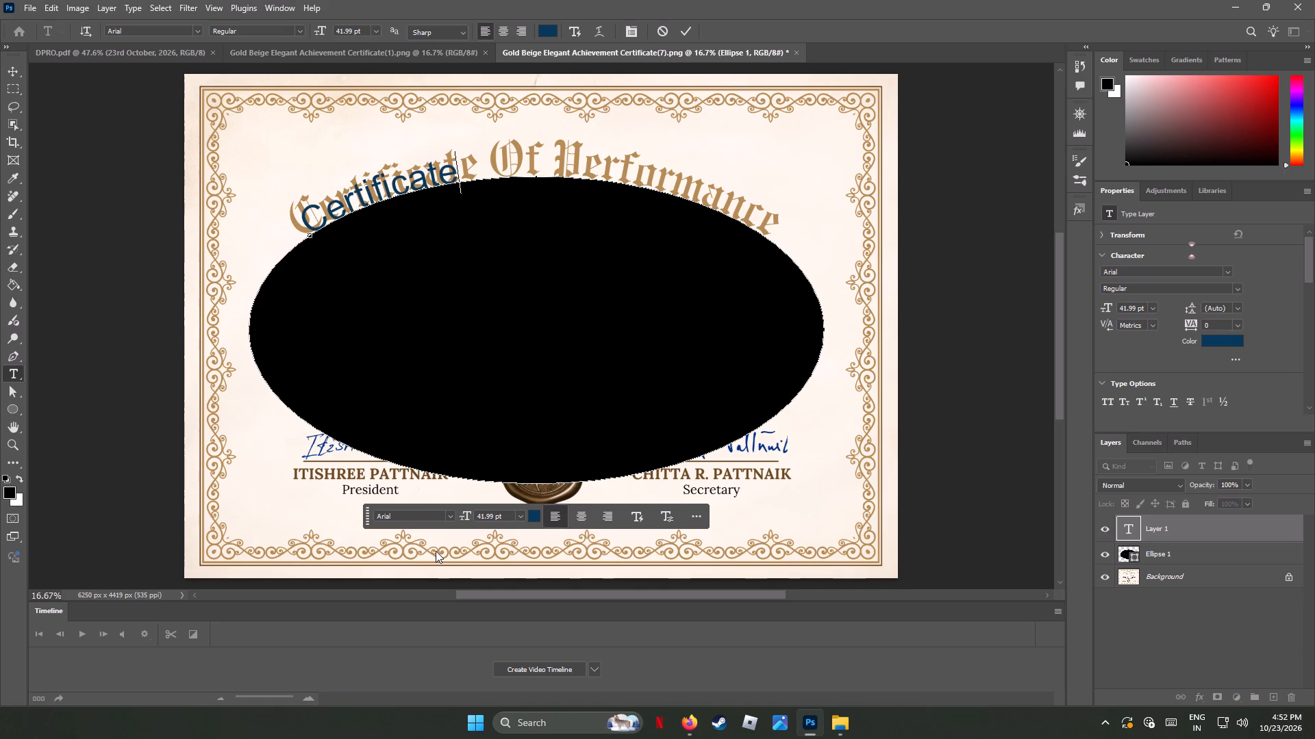
pyautogui.write('Of')
pyautogui.press('space')
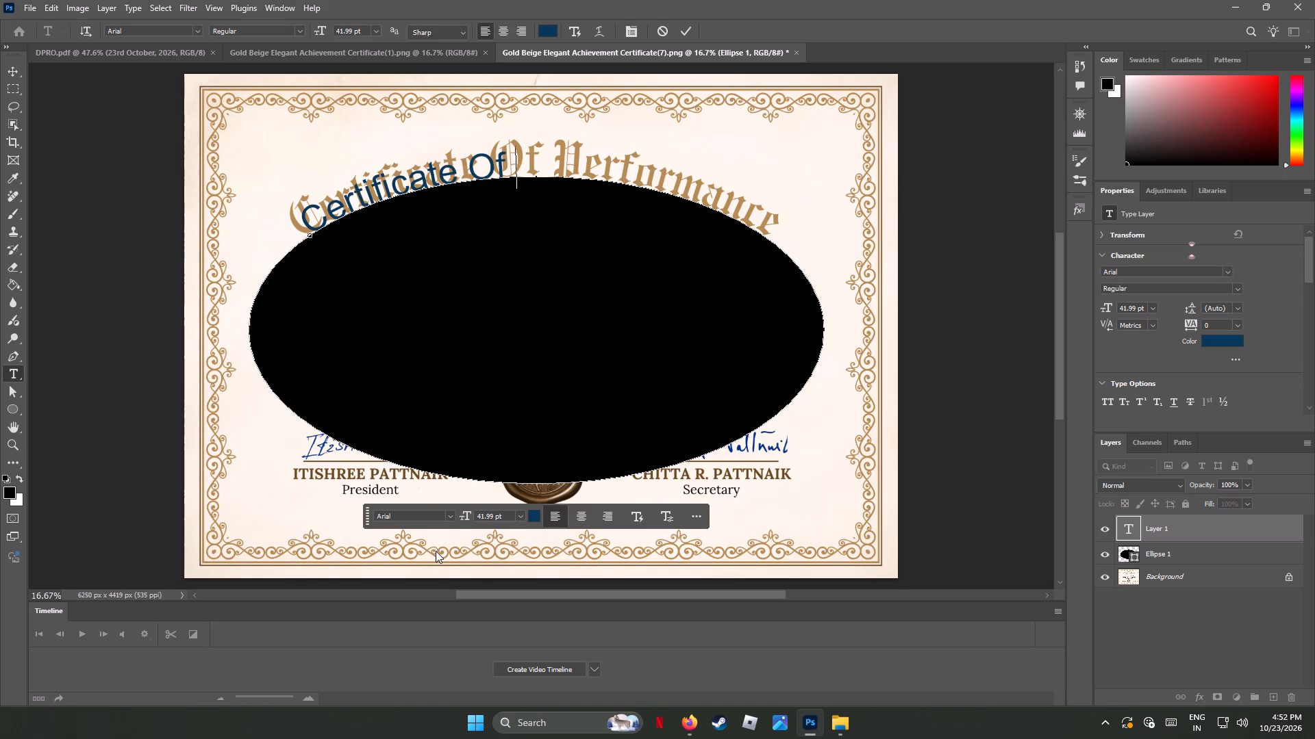
pyautogui.write('Per')
pyautogui.write('forman')
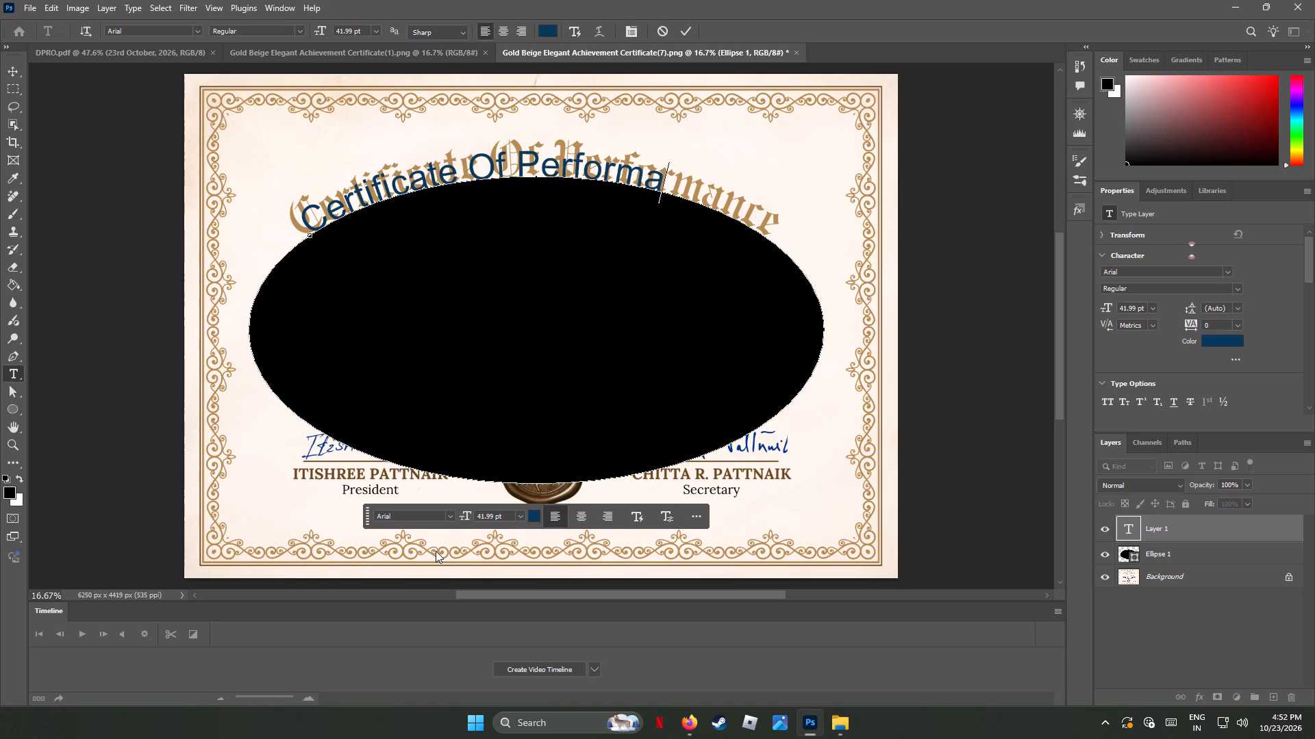
pyautogui.write('ce')
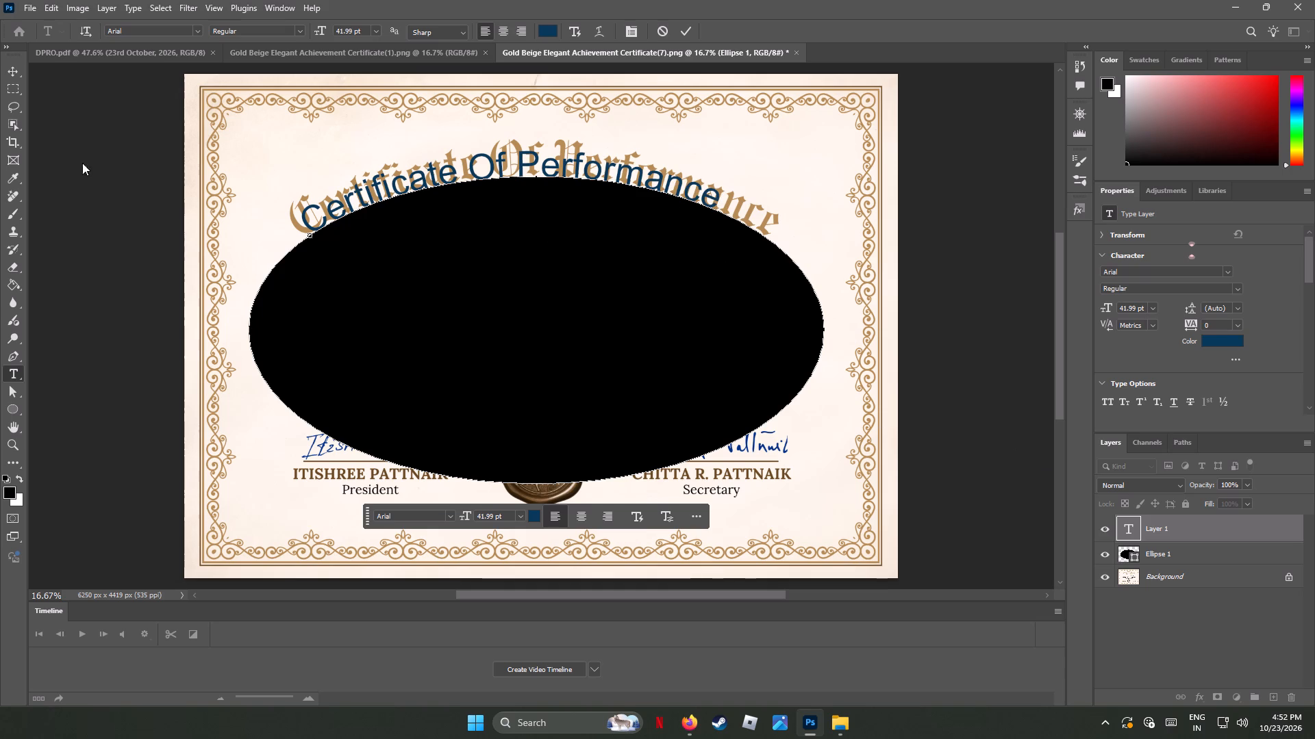
pyautogui.click(12, 63)
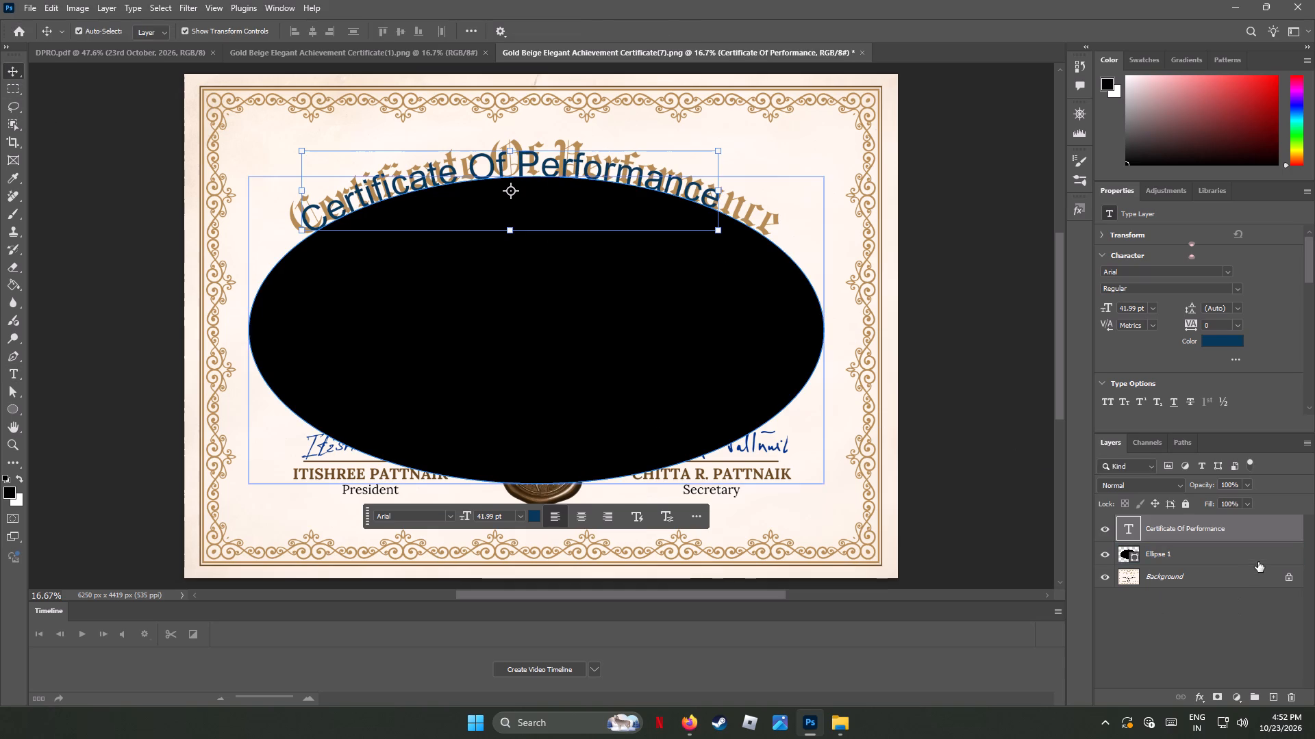
# Open the font choices for the curved "Certificate Of Performance" text layer.
pyautogui.click(1229, 270)
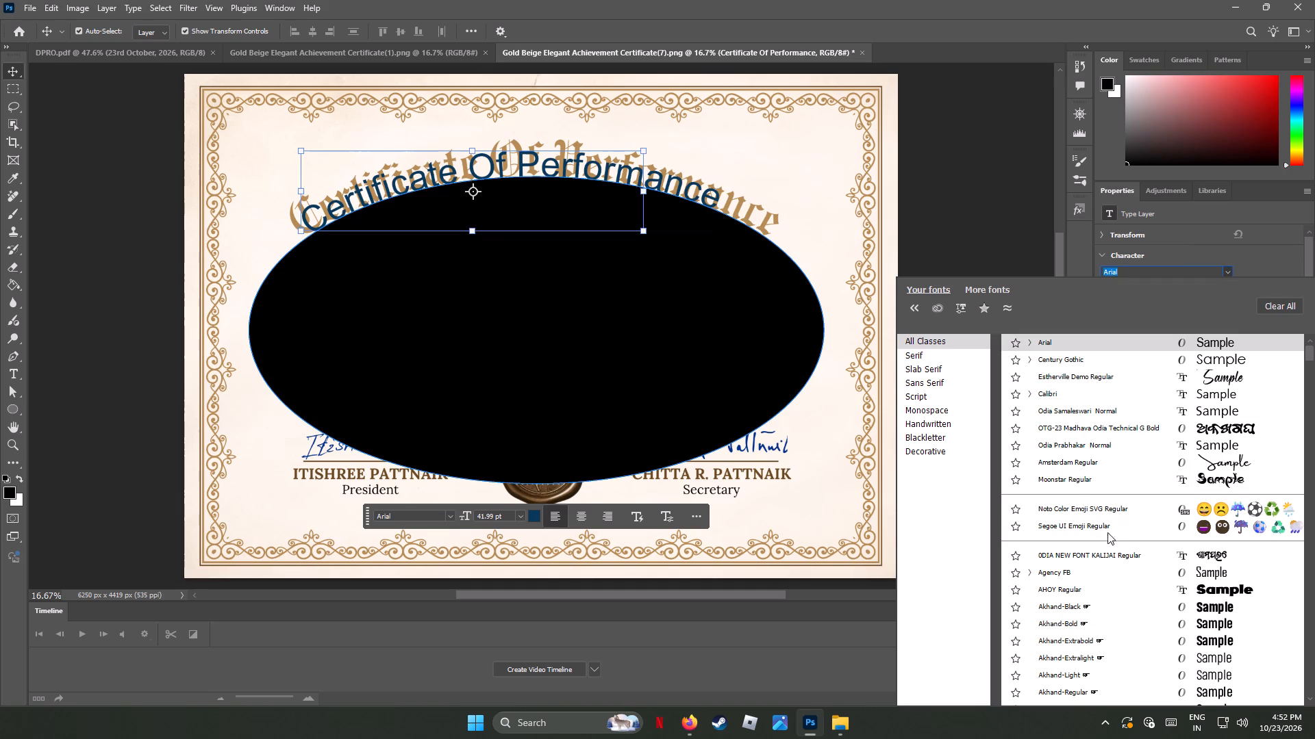
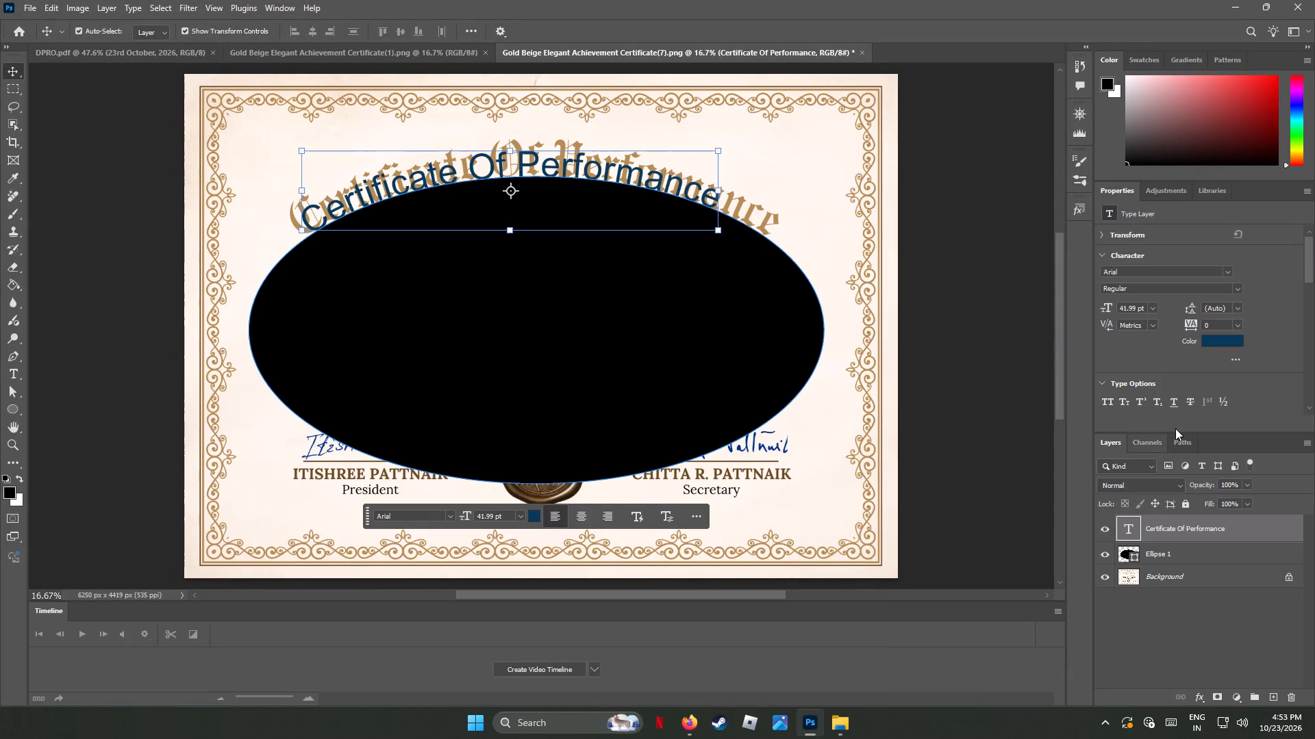
# Switch to Firefox and review the full download history for the downloaded Old English fonts, returning to Photoshop at the end.
pyautogui.click(1227, 272)
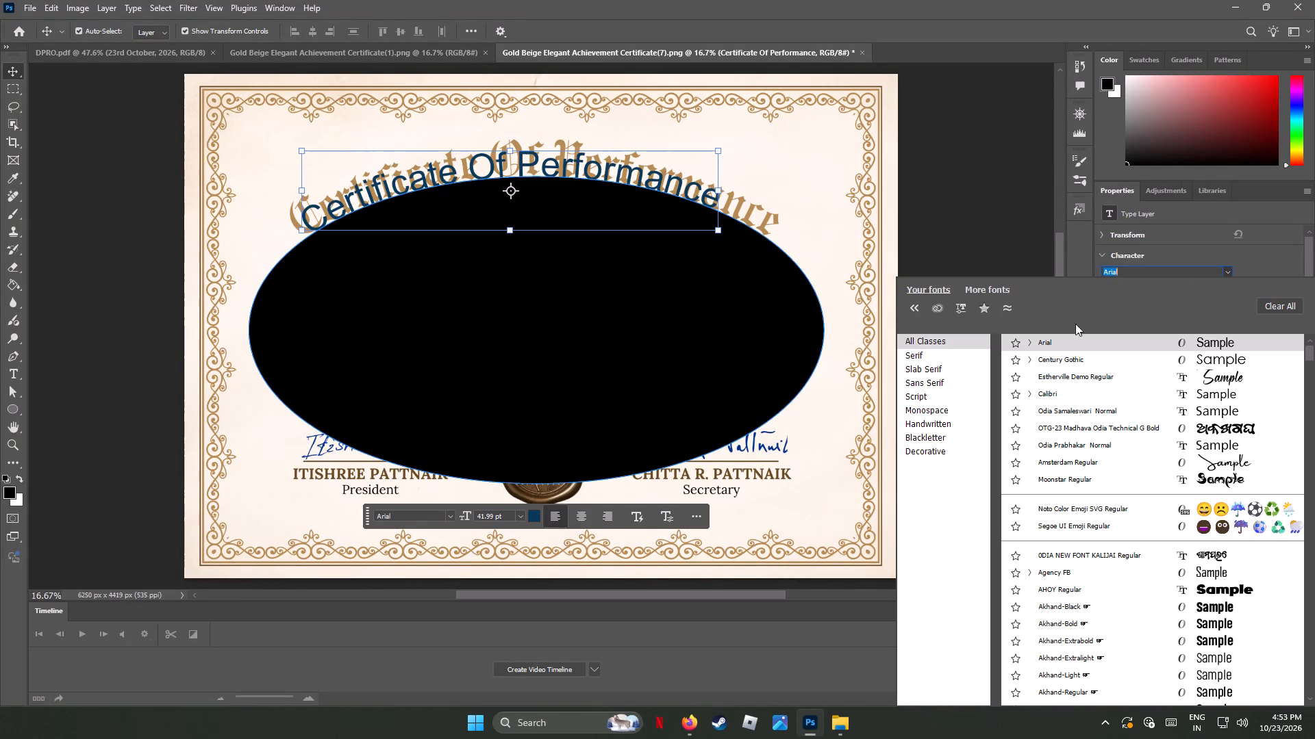
pyautogui.click(693, 723)
pyautogui.click(1196, 64)
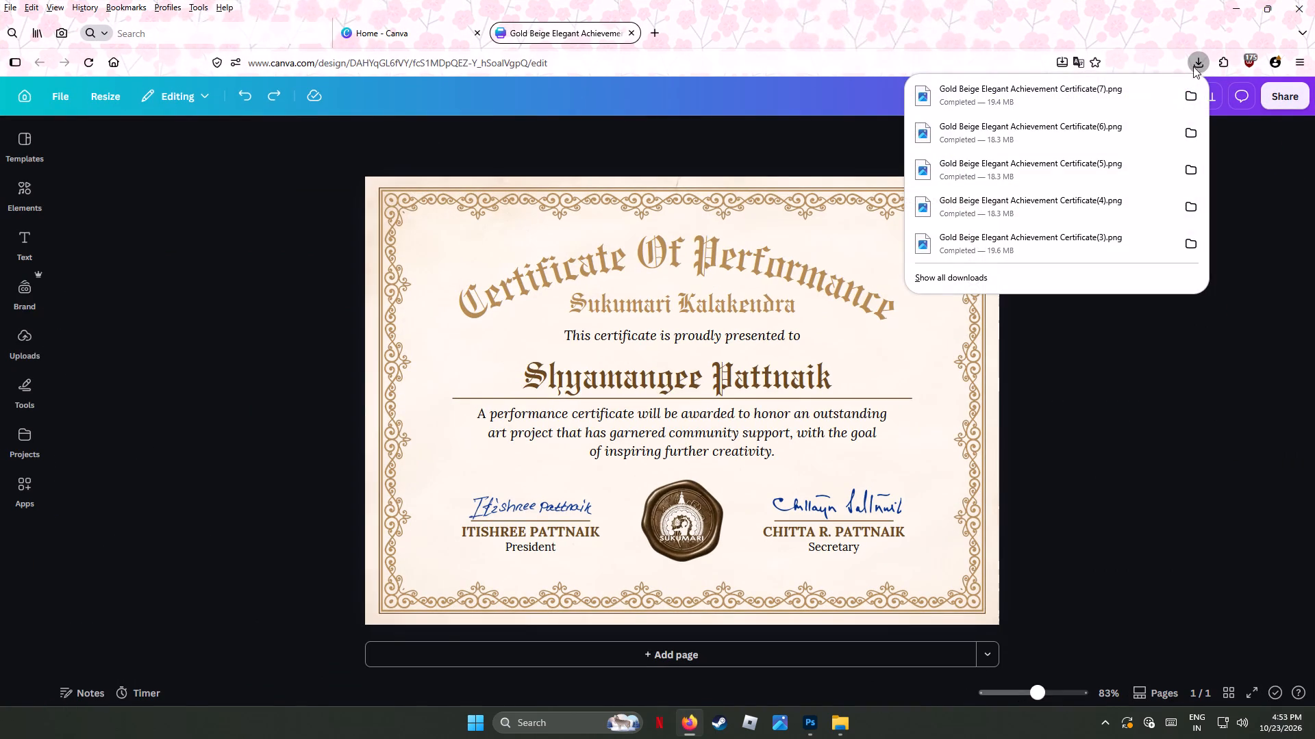
pyautogui.click(975, 279)
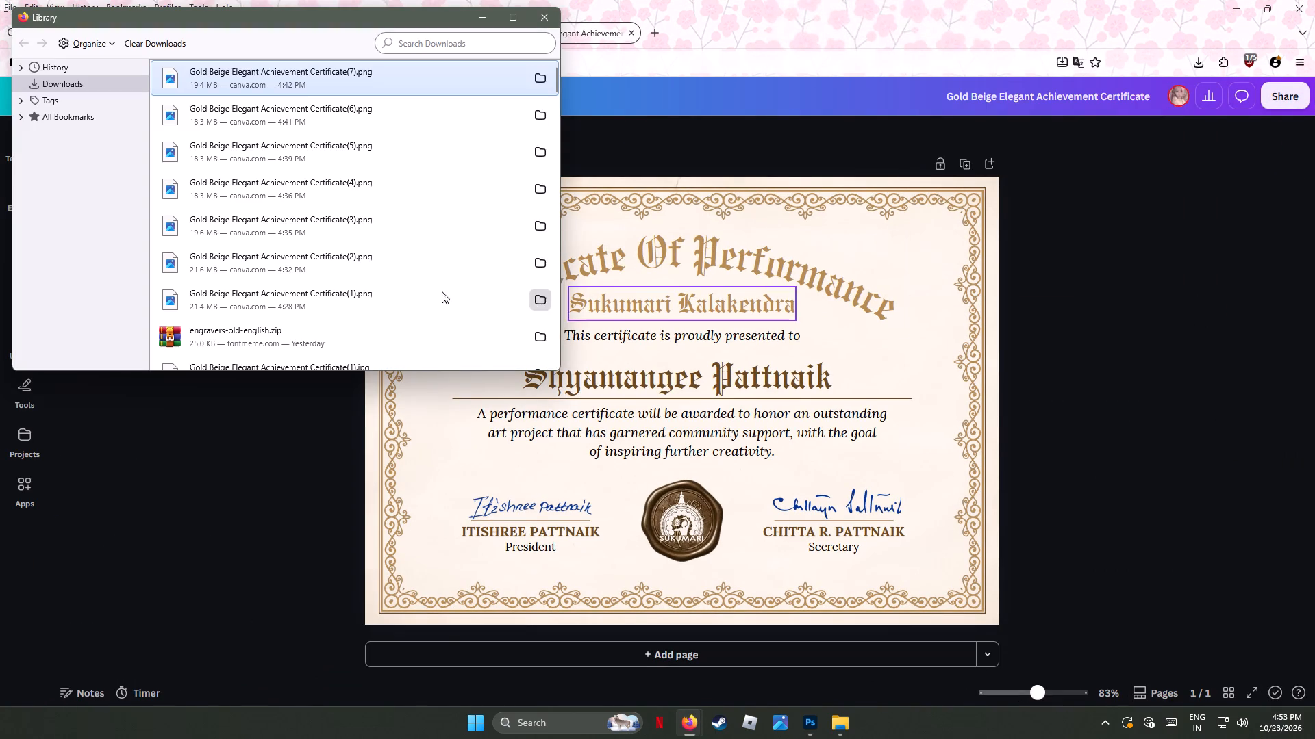
pyautogui.scroll(-2, 392, 283)
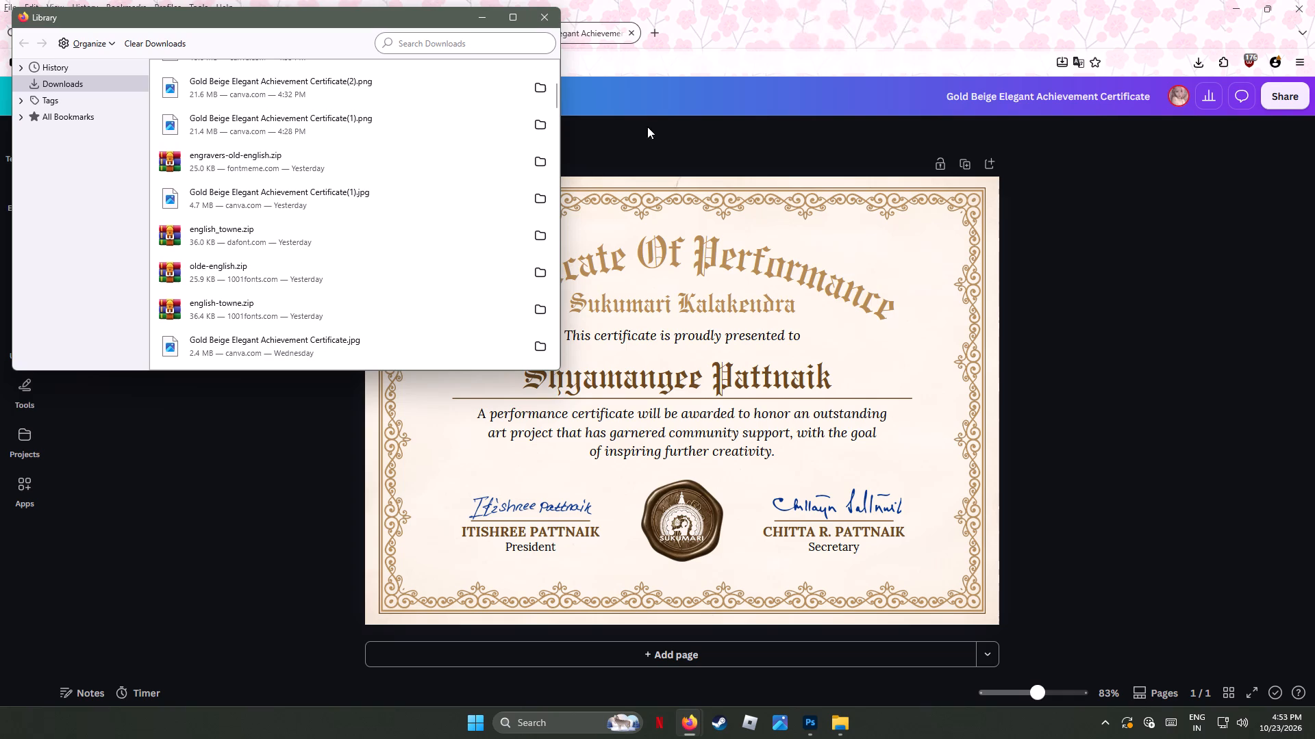
pyautogui.click(862, 10)
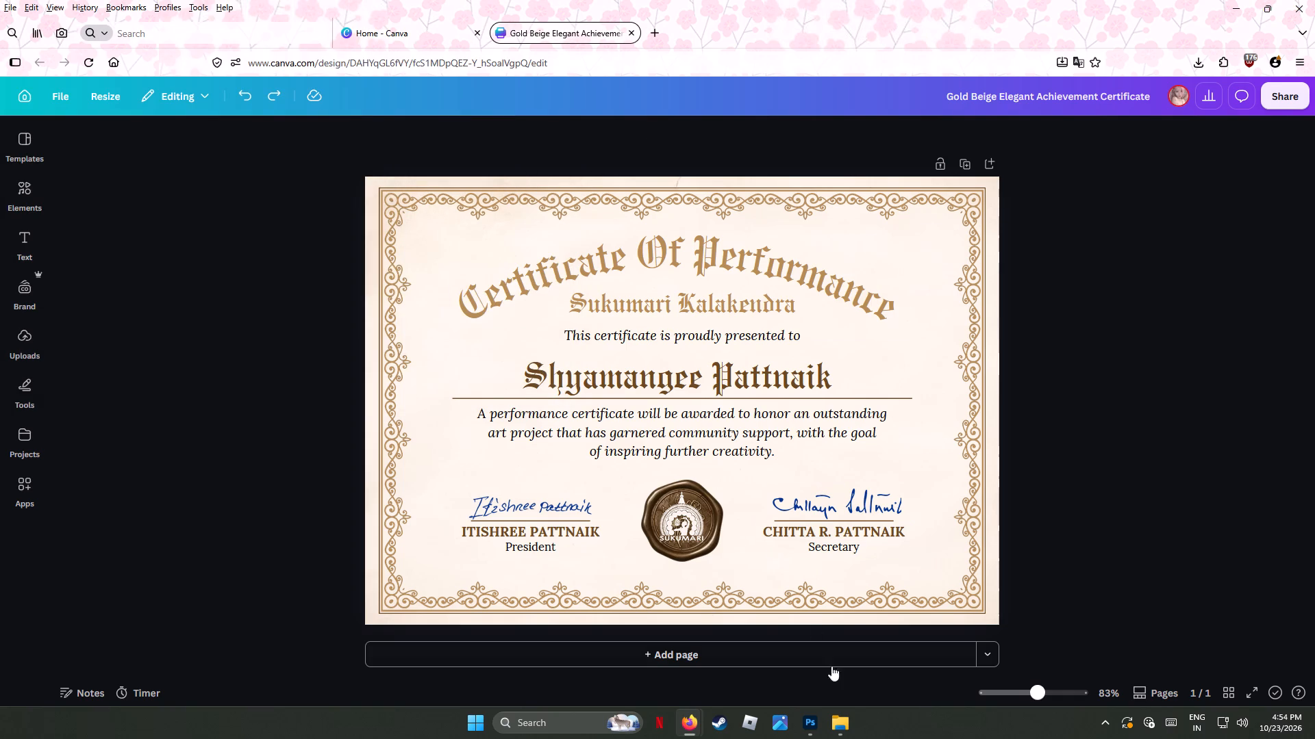
pyautogui.click(815, 727)
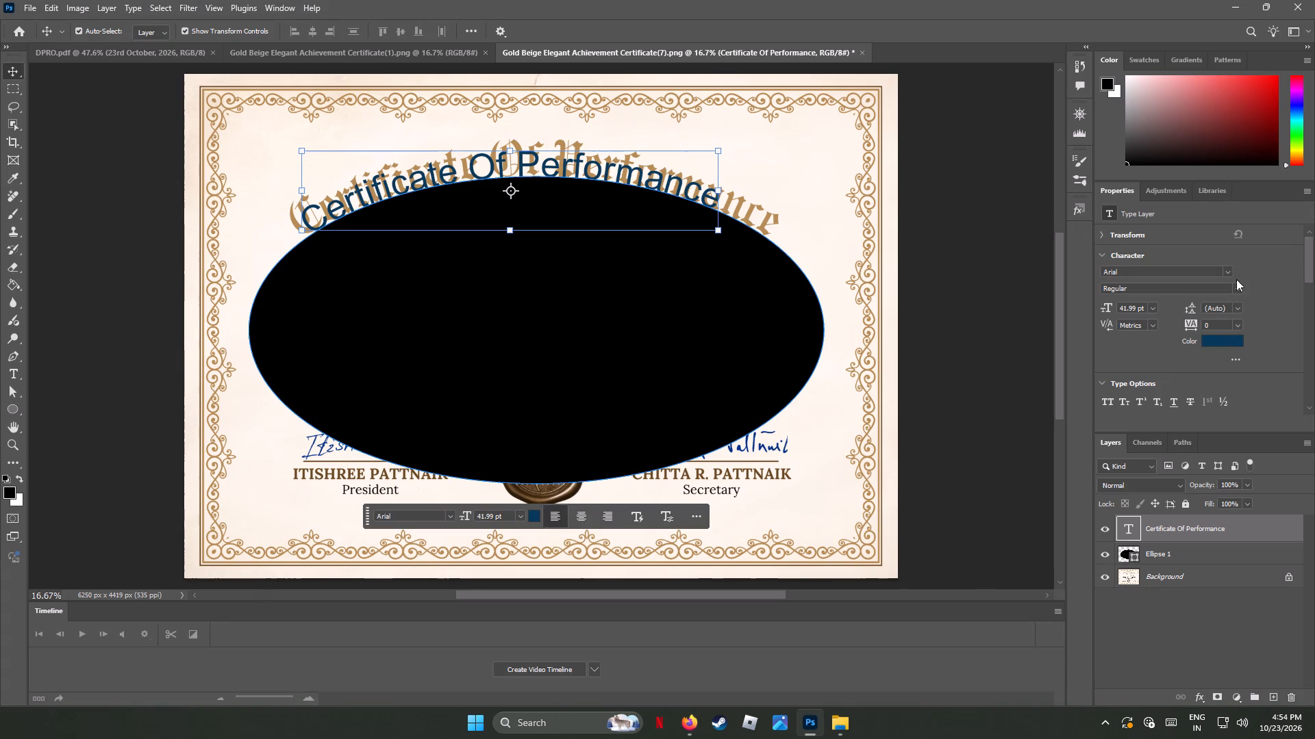
# Set the font of the curved "Certificate Of Performance" text to Old English Text MT.
pyautogui.click(1227, 274)
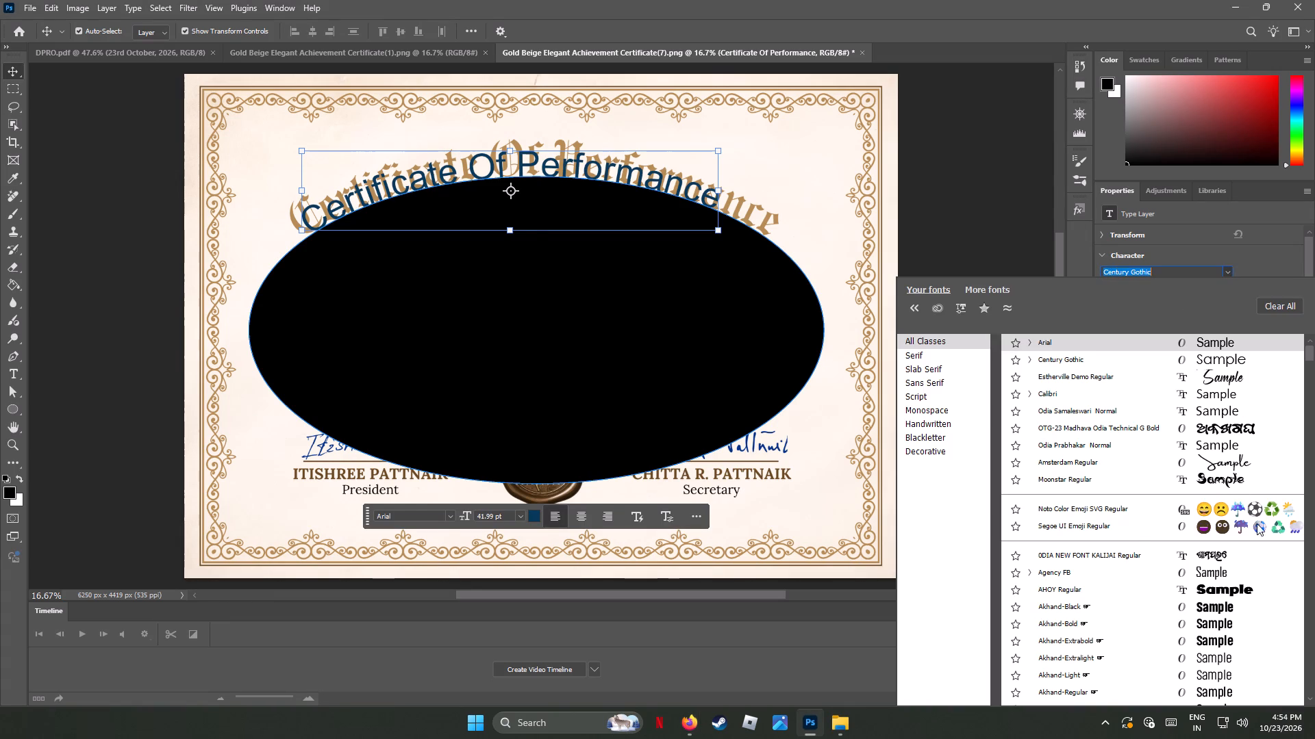
pyautogui.scroll(-4, 1138, 538)
pyautogui.scroll(2, 1138, 538)
pyautogui.scroll(-6, 1138, 538)
pyautogui.scroll(2, 1112, 544)
pyautogui.scroll(-5, 1112, 544)
pyautogui.scroll(5, 1112, 544)
pyautogui.scroll(-6, 1112, 544)
pyautogui.scroll(4, 1112, 541)
pyautogui.scroll(-3, 1112, 541)
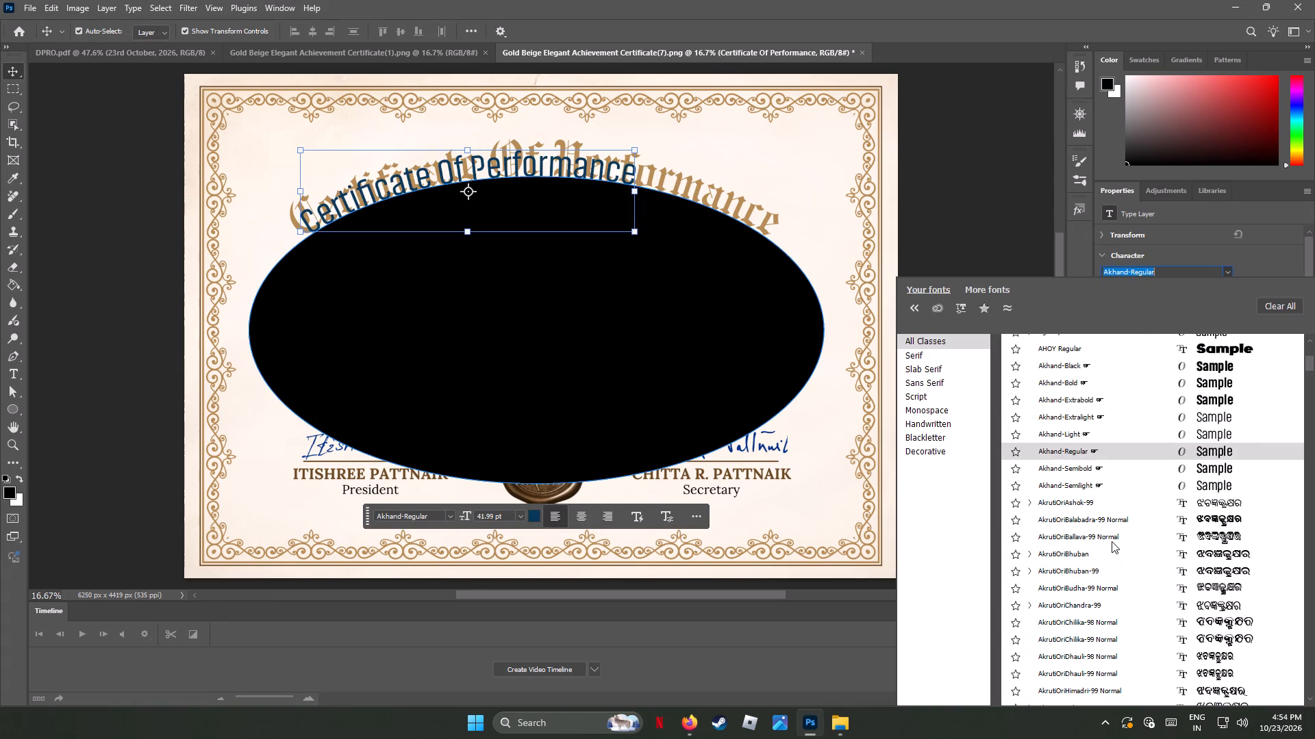
pyautogui.scroll(-4, 1112, 540)
pyautogui.scroll(1, 1112, 540)
pyautogui.scroll(-6, 1112, 540)
pyautogui.scroll(1, 1112, 540)
pyautogui.scroll(-8, 1112, 540)
pyautogui.scroll(1, 1111, 539)
pyautogui.scroll(-9, 1111, 539)
pyautogui.scroll(2, 1110, 538)
pyautogui.scroll(-6, 1110, 538)
pyautogui.scroll(1, 1110, 538)
pyautogui.scroll(-4, 1110, 538)
pyautogui.scroll(1, 1110, 538)
pyautogui.scroll(-5, 1110, 538)
pyautogui.scroll(1, 1110, 538)
pyautogui.scroll(-3, 1110, 538)
pyautogui.scroll(4, 1109, 538)
pyautogui.scroll(-2, 1107, 537)
pyautogui.scroll(2, 1098, 523)
pyautogui.scroll(-8, 1098, 523)
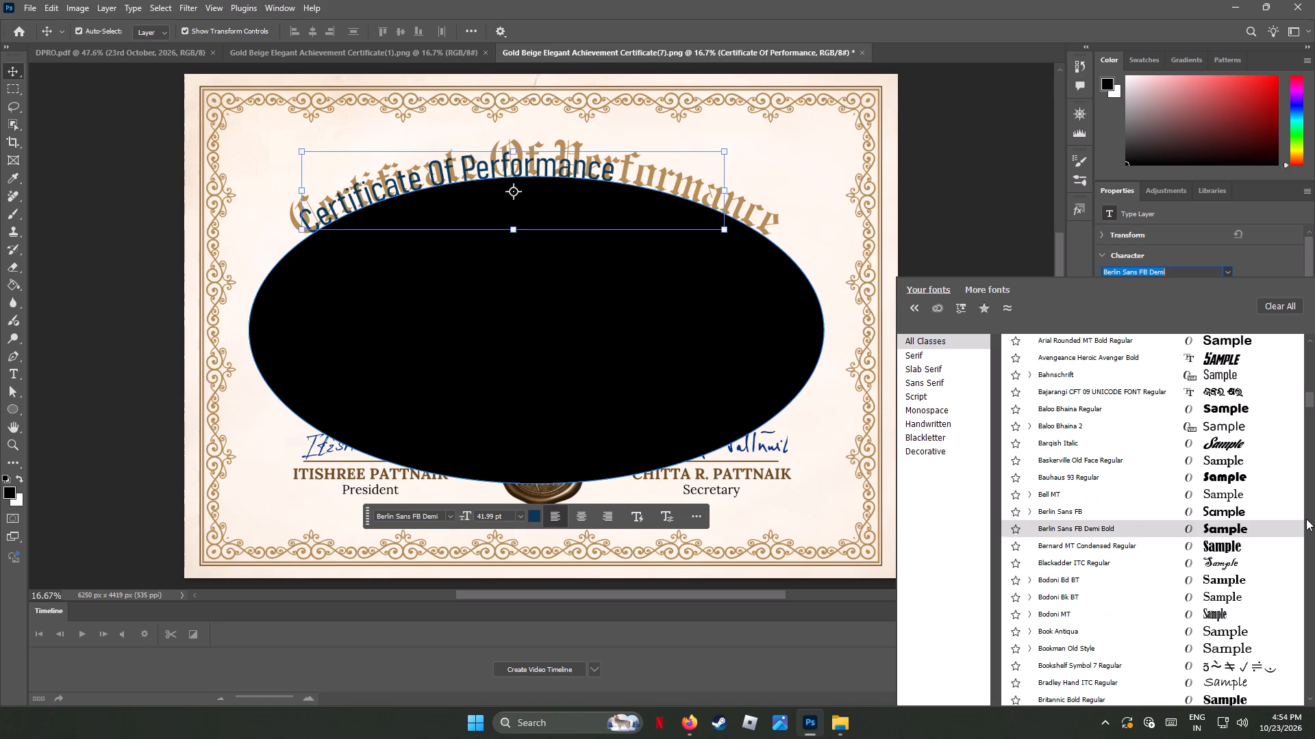
pyautogui.scroll(-4, 1301, 465)
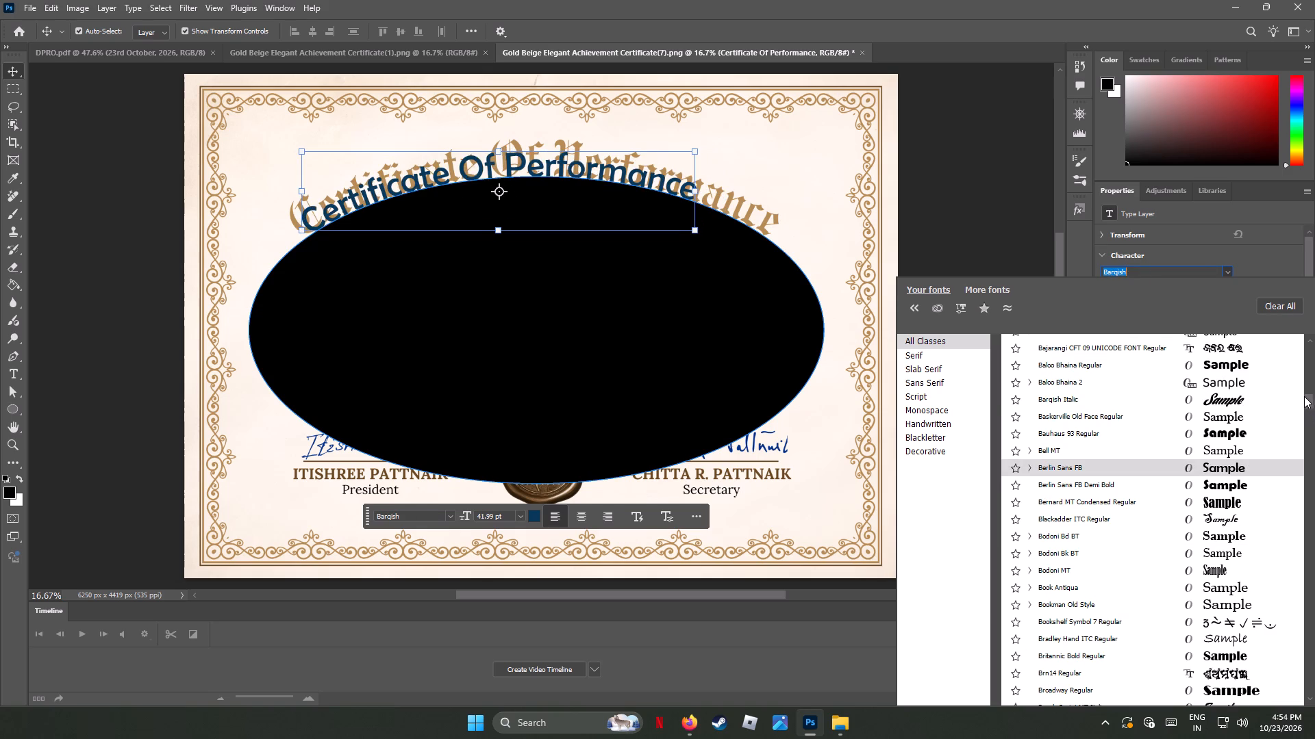
pyautogui.moveTo(1308, 397); pyautogui.dragTo(1303, 527)
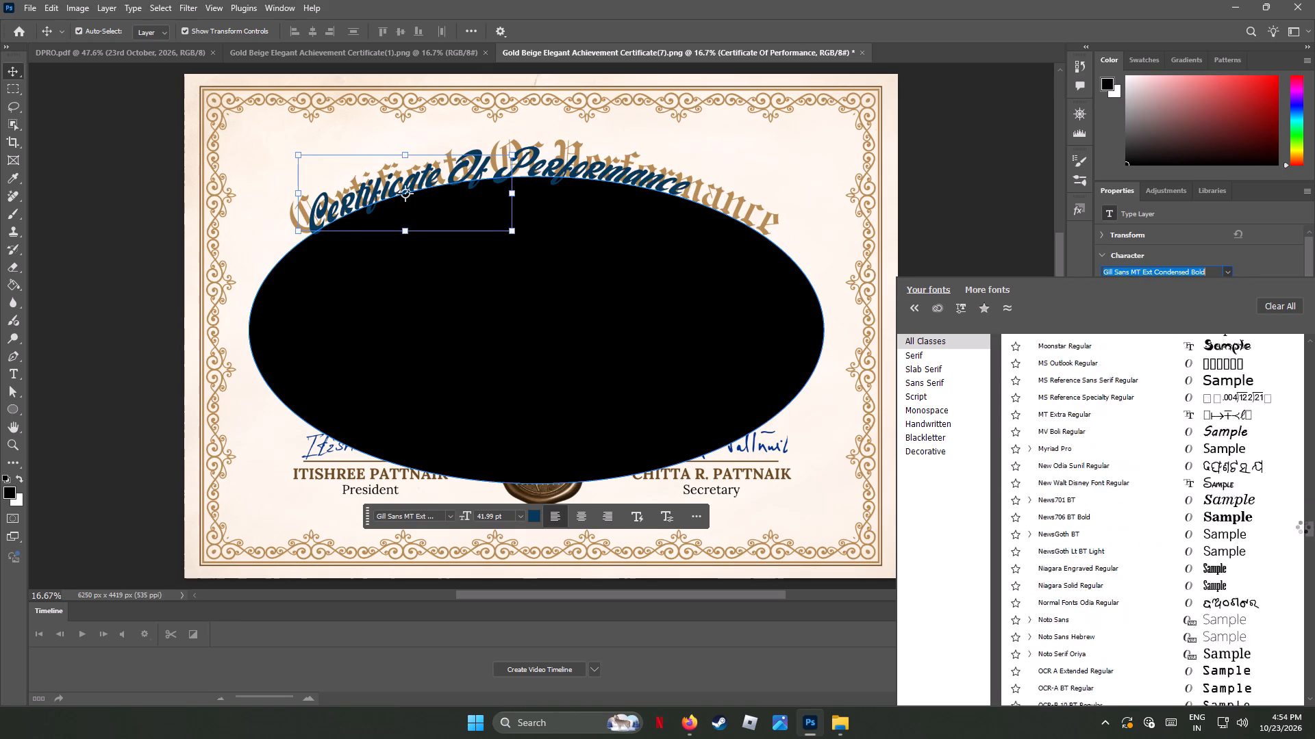
pyautogui.moveTo(1303, 527); pyautogui.dragTo(1303, 554)
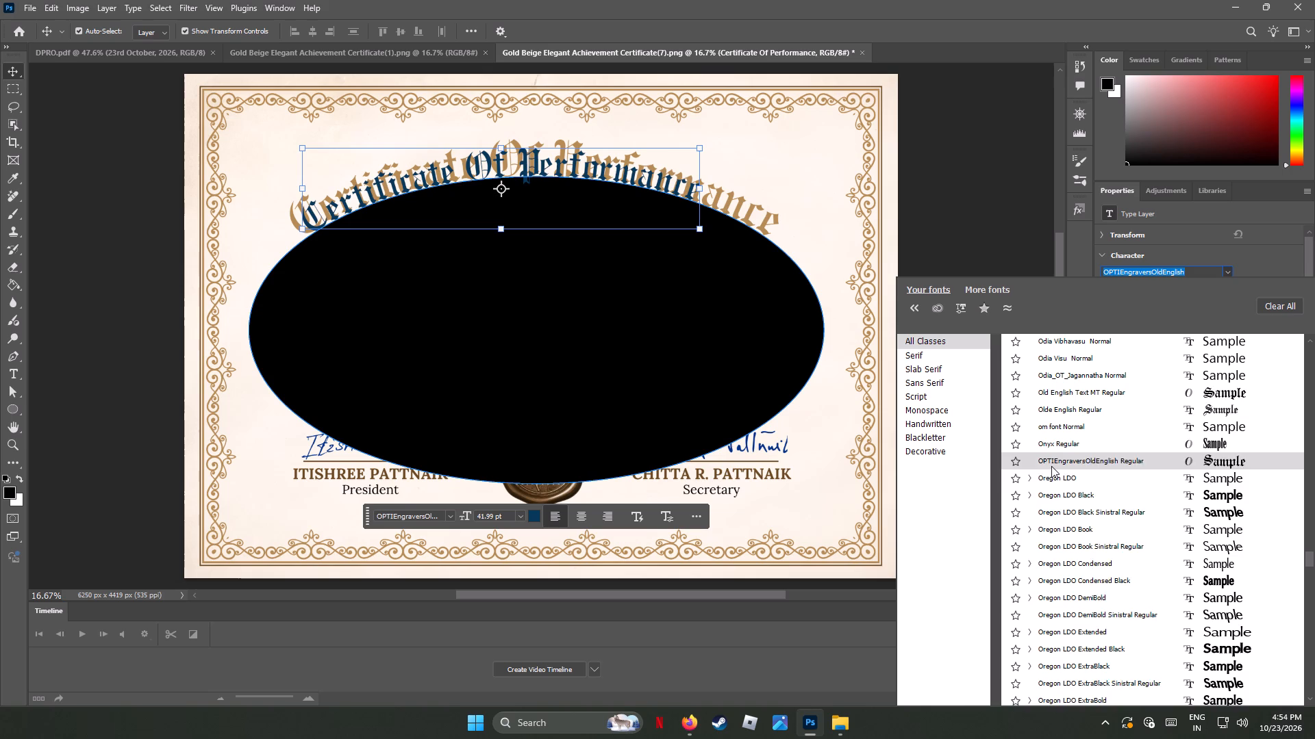
pyautogui.scroll(7, 1051, 466)
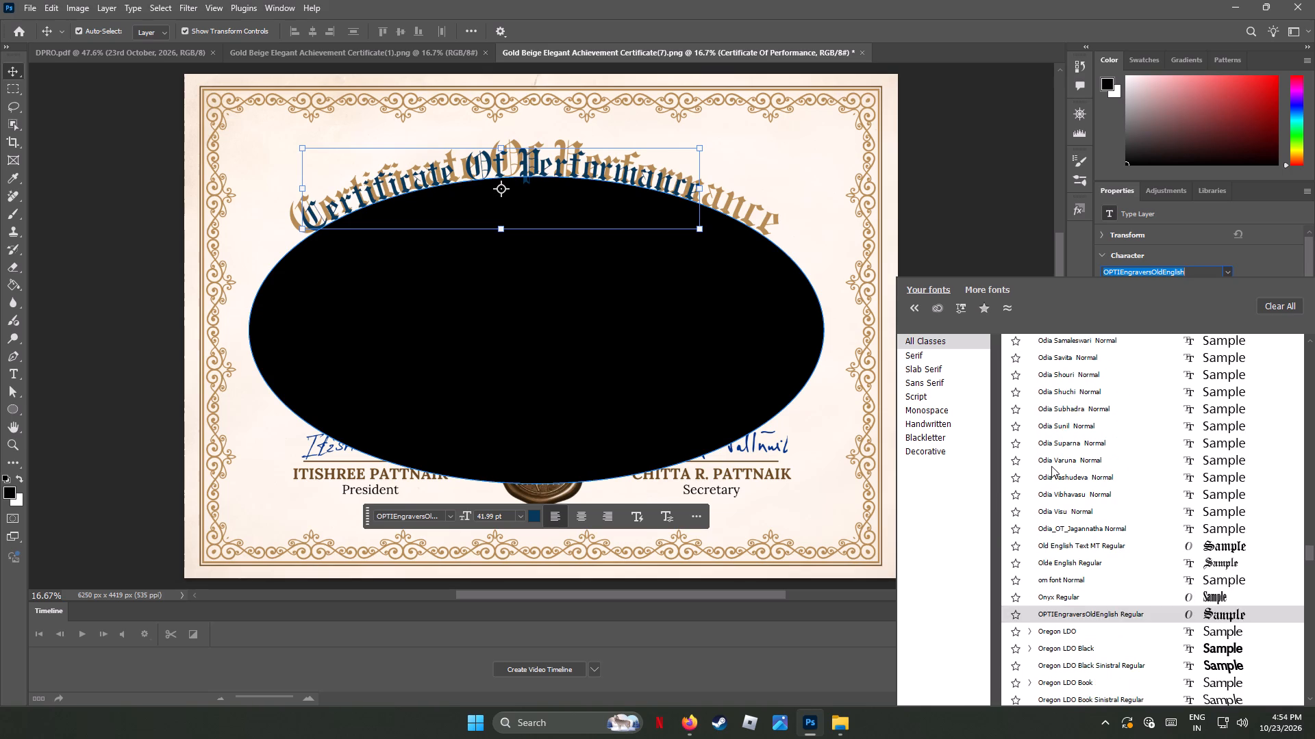
pyautogui.scroll(-5, 1051, 466)
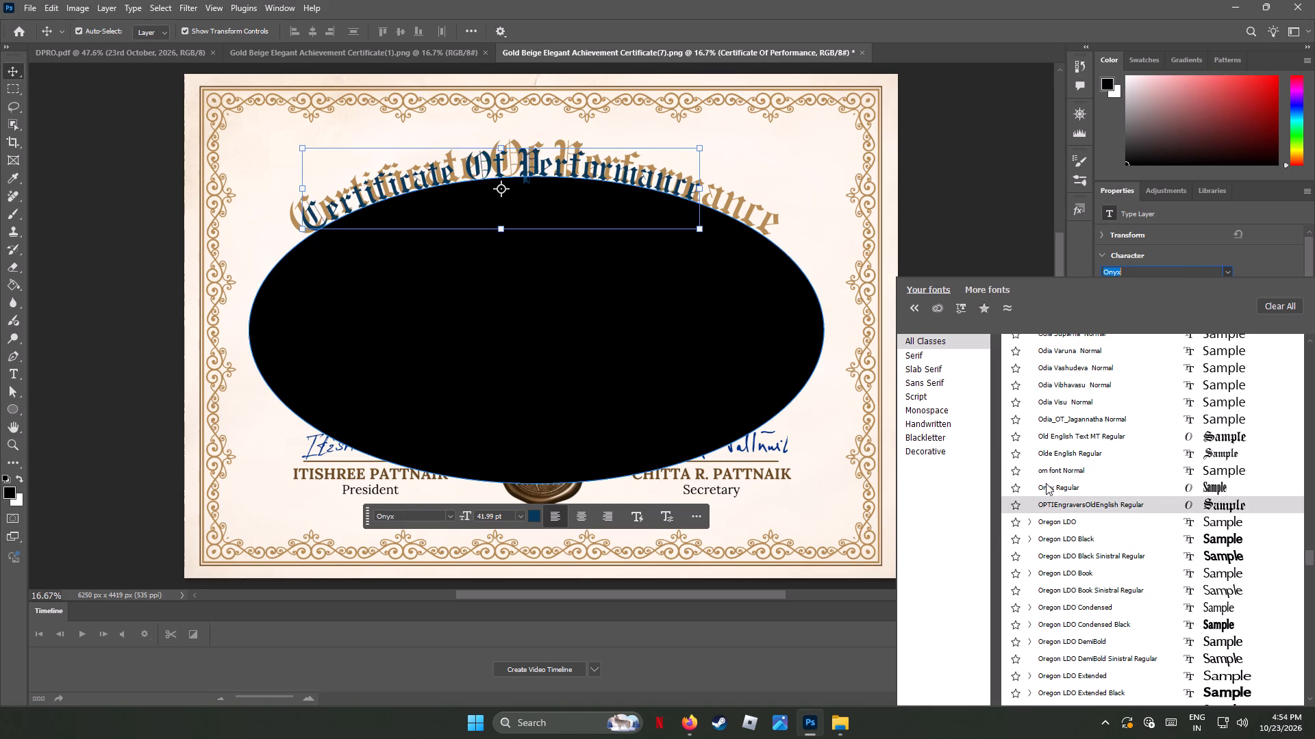
pyautogui.click(1066, 435)
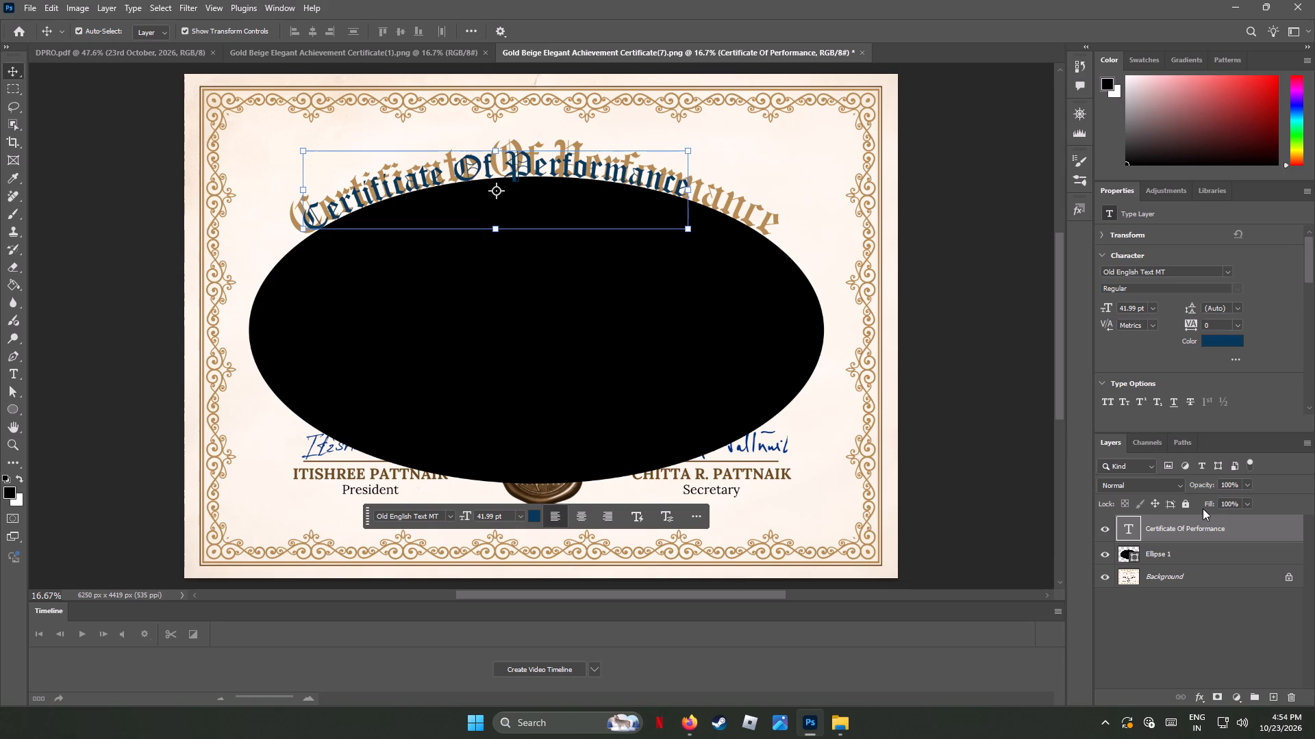
# Recheck the downloaded font archive names in Firefox's download library, ending back in Photoshop.
pyautogui.click(687, 719)
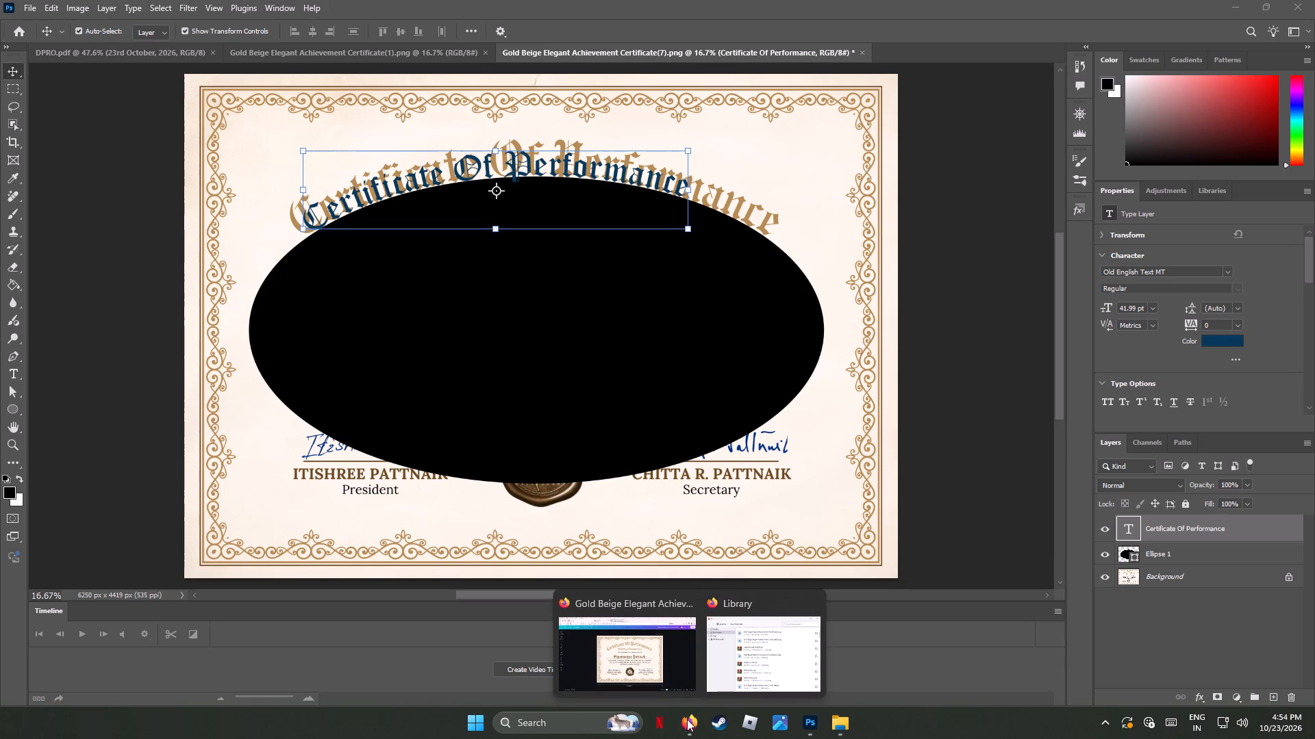
pyautogui.click(695, 720)
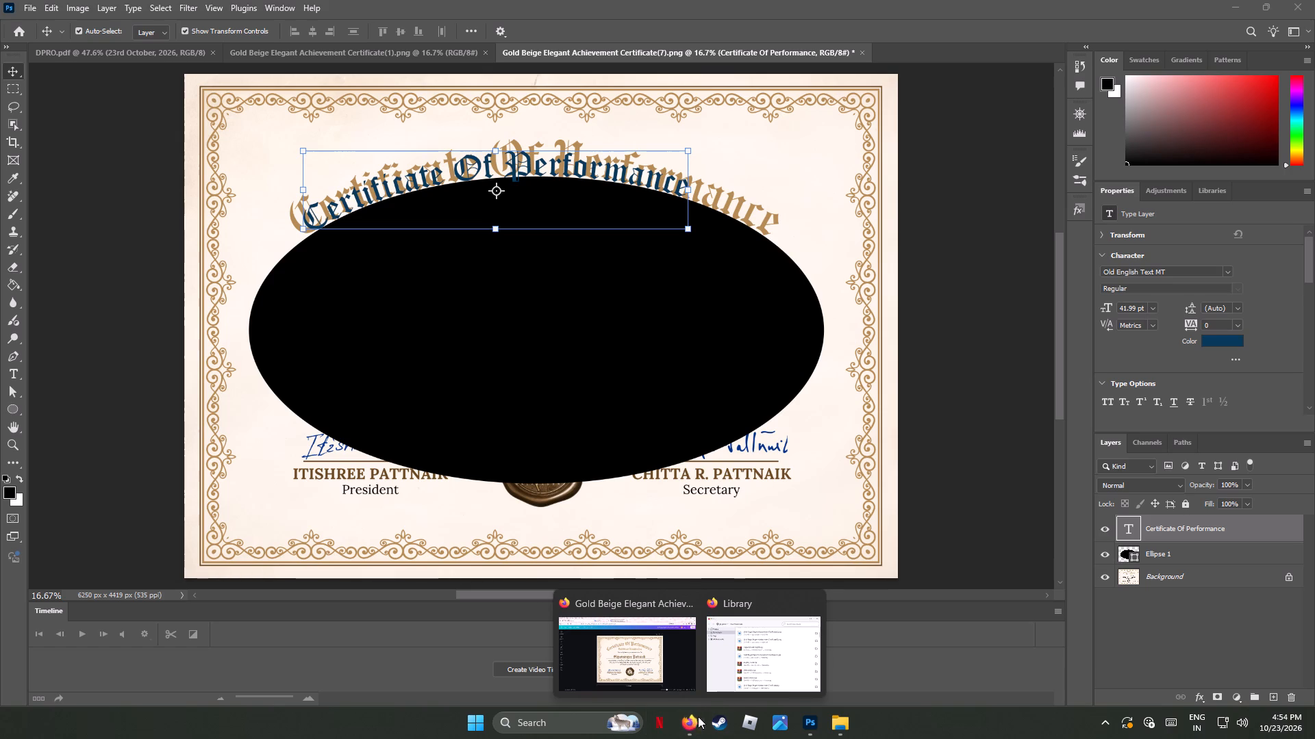
pyautogui.click(690, 721)
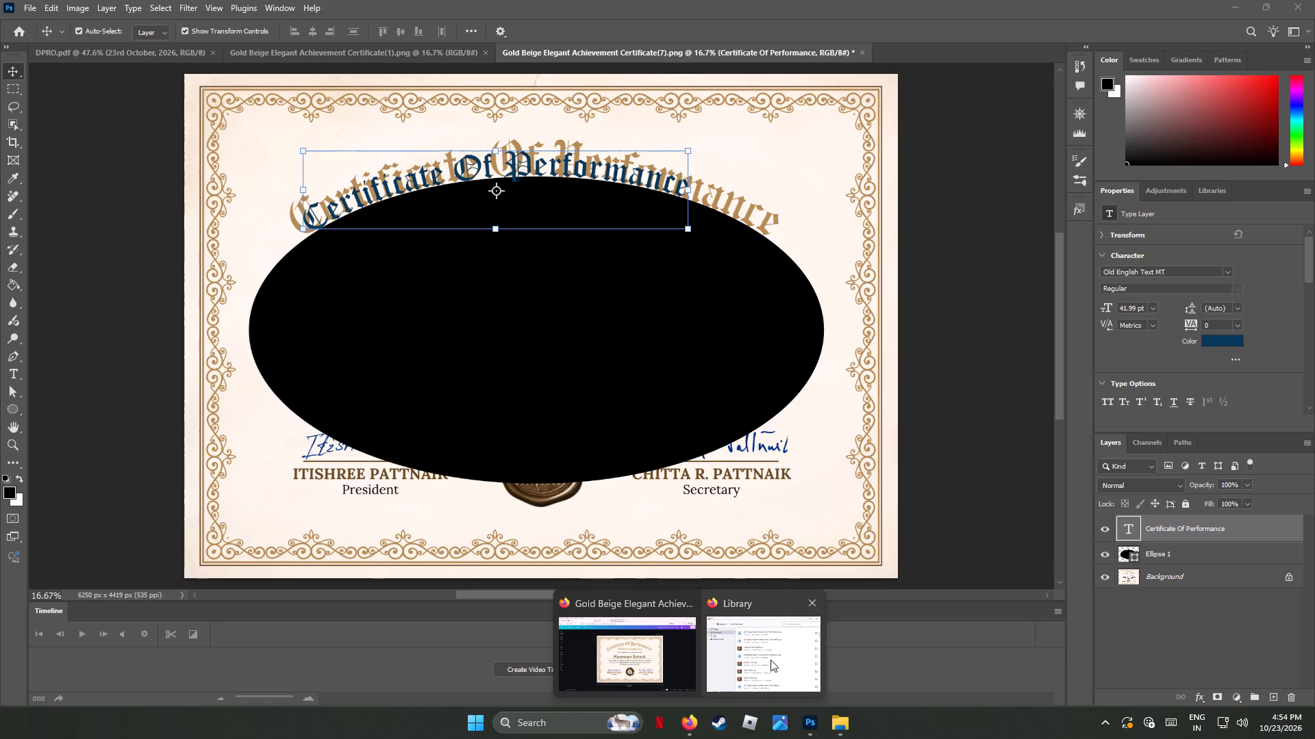
pyautogui.click(771, 660)
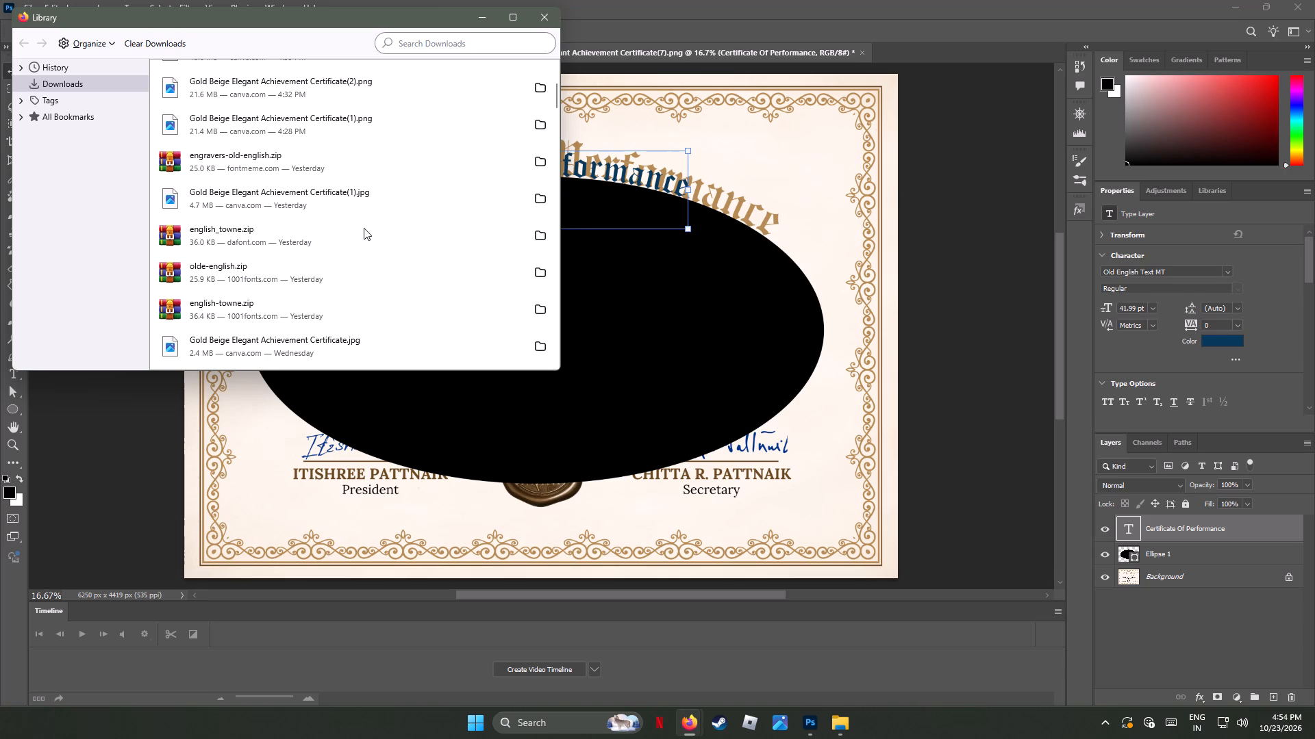
pyautogui.click(874, 0)
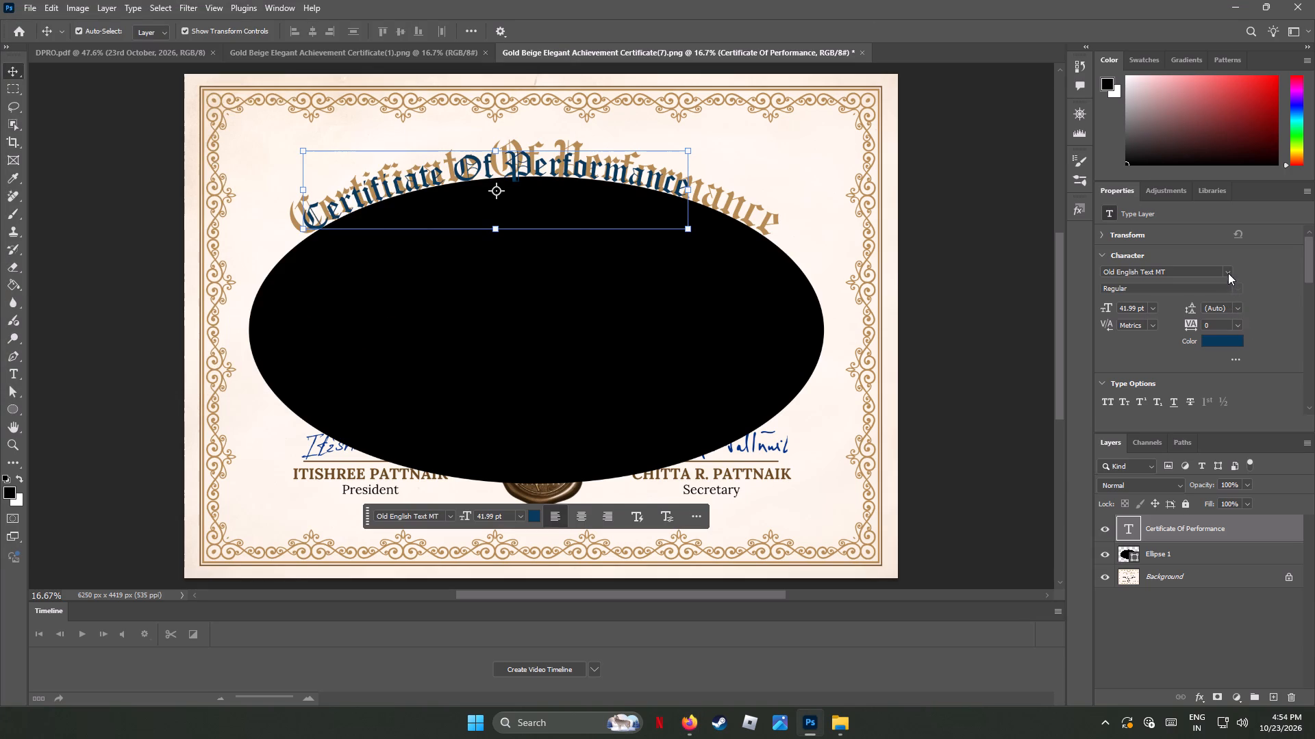
# Browse the font choices for the curved title, examining previews for another Old English style match to the original lettering.
pyautogui.click(1228, 273)
pyautogui.scroll(-3, 1138, 558)
pyautogui.scroll(1, 1138, 558)
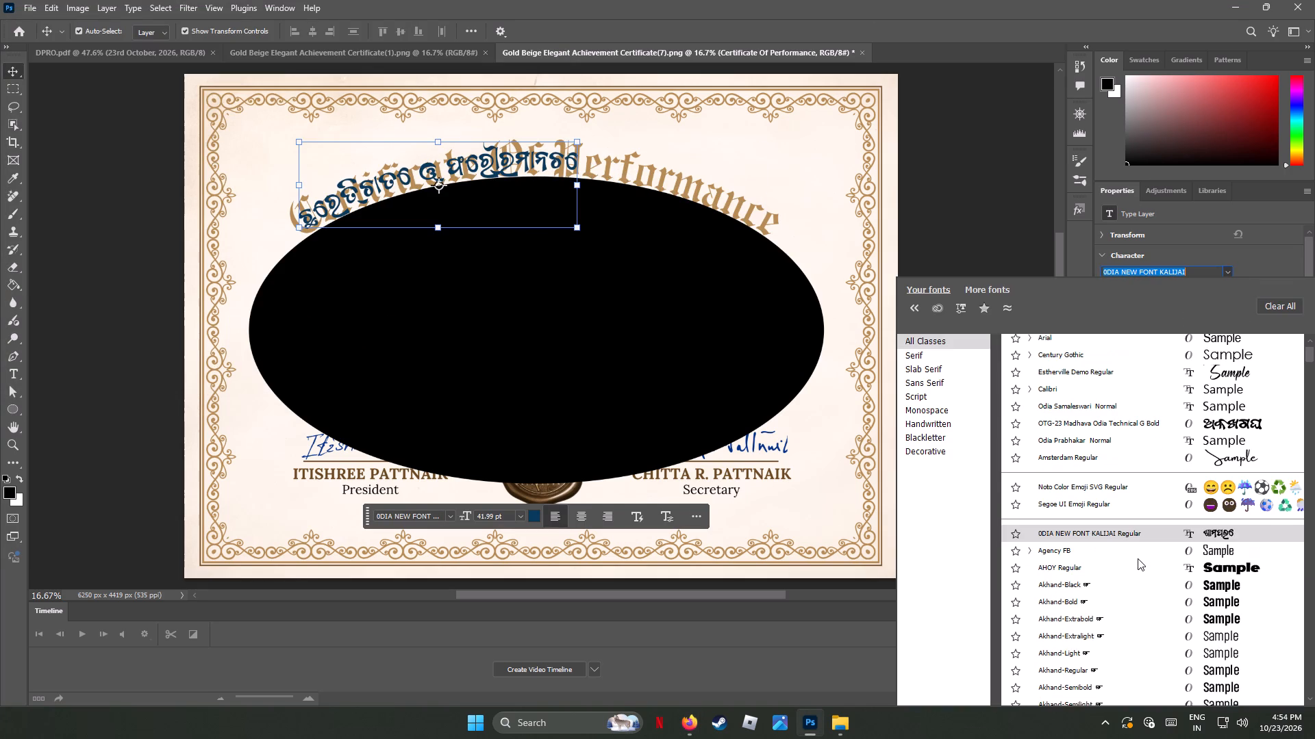
pyautogui.scroll(2, 1138, 558)
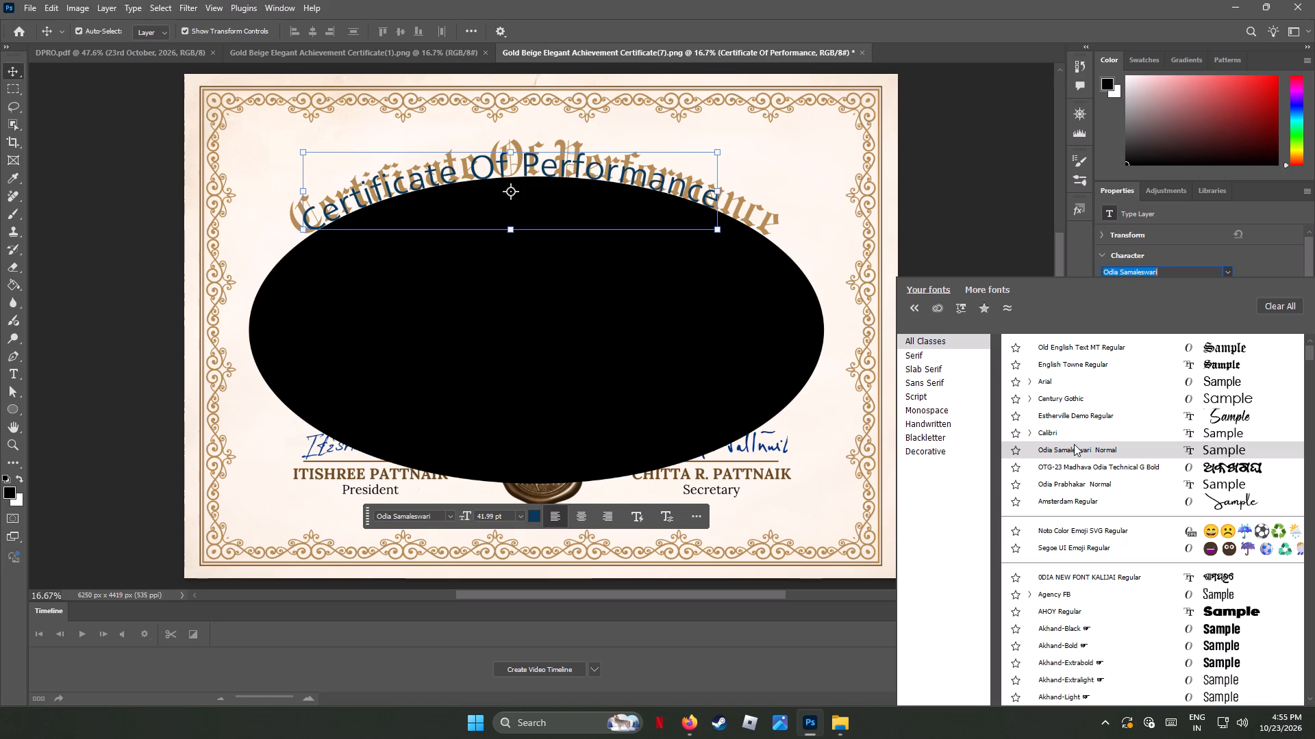
pyautogui.scroll(-2, 1248, 608)
pyautogui.scroll(2, 1245, 608)
pyautogui.scroll(-2, 1245, 608)
pyautogui.scroll(-19, 1137, 606)
pyautogui.scroll(1, 1116, 583)
pyautogui.scroll(-4, 1116, 583)
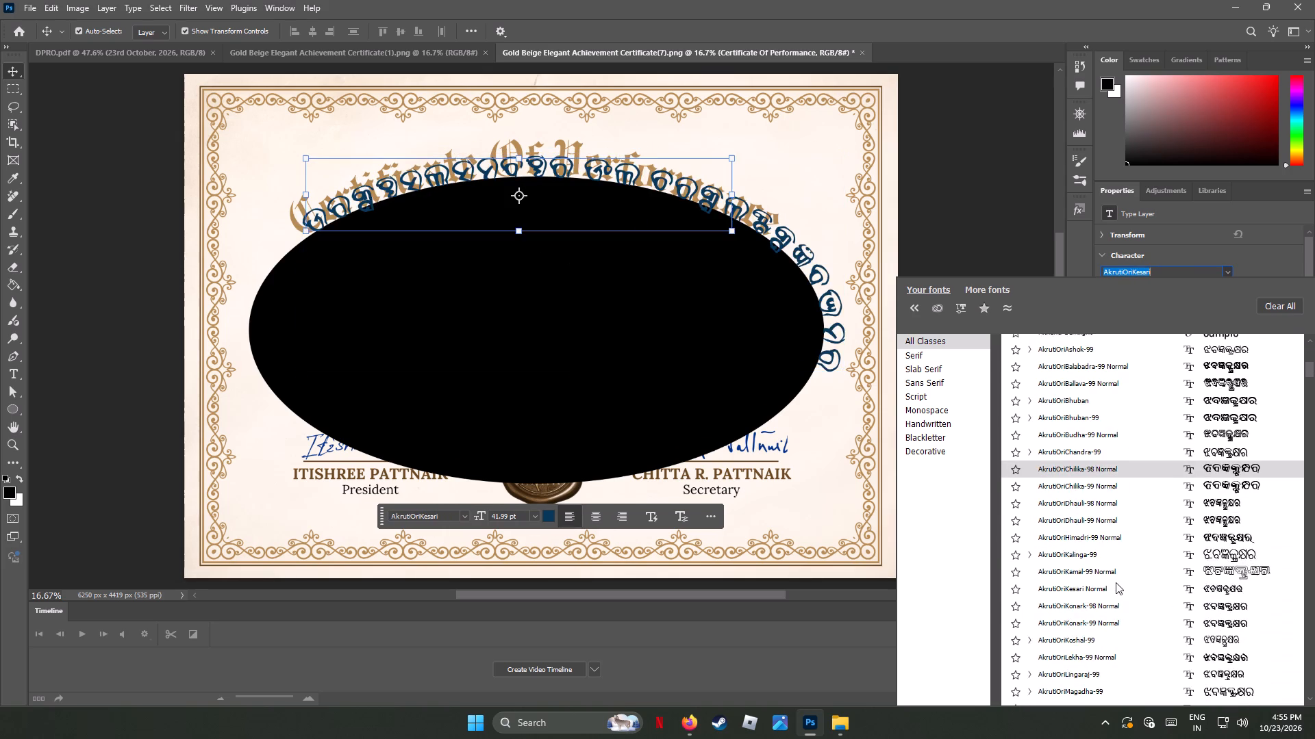
pyautogui.scroll(-1, 1115, 578)
pyautogui.scroll(2, 1115, 578)
pyautogui.scroll(-15, 1115, 578)
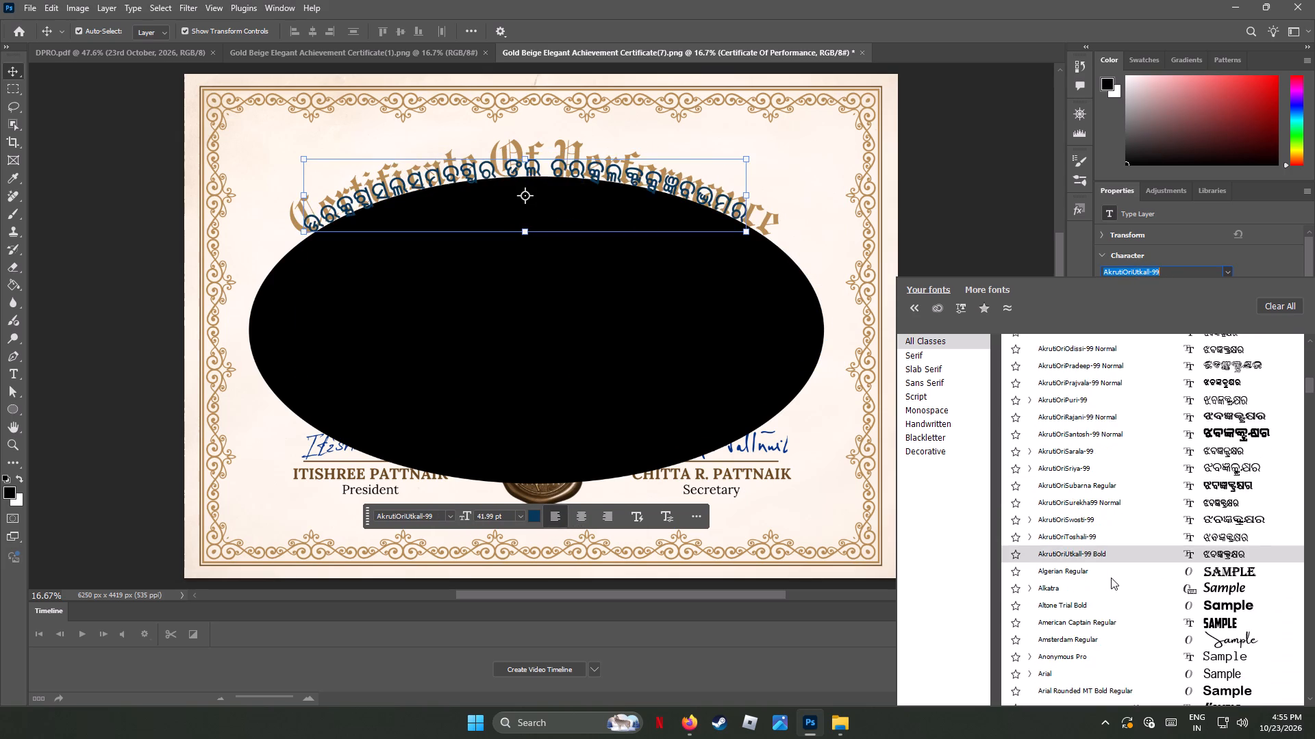
pyautogui.scroll(-19, 1111, 578)
pyautogui.scroll(-2, 1111, 578)
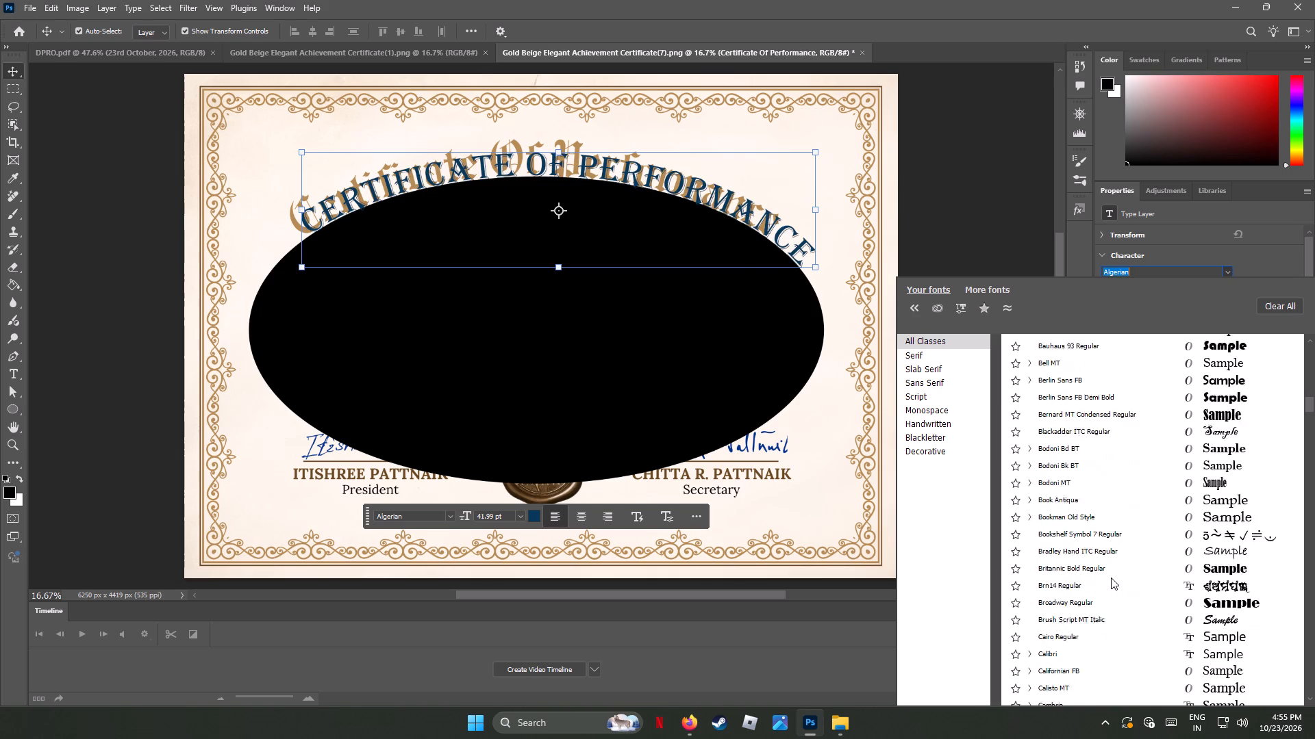
pyautogui.scroll(-1, 1111, 578)
pyautogui.scroll(2, 1111, 578)
pyautogui.scroll(-12, 1111, 578)
pyautogui.scroll(1, 1111, 578)
pyautogui.scroll(-8, 1111, 578)
pyautogui.scroll(1, 1111, 578)
pyautogui.scroll(-5, 1111, 578)
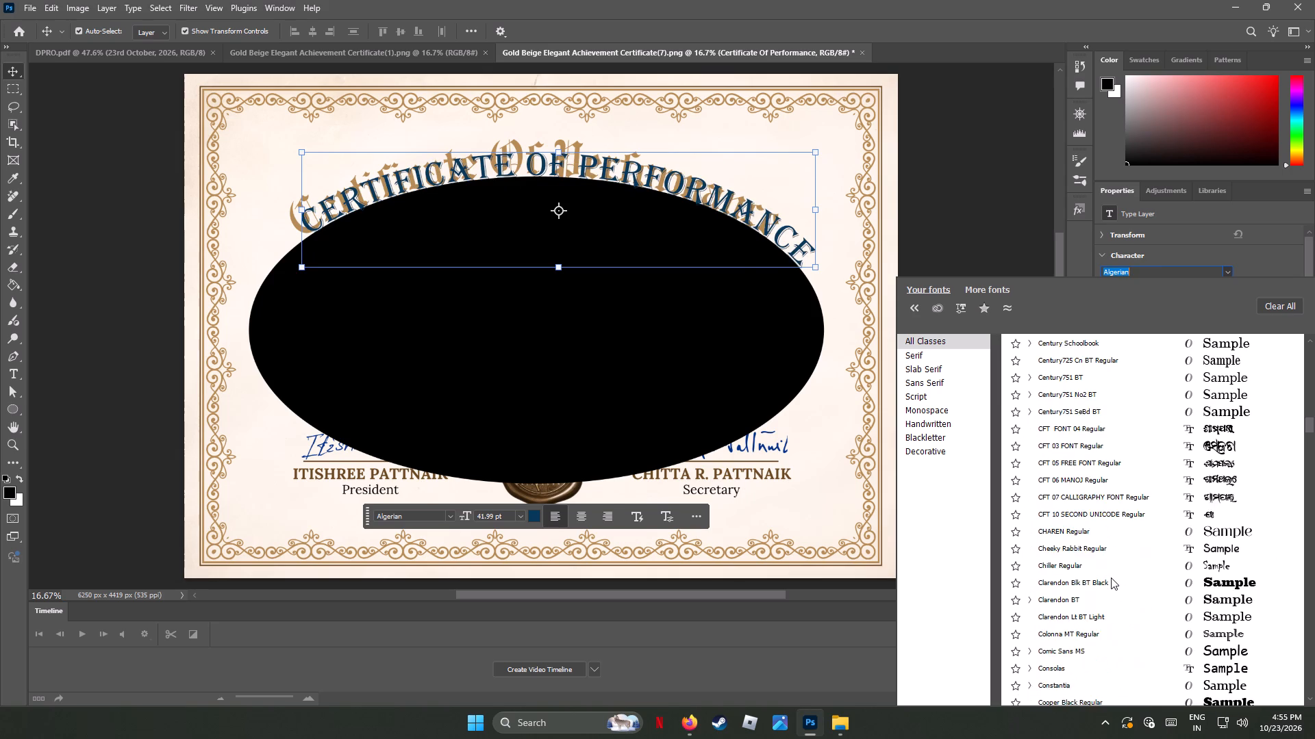
pyautogui.scroll(-2, 1111, 578)
pyautogui.scroll(1, 1111, 578)
pyautogui.scroll(-5, 1111, 578)
pyautogui.scroll(5, 1111, 578)
pyautogui.scroll(-12, 1111, 578)
pyautogui.scroll(2, 1111, 578)
pyautogui.scroll(-6, 1111, 578)
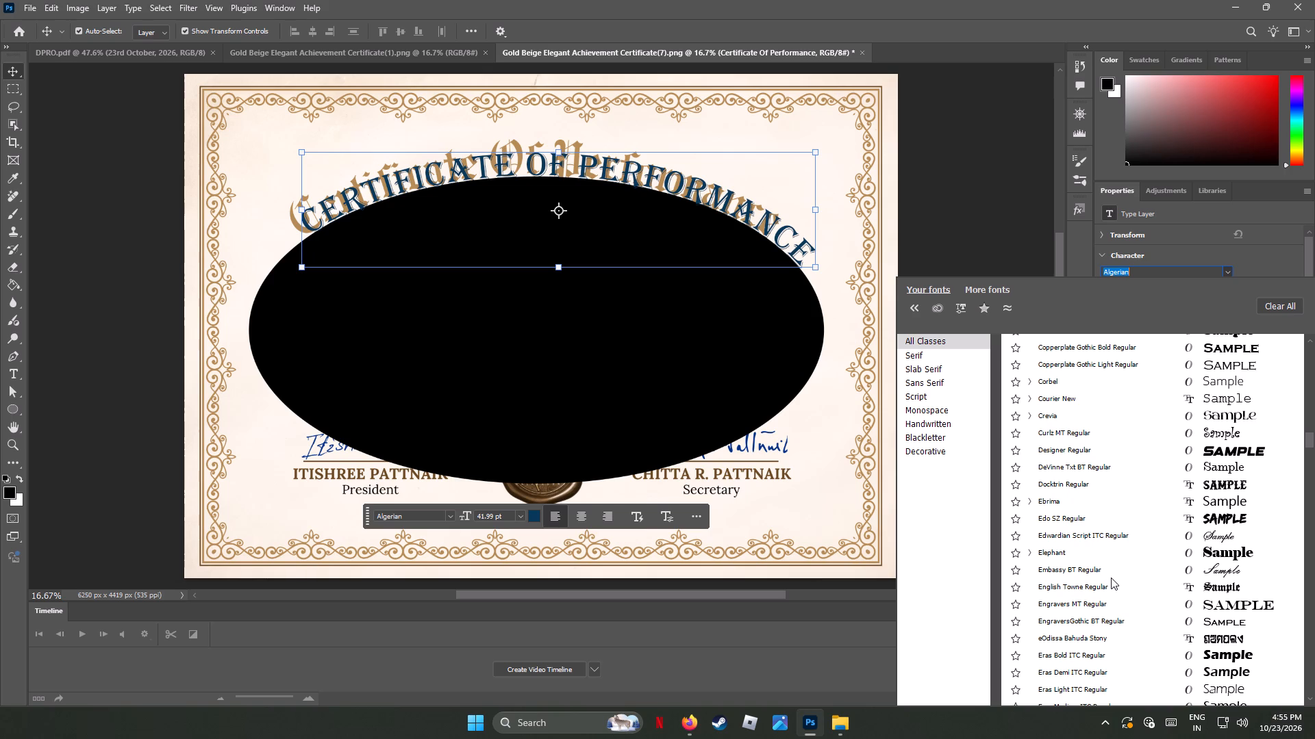
pyautogui.scroll(-2, 1110, 578)
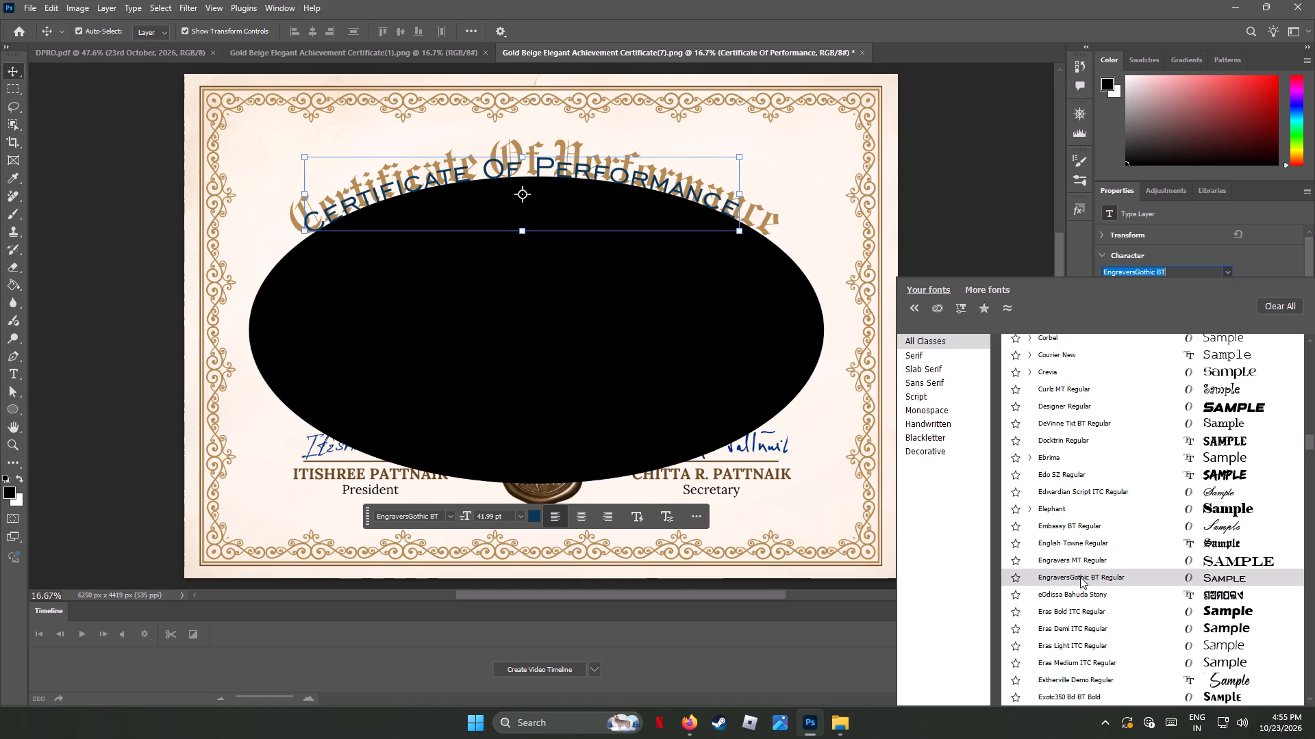
# Inspect the font file inside engravers-old-english.zip from Firefox's downloads, closing the archive and the download library when done.
pyautogui.click(684, 725)
pyautogui.click(690, 723)
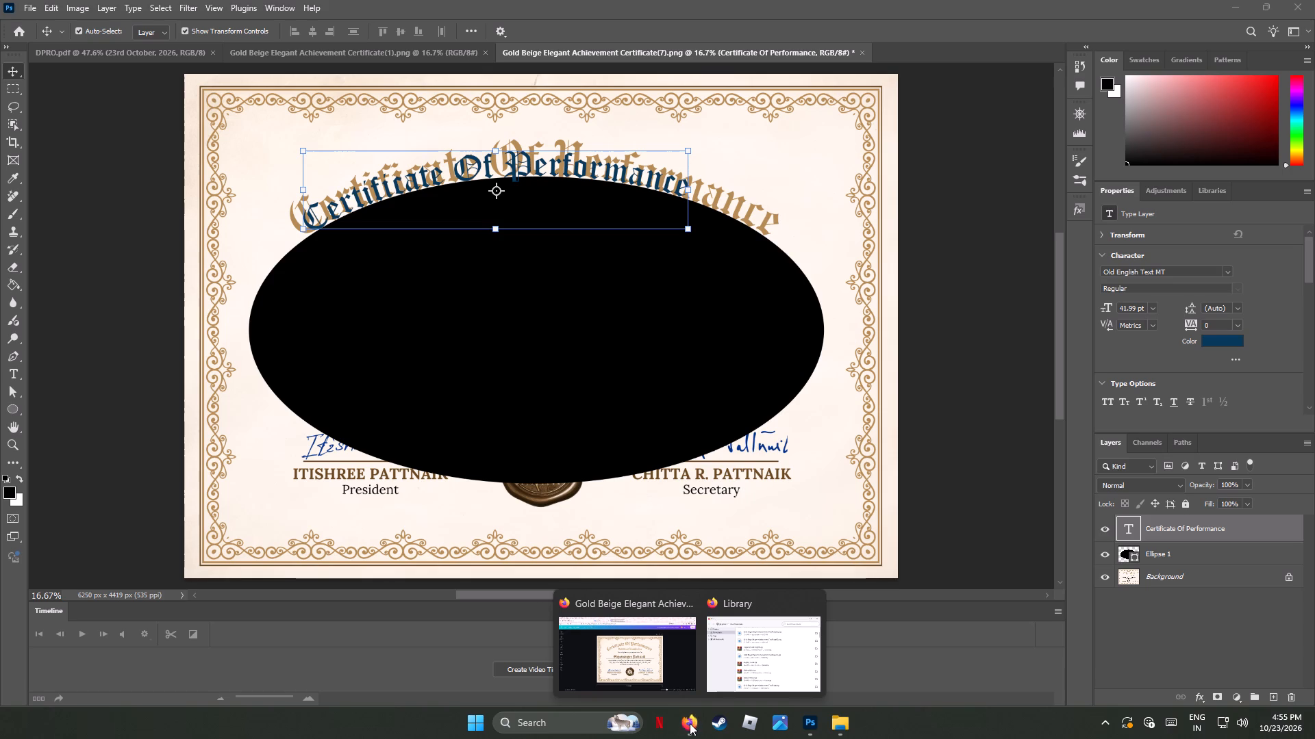
pyautogui.click(756, 663)
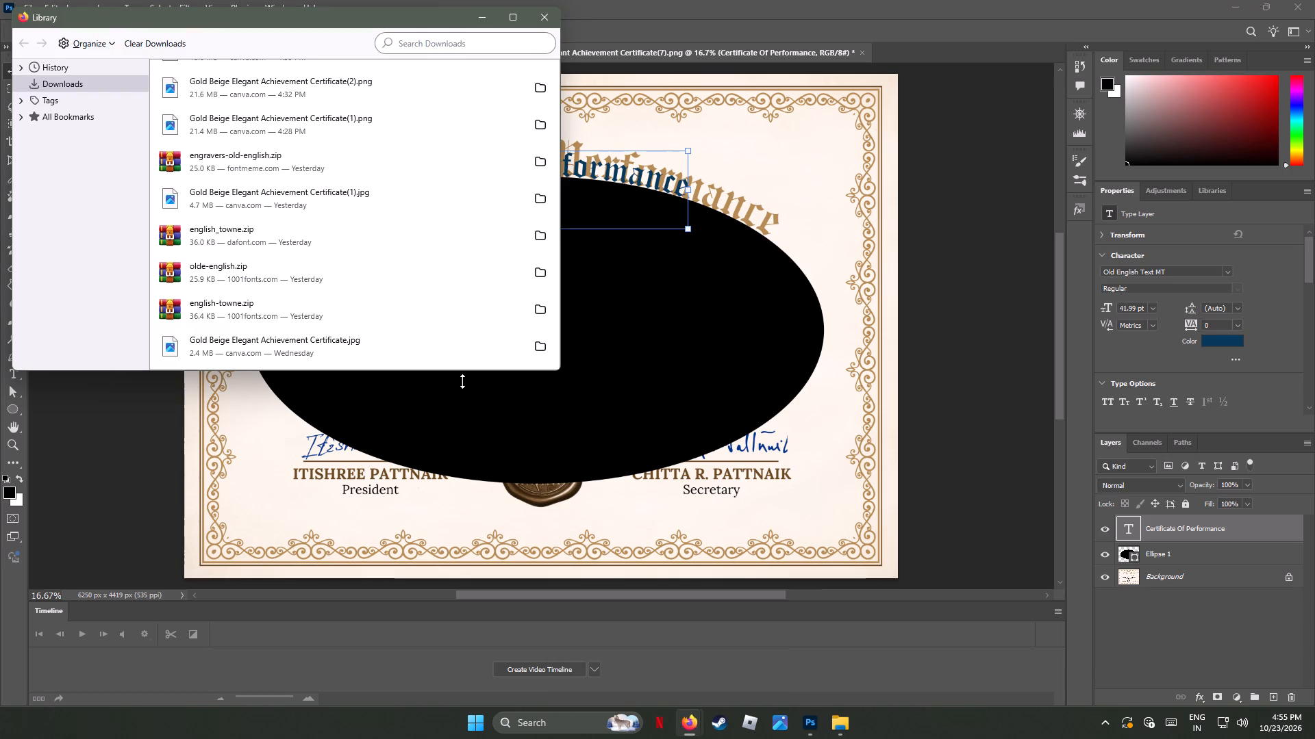
pyautogui.doubleClick(176, 156)
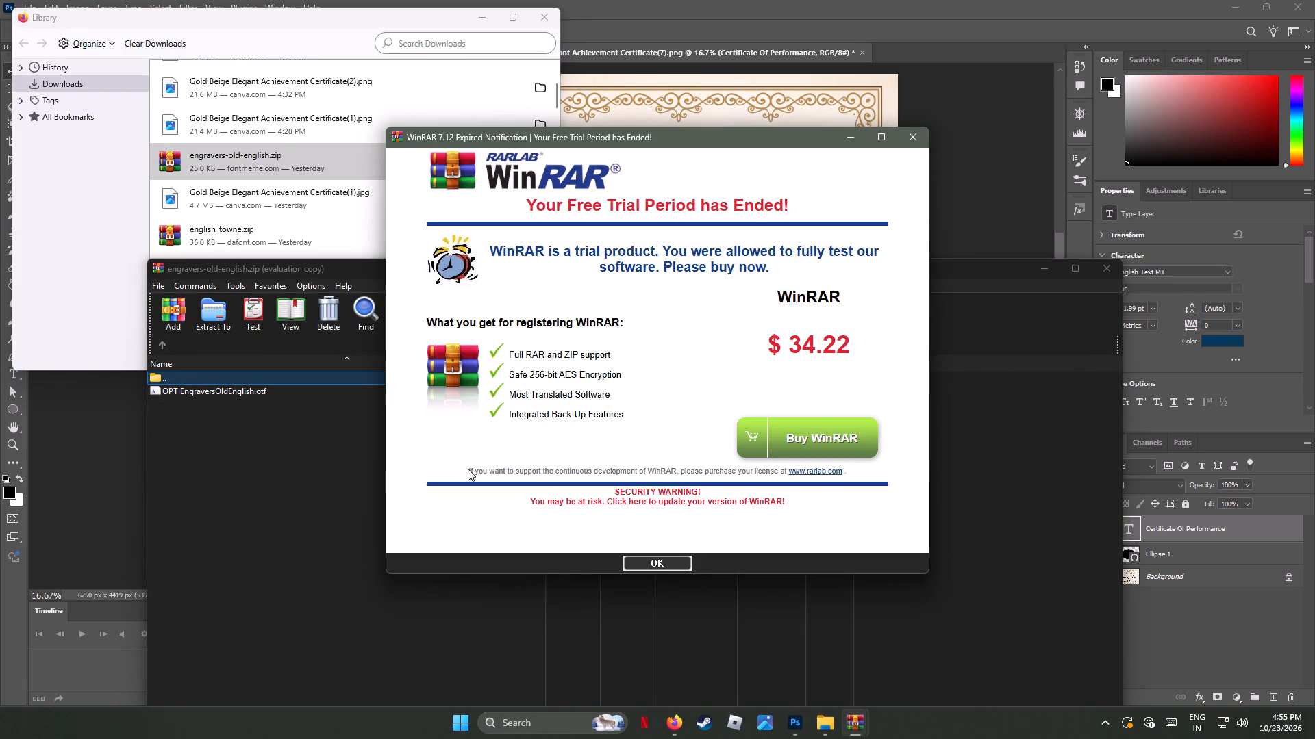
pyautogui.click(912, 138)
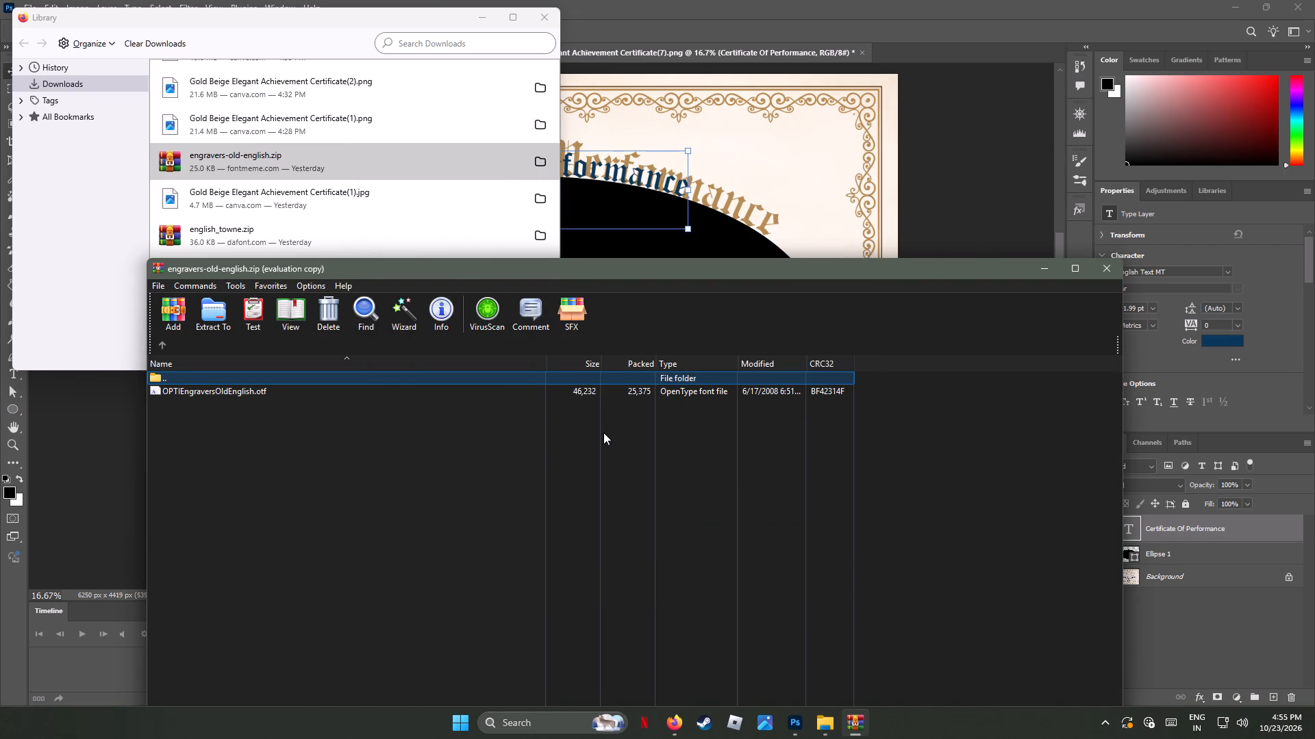
pyautogui.click(1099, 266)
pyautogui.click(543, 15)
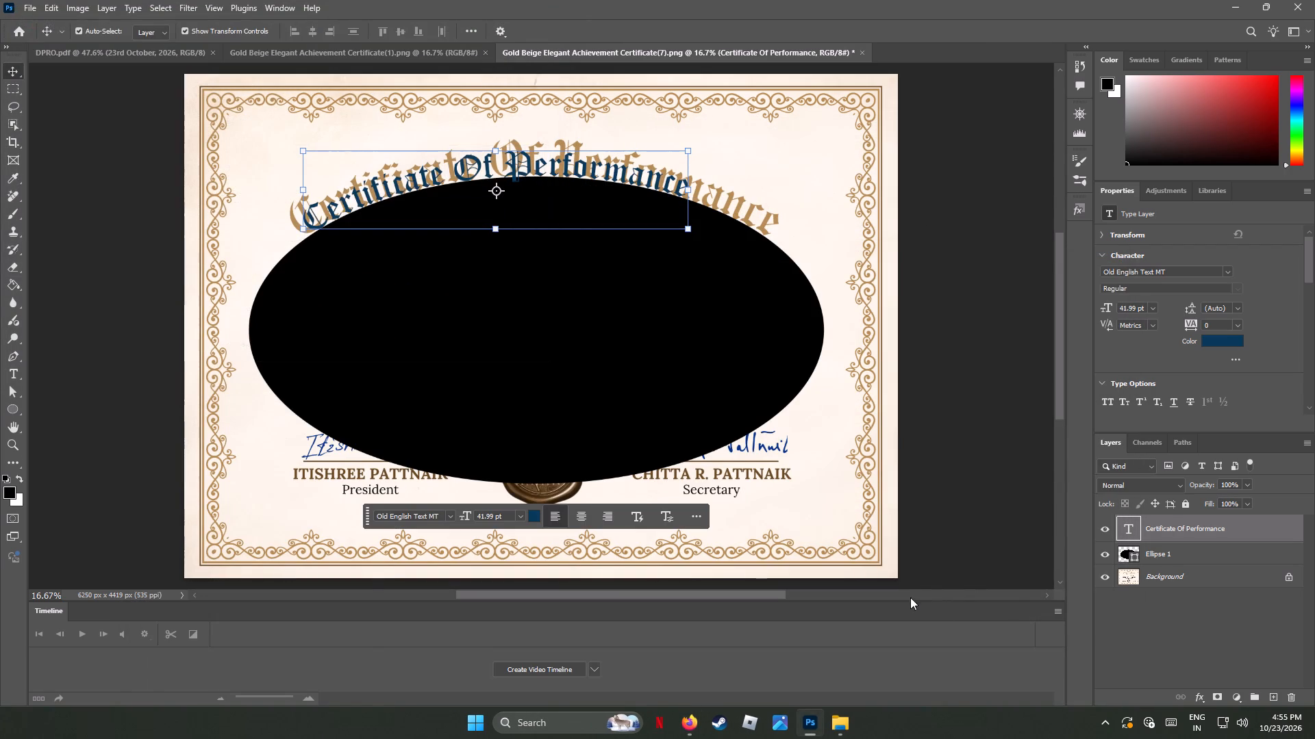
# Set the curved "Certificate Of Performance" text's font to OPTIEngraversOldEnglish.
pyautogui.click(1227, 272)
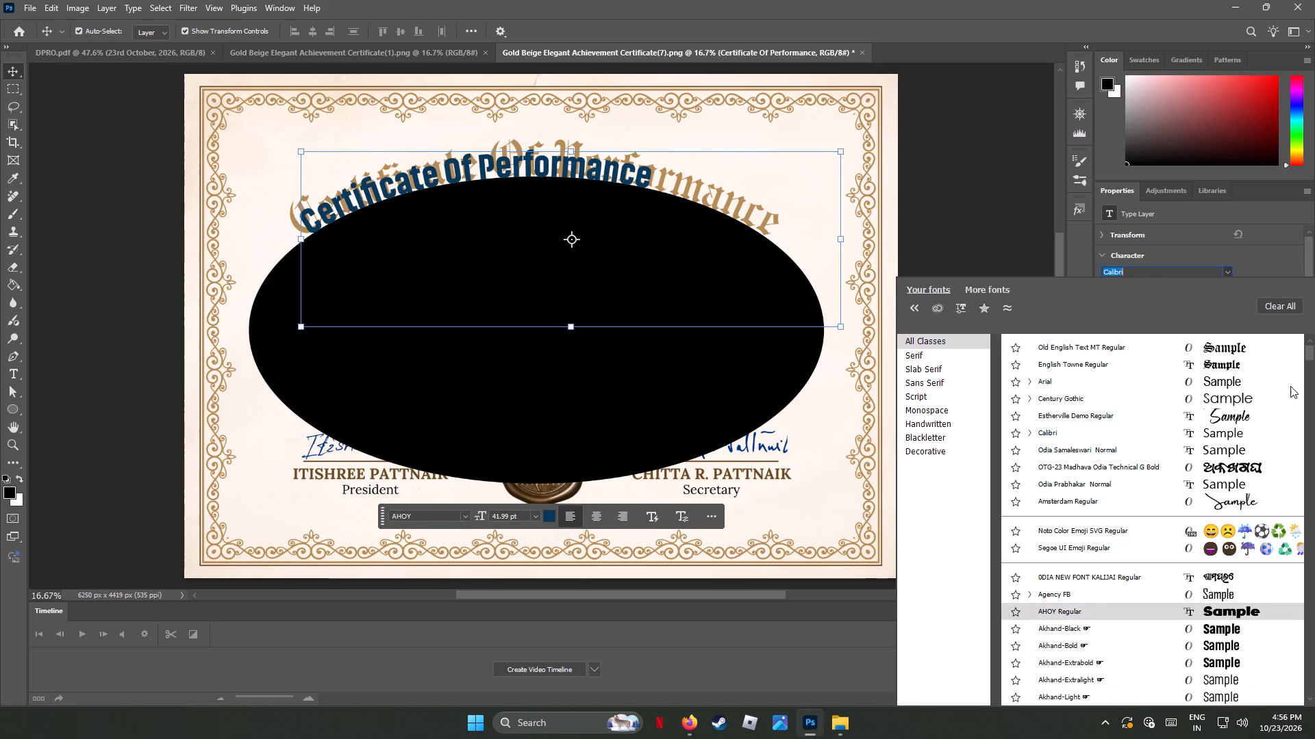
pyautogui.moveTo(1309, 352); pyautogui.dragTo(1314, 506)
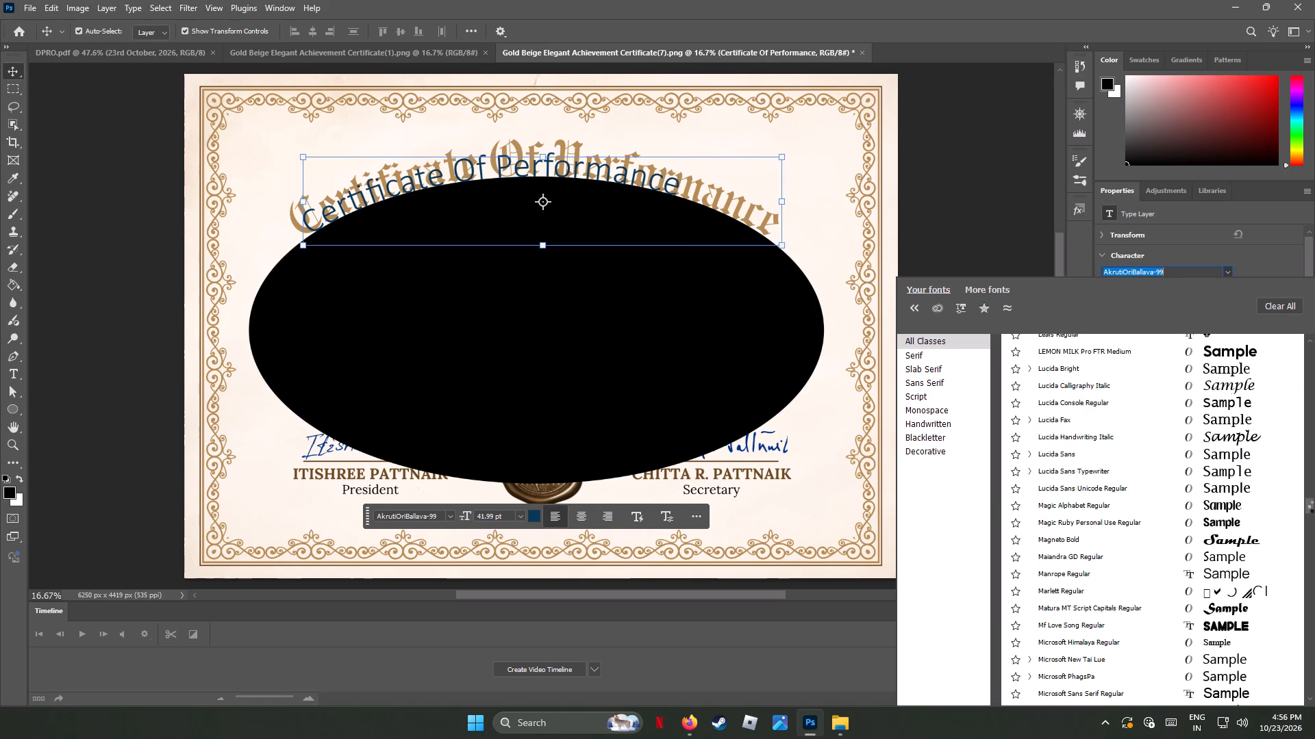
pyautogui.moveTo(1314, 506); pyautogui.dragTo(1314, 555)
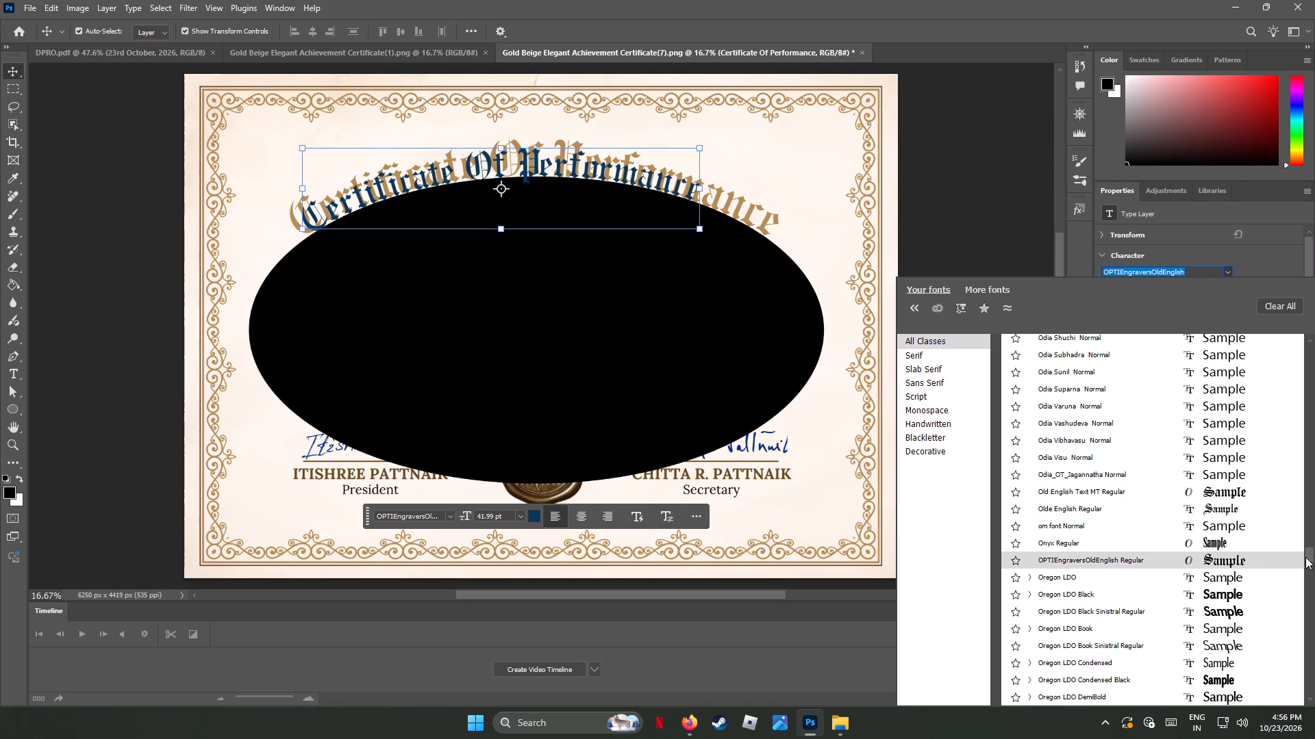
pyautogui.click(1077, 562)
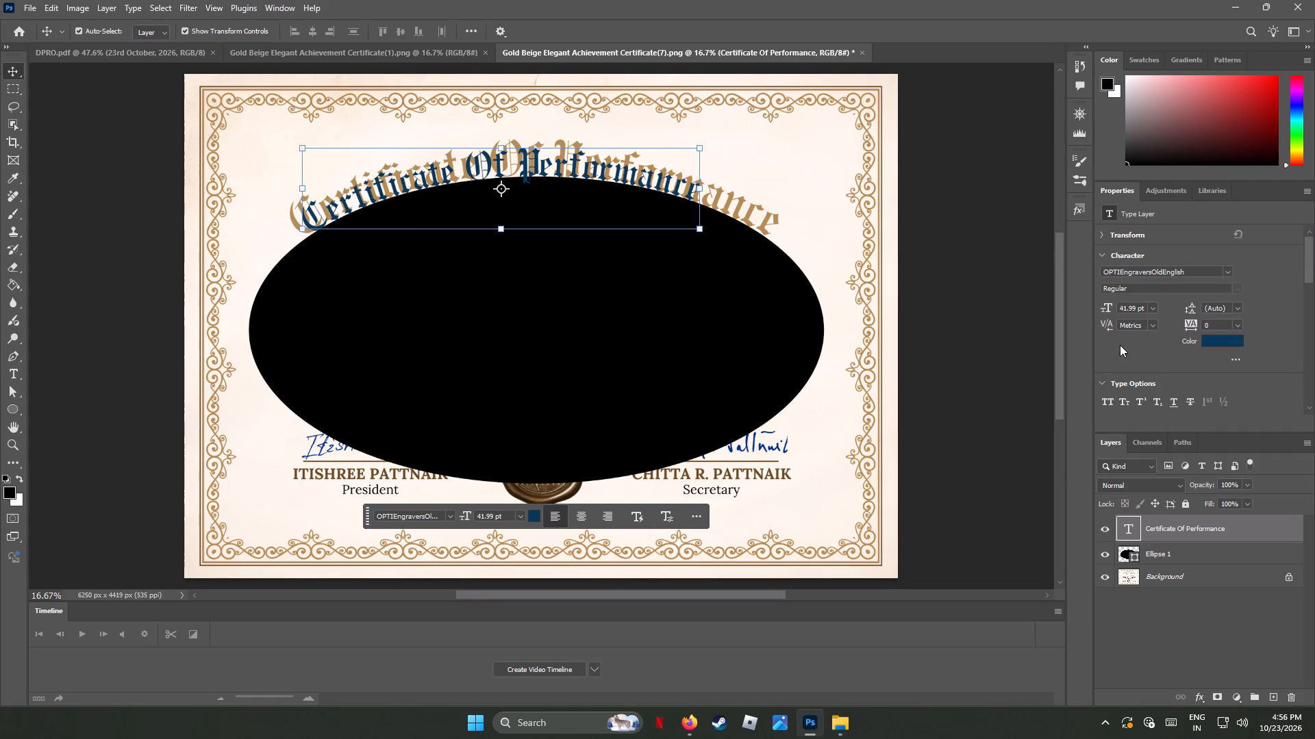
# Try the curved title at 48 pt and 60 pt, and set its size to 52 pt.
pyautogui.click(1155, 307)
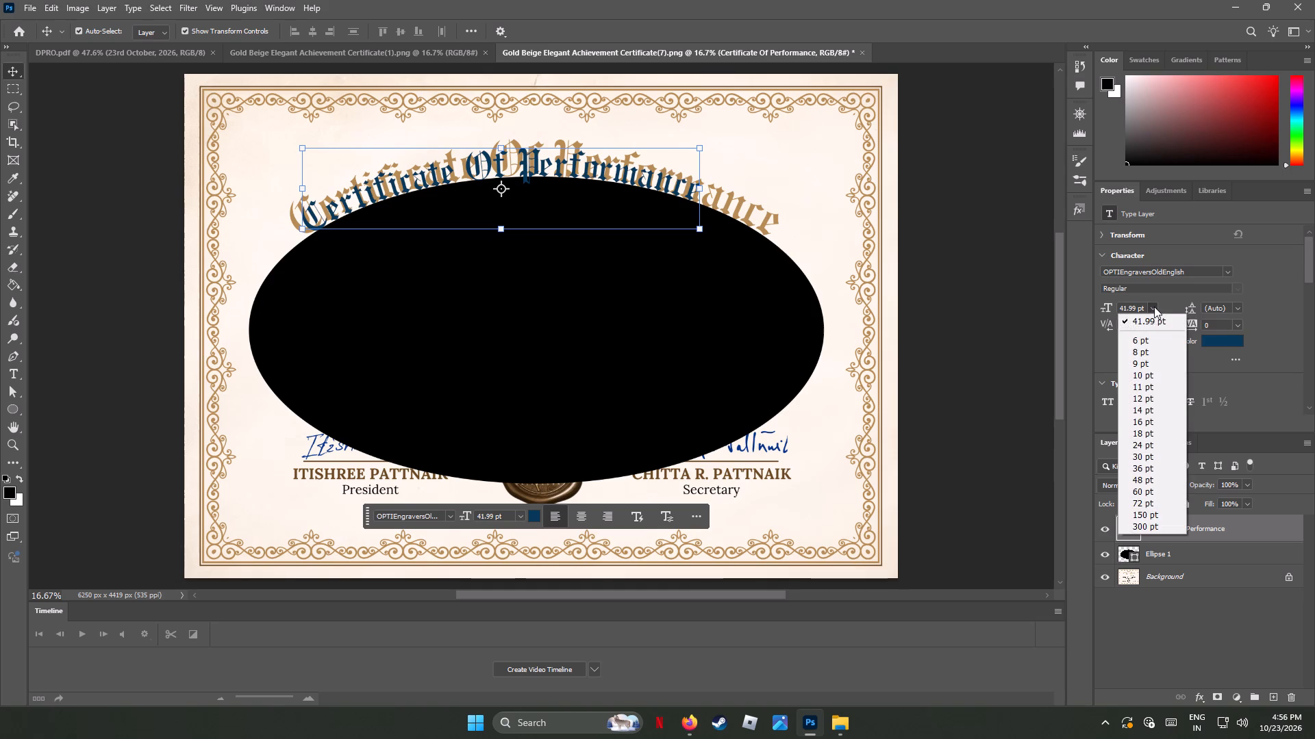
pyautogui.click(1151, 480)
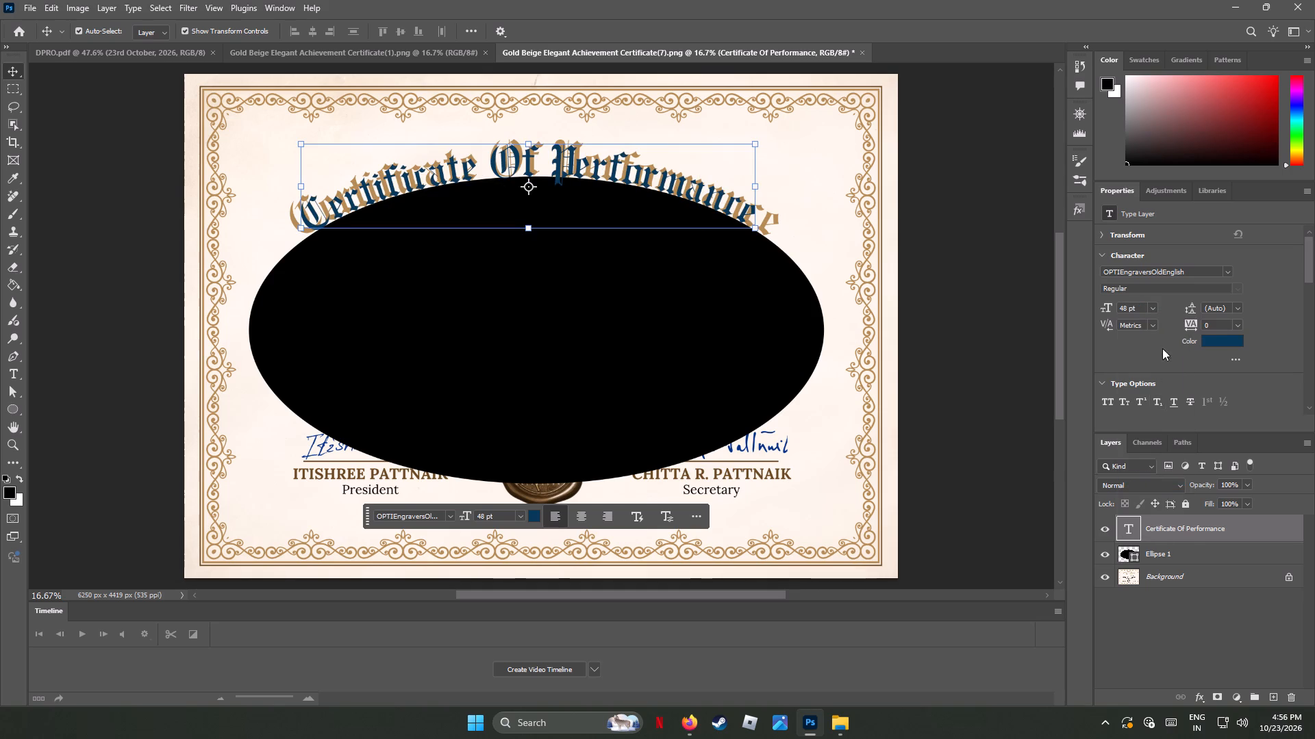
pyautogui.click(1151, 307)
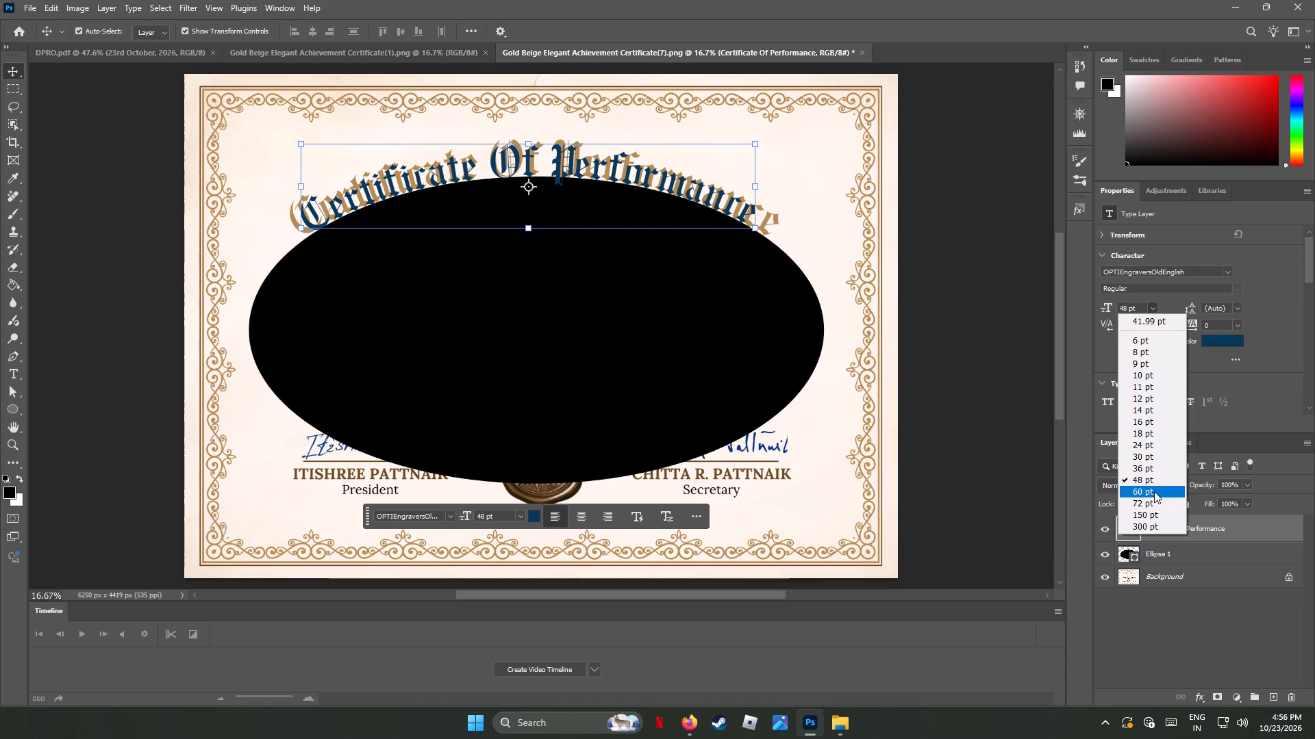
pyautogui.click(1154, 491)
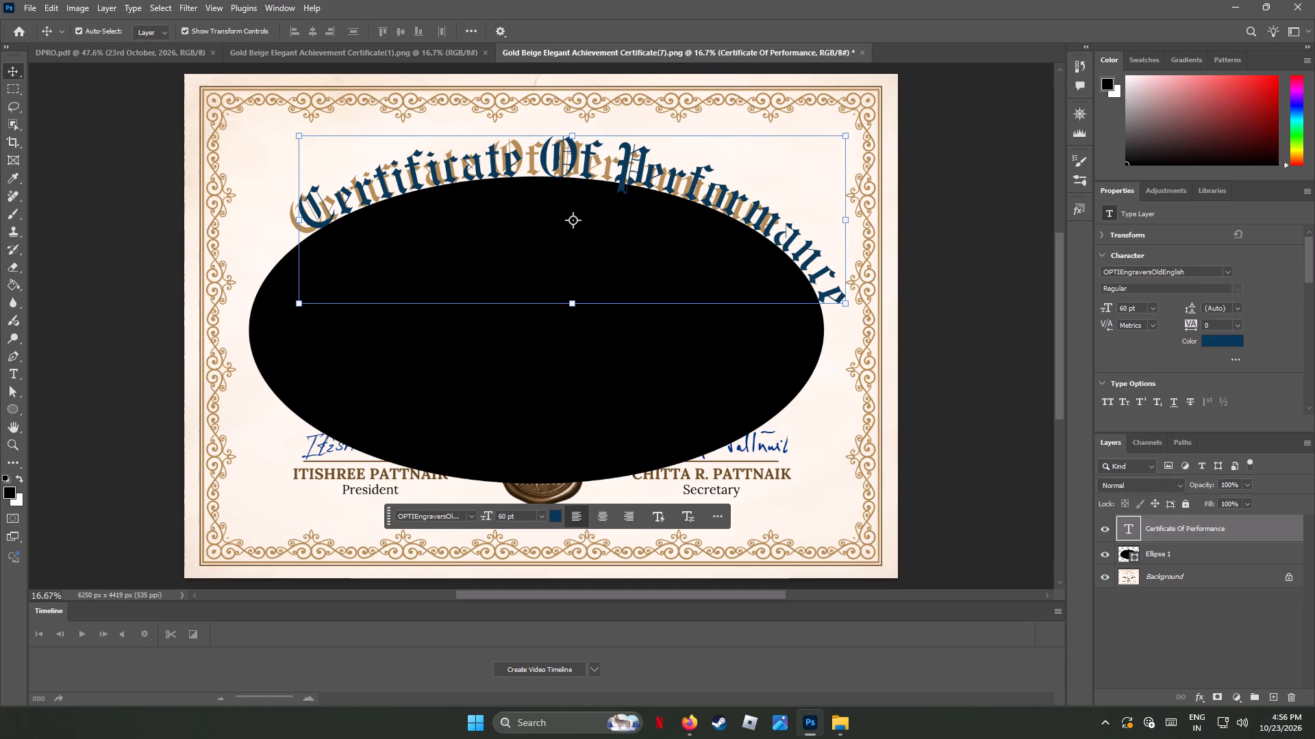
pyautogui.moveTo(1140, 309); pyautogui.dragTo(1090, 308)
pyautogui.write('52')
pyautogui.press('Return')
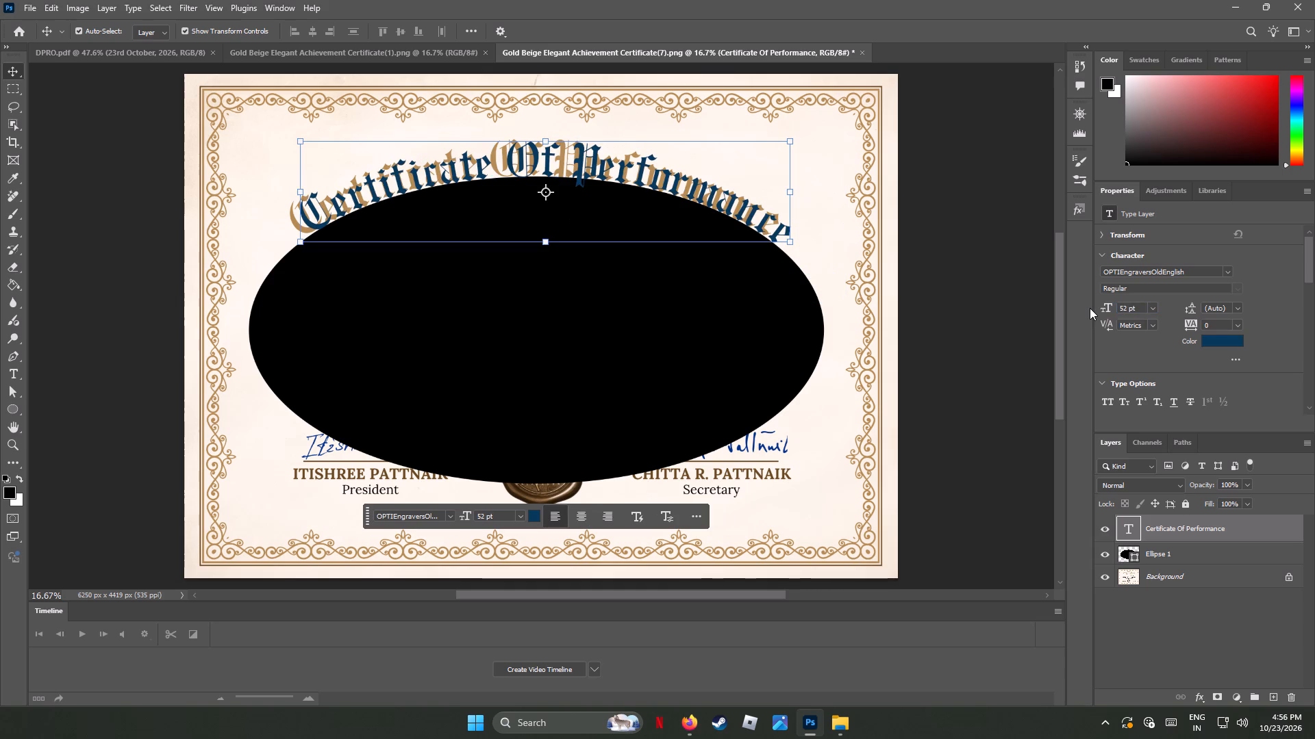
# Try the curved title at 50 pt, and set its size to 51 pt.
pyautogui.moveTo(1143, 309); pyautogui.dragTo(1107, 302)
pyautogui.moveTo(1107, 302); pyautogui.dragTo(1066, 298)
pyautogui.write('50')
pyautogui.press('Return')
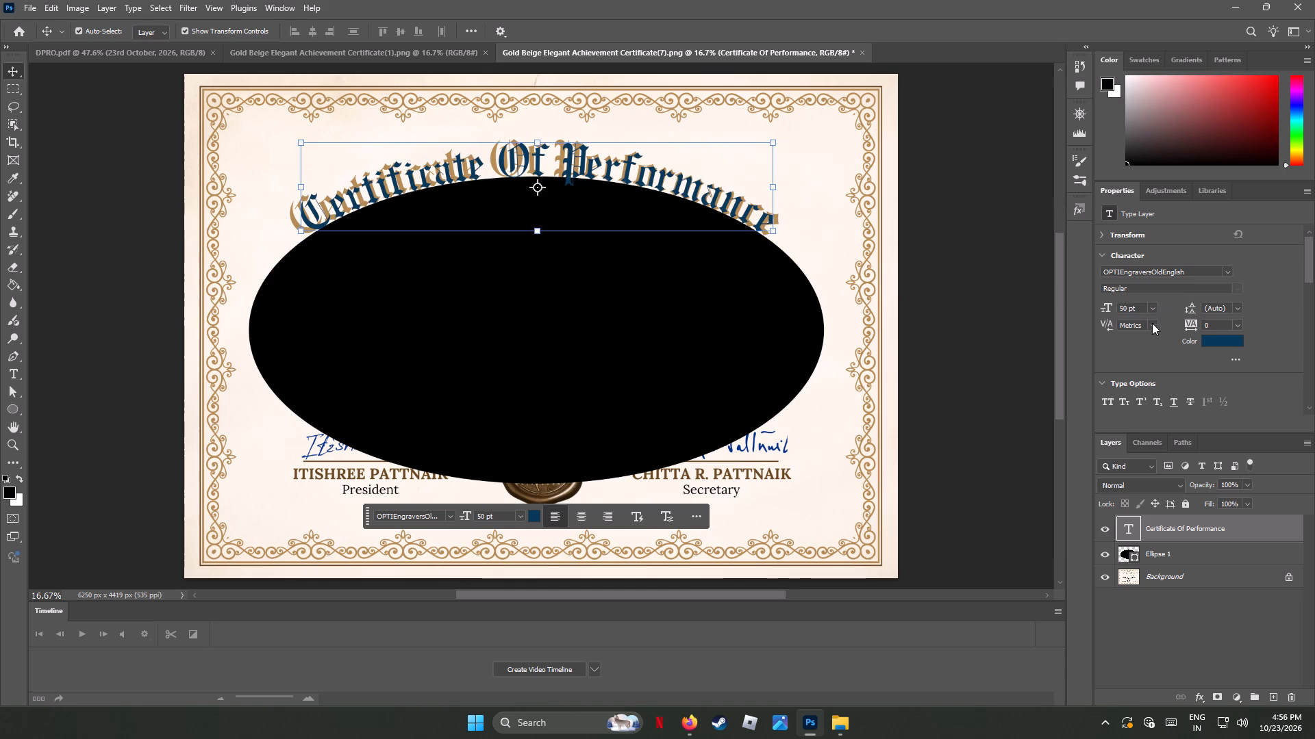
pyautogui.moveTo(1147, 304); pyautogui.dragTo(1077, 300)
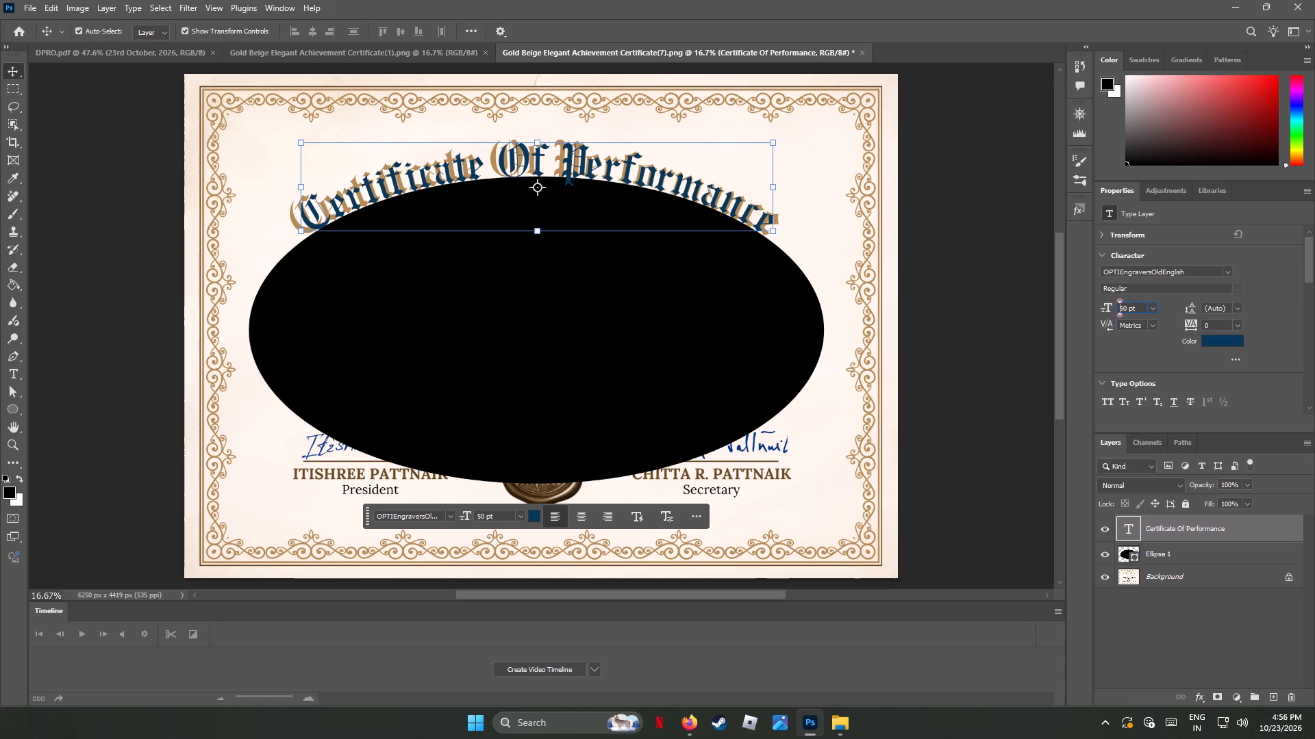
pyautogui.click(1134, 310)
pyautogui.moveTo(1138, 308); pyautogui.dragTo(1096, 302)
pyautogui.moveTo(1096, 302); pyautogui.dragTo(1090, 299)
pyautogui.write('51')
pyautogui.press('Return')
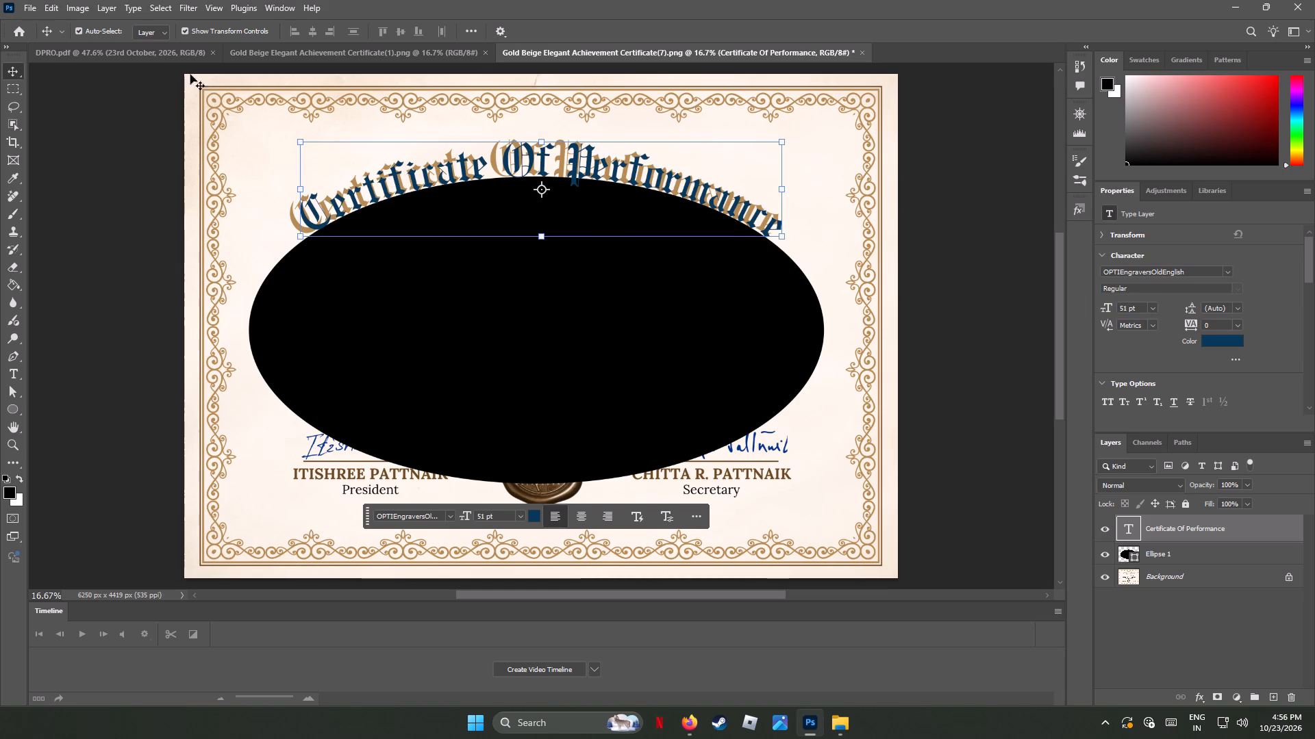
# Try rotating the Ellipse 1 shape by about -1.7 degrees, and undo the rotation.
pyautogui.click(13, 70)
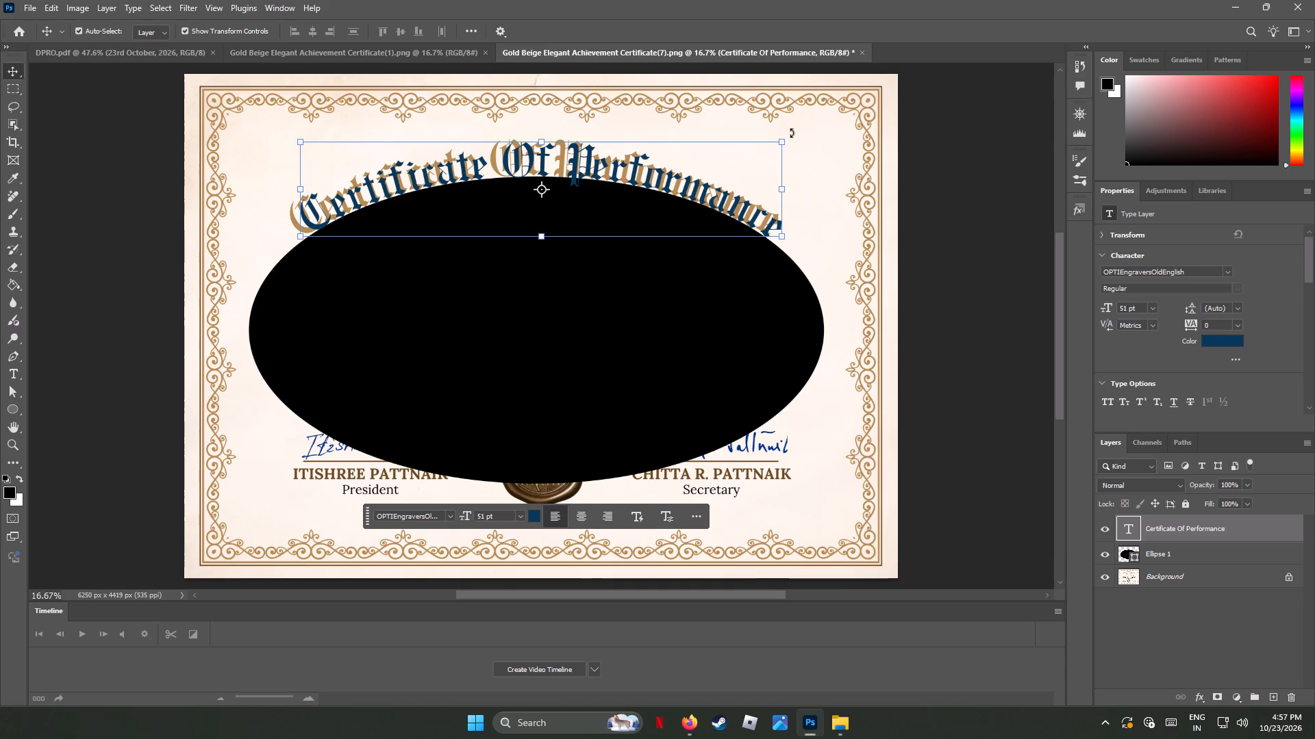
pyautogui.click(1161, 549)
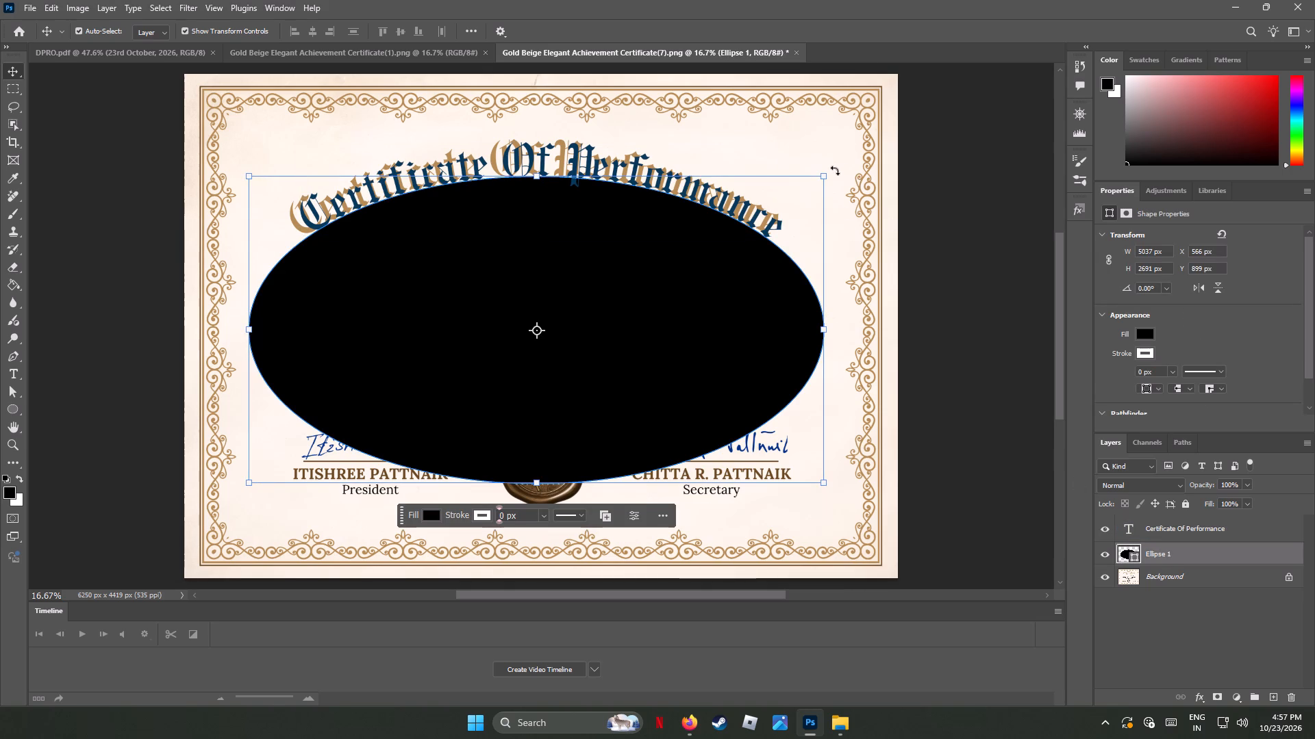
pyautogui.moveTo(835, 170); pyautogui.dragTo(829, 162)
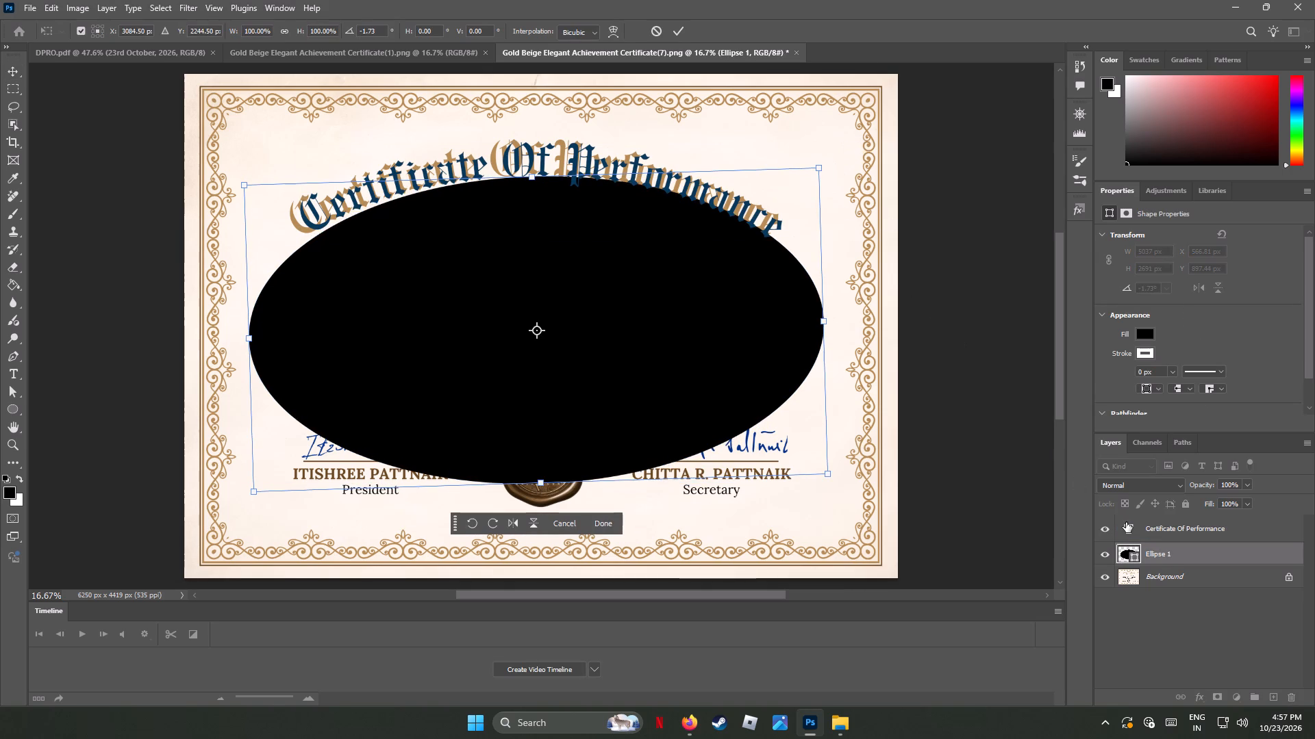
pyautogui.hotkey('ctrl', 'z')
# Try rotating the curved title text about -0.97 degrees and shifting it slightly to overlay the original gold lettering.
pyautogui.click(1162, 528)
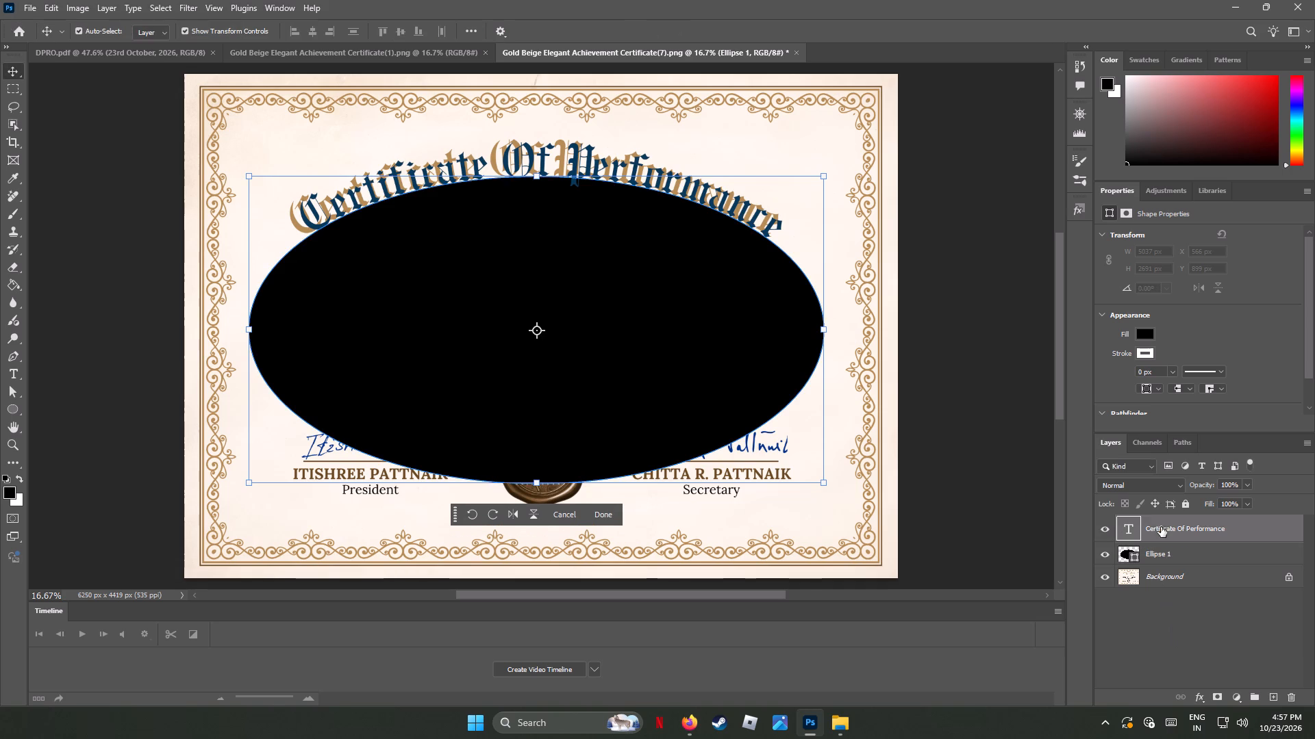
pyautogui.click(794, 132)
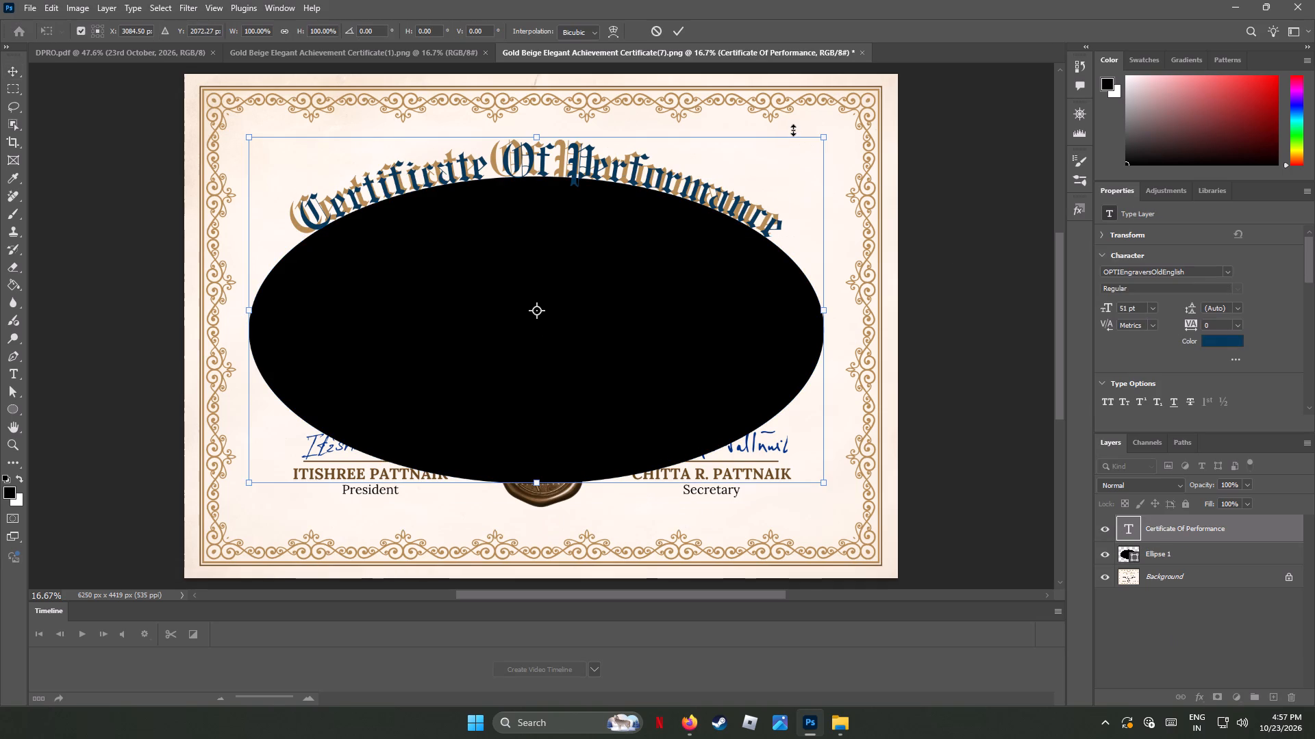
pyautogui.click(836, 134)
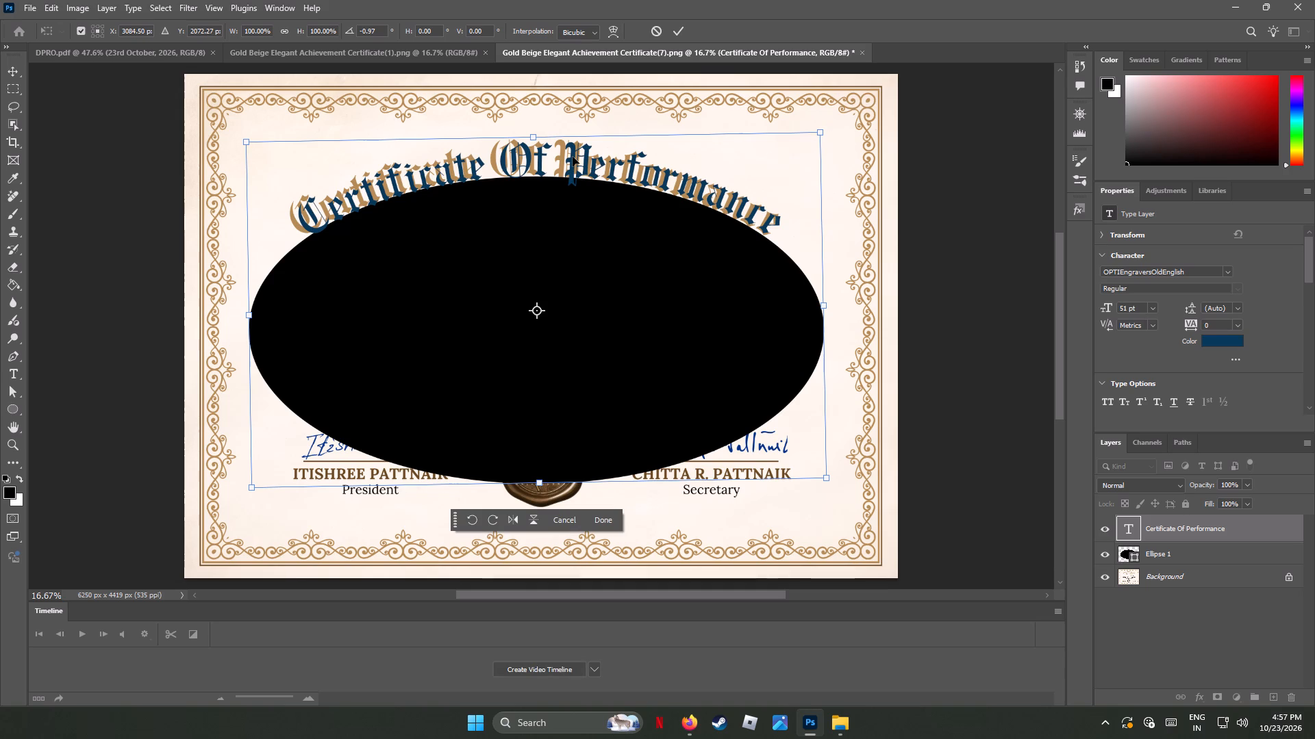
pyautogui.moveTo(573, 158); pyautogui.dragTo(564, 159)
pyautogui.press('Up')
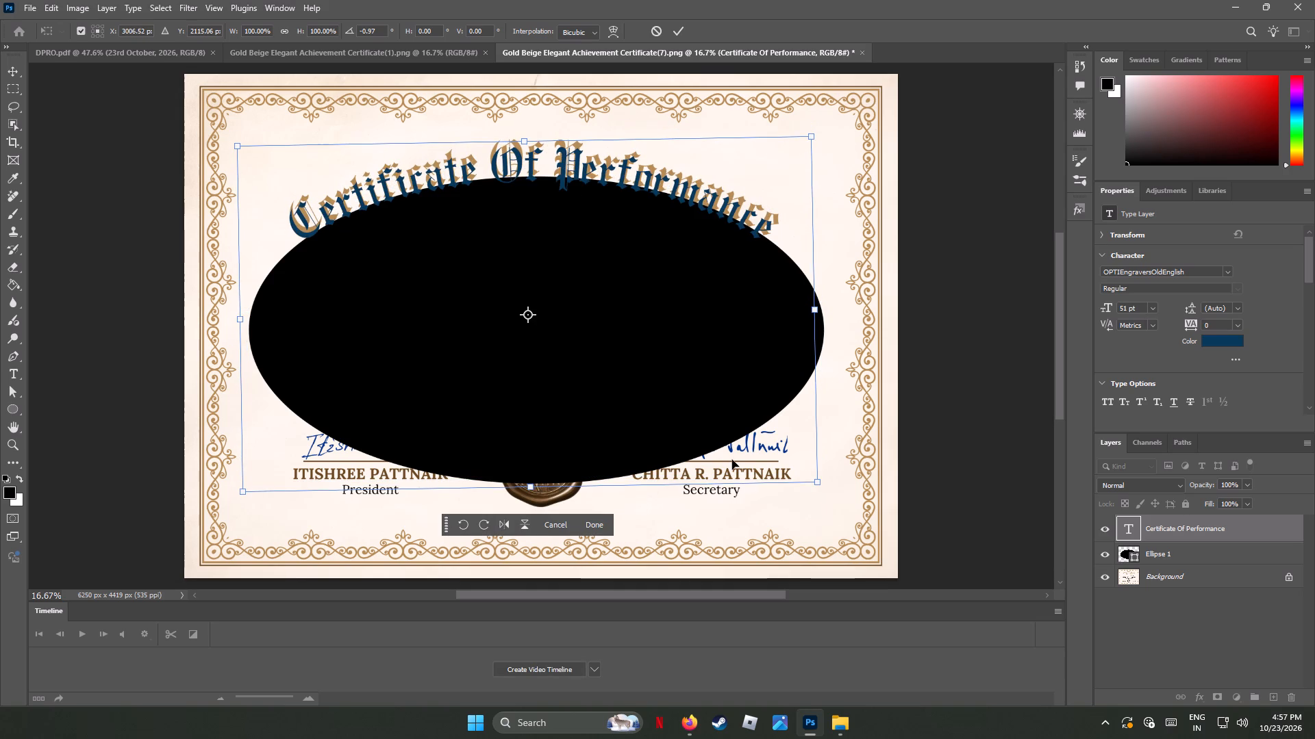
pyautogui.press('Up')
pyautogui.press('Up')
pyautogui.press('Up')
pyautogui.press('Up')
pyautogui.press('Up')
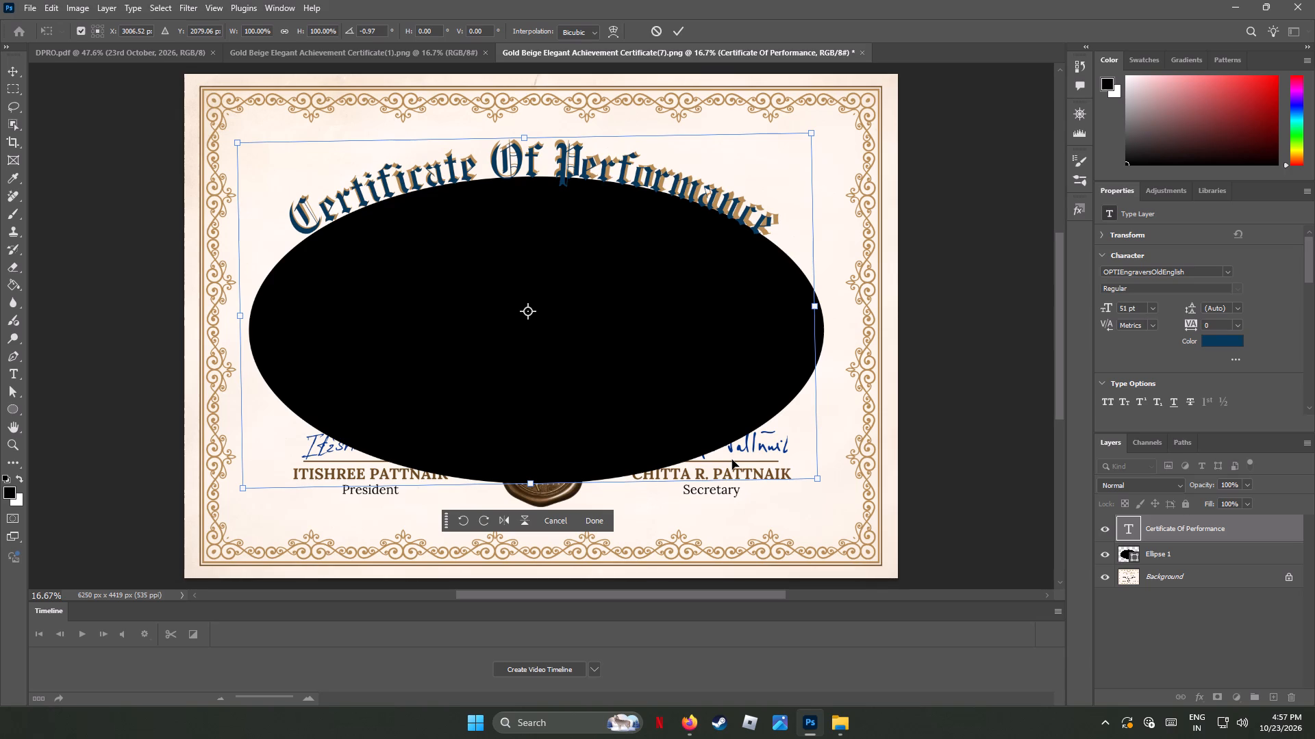
# Delete the "Certificate Of Performance" text layer.
pyautogui.click(1156, 522)
pyautogui.press('Delete')
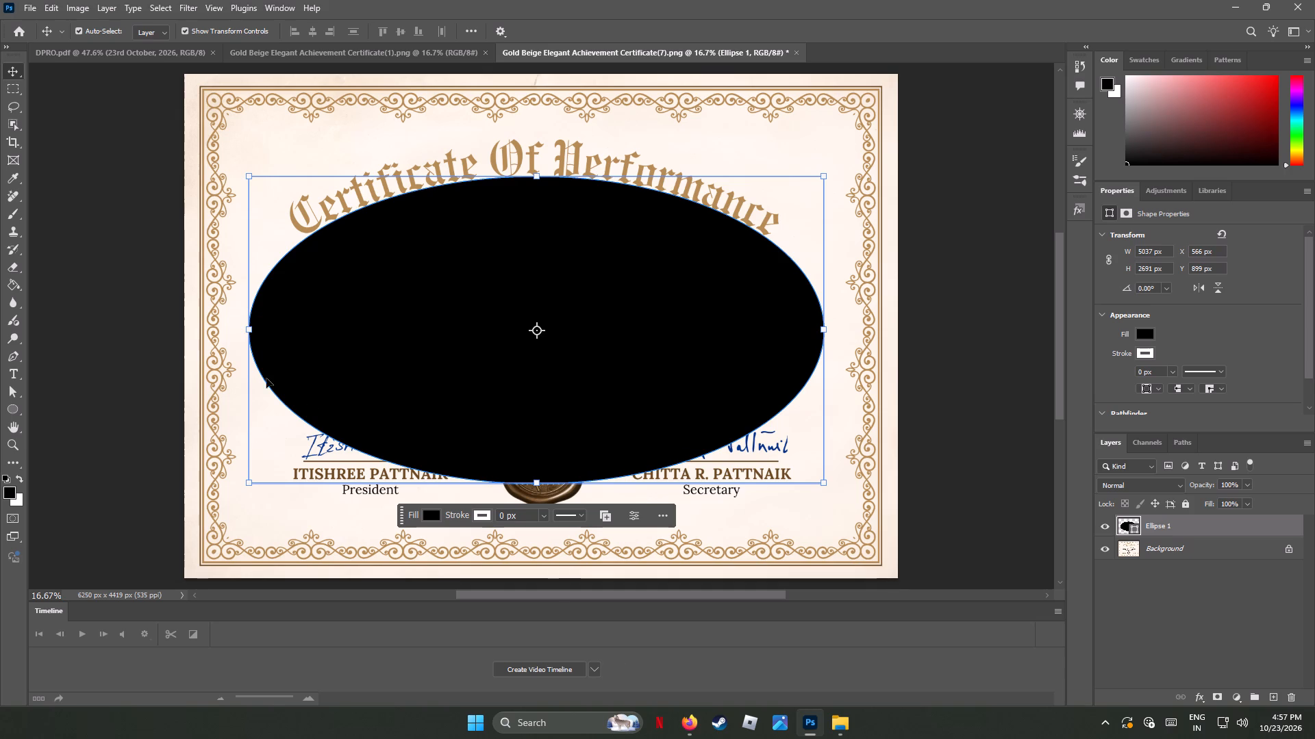
# Widen the Ellipse 1 shape to about 104.29% and center it beneath the original arched title at about X 3077.5 px.
pyautogui.moveTo(251, 330); pyautogui.dragTo(229, 324)
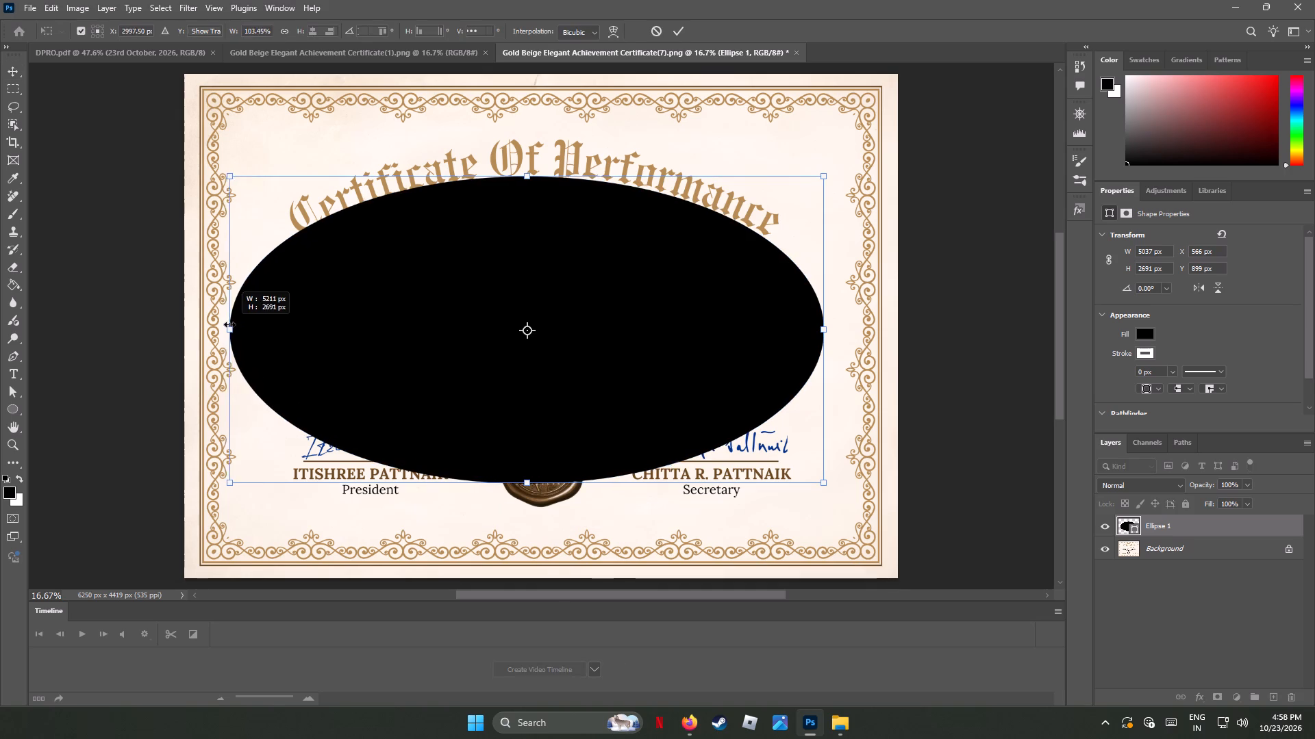
pyautogui.moveTo(229, 324); pyautogui.dragTo(226, 324)
pyautogui.moveTo(460, 263); pyautogui.dragTo(477, 265)
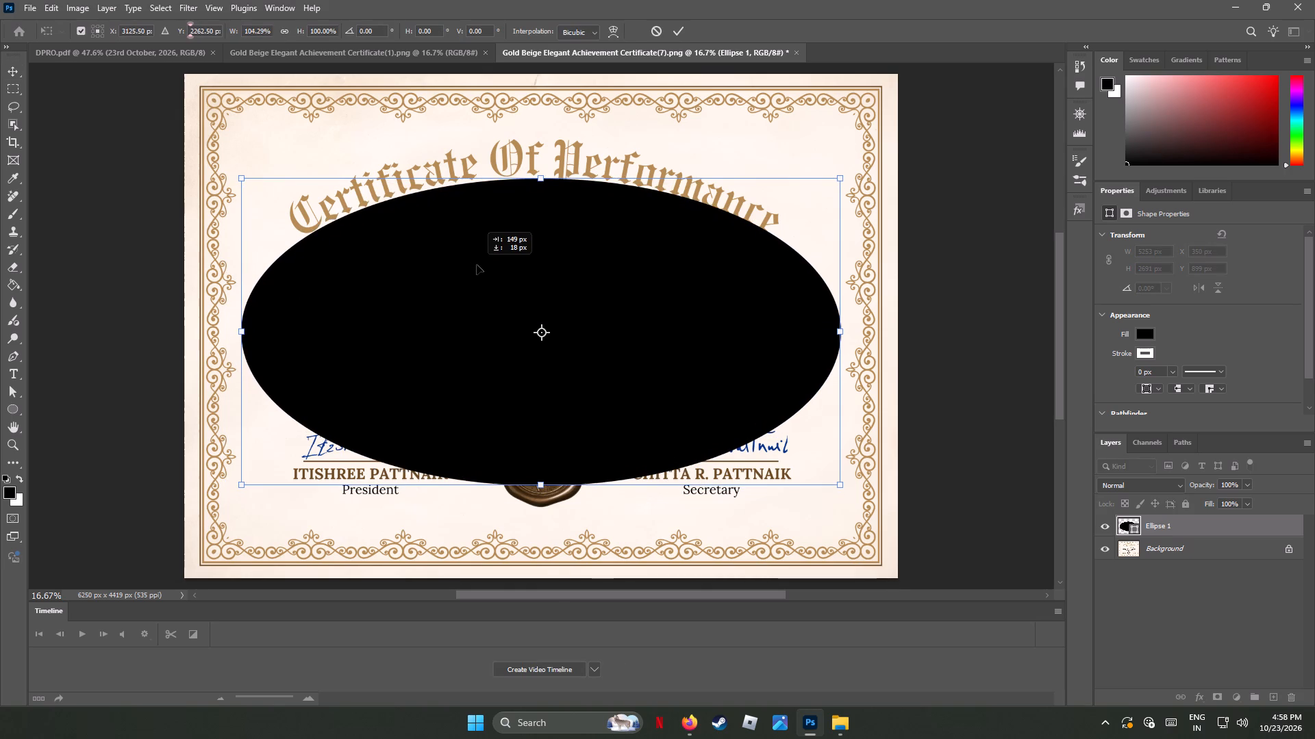
pyautogui.moveTo(477, 265); pyautogui.dragTo(474, 267)
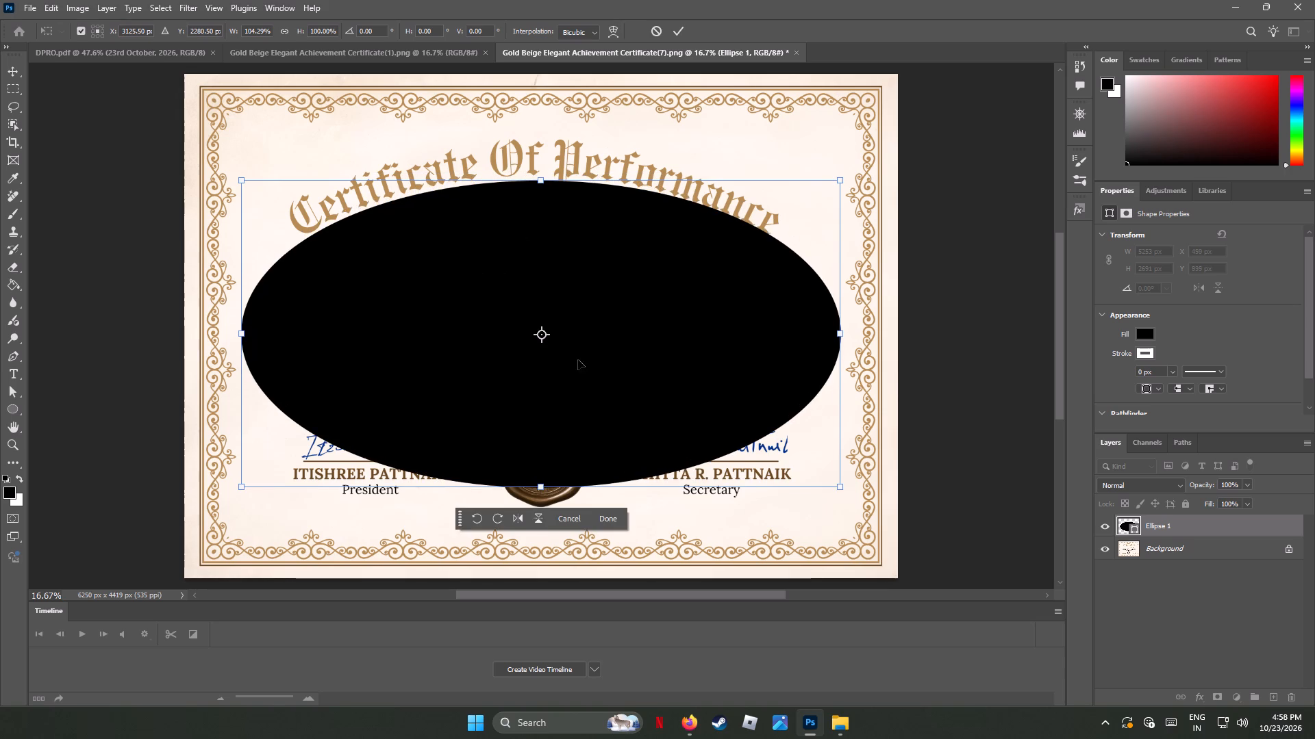
pyautogui.press('Left')
pyautogui.press('Left')
pyautogui.press('Left')
pyautogui.press('Left')
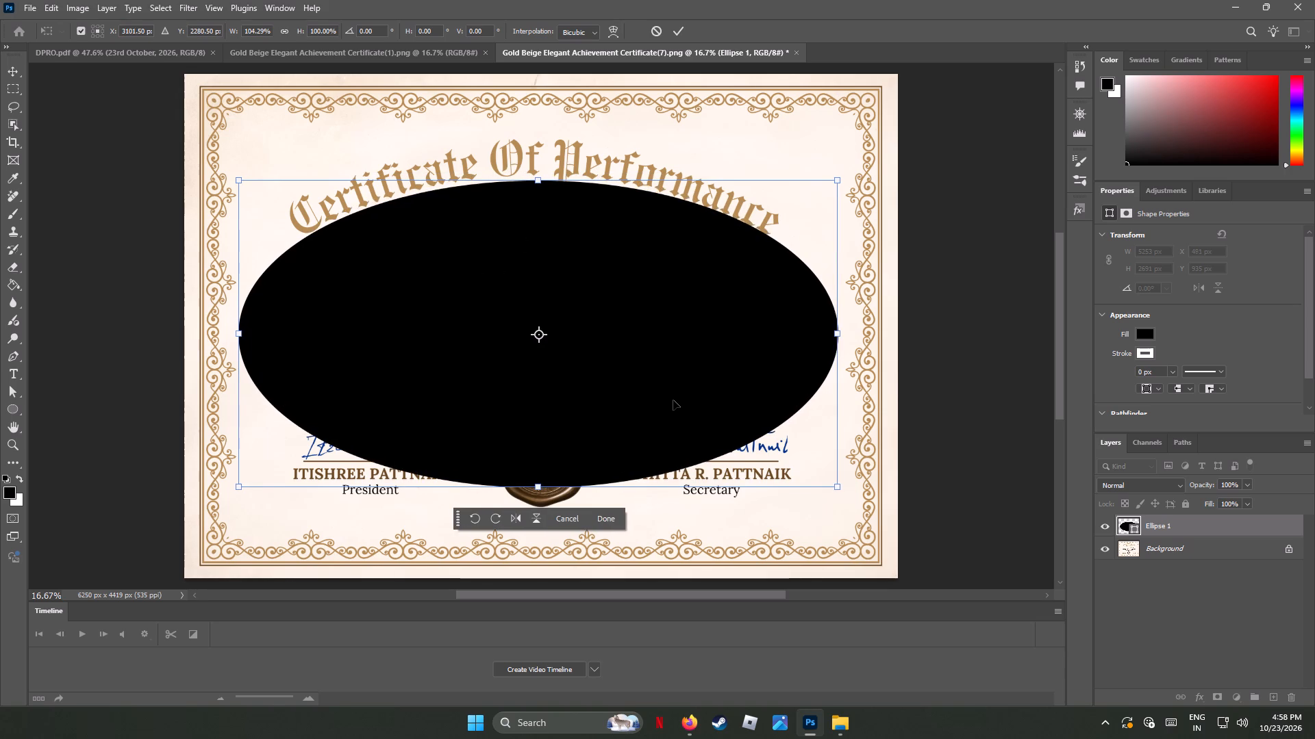
pyautogui.press('Left')
pyautogui.press('Left')
pyautogui.press('Left')
pyautogui.press('Left')
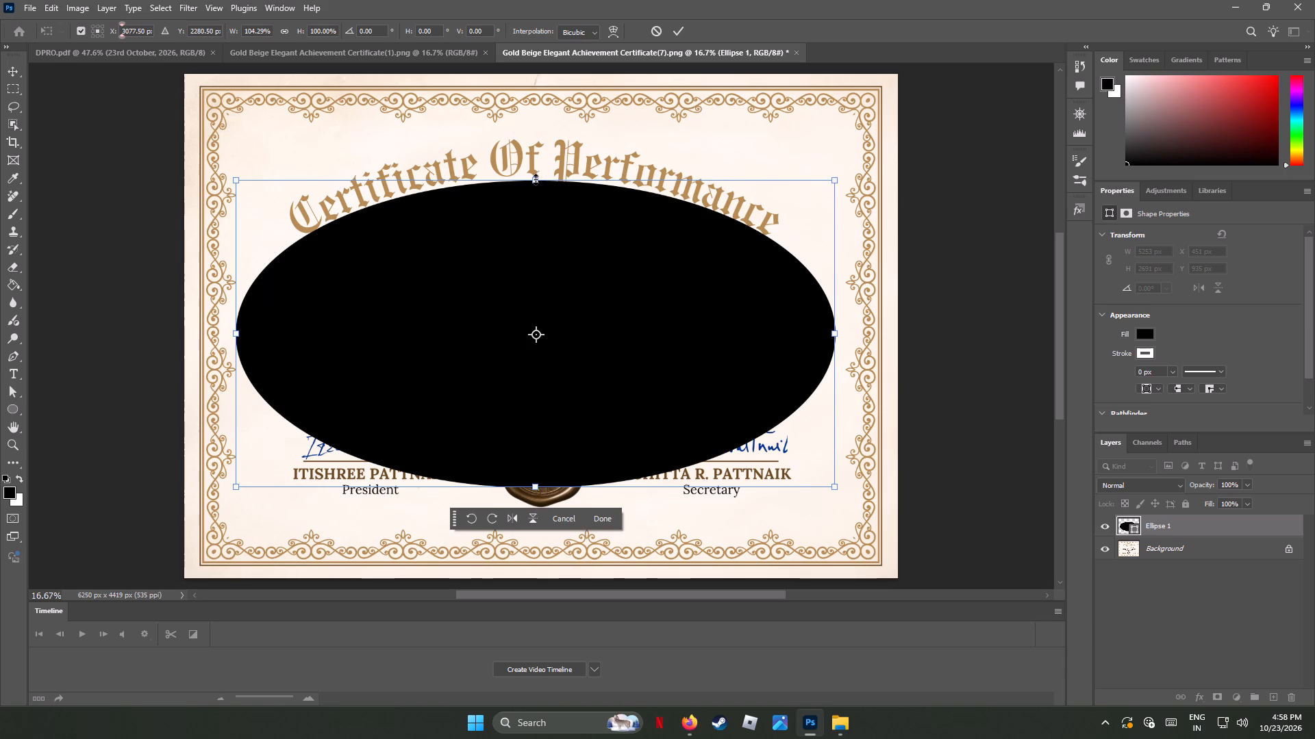
# Stretch the Ellipse 1 shape's height to about 104.68% and move it down to about Y 2337.5 px, beneath the arched title.
pyautogui.moveTo(536, 179); pyautogui.dragTo(535, 165)
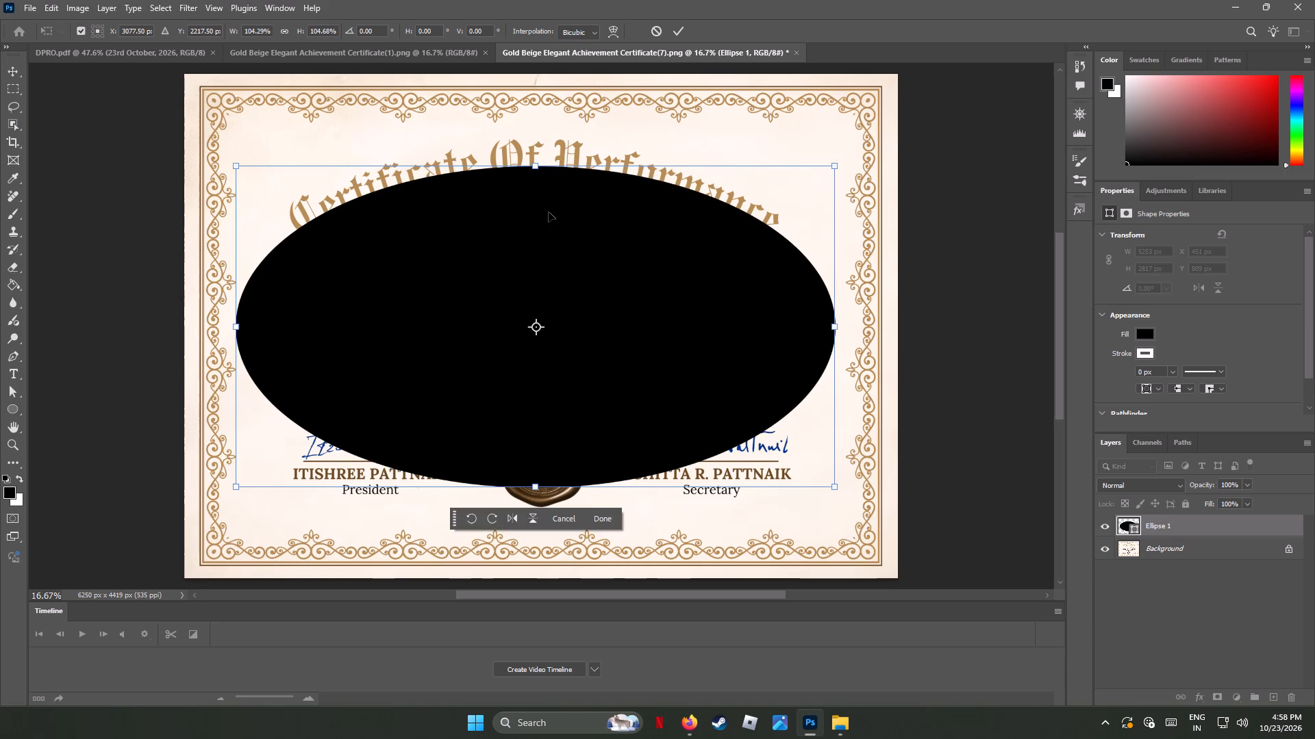
pyautogui.press('Down')
pyautogui.press('Down')
pyautogui.press('Down')
pyautogui.press('Down')
pyautogui.press('Down')
pyautogui.press('Down')
pyautogui.press('Down')
pyautogui.press('Down')
pyautogui.press('Down')
pyautogui.press('Down')
pyautogui.press('Down')
pyautogui.press('Down')
pyautogui.press('Down')
pyautogui.press('Down')
pyautogui.press('Down')
pyautogui.press('Down')
pyautogui.press('Down')
pyautogui.press('Down')
pyautogui.press('Down')
pyautogui.press('Down')
pyautogui.press('Down')
pyautogui.press('Down')
pyautogui.press('Down')
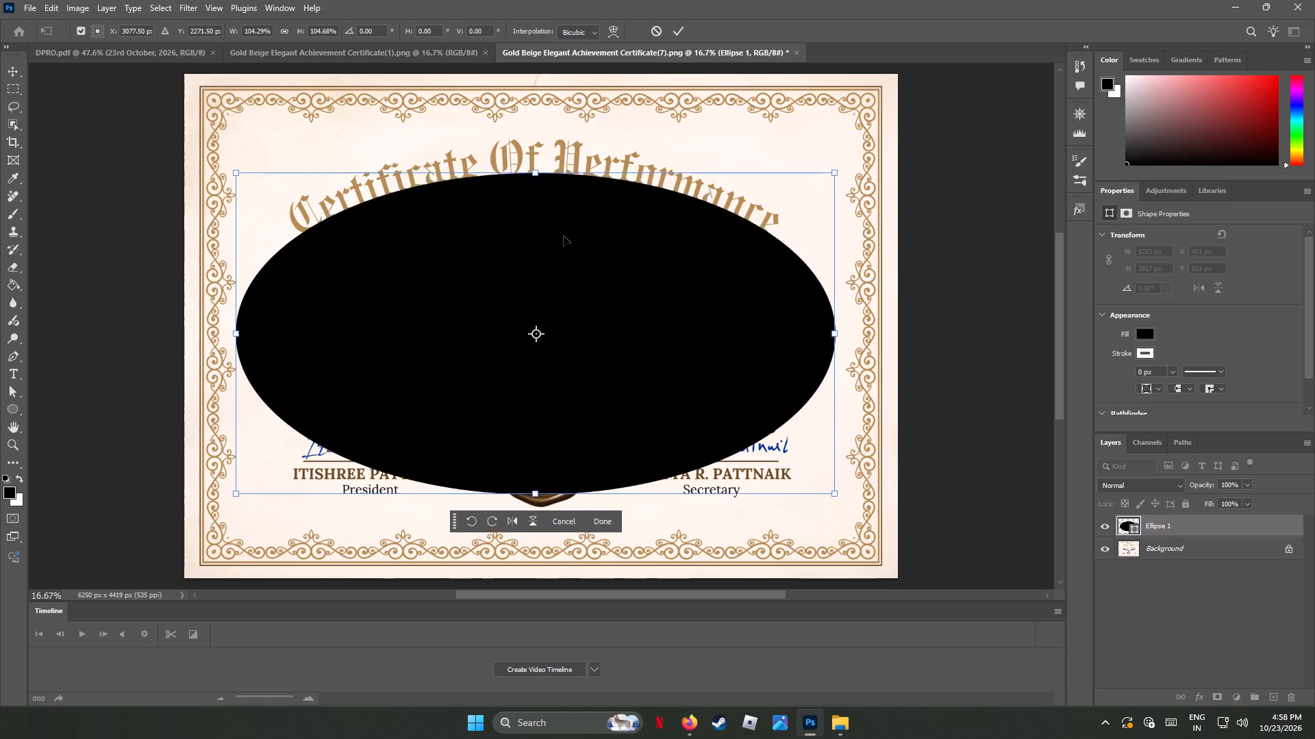
pyautogui.press('Down')
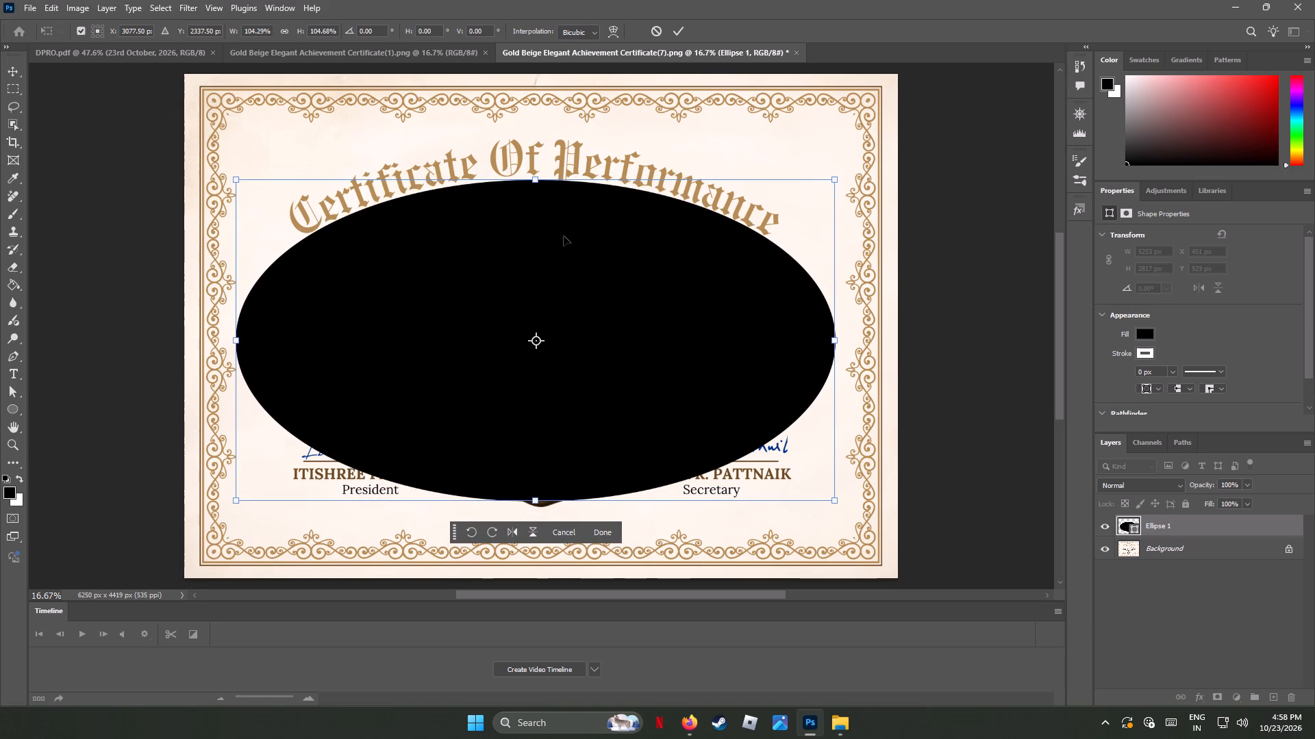
# Shift Ellipse 1 to about X 3083.5 px and stretch its top edge upward to a height of about 107.58%.
pyautogui.press('Right')
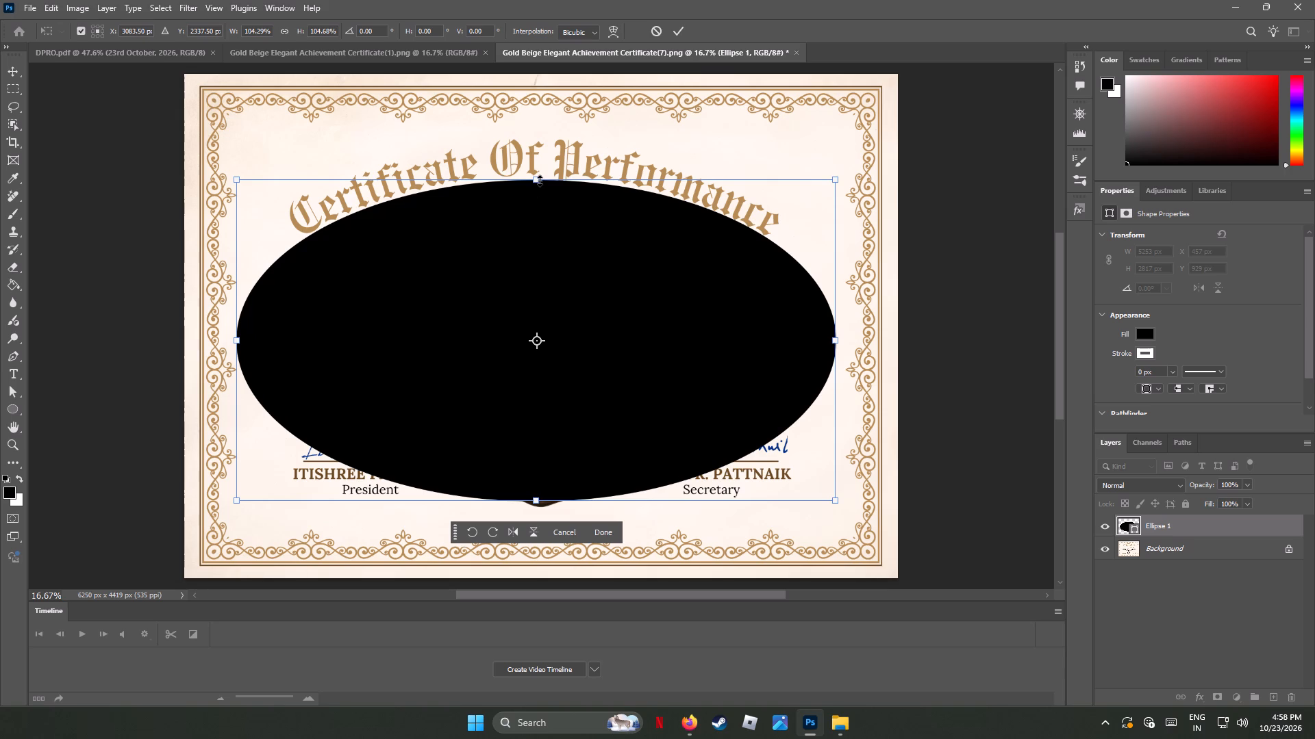
pyautogui.moveTo(538, 179); pyautogui.dragTo(536, 170)
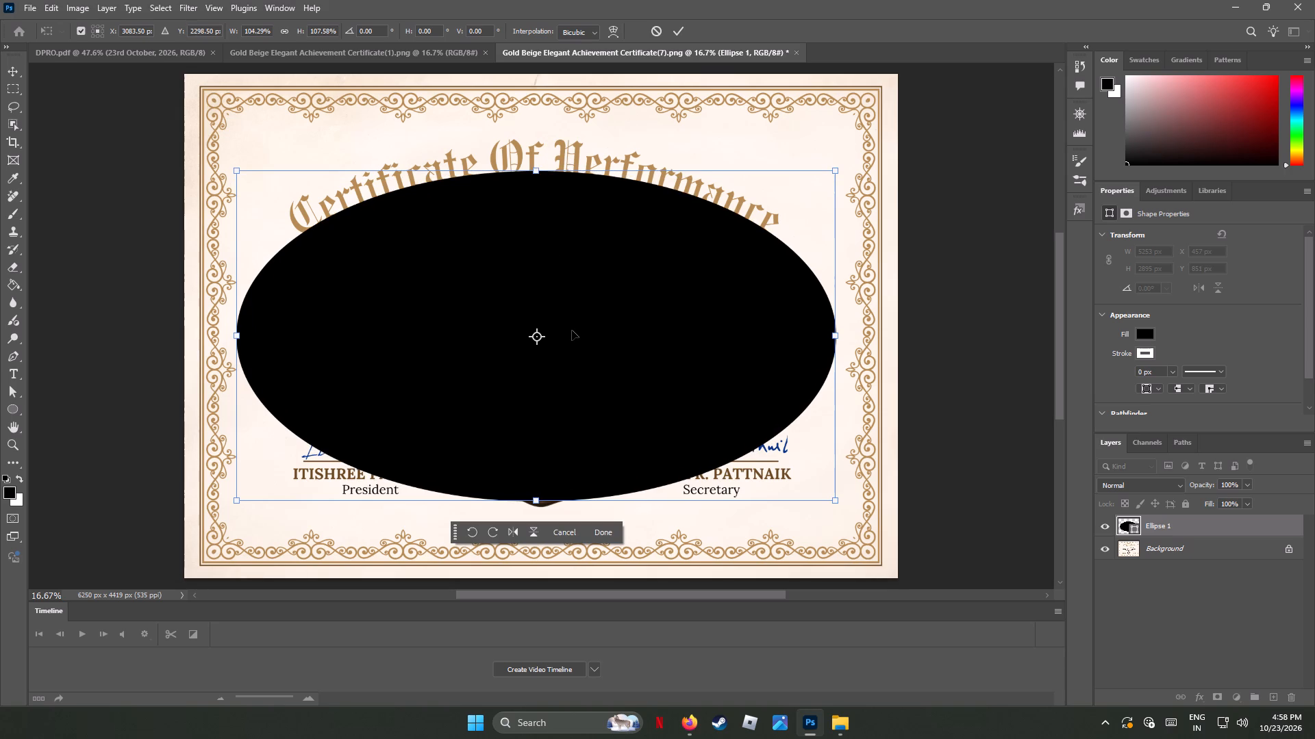
pyautogui.press('Delete')
# Apply the transform and reposition Ellipse 1 under the arched title at about X 367 px, Y 899 px.
pyautogui.moveTo(665, 340); pyautogui.dragTo(754, 444)
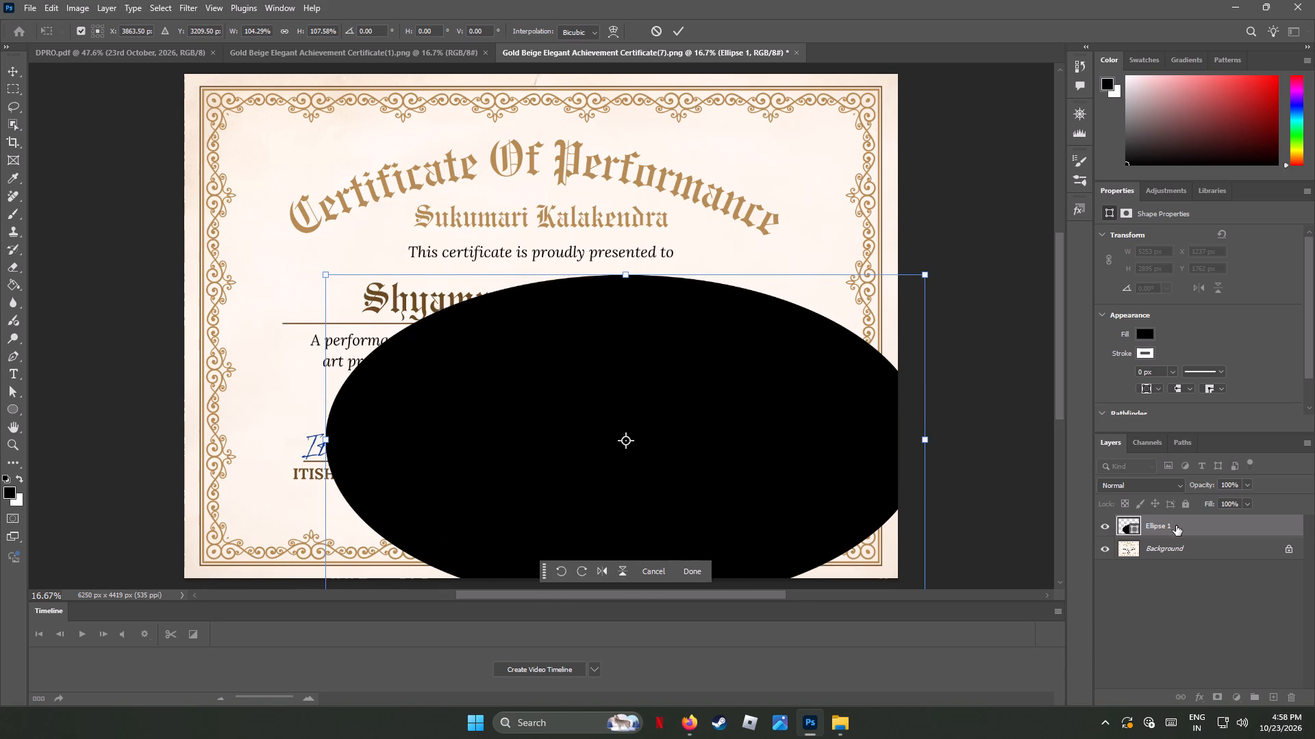
pyautogui.moveTo(608, 369); pyautogui.dragTo(516, 279)
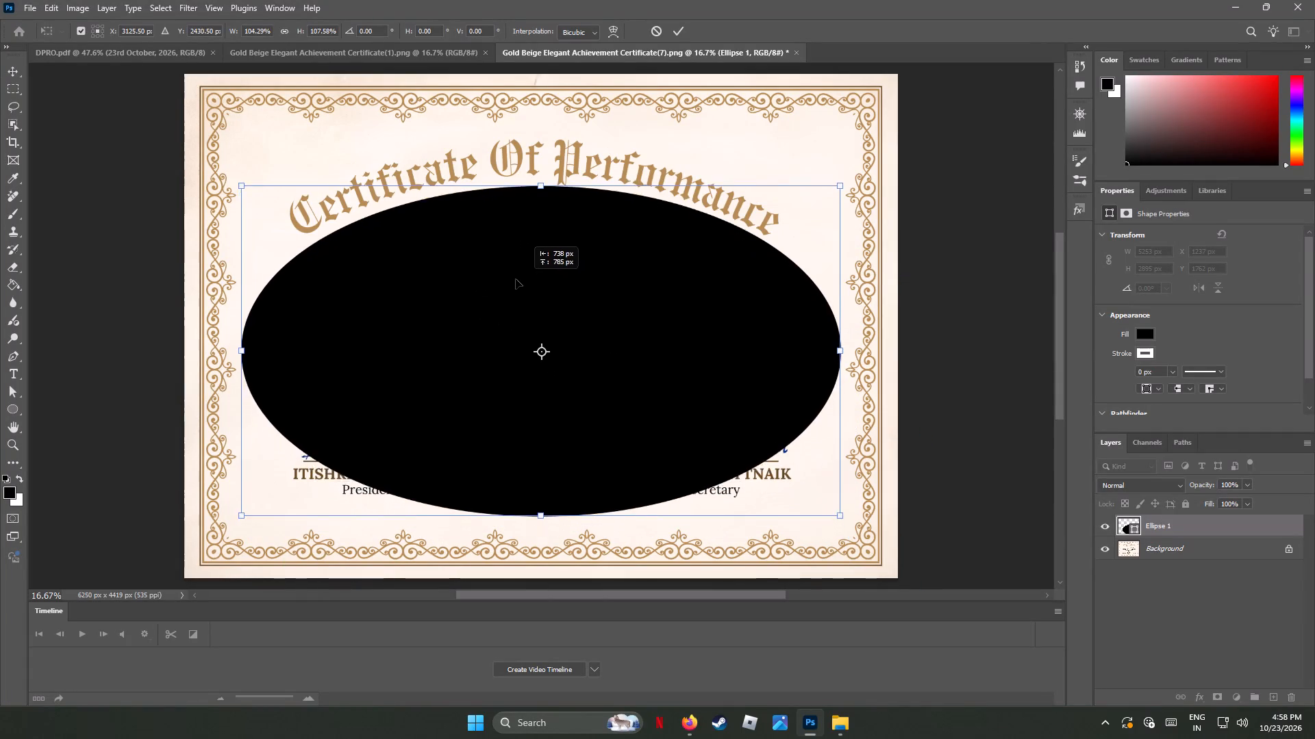
pyautogui.moveTo(516, 279); pyautogui.dragTo(551, 278)
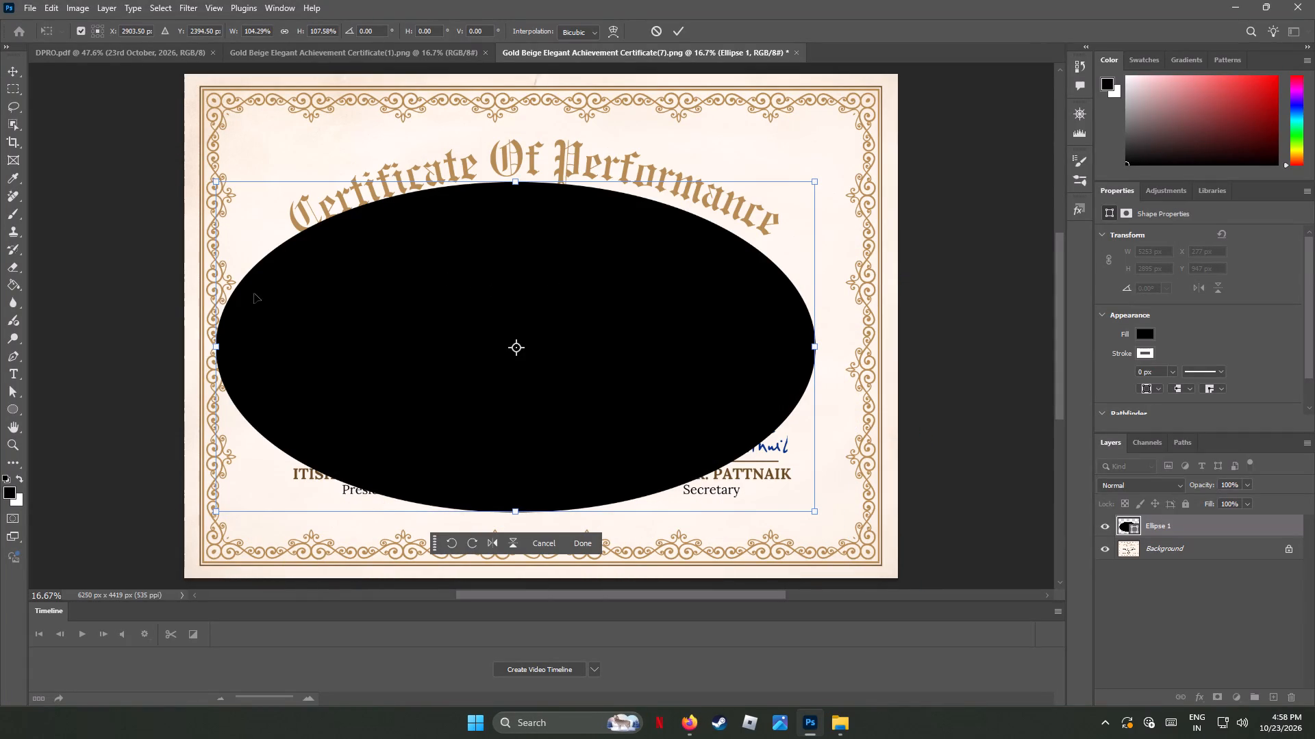
pyautogui.click(11, 68)
pyautogui.moveTo(495, 277); pyautogui.dragTo(532, 277)
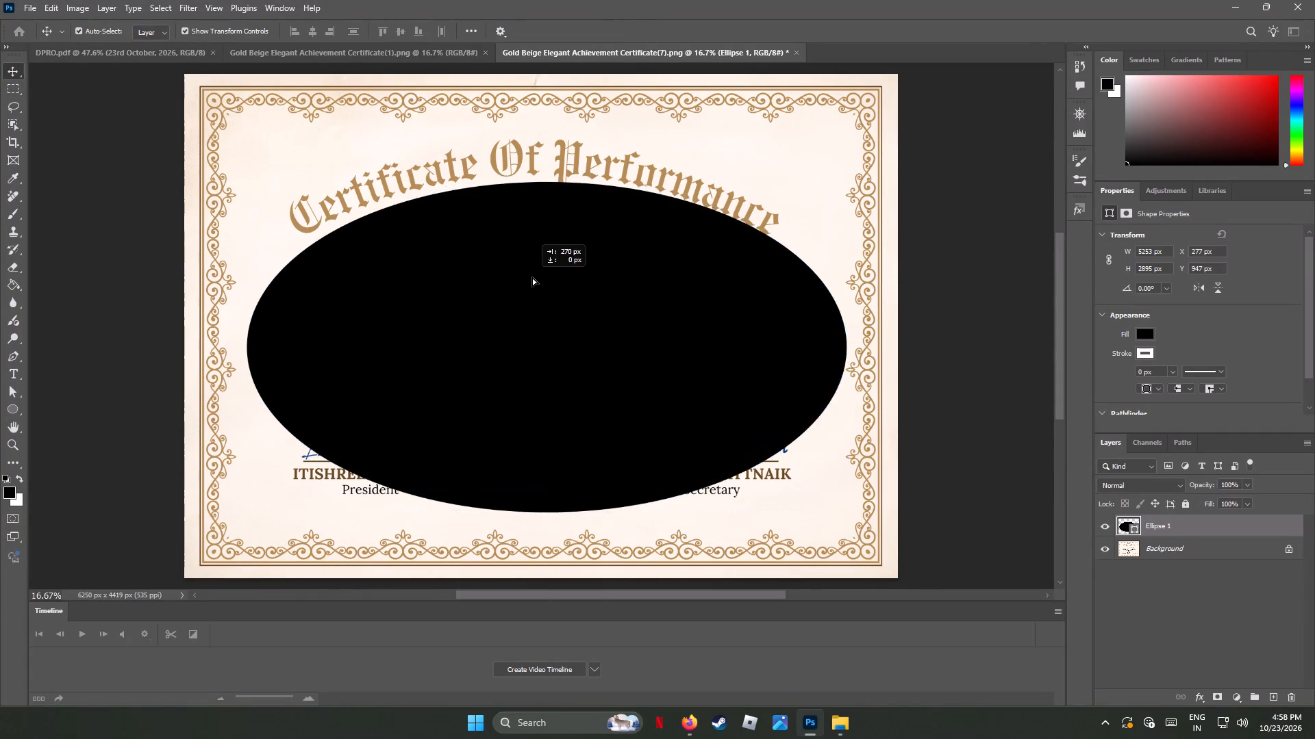
pyautogui.moveTo(532, 277); pyautogui.dragTo(560, 268)
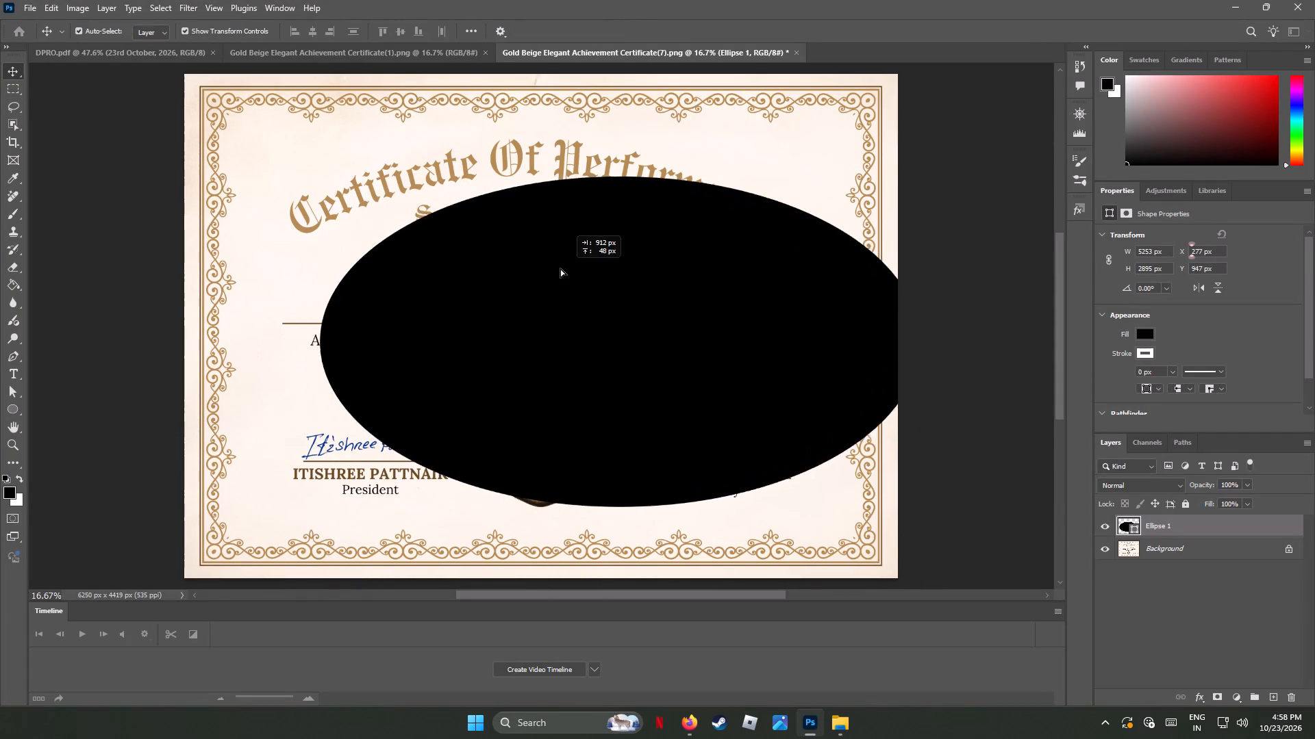
pyautogui.moveTo(560, 268); pyautogui.dragTo(505, 269)
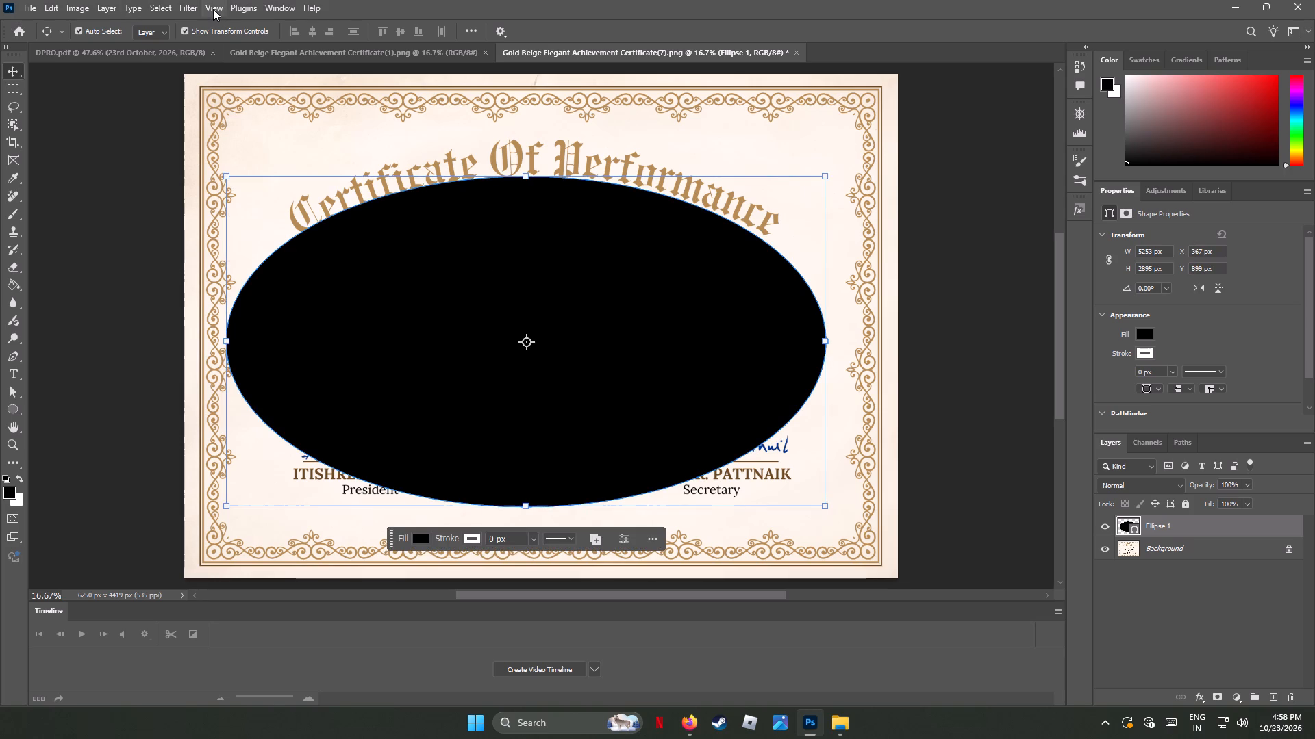
# Show the rulers around the certificate canvas.
pyautogui.click(213, 9)
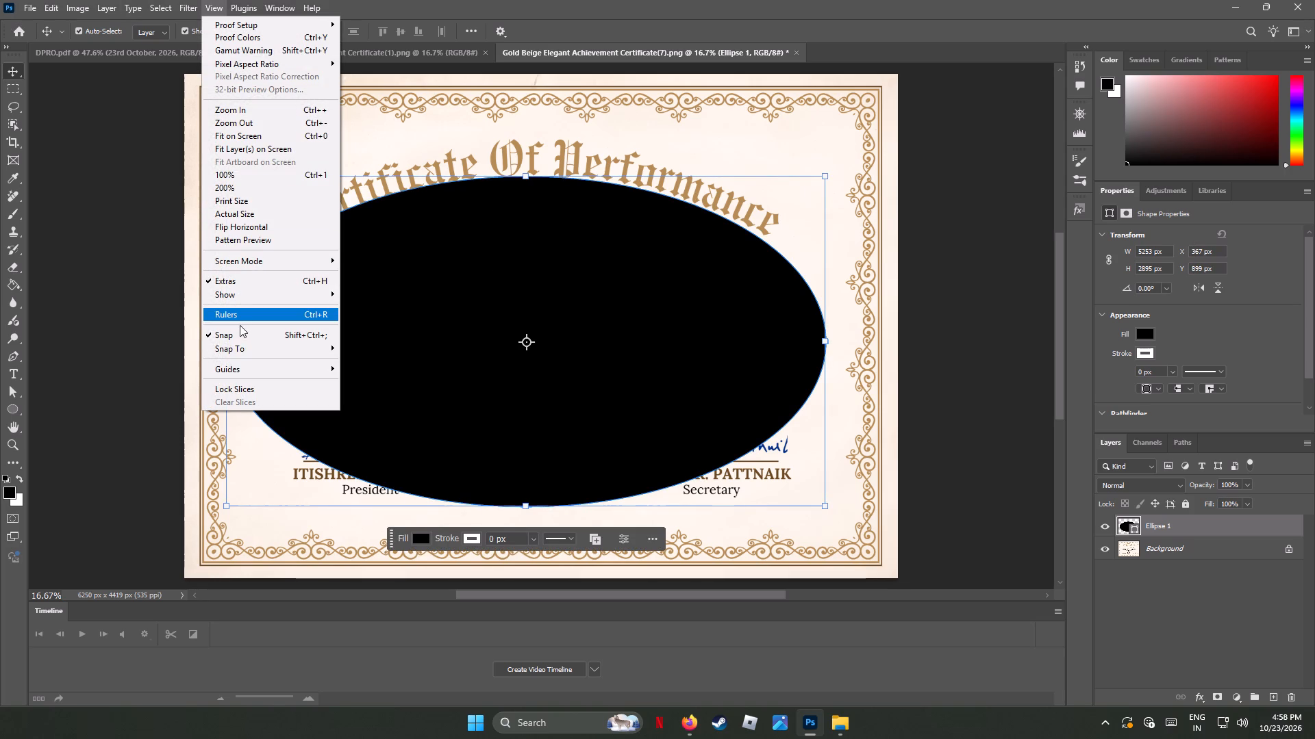
pyautogui.click(244, 315)
# Move Ellipse 1 to about X 655 px, Y 851 px, overlapping the lower part of the arched title.
pyautogui.moveTo(511, 299); pyautogui.dragTo(560, 296)
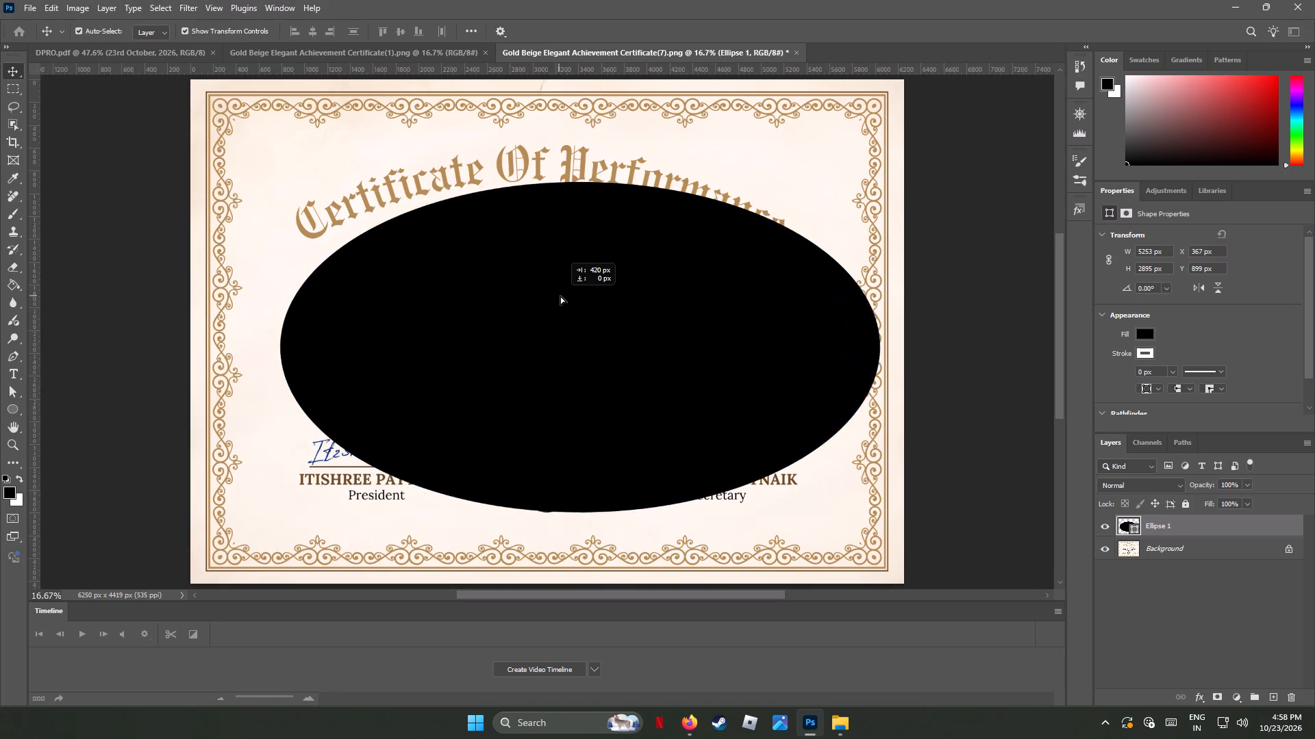
pyautogui.moveTo(560, 296); pyautogui.dragTo(529, 295)
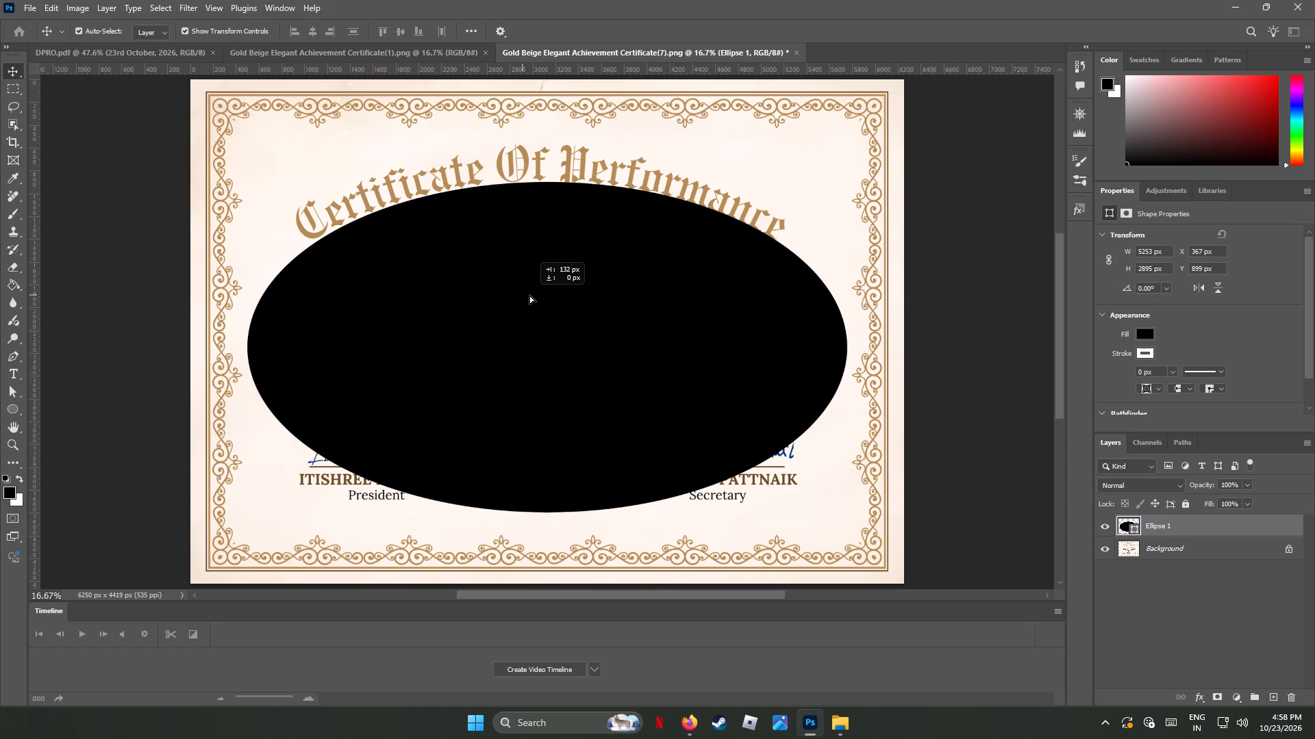
pyautogui.moveTo(529, 295); pyautogui.dragTo(542, 293)
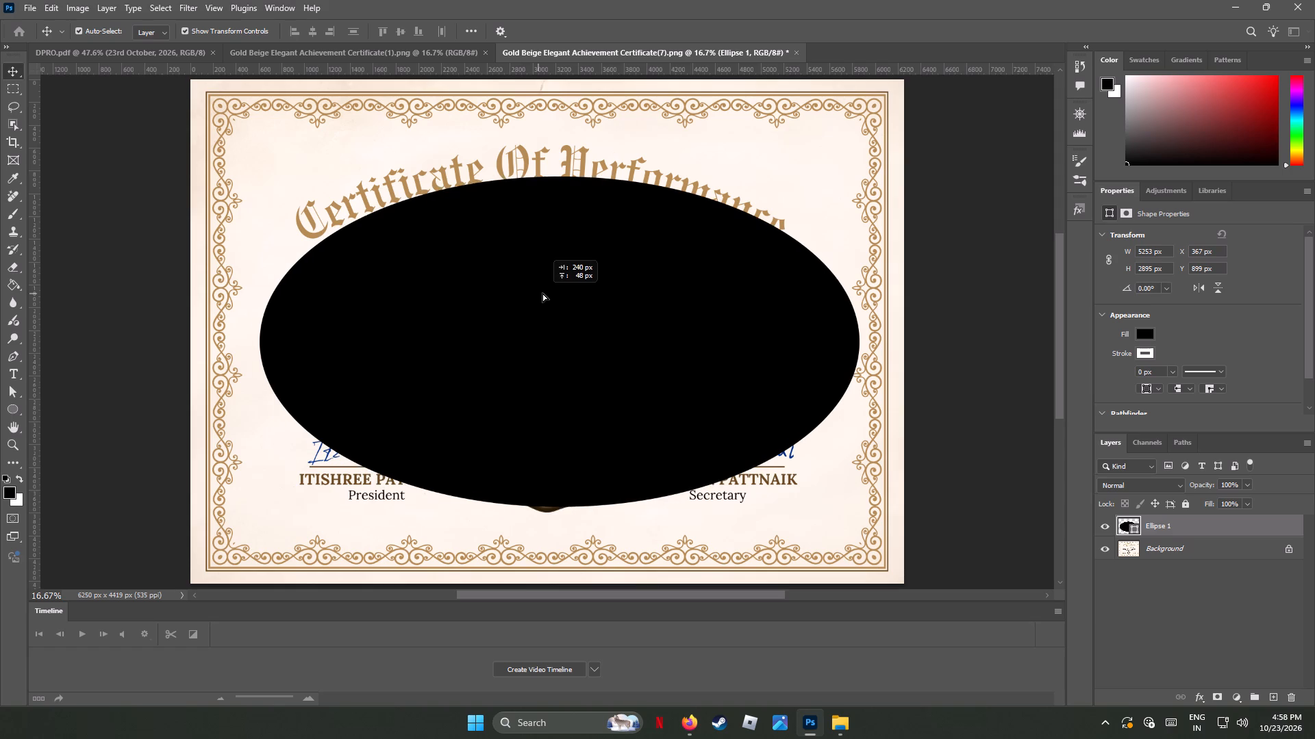
pyautogui.moveTo(542, 293); pyautogui.dragTo(550, 292)
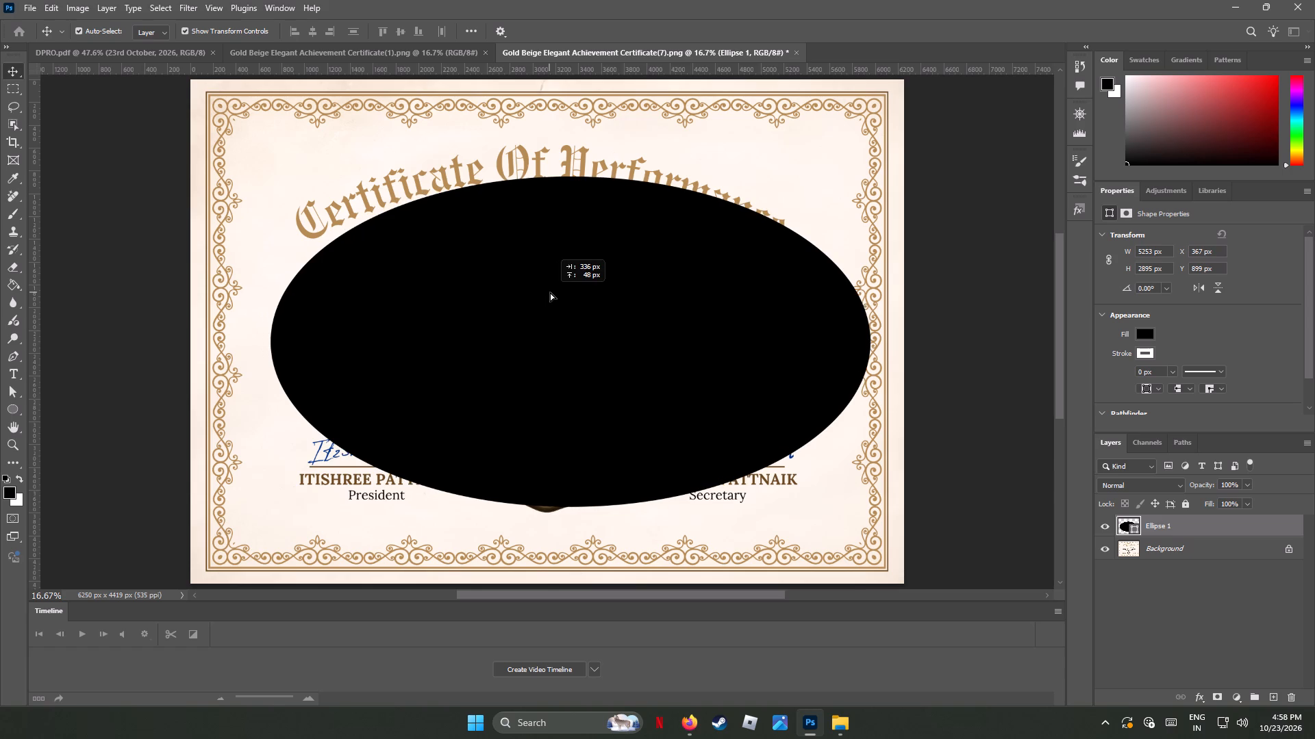
pyautogui.moveTo(550, 292); pyautogui.dragTo(547, 291)
pyautogui.moveTo(547, 291); pyautogui.dragTo(542, 291)
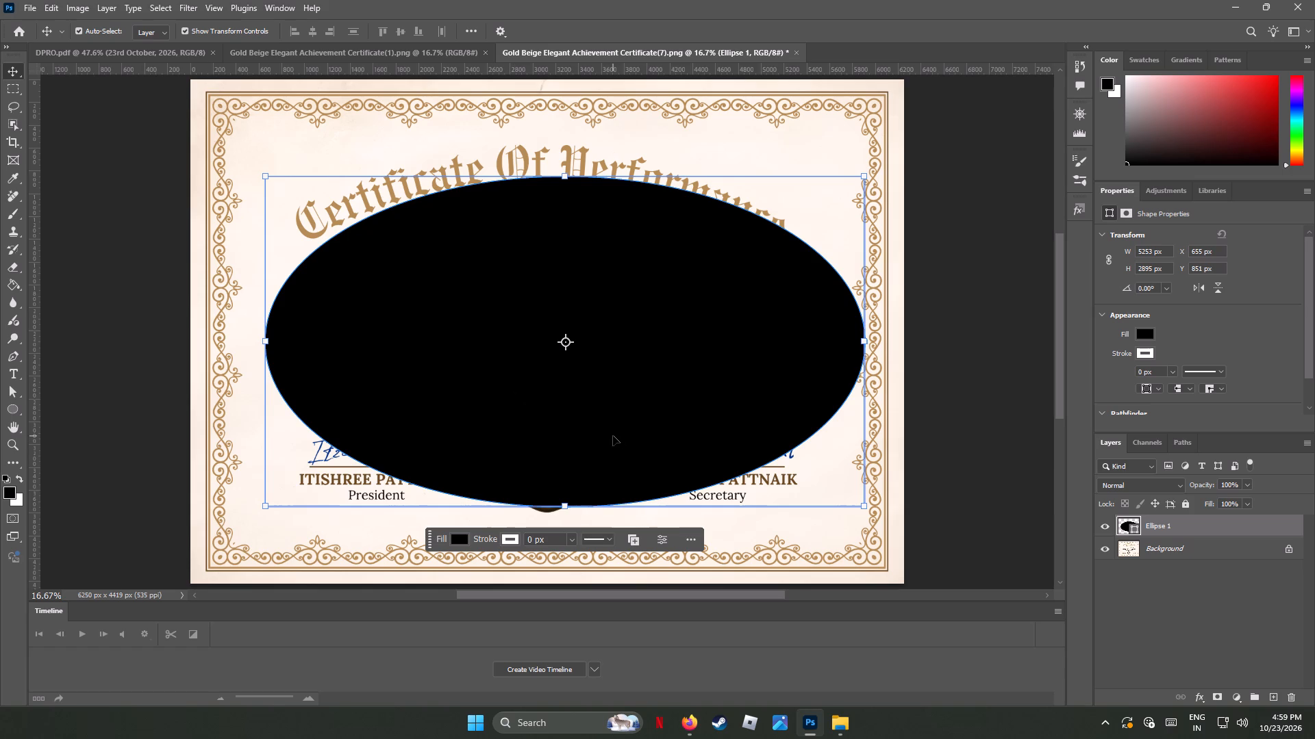
# Nudge Ellipse 1 horizontally to X 499 px so it is centered across the certificate.
pyautogui.press('Left')
pyautogui.press('Left')
pyautogui.press('Left')
pyautogui.press('Left')
pyautogui.press('Left')
pyautogui.press('Left')
pyautogui.press('Left')
pyautogui.press('Left')
pyautogui.press('Left')
pyautogui.press('Left')
pyautogui.press('Left')
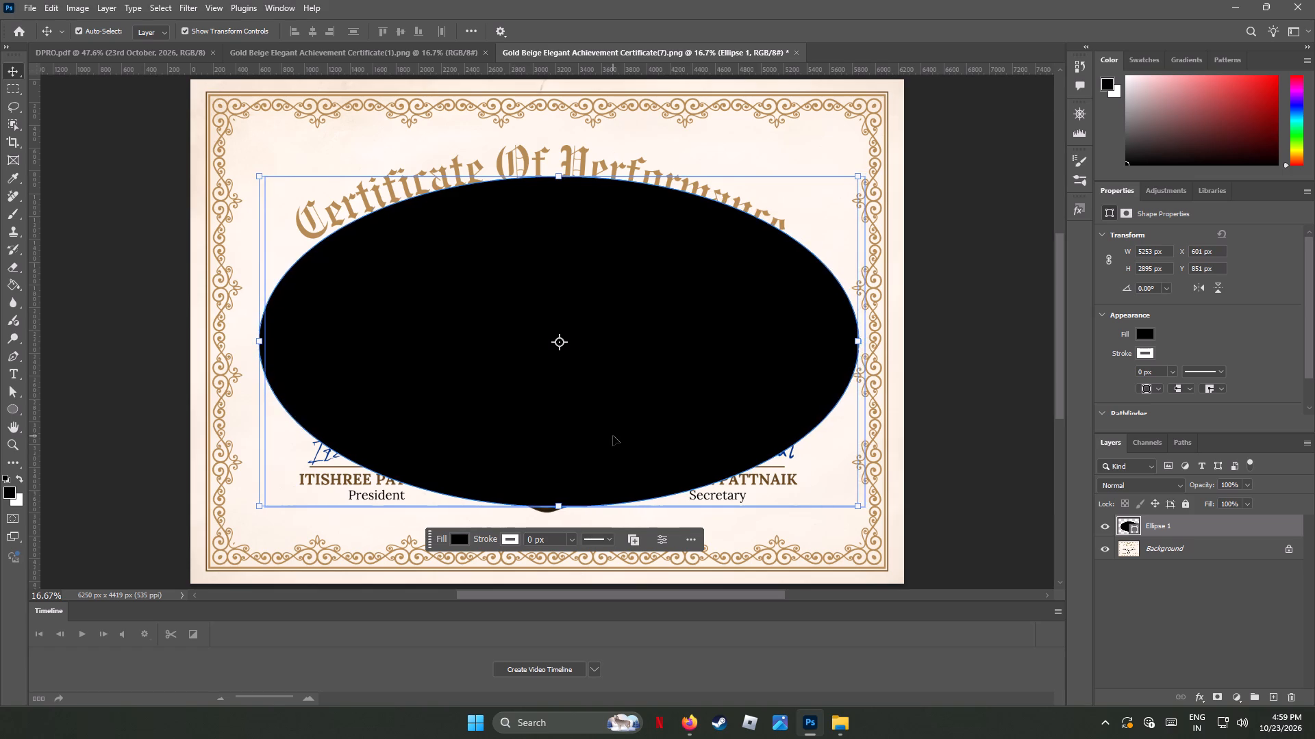
pyautogui.press('Left')
pyautogui.press('Left')
pyautogui.press('Left')
pyautogui.press('Left')
pyautogui.press('Left')
pyautogui.press('Left')
pyautogui.press('Left')
pyautogui.press('Left')
pyautogui.press('Left')
pyautogui.press('Left')
pyautogui.press('Left')
pyautogui.press('Left')
pyautogui.press('Left')
pyautogui.press('Left')
pyautogui.press('Left')
pyautogui.press('Left')
pyautogui.press('Left')
pyautogui.press('Left')
pyautogui.press('Left')
pyautogui.press('Left')
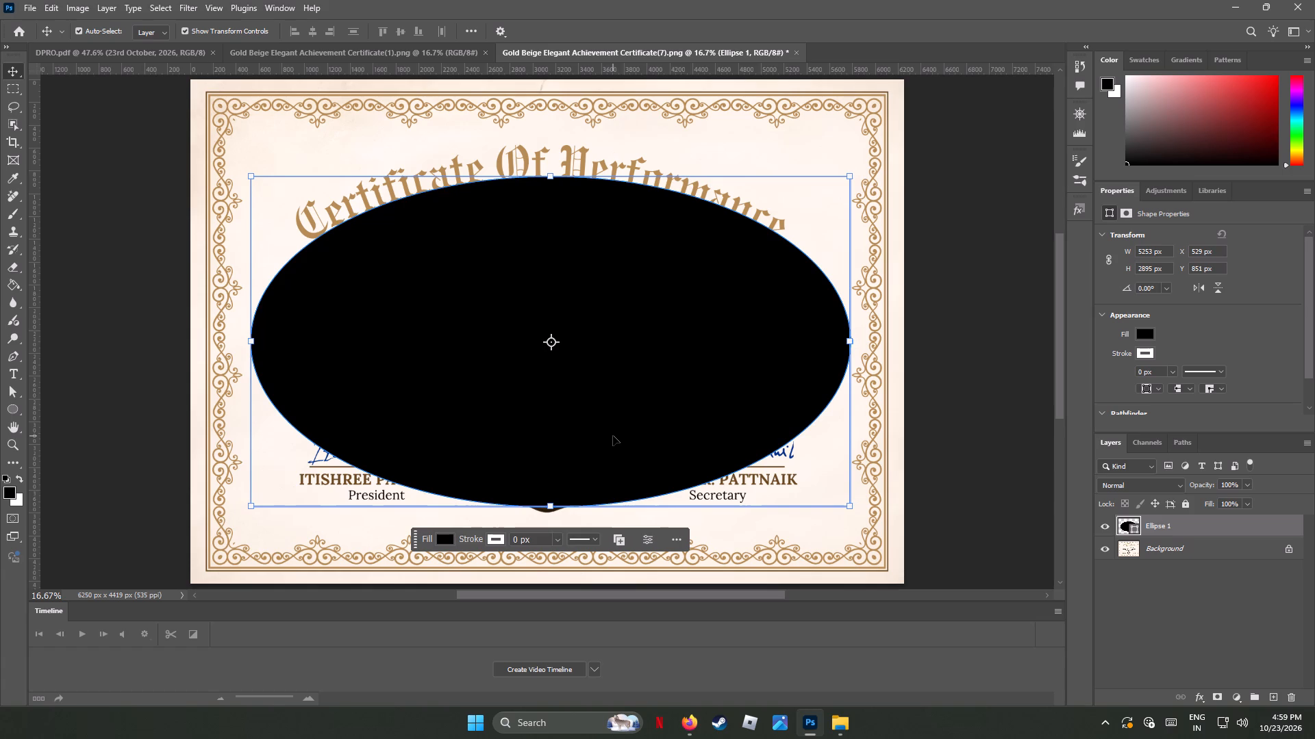
pyautogui.press('Left')
pyautogui.press('Left')
pyautogui.press('Left')
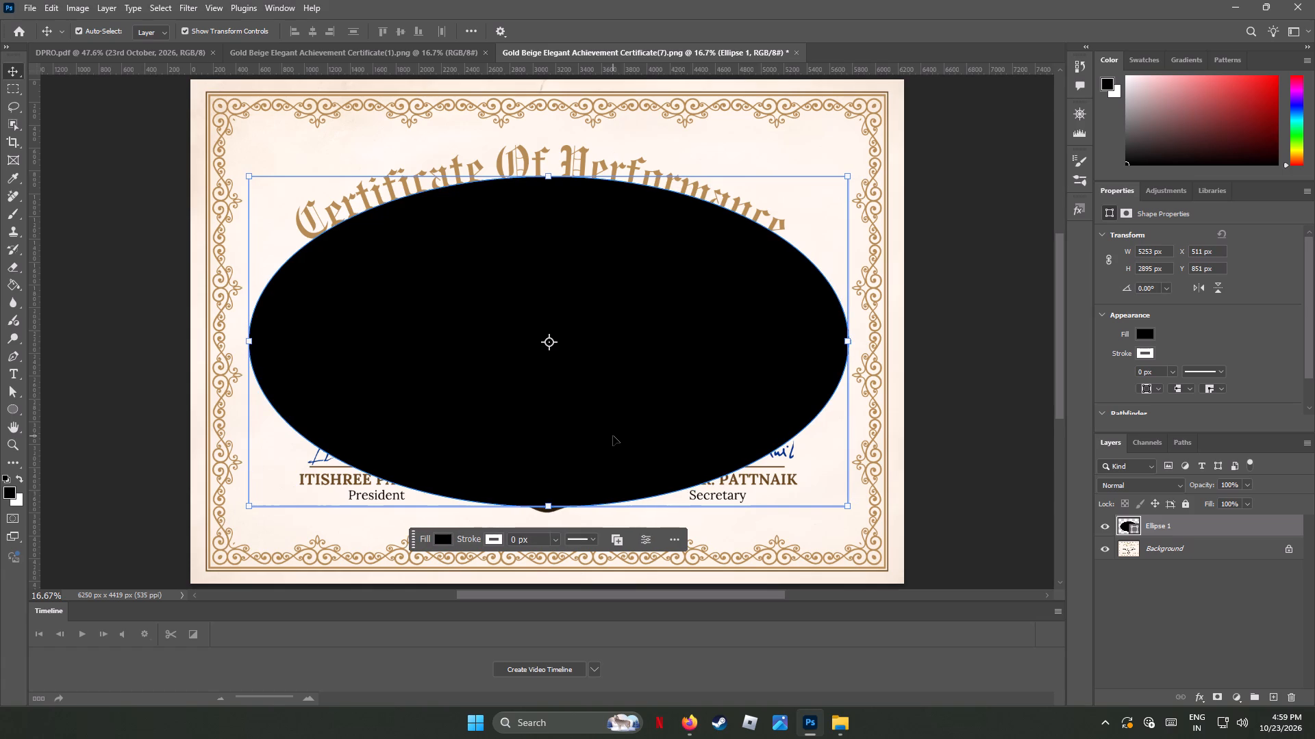
pyautogui.press('Left')
pyautogui.press('Left')
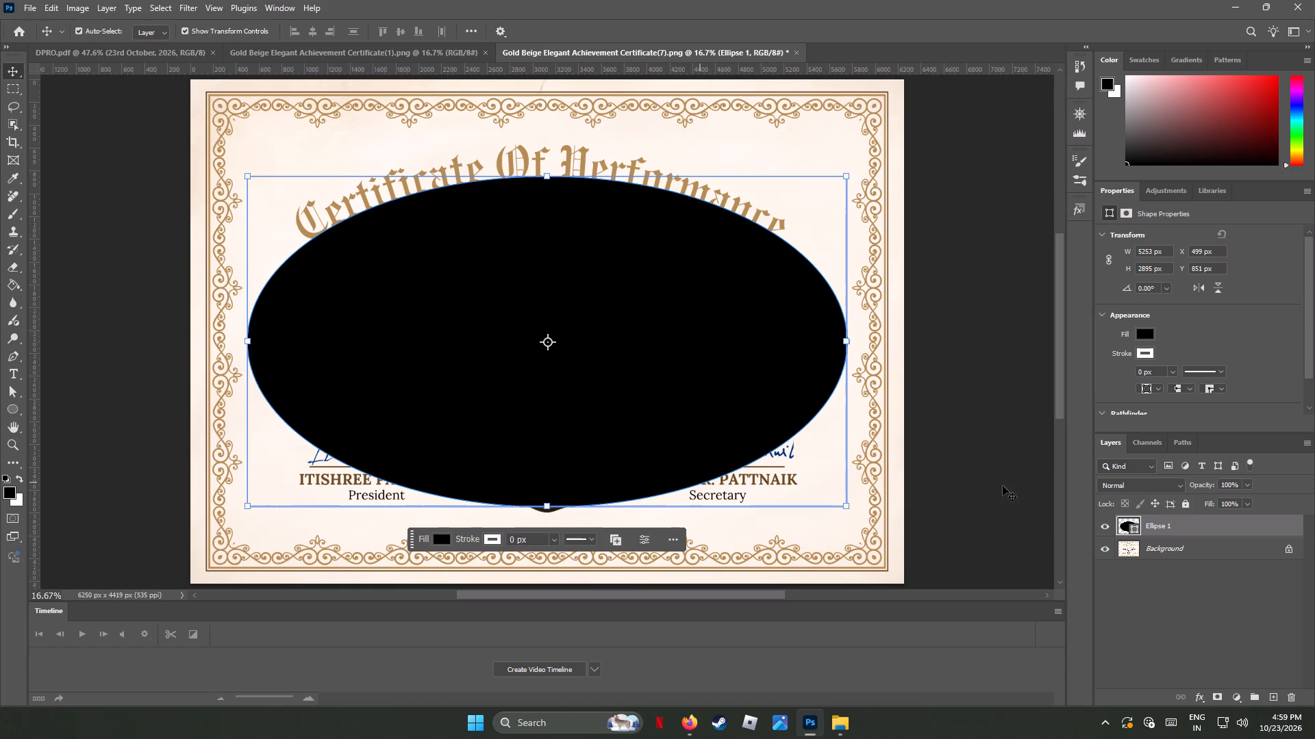
# Look through the transform, appearance and pathfinder properties of the Ellipse 1 shape.
pyautogui.scroll(-8, 1270, 334)
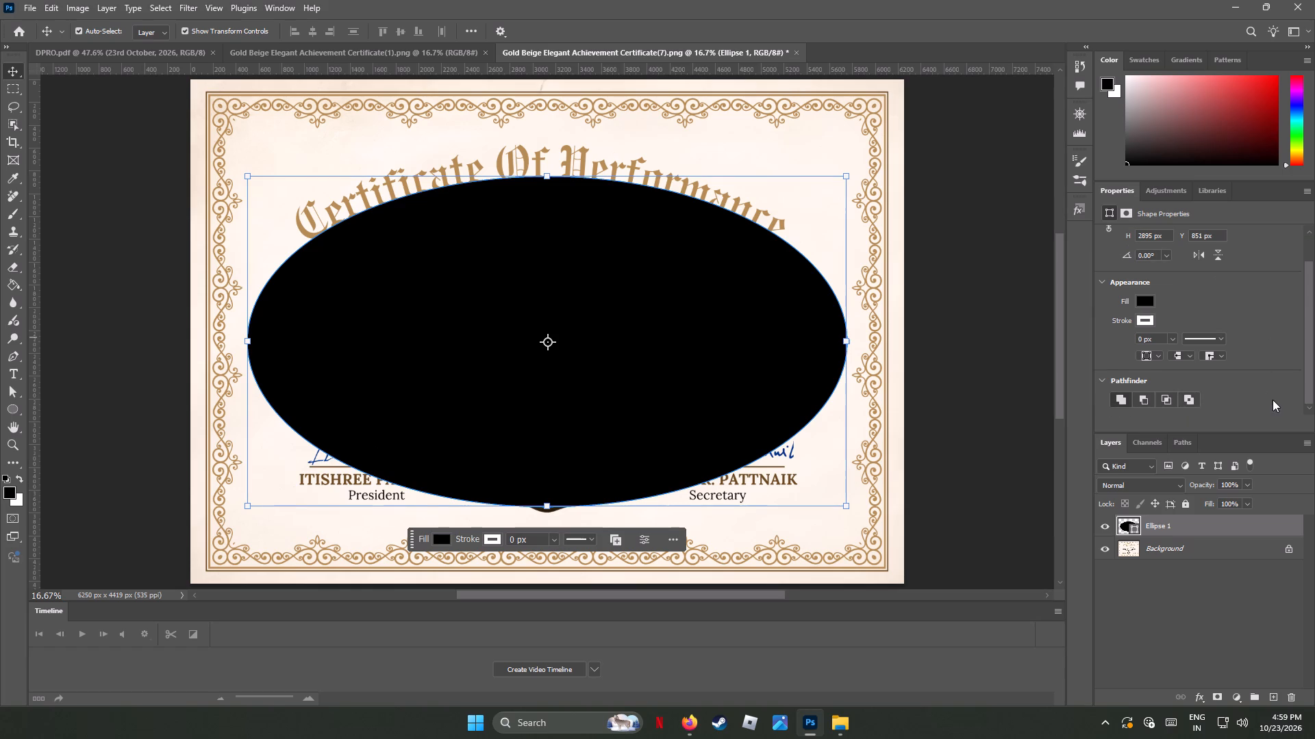
pyautogui.scroll(8, 1269, 391)
pyautogui.click(9, 374)
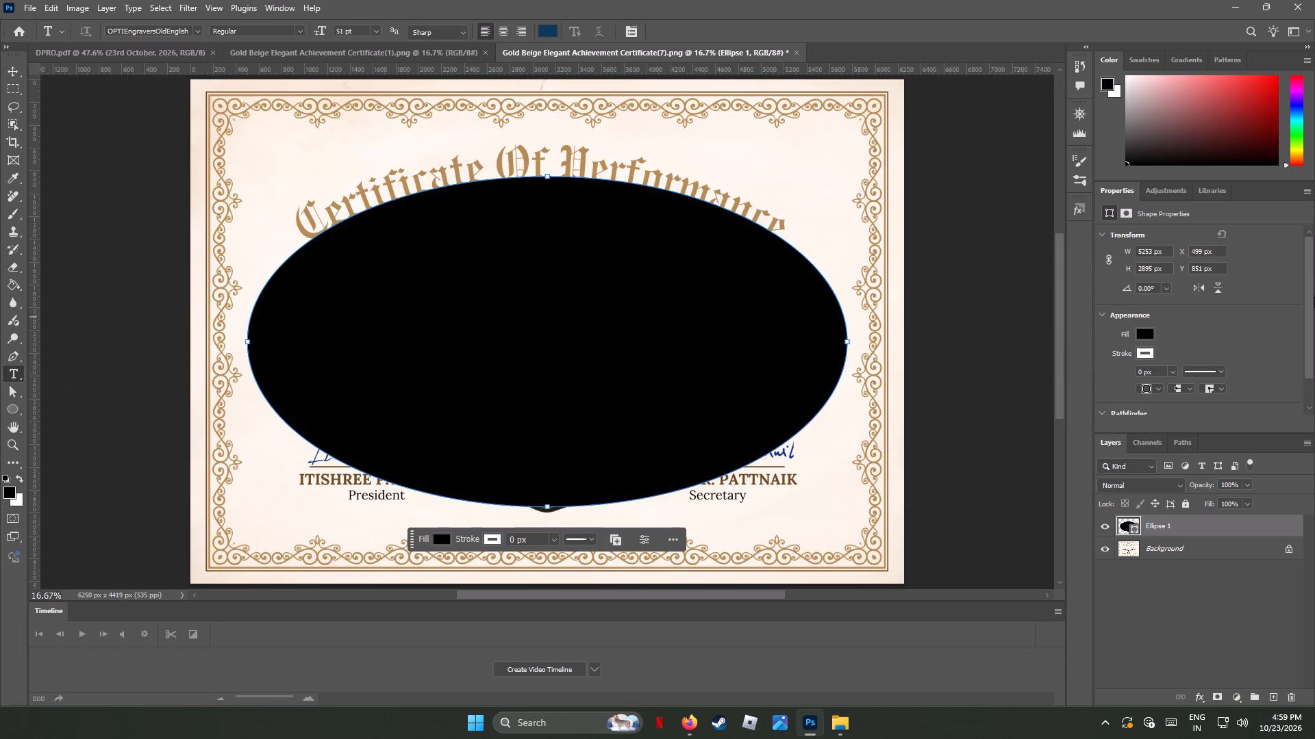
pyautogui.moveTo(1307, 274); pyautogui.dragTo(1301, 257)
pyautogui.moveTo(1301, 257); pyautogui.dragTo(1299, 244)
pyautogui.moveTo(1299, 244); pyautogui.dragTo(1312, 335)
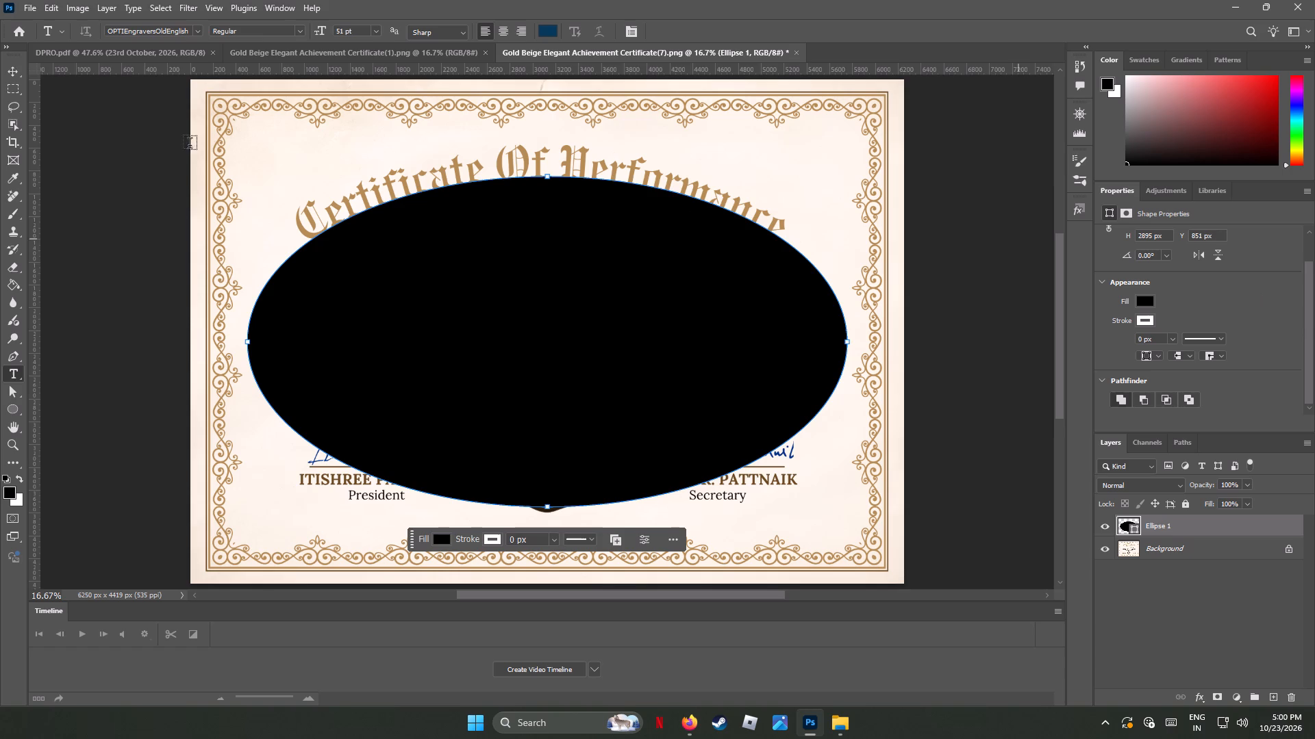
# Start a placeholder text line near the certificate's upper-right corner and set its paragraph alignment to centered.
pyautogui.click(14, 72)
pyautogui.click(631, 131)
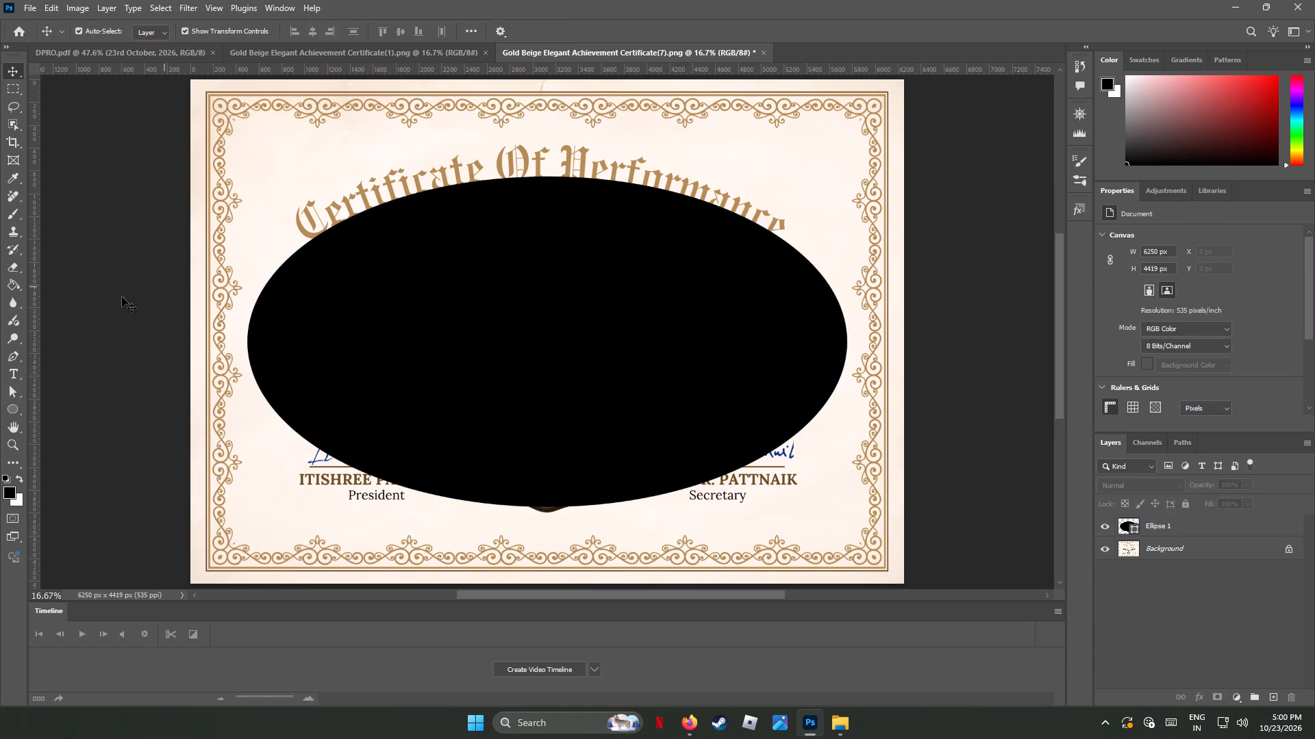
pyautogui.click(14, 371)
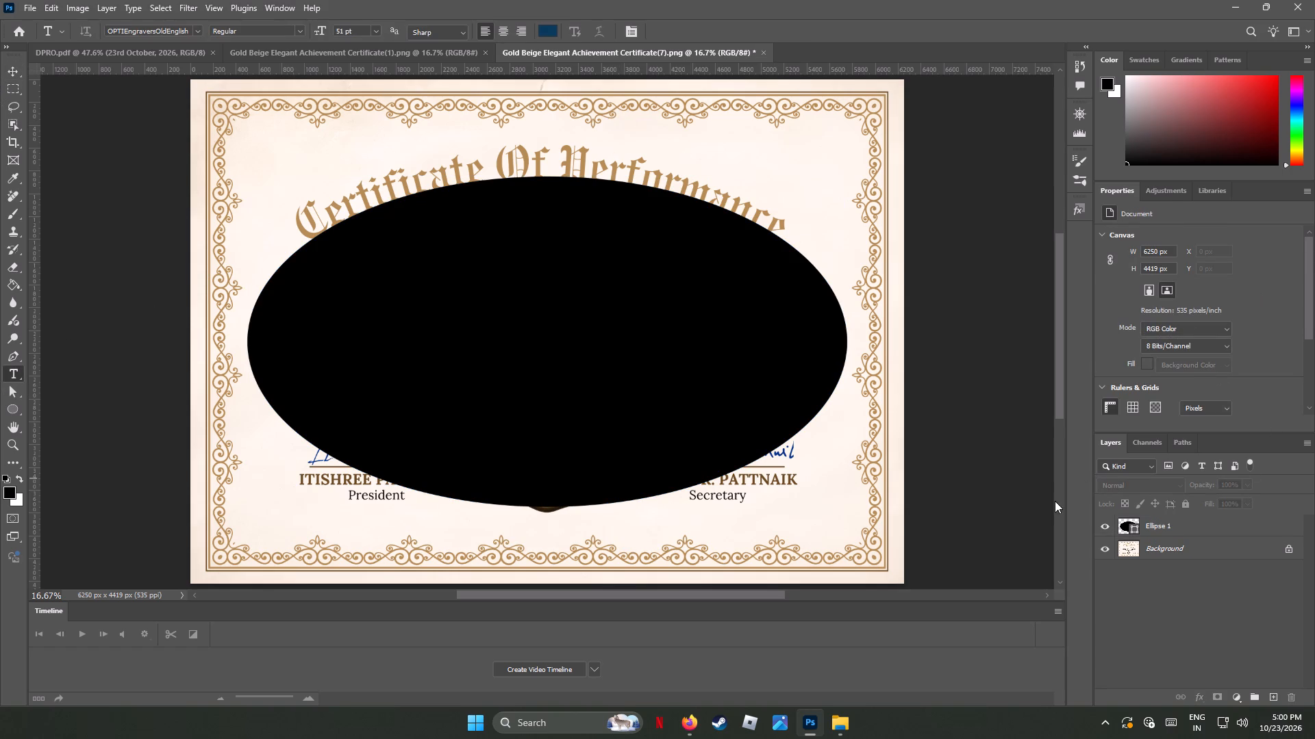
pyautogui.click(833, 190)
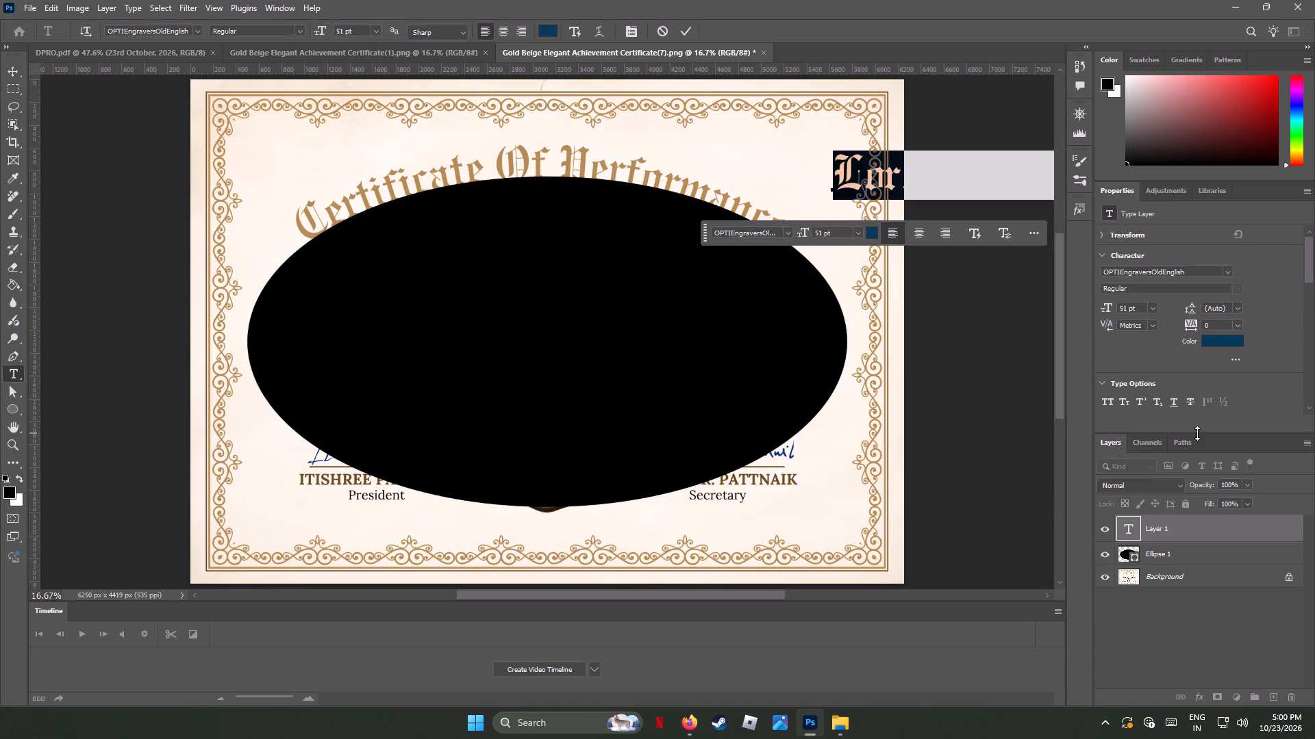
pyautogui.scroll(-3, 1257, 369)
pyautogui.moveTo(1310, 270); pyautogui.dragTo(1310, 323)
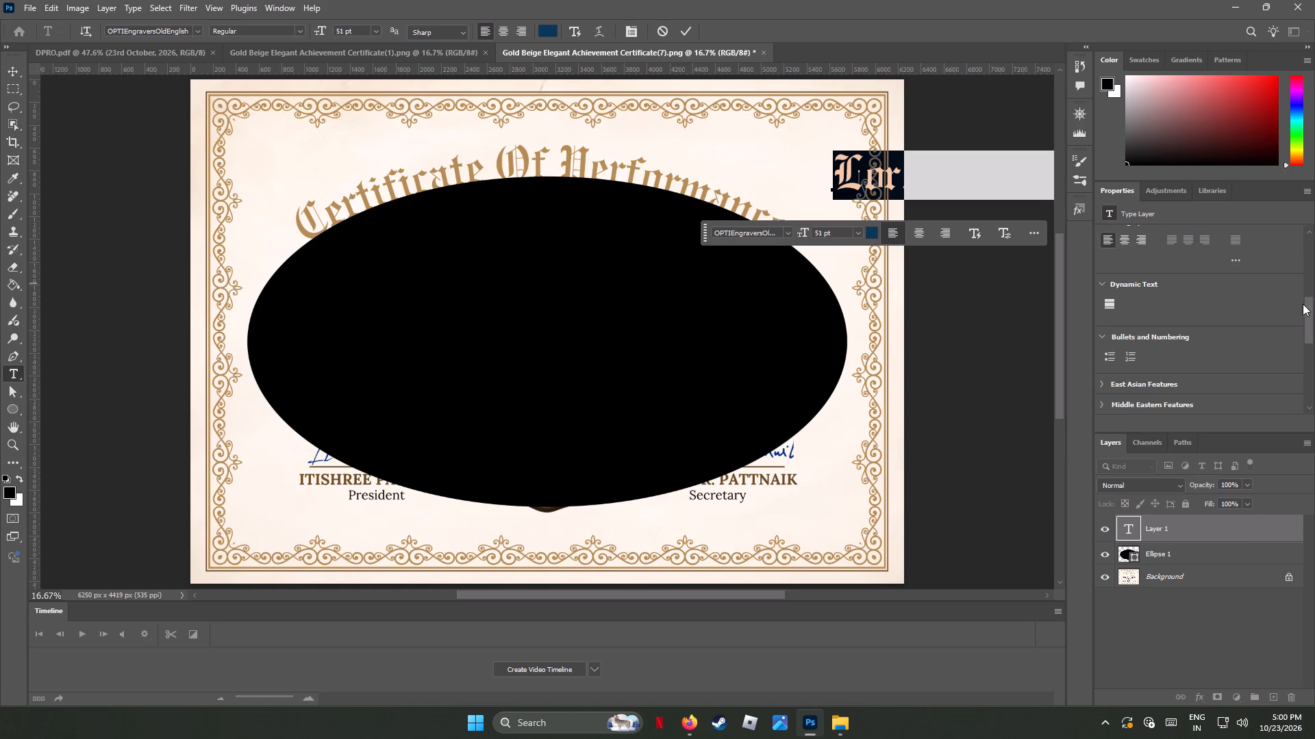
pyautogui.moveTo(1311, 316); pyautogui.dragTo(1305, 350)
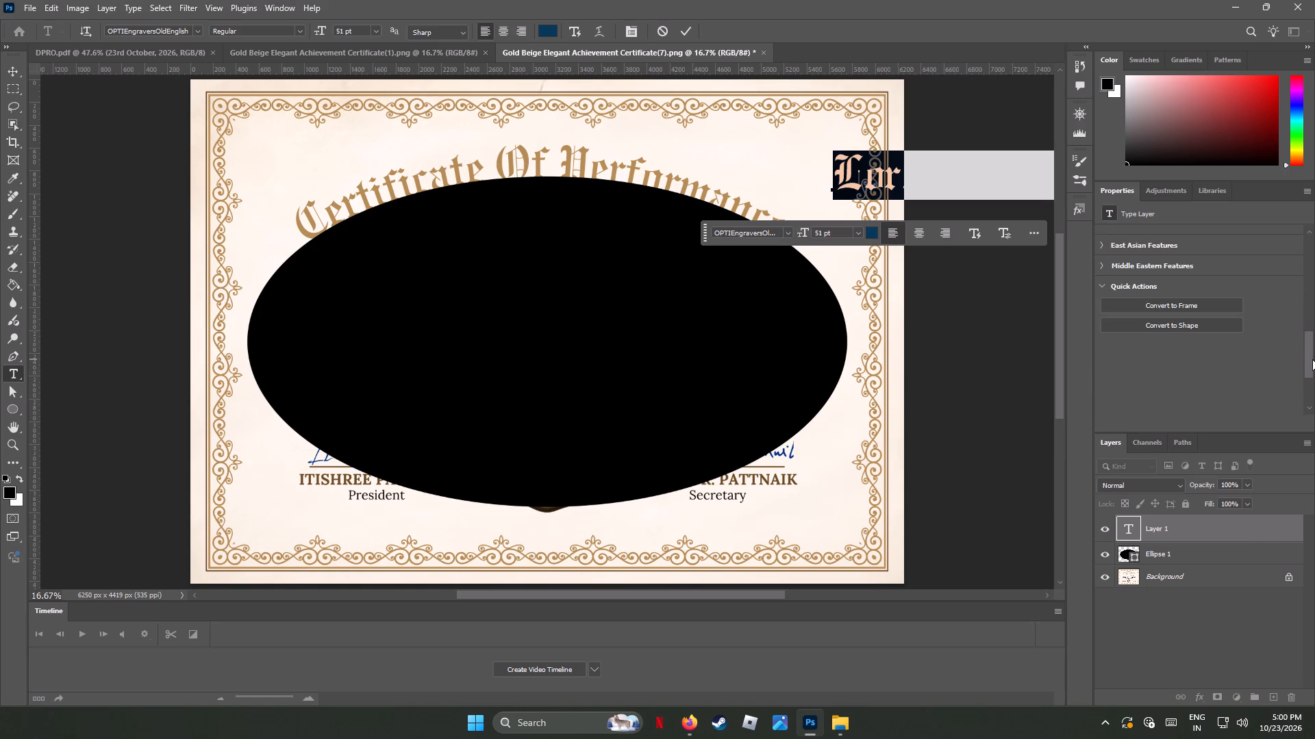
pyautogui.moveTo(1313, 353); pyautogui.dragTo(1308, 317)
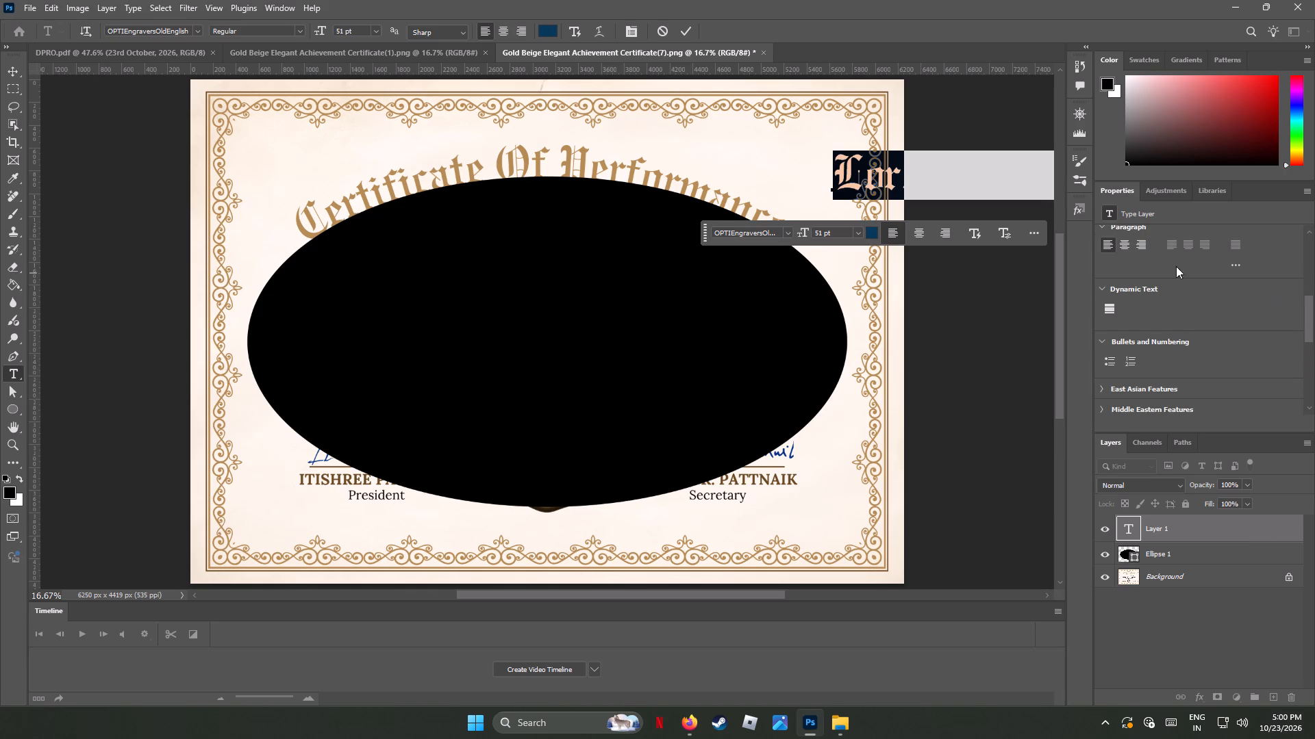
pyautogui.click(1124, 244)
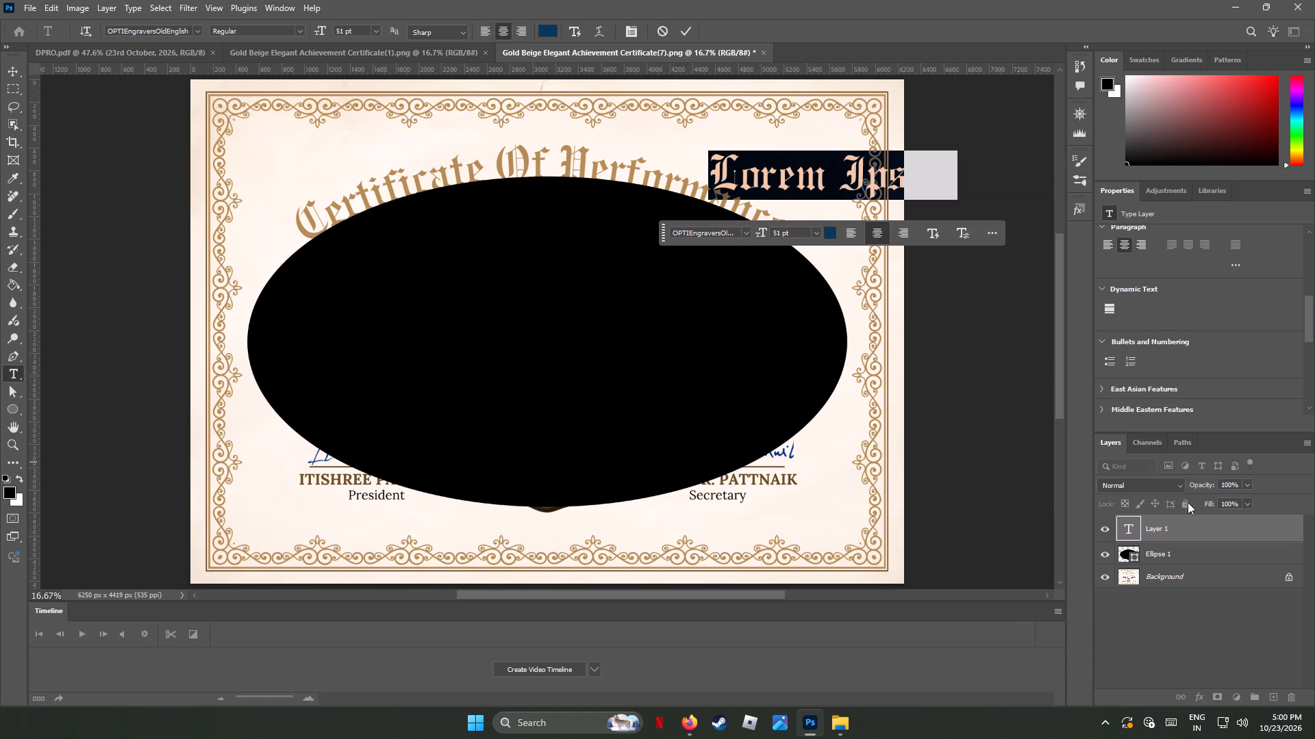
# Delete the Lorem Ipsum placeholder text layer.
pyautogui.click(1158, 530)
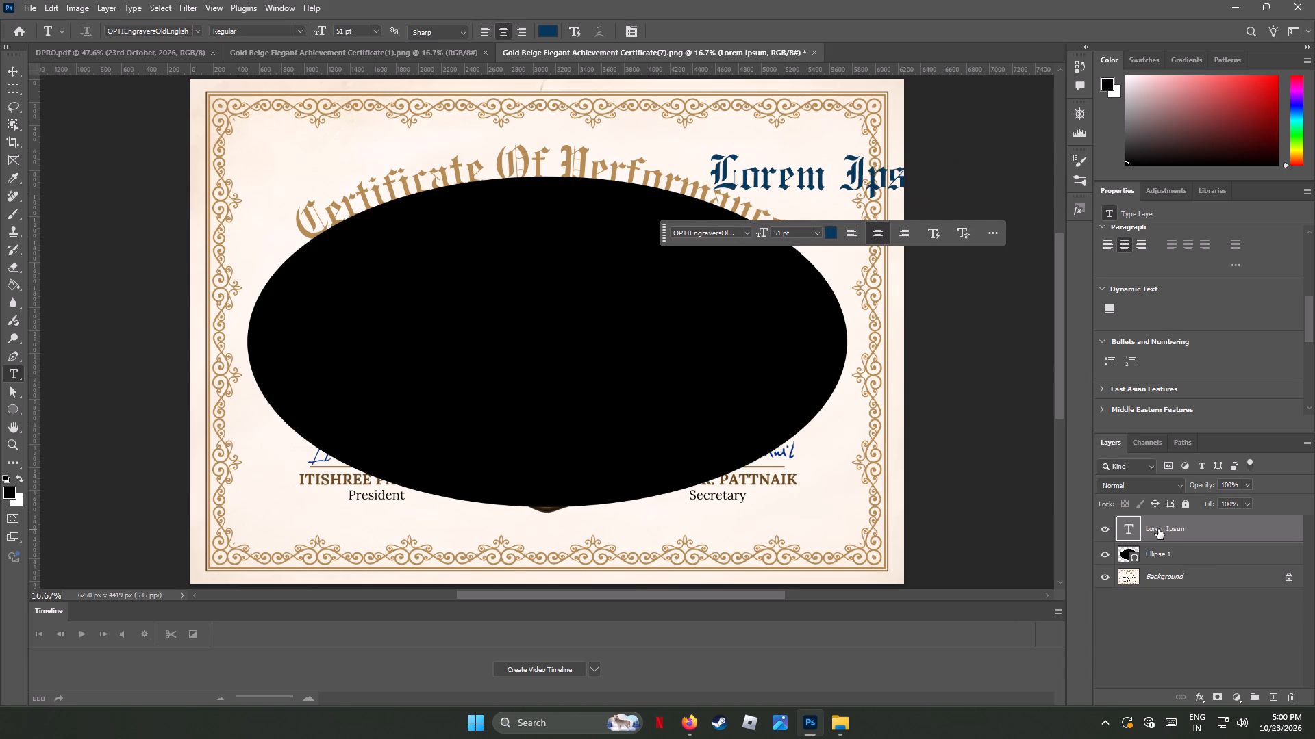
pyautogui.press('Delete')
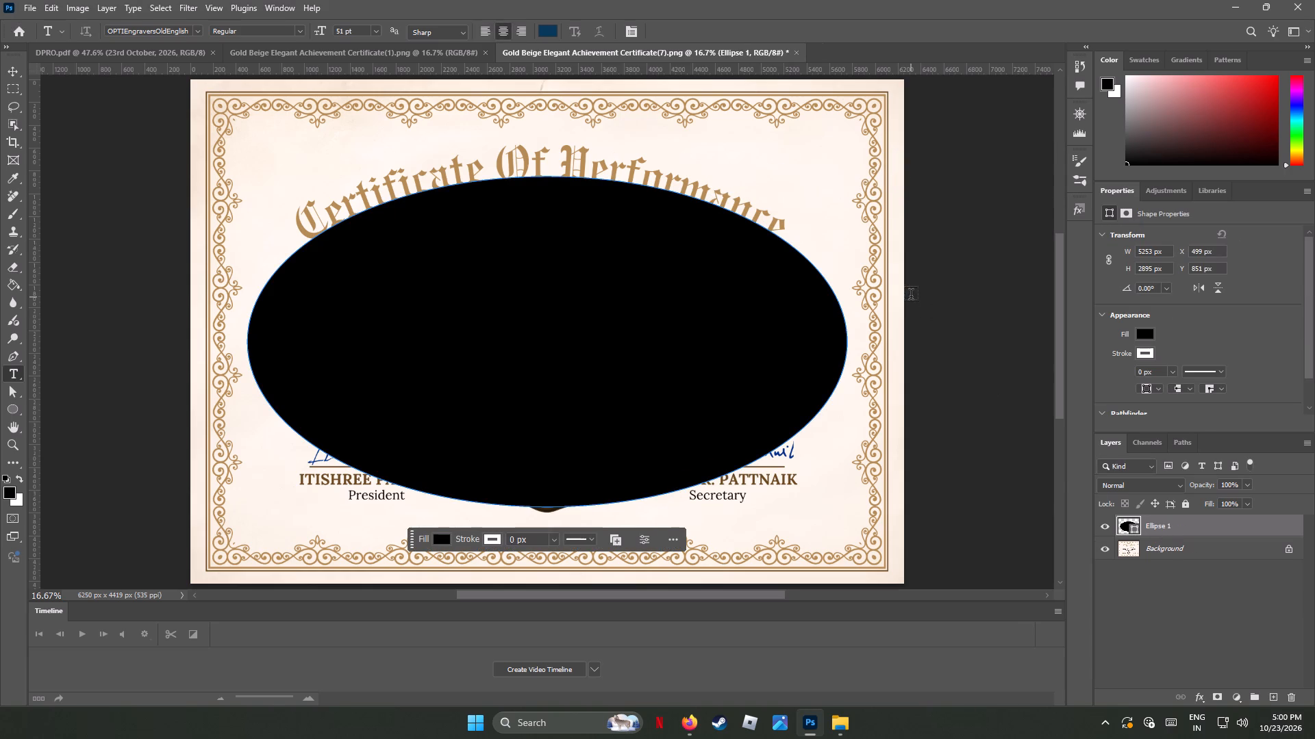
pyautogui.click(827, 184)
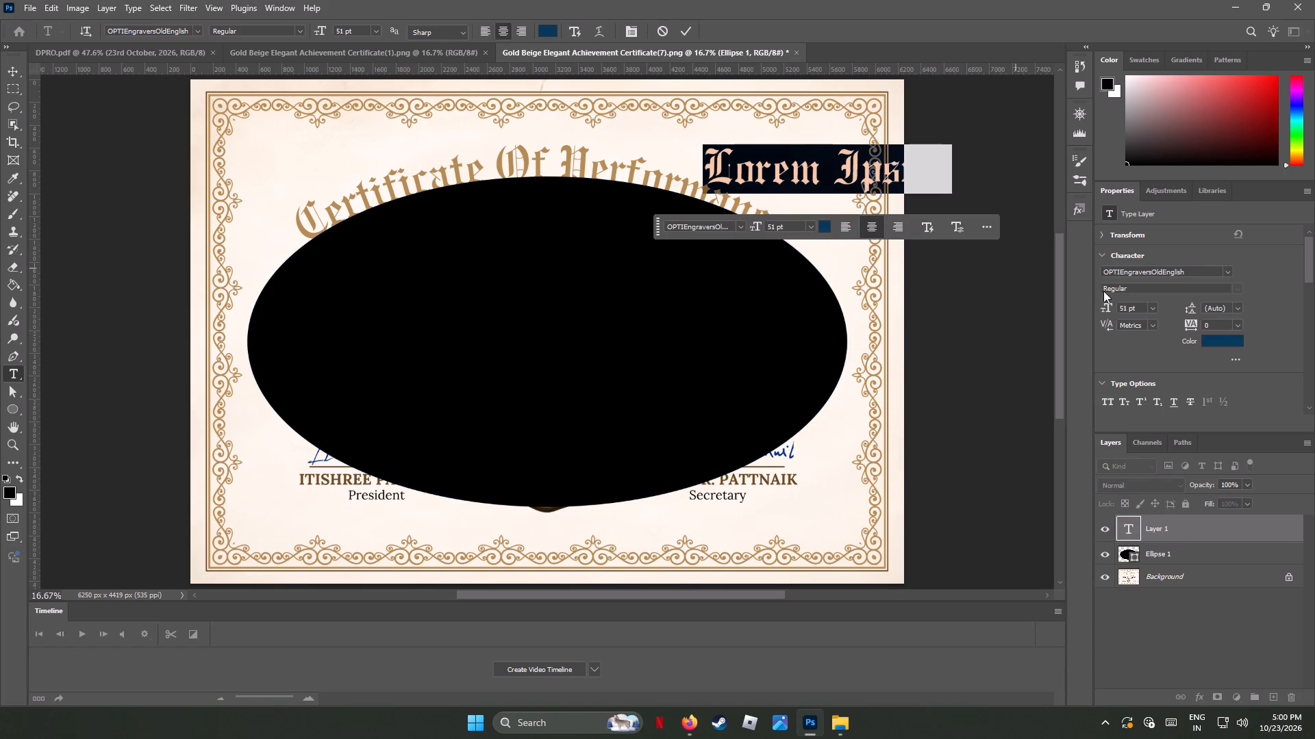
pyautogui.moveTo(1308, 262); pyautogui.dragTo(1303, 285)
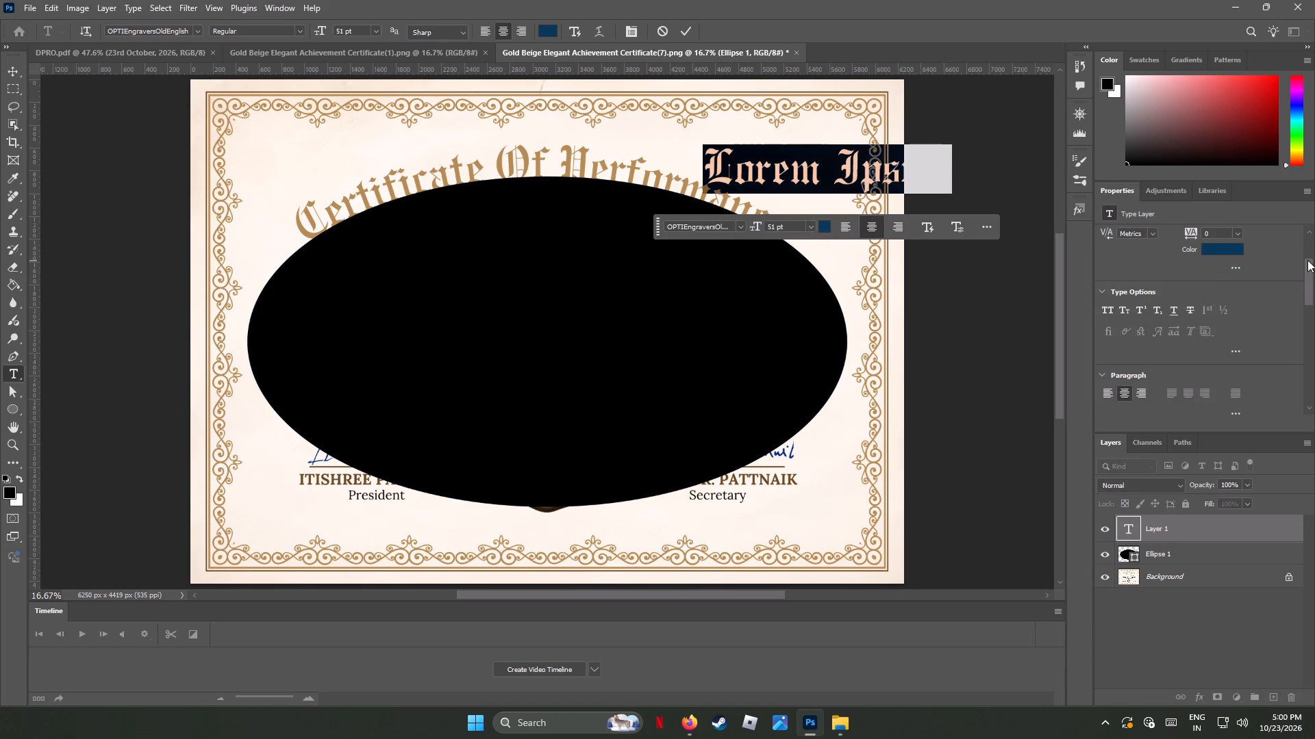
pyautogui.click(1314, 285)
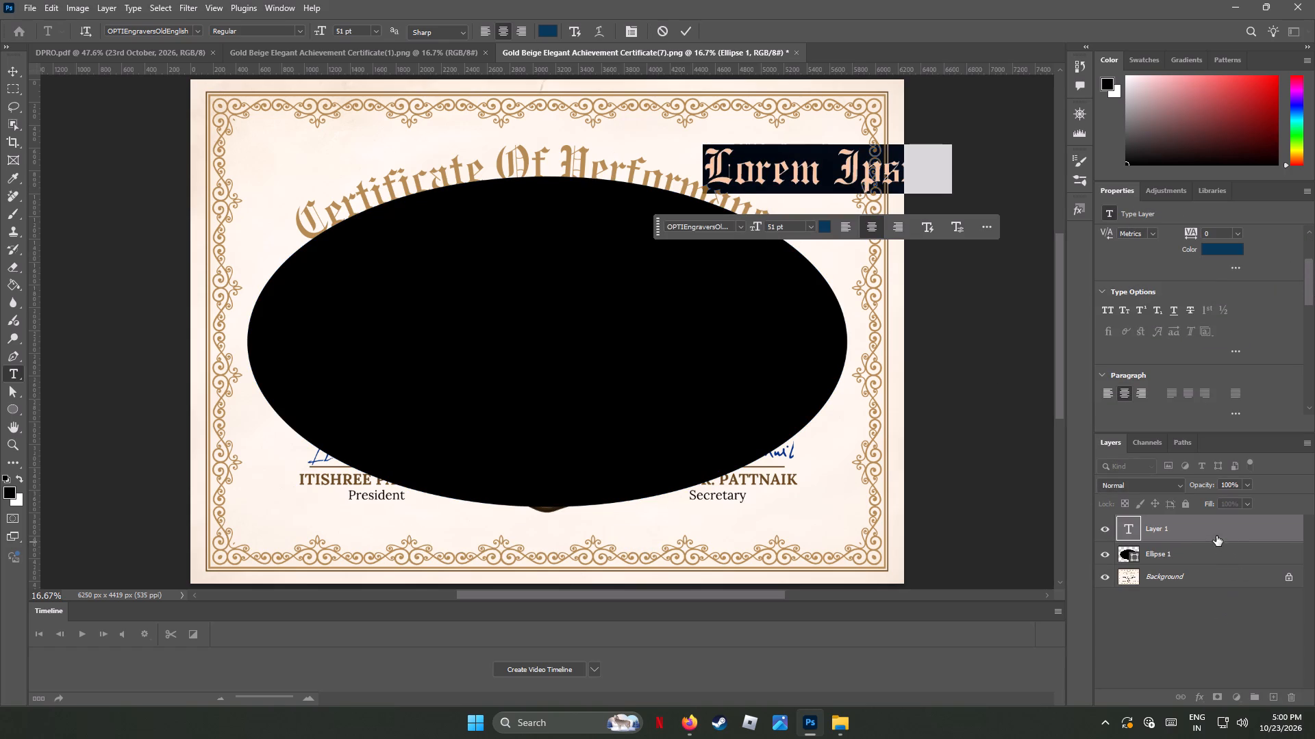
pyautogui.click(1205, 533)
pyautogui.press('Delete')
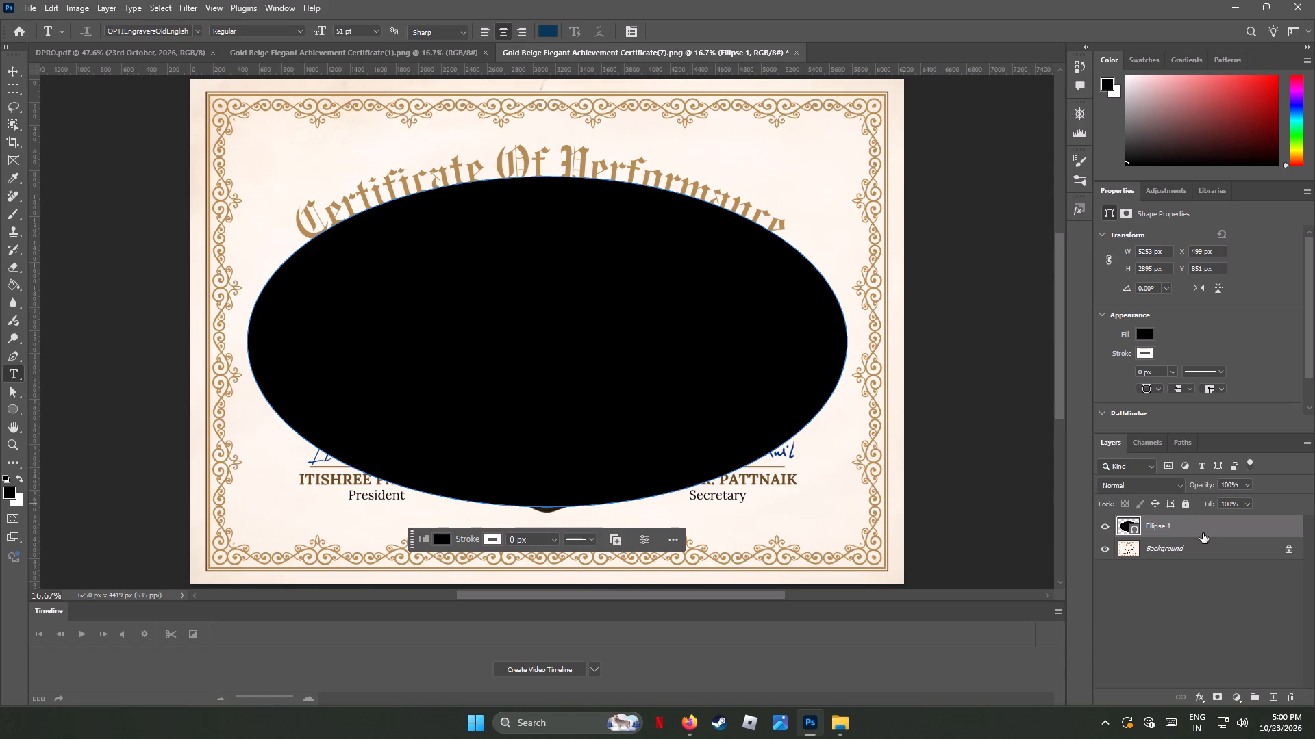
# Start a centered line of path text at the top midpoint of the Ellipse 1 outline, clearing any stray characters.
pyautogui.click(1181, 526)
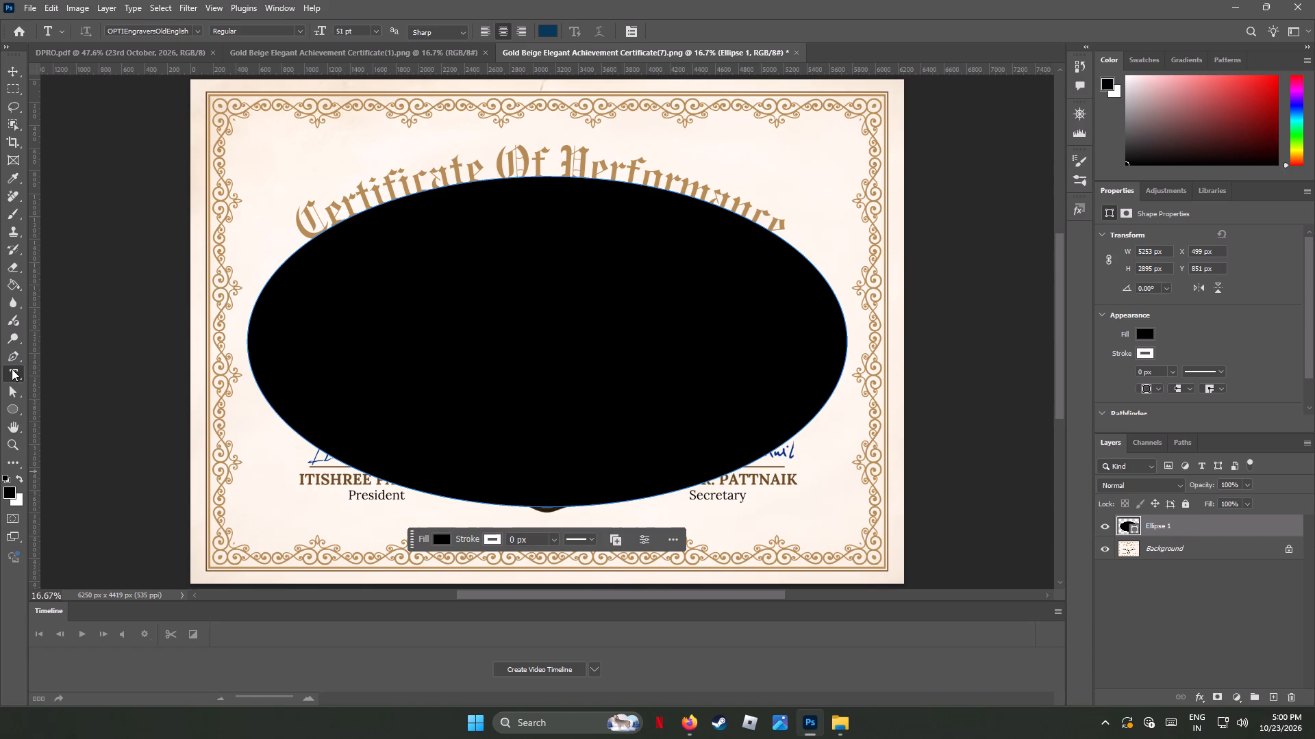
pyautogui.click(12, 369)
pyautogui.click(10, 68)
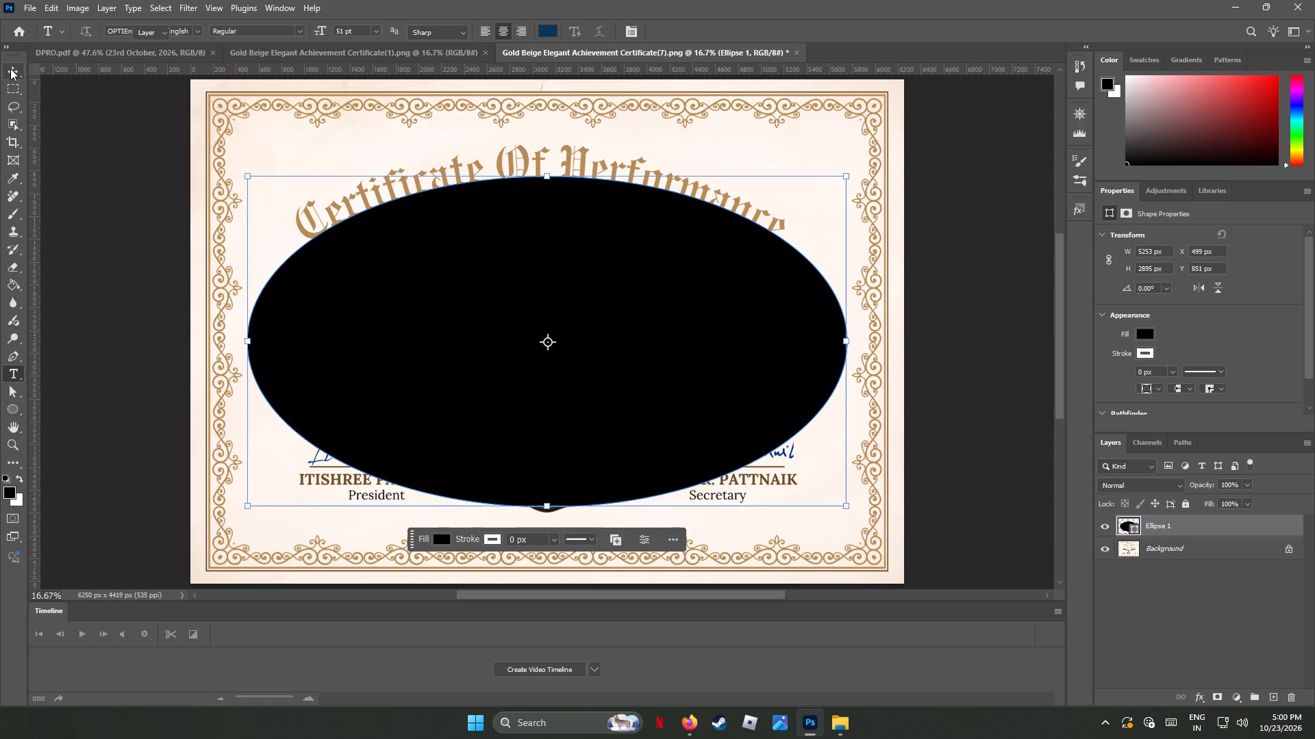
pyautogui.click(550, 262)
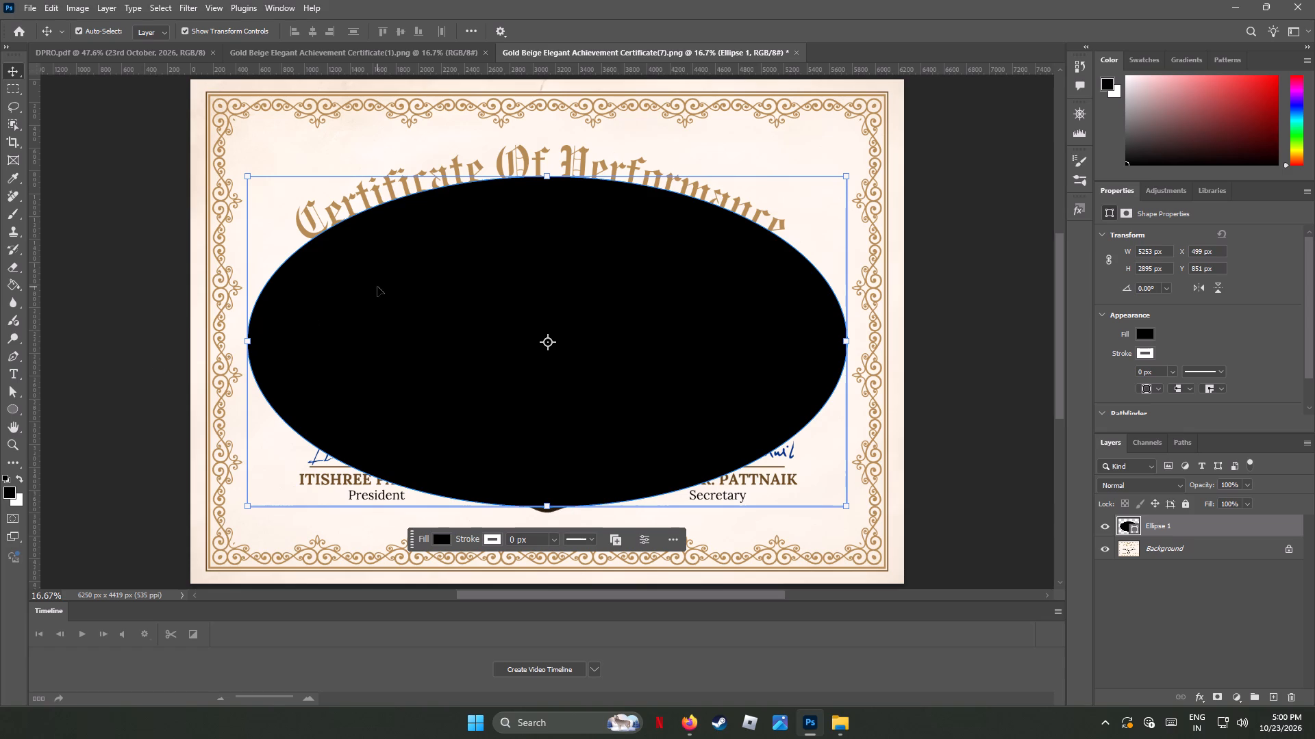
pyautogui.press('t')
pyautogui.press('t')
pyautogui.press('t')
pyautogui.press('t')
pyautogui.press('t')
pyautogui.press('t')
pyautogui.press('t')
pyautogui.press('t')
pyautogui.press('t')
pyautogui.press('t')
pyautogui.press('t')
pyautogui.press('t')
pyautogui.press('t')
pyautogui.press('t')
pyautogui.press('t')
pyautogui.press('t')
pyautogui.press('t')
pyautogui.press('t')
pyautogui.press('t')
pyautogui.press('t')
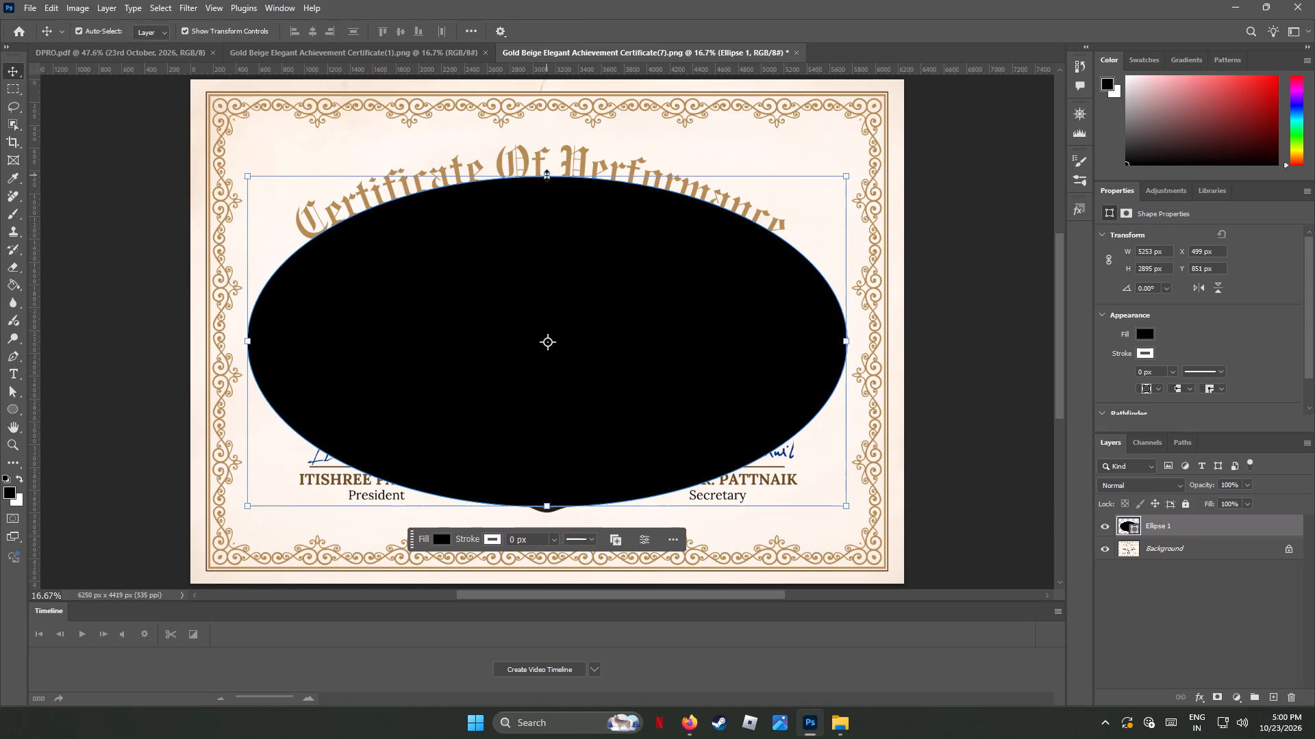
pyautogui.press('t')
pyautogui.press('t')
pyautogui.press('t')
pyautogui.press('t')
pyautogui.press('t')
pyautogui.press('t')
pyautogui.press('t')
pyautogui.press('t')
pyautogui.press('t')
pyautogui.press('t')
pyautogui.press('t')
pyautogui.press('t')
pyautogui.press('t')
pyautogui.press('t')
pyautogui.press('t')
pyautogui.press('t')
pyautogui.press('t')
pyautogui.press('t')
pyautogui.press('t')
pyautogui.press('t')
pyautogui.click(547, 175)
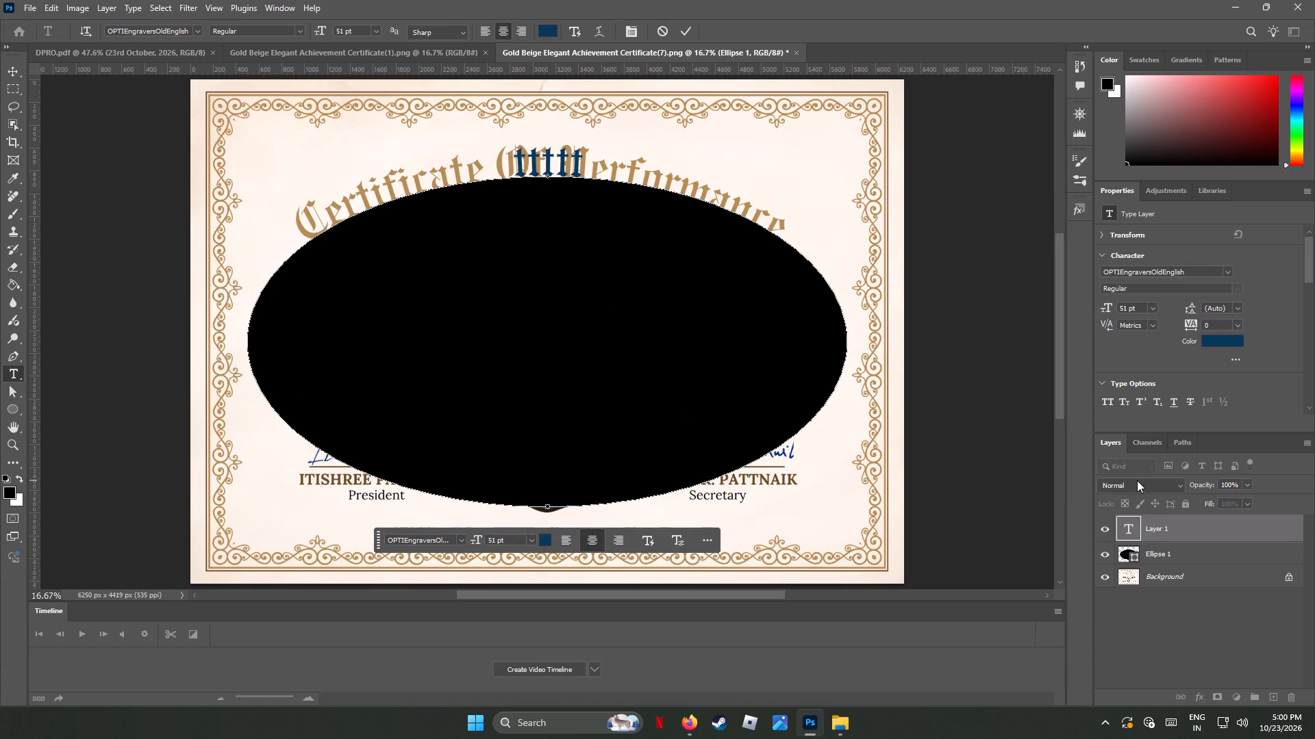
pyautogui.press('BackSpace')
pyautogui.press('BackSpace')
pyautogui.press('BackSpace')
pyautogui.press('BackSpace')
pyautogui.press('BackSpace')
pyautogui.press('BackSpace')
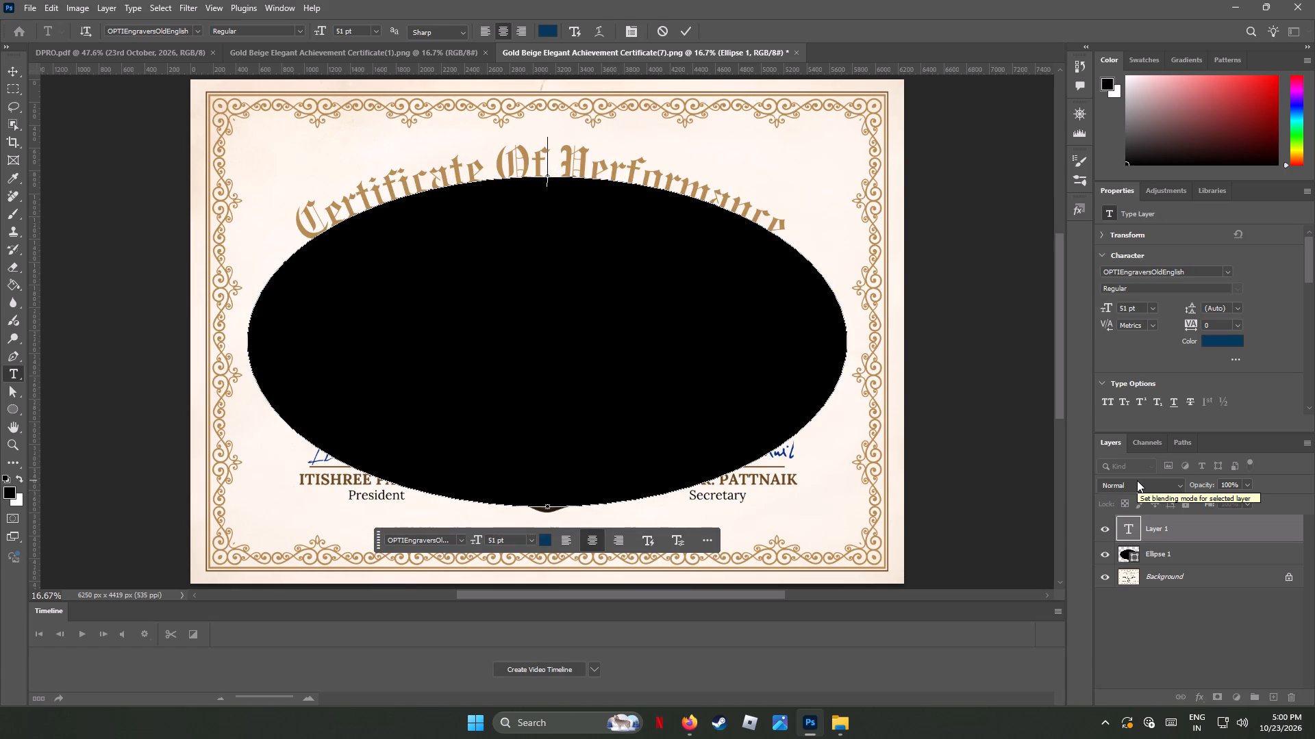
# Enter the title "Certificate Of Performance" along the ellipse path and commit the text.
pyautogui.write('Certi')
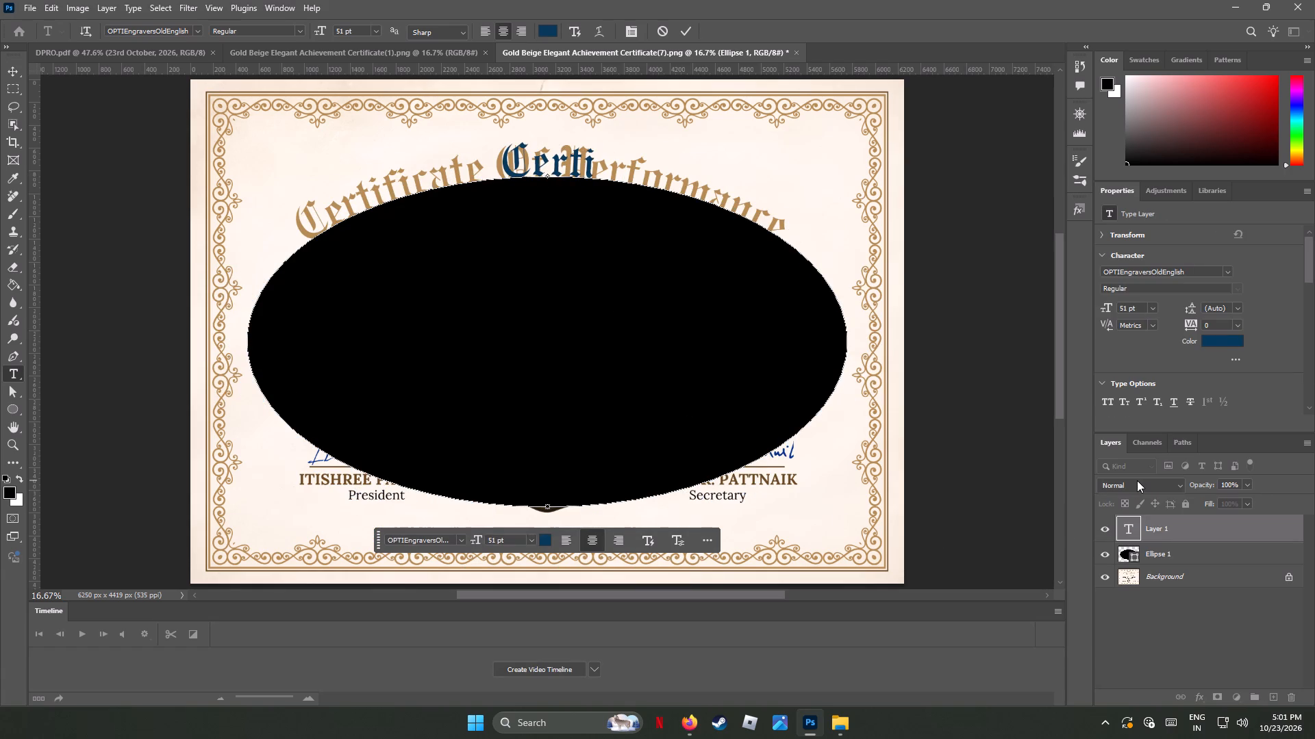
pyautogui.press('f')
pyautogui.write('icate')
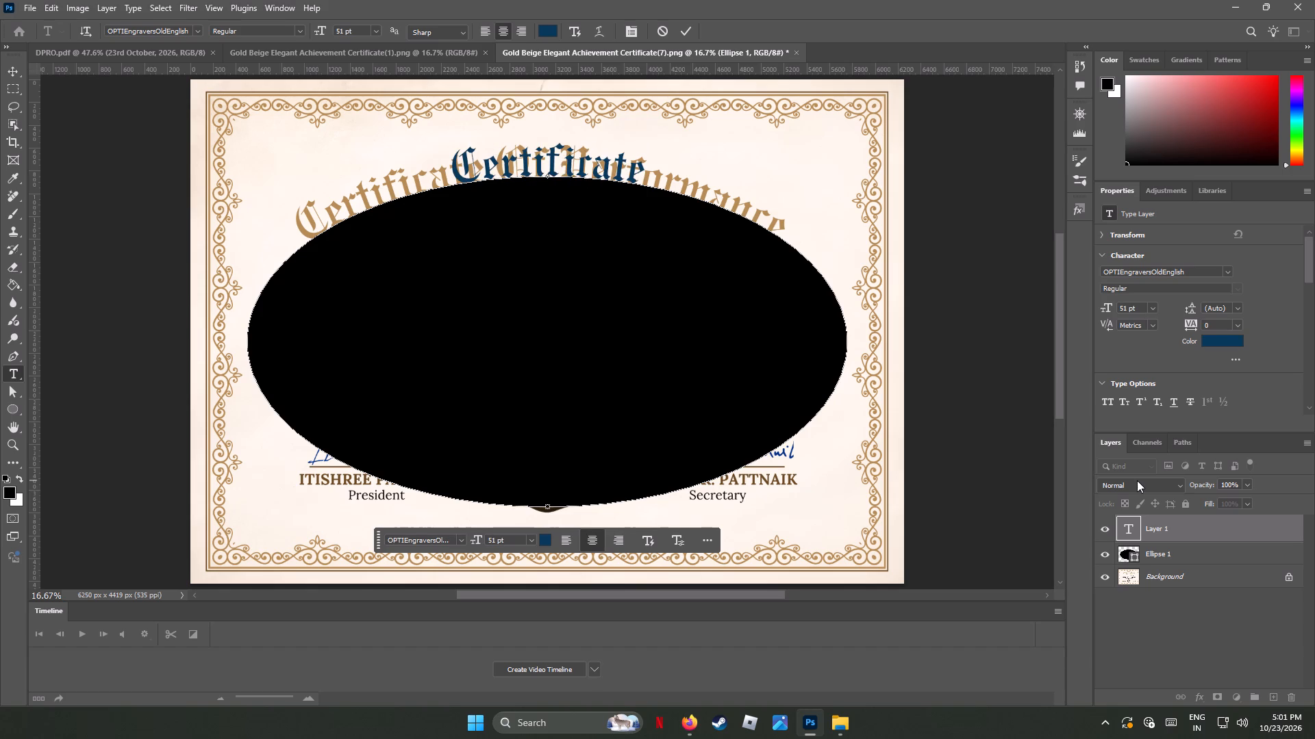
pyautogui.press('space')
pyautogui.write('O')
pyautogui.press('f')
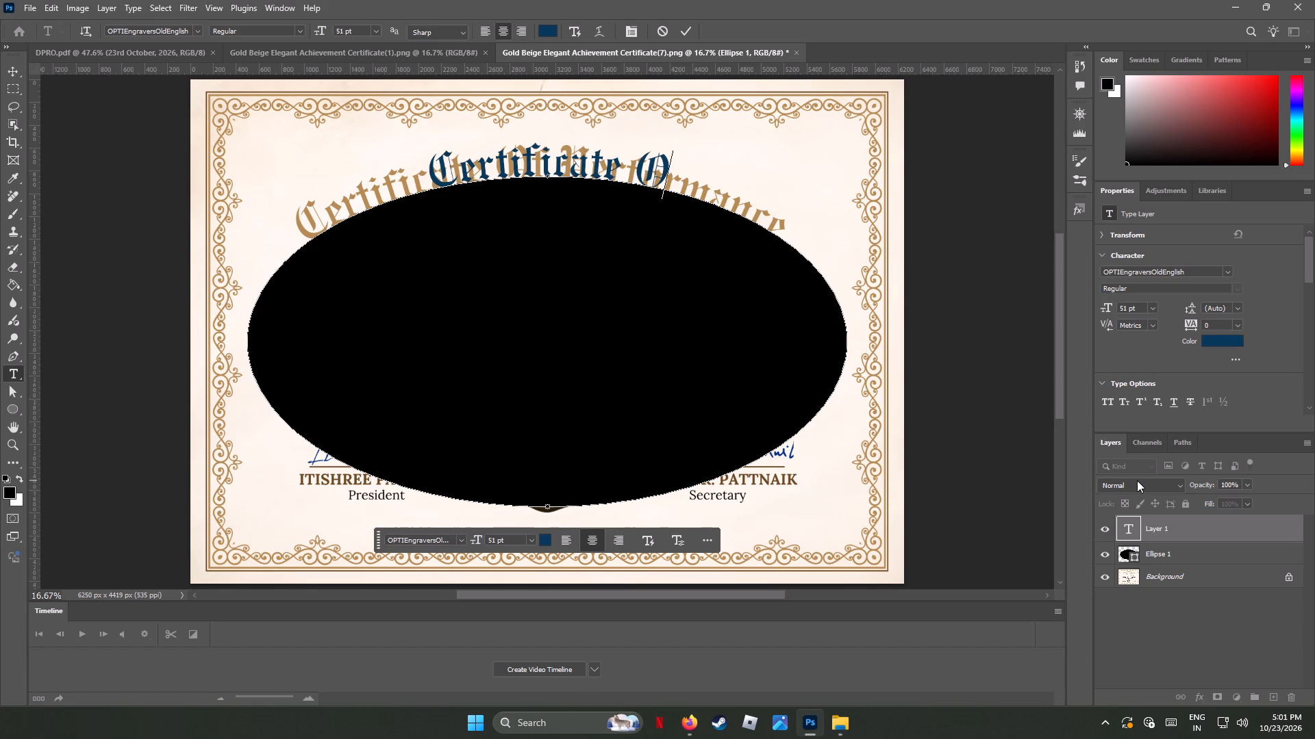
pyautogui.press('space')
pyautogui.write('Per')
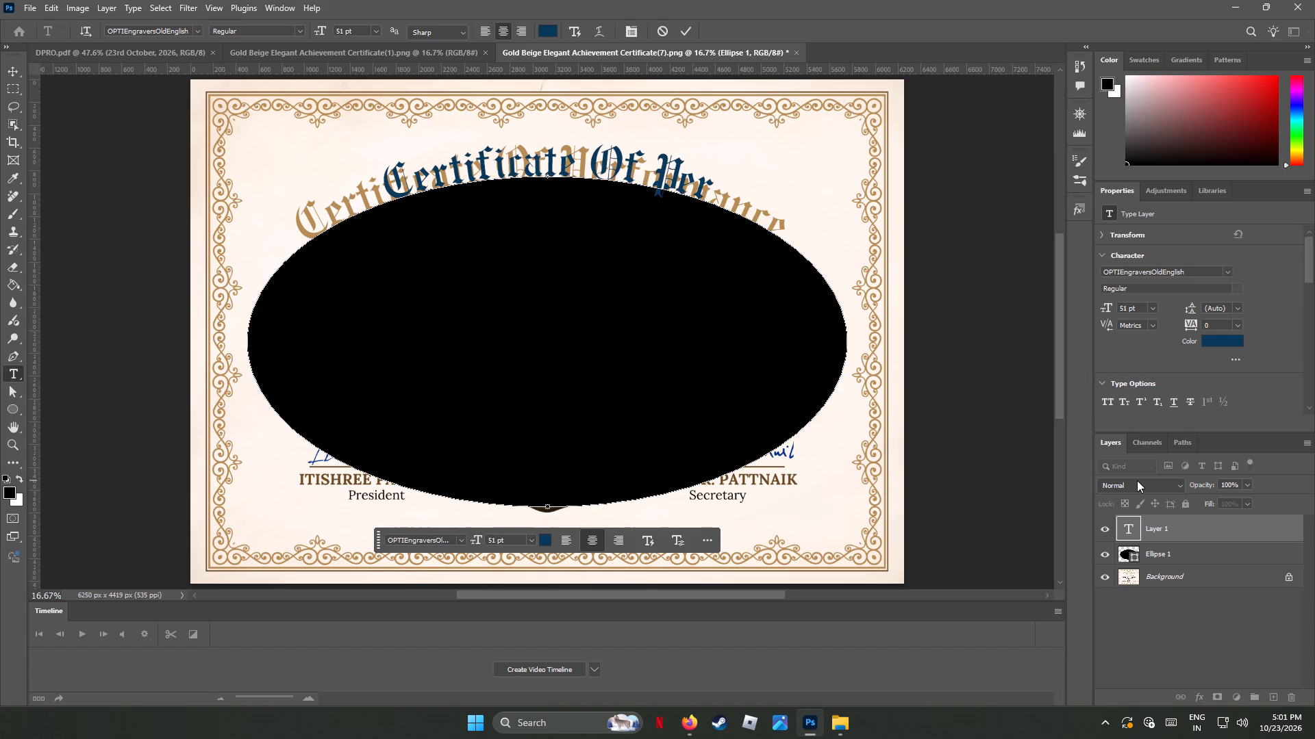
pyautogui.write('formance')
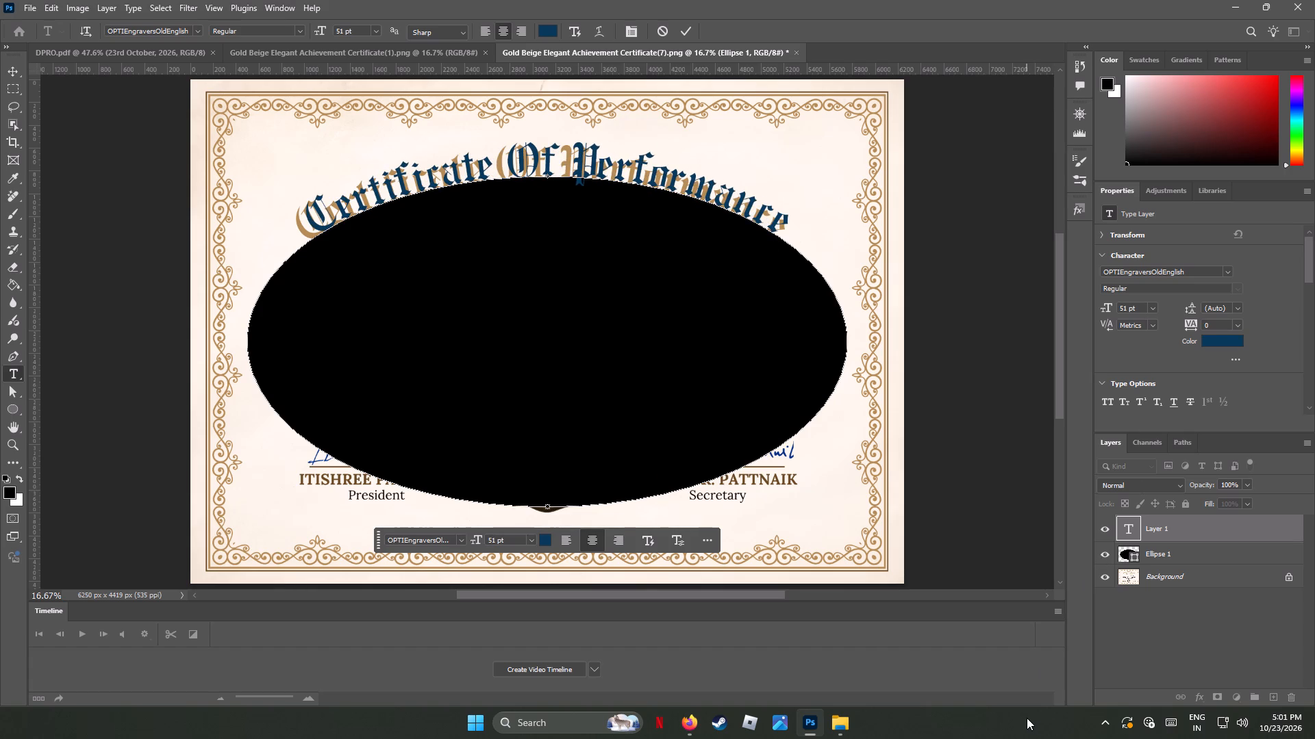
pyautogui.click(9, 72)
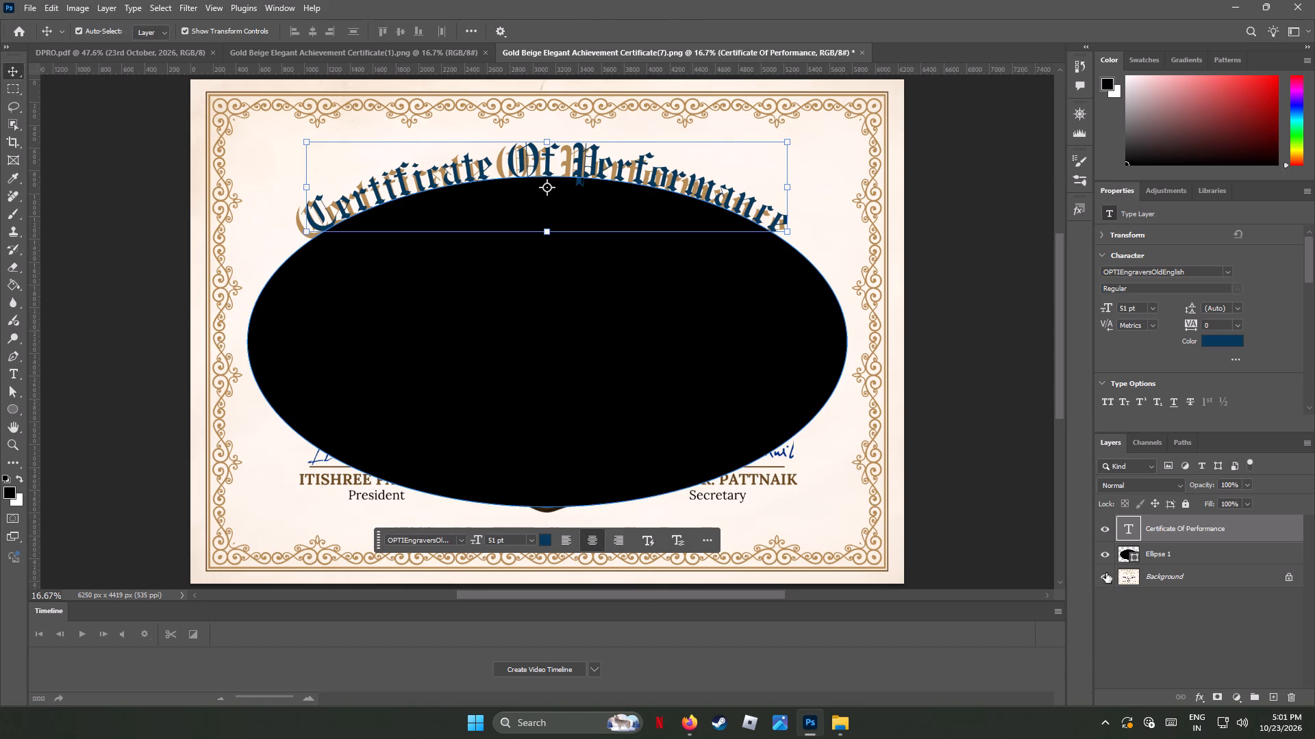
# Hide the Ellipse 1 layer.
pyautogui.click(1106, 554)
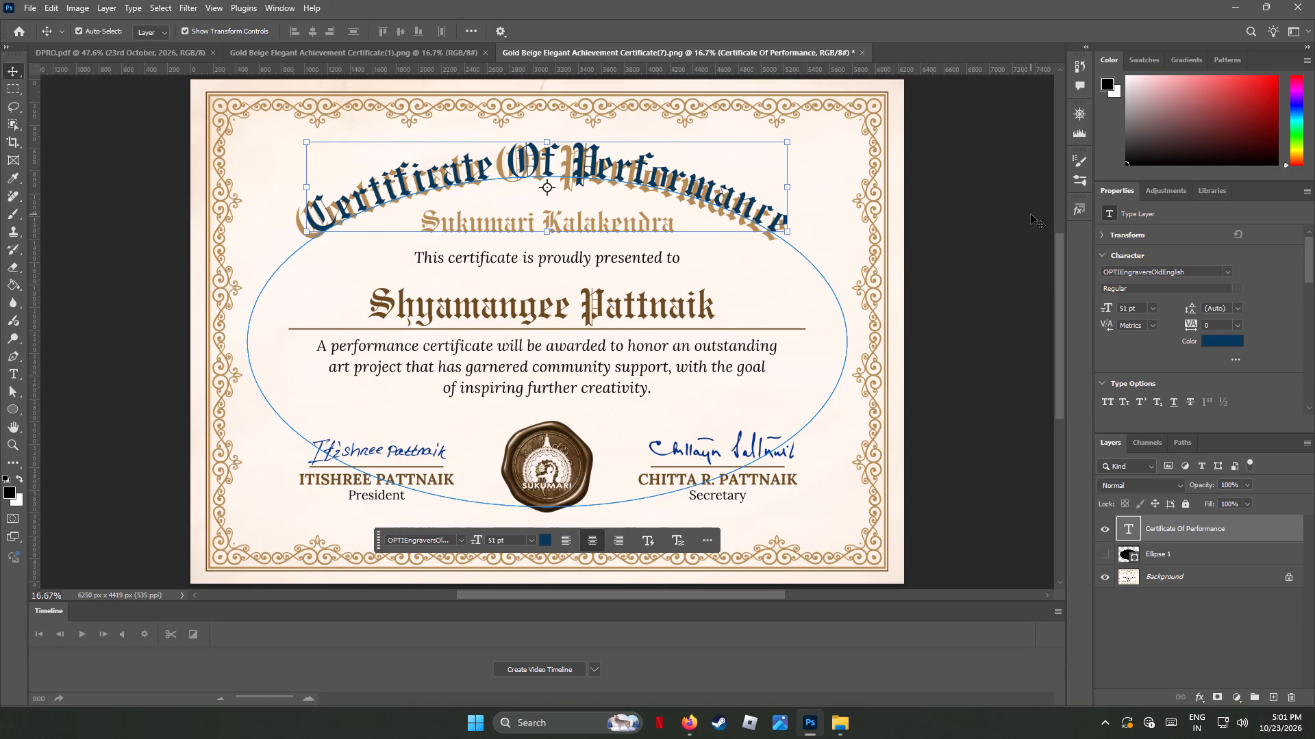
# Nudge the new Certificate Of Performance text layer slightly downward toward the baseline of the original gold title.
pyautogui.press('Down')
pyautogui.press('Down')
pyautogui.press('Down')
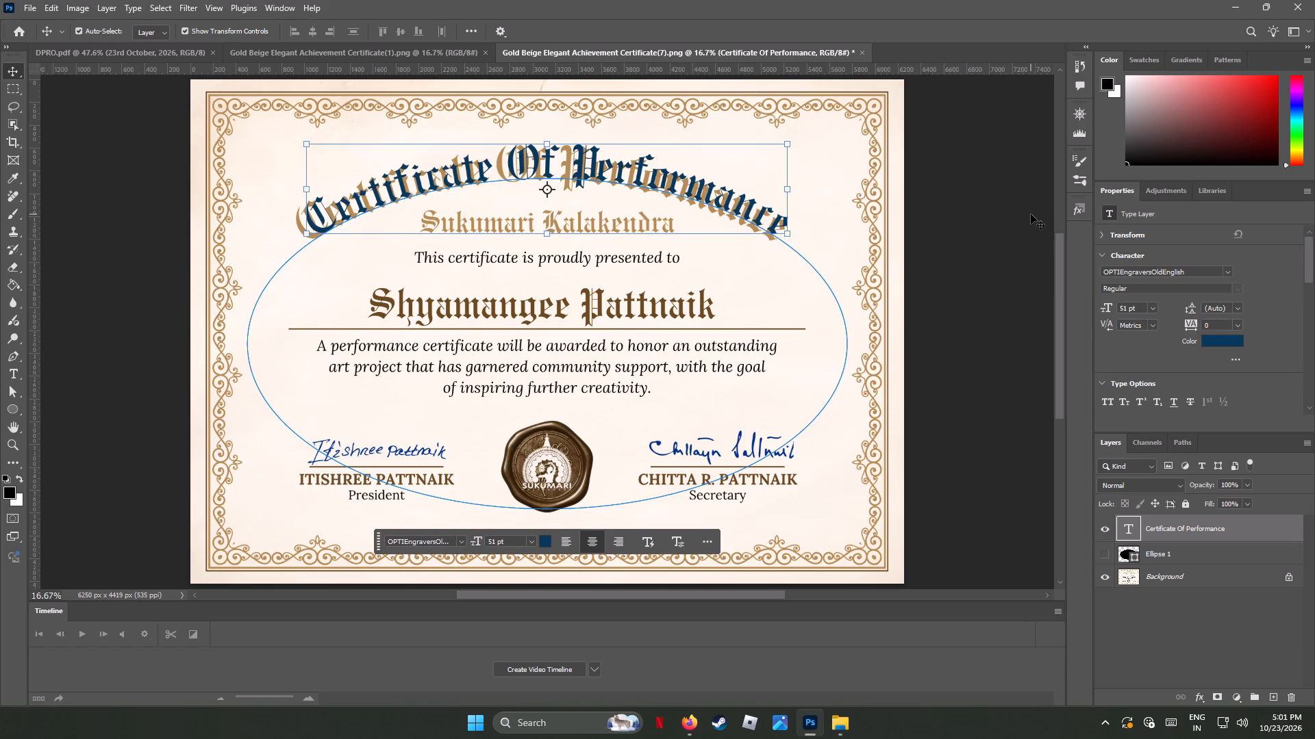
pyautogui.press('Down')
pyautogui.press('Down')
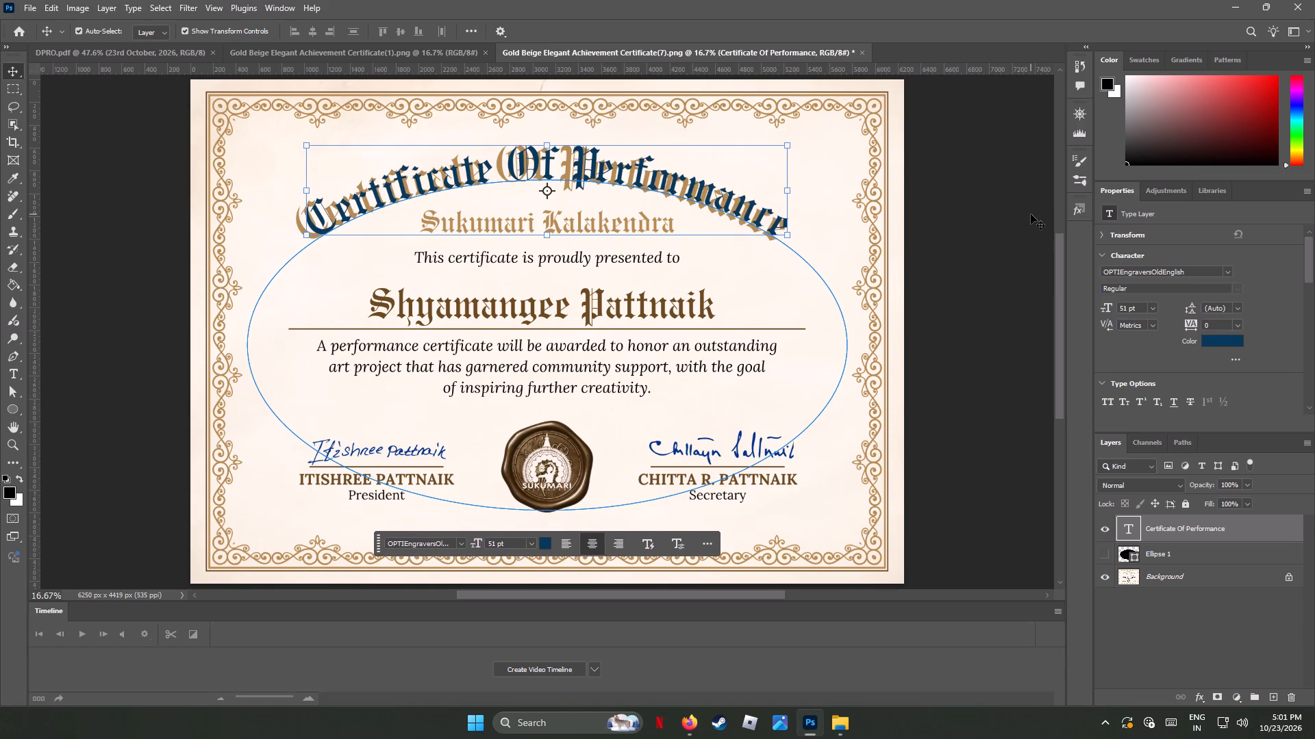
pyautogui.press('Down')
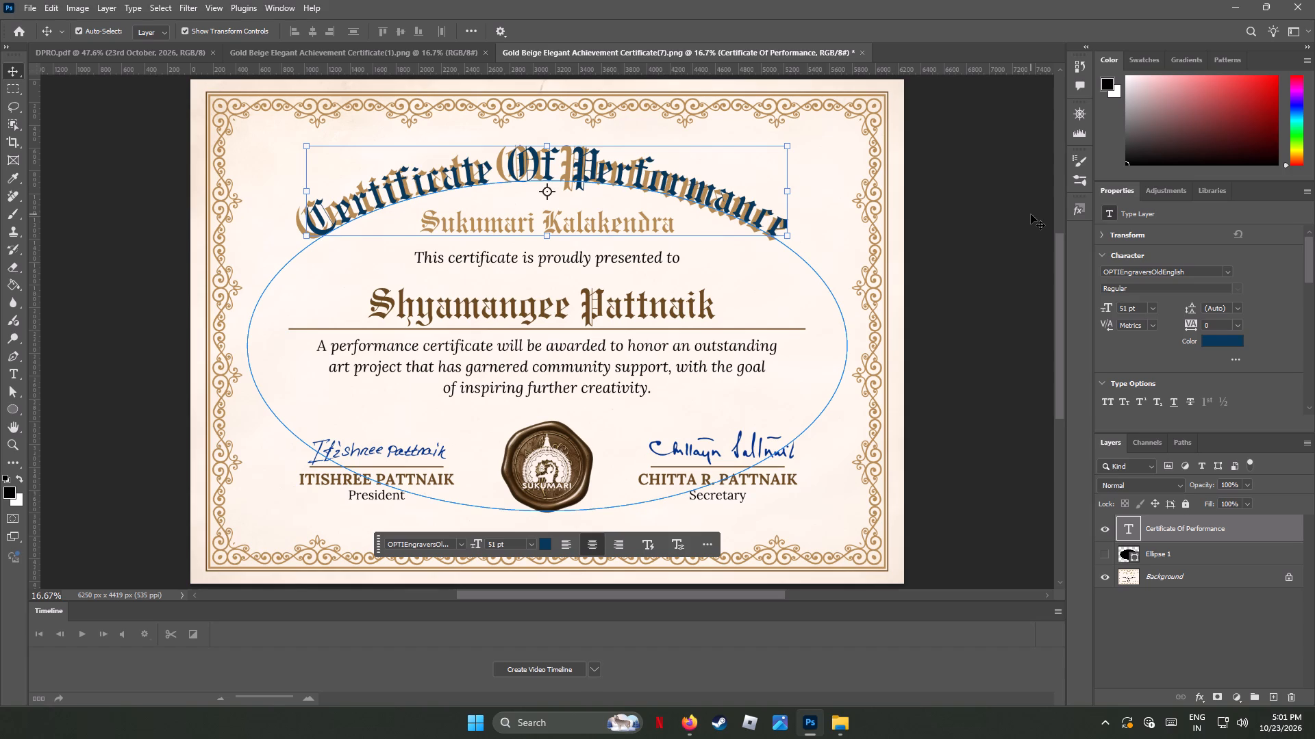
# Check the new arched title on its own with the Background layer hidden, and against the original title with it shown.
pyautogui.click(1102, 580)
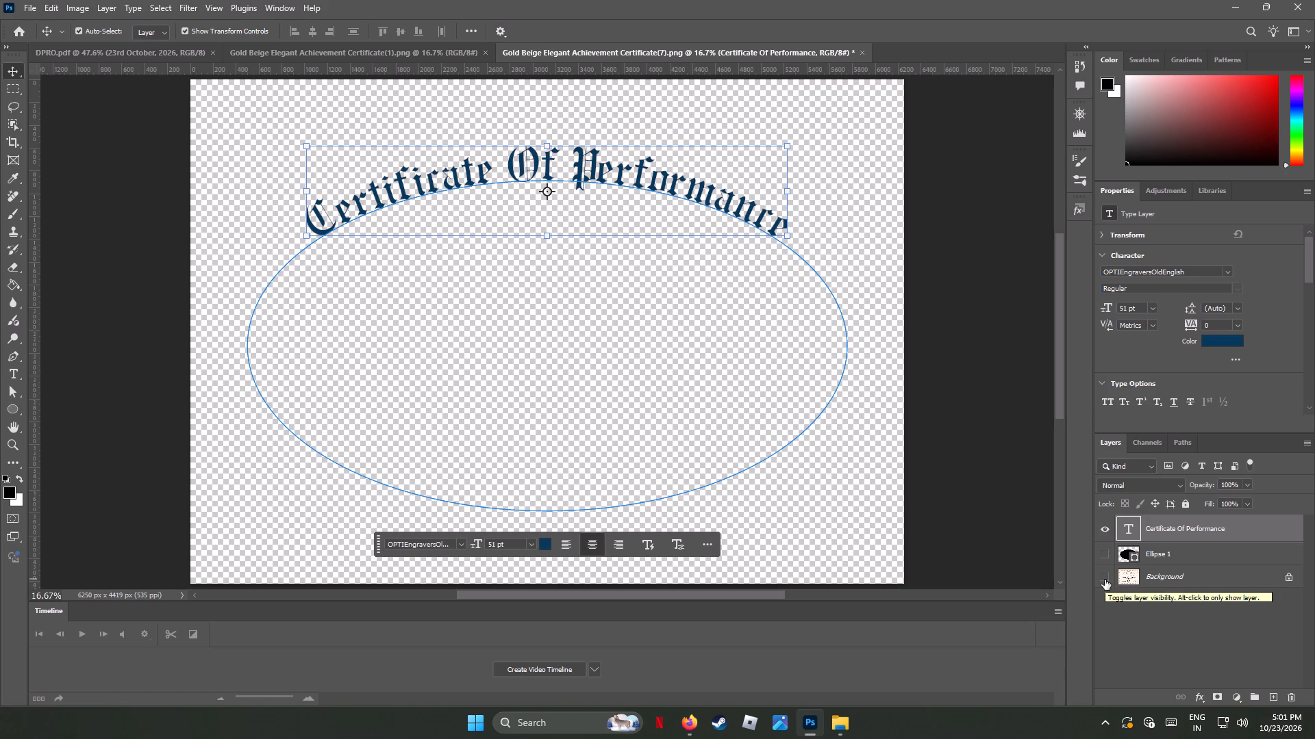
pyautogui.click(1107, 574)
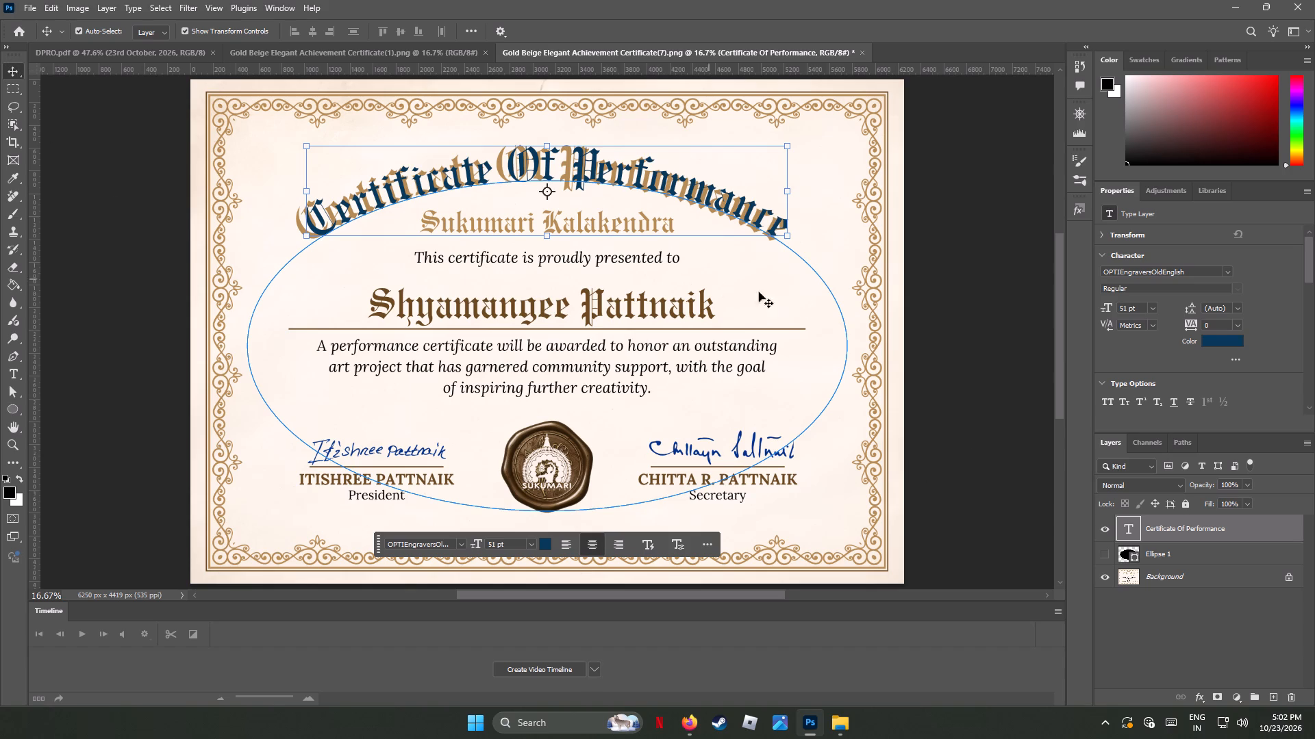
pyautogui.click(964, 348)
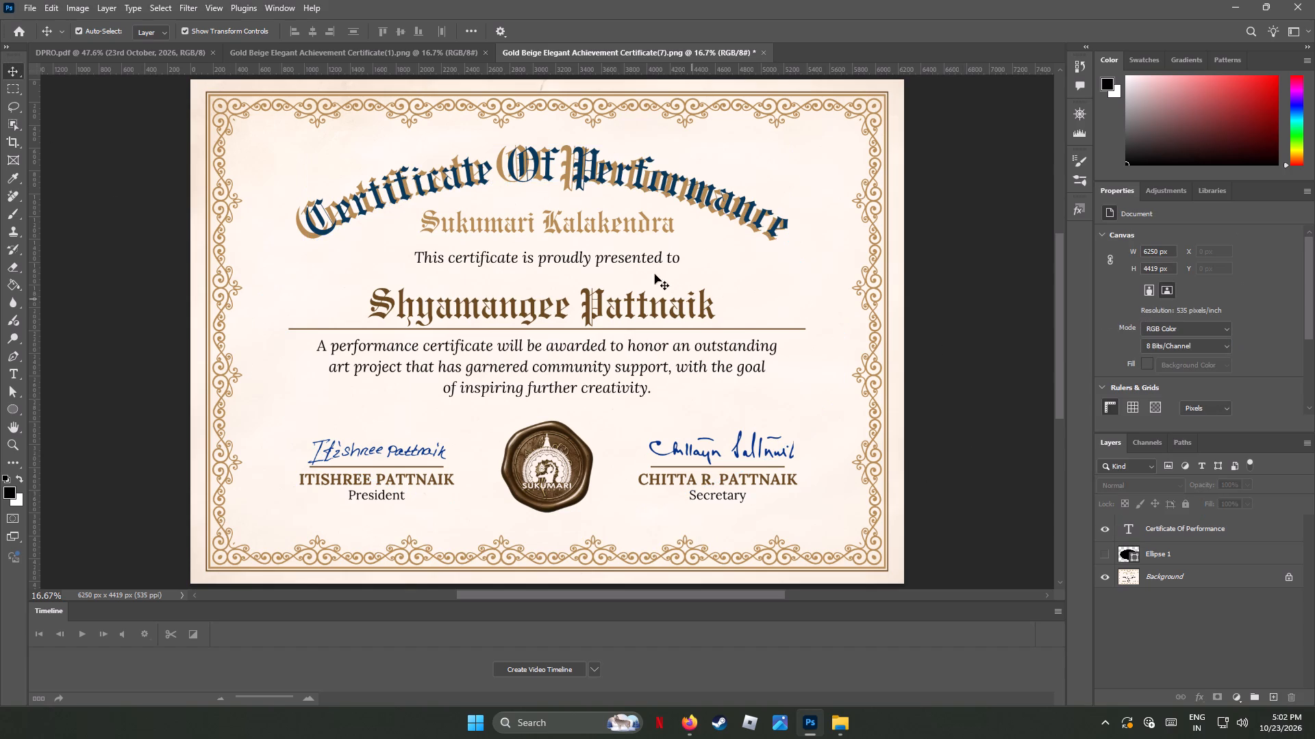
pyautogui.click(558, 225)
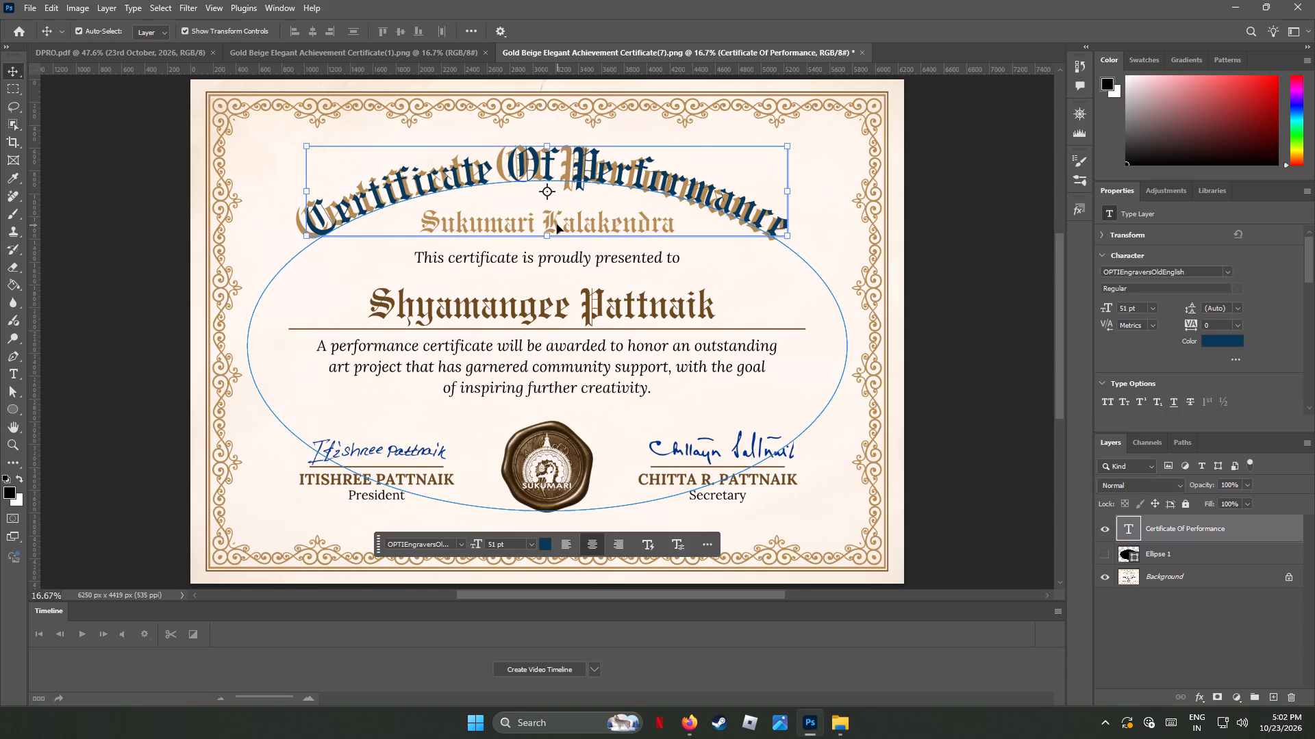
pyautogui.click(991, 353)
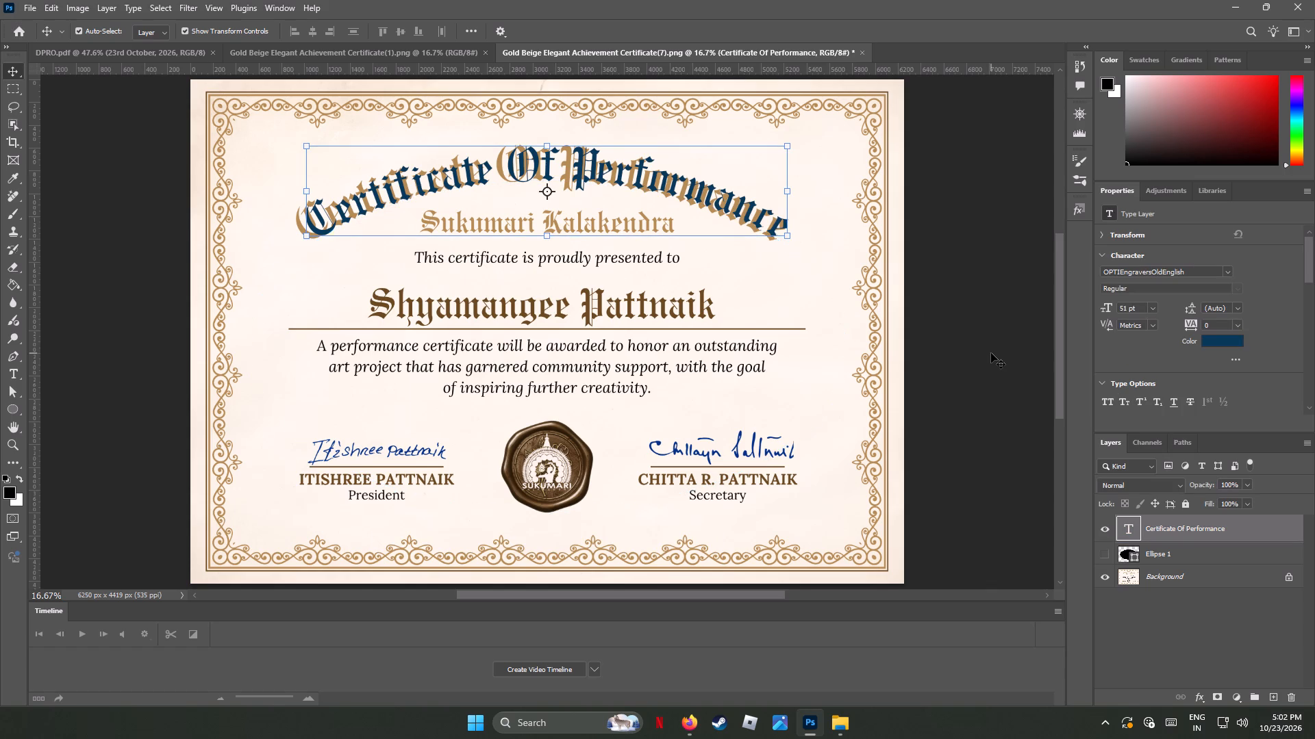
# Add the text line "Sukumari Kalakendra" below the arched title in OPTIEngraversOldEnglish at 51 pt.
pyautogui.click(14, 367)
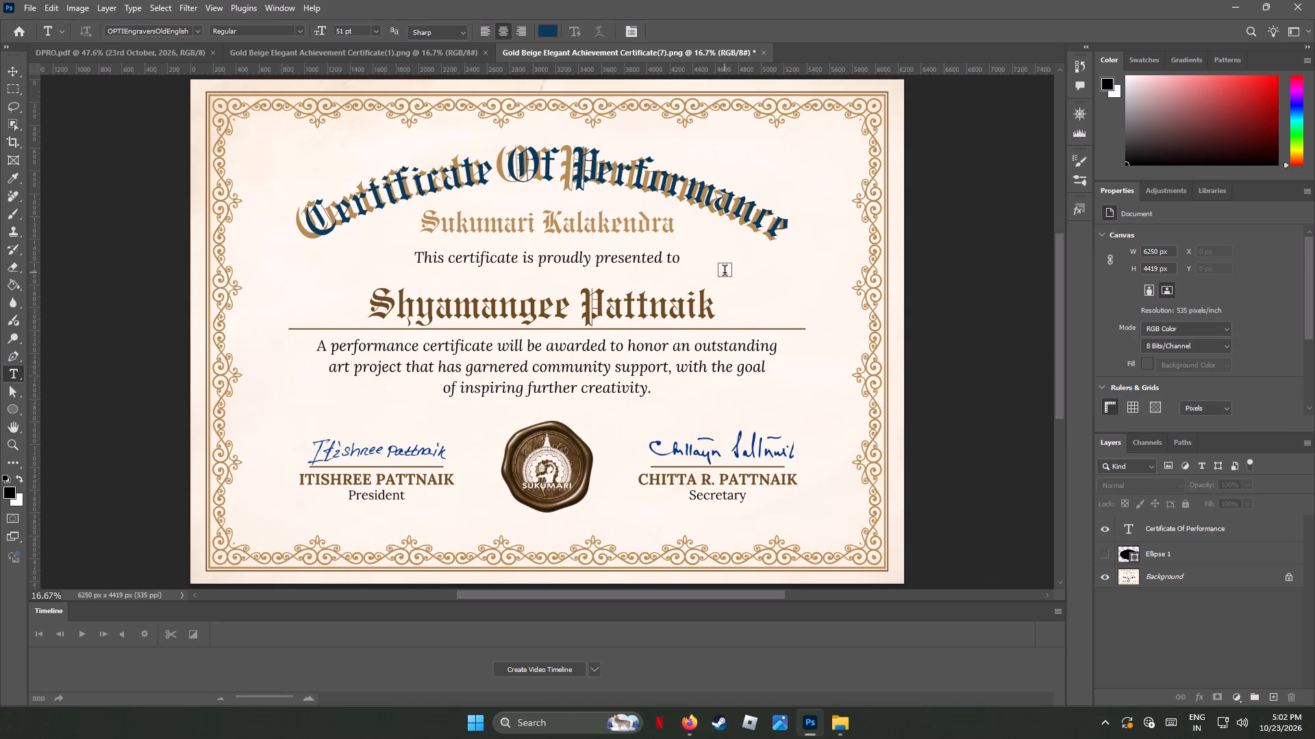
pyautogui.click(725, 272)
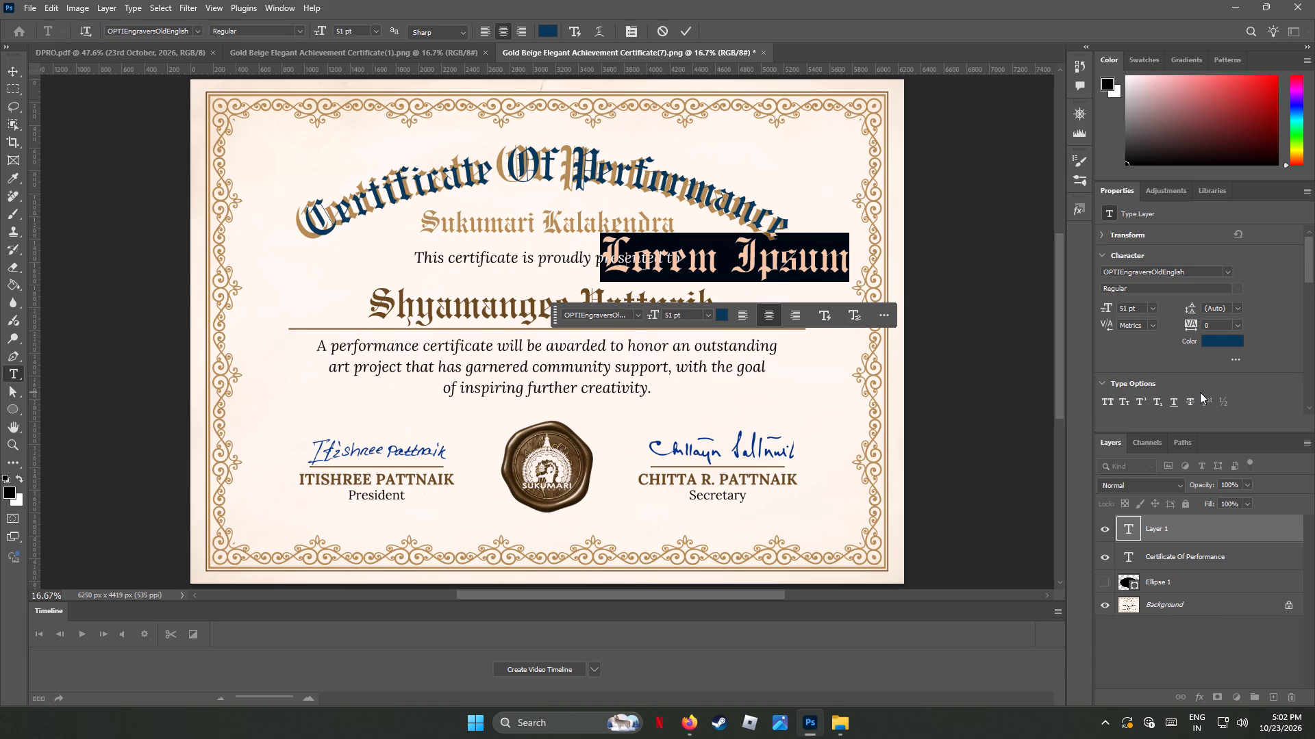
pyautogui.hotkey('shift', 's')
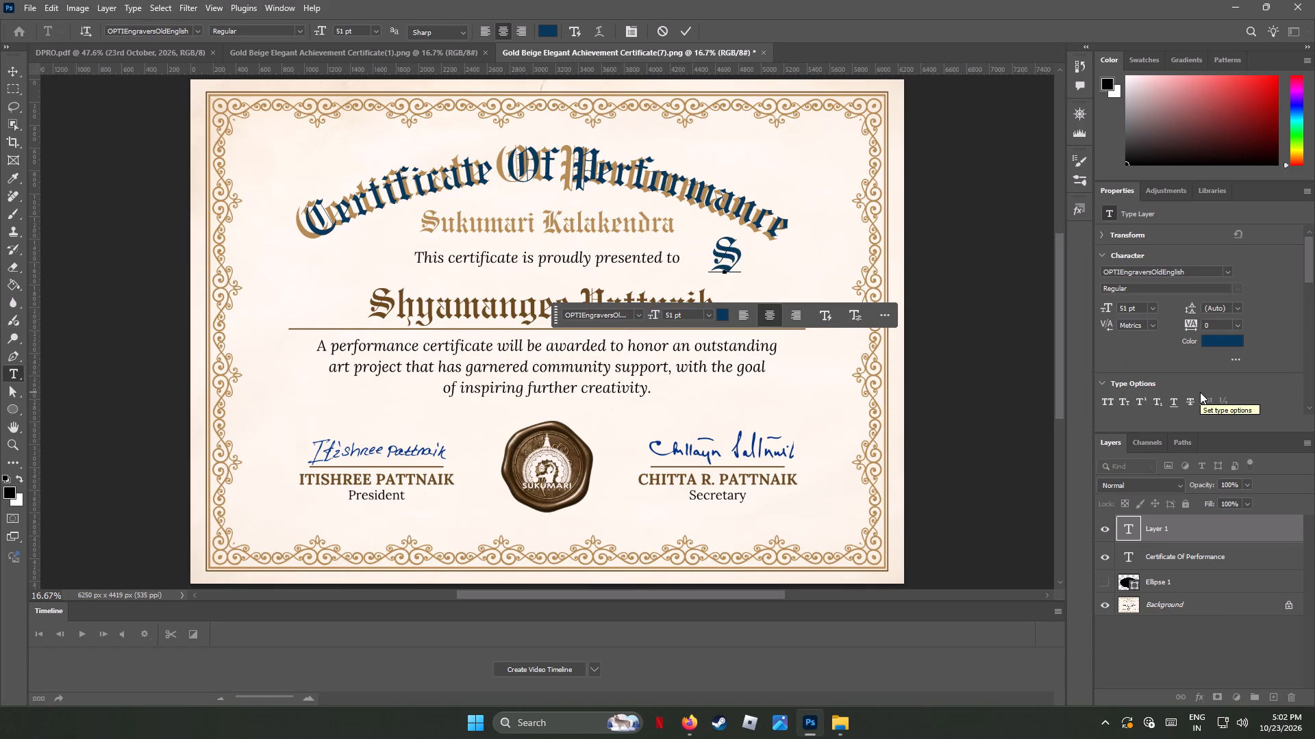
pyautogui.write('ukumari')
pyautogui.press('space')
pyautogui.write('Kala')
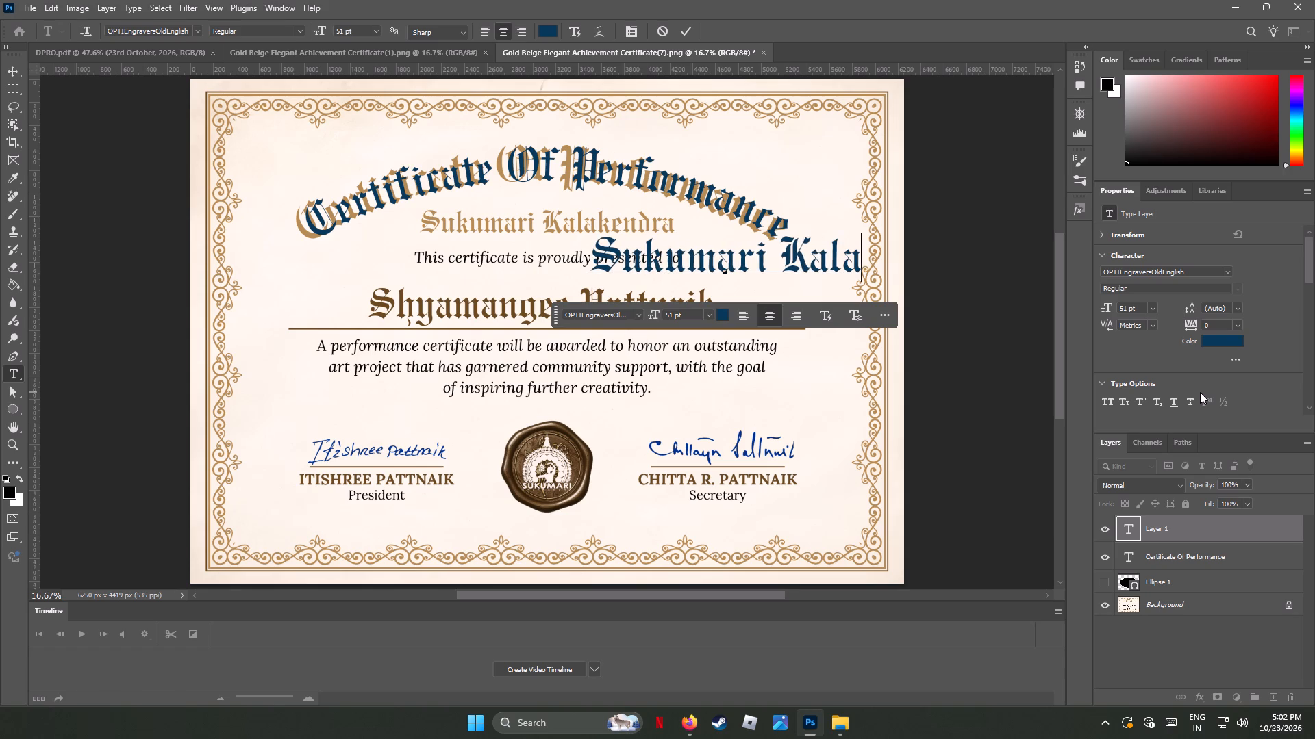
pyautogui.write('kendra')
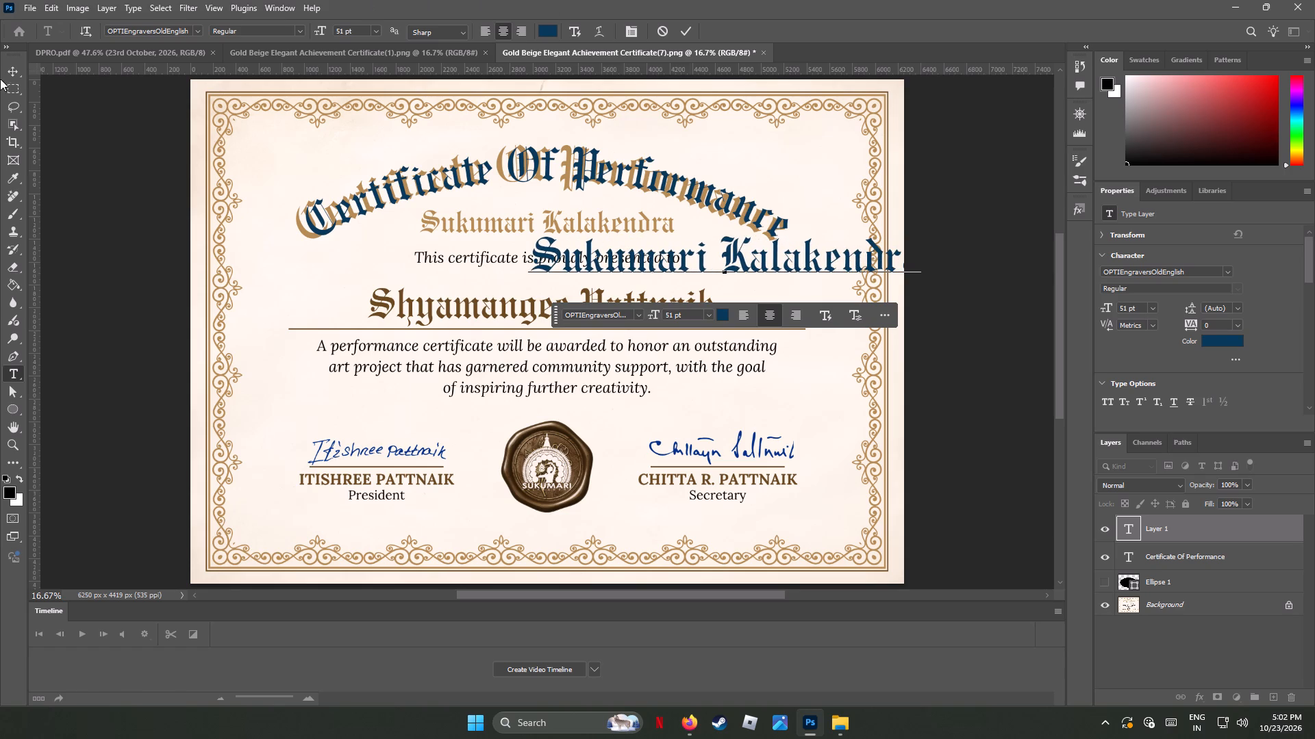
pyautogui.click(14, 70)
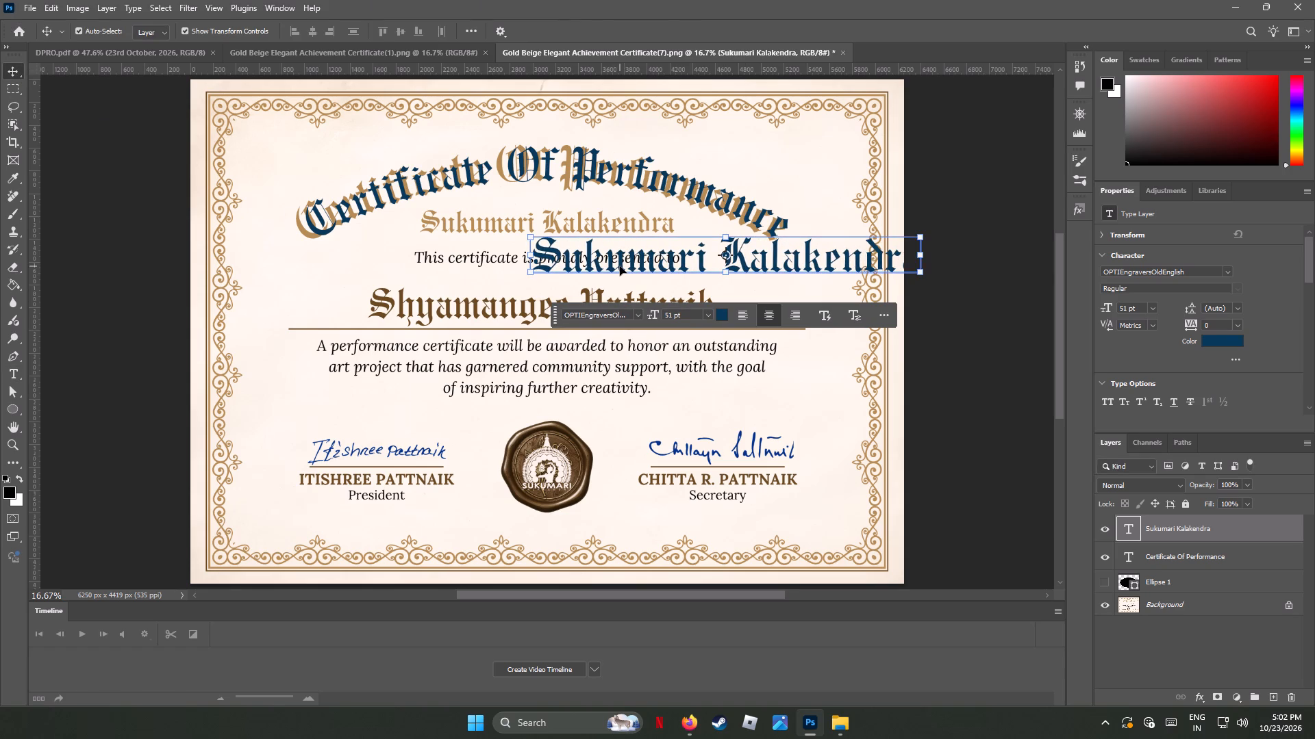
# Move the new Sukumari Kalakendra text up onto the original gold line under the title.
pyautogui.moveTo(621, 265); pyautogui.dragTo(477, 227)
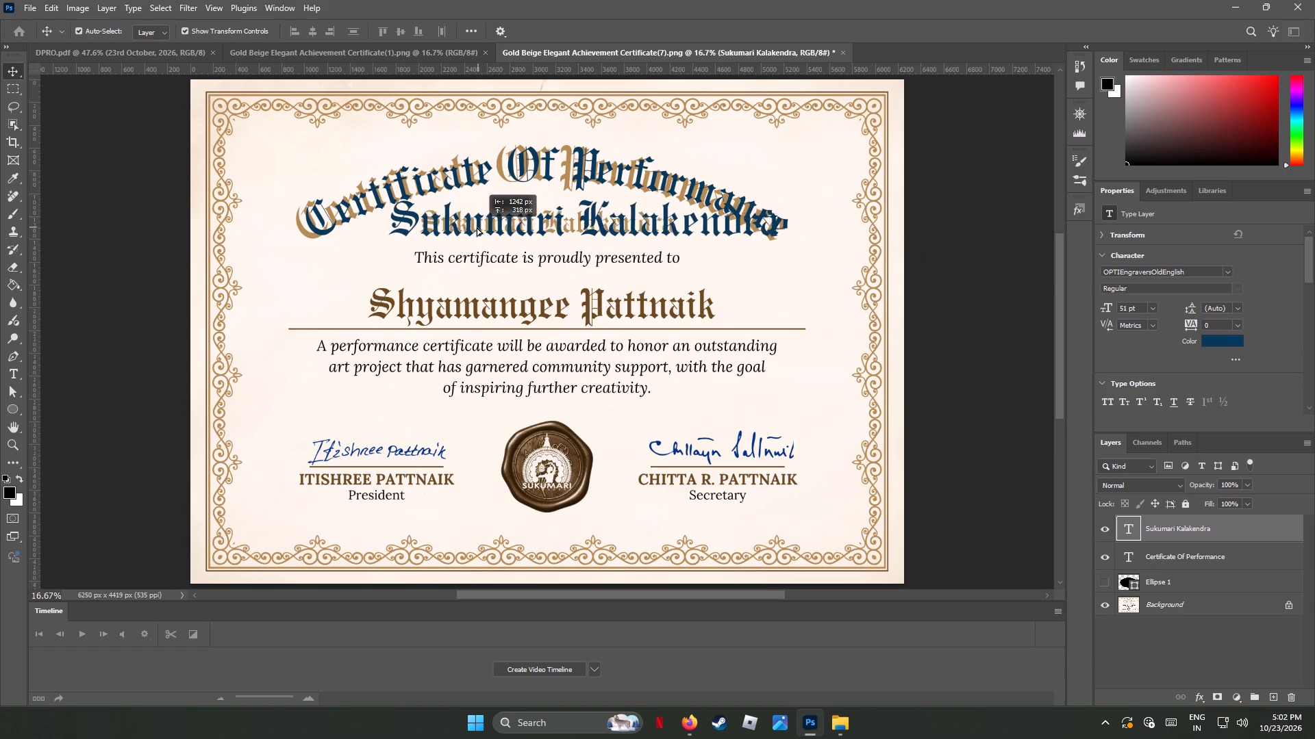
pyautogui.moveTo(477, 227); pyautogui.dragTo(460, 228)
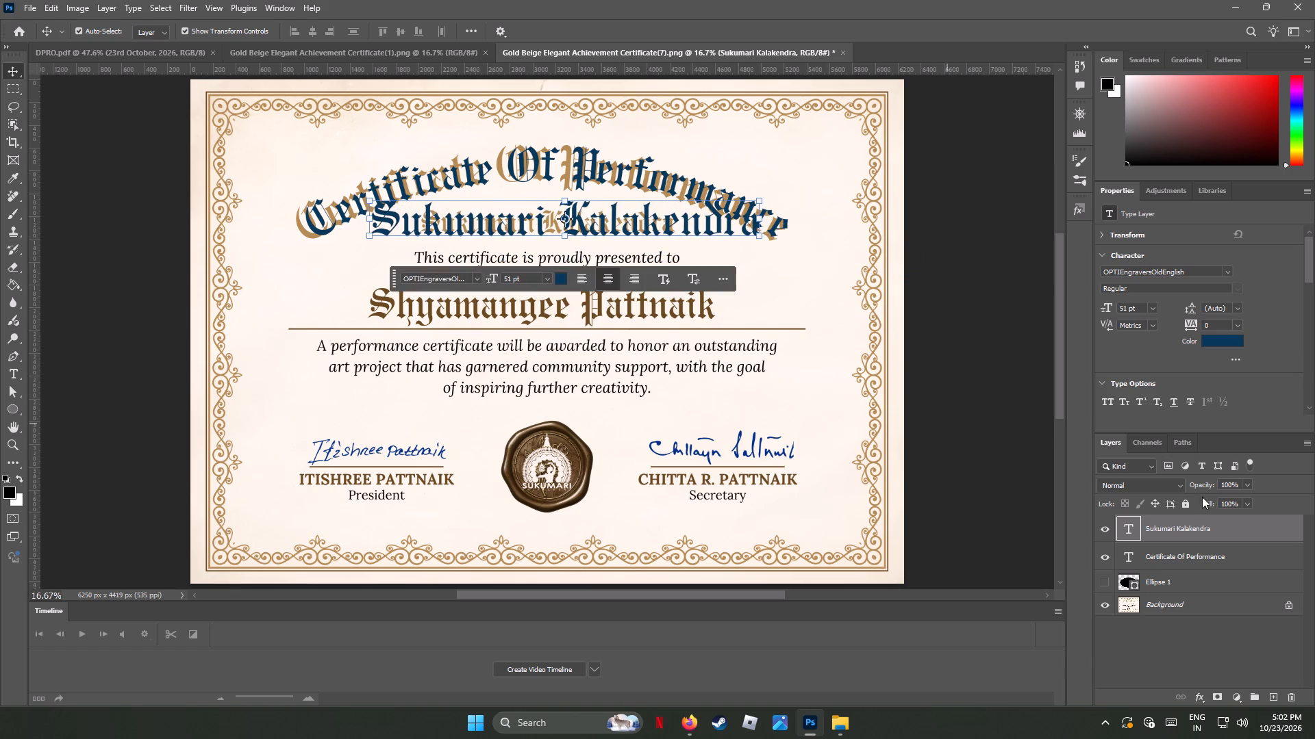
# Reduce the Sukumari Kalakendra text to 36 pt and shift it sideways over the original gold line.
pyautogui.click(1153, 308)
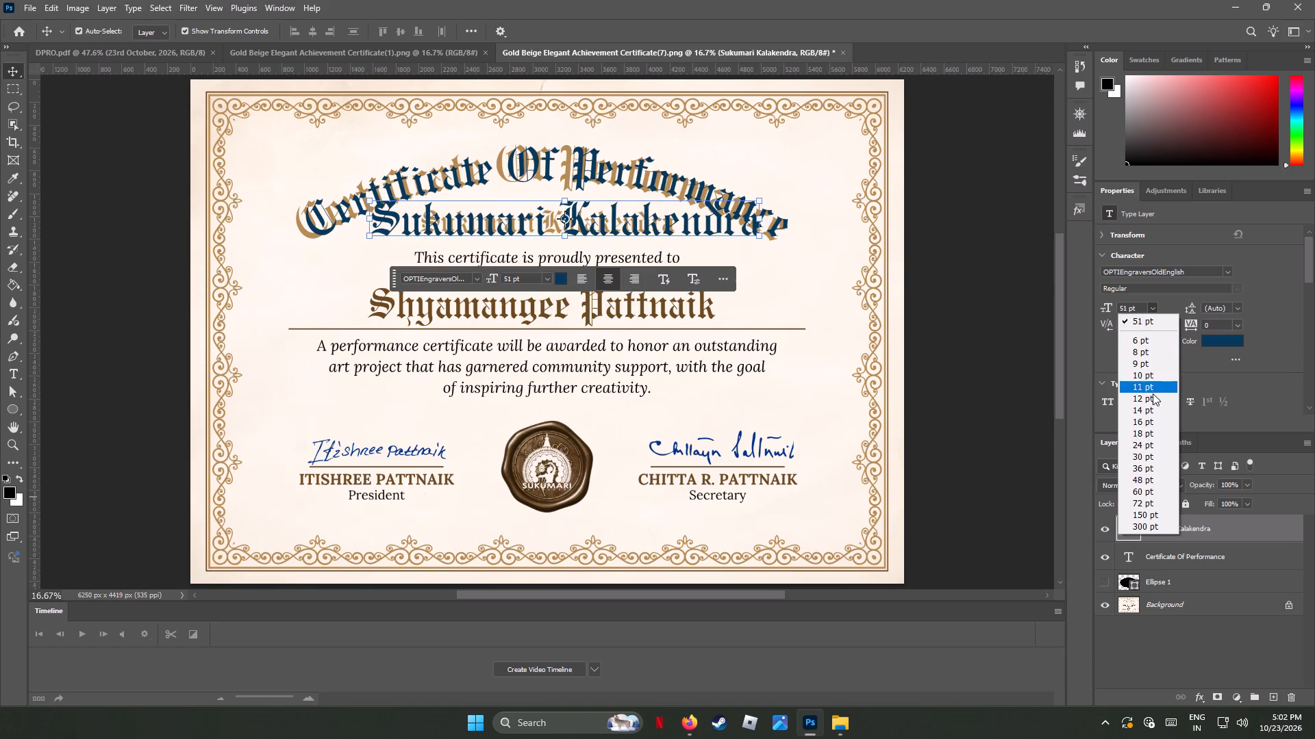
pyautogui.click(1147, 456)
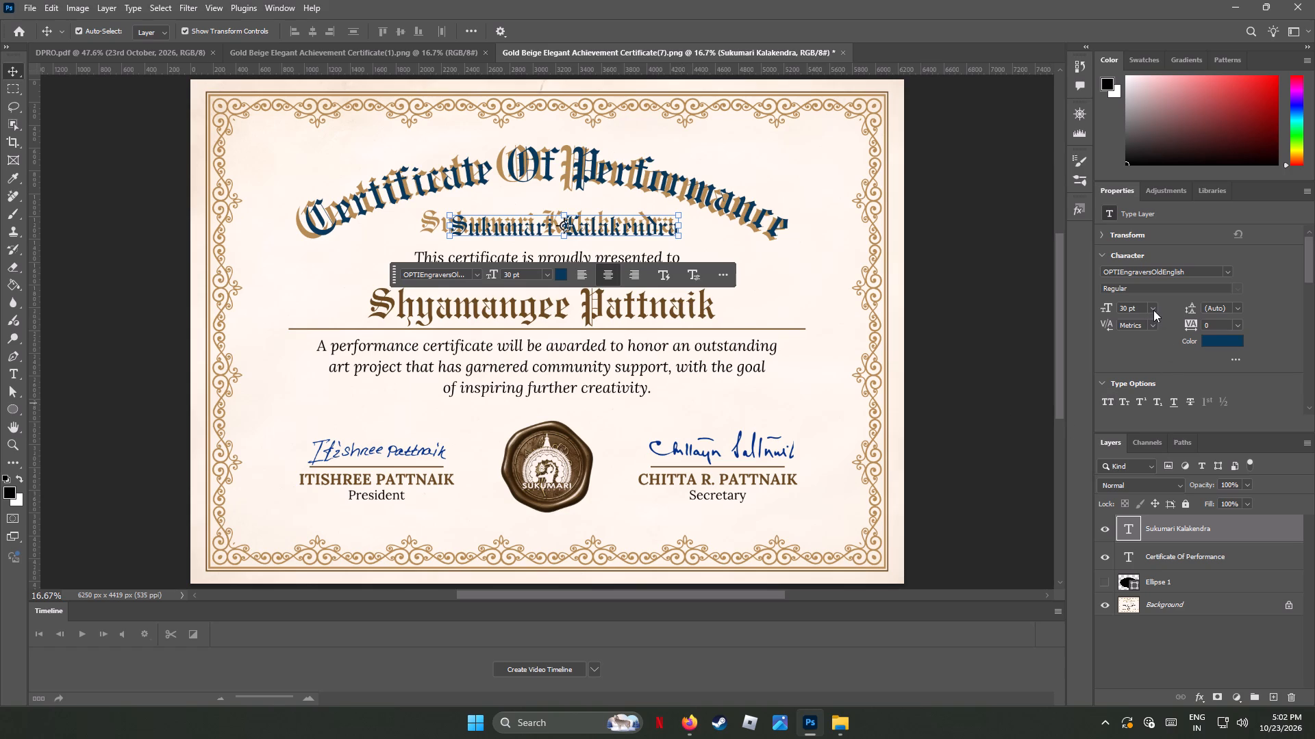
pyautogui.click(1153, 309)
pyautogui.click(1140, 464)
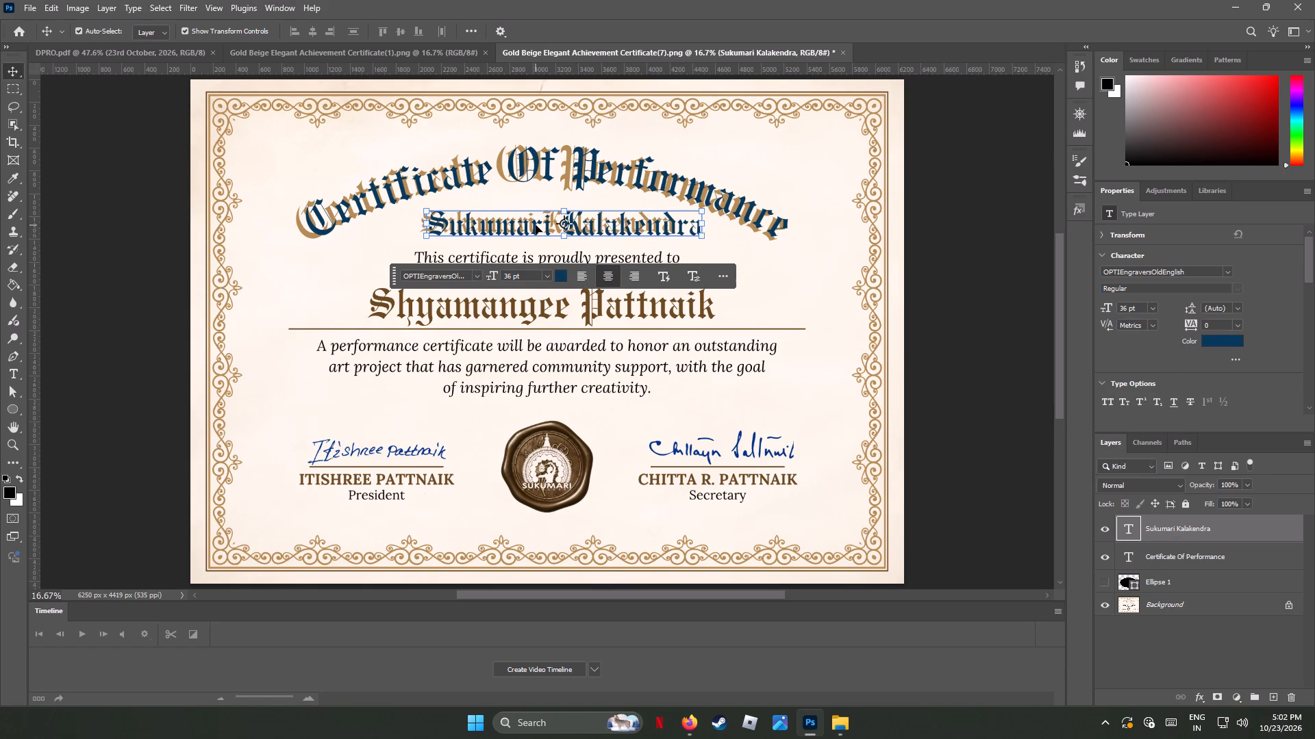
pyautogui.moveTo(535, 224); pyautogui.dragTo(511, 222)
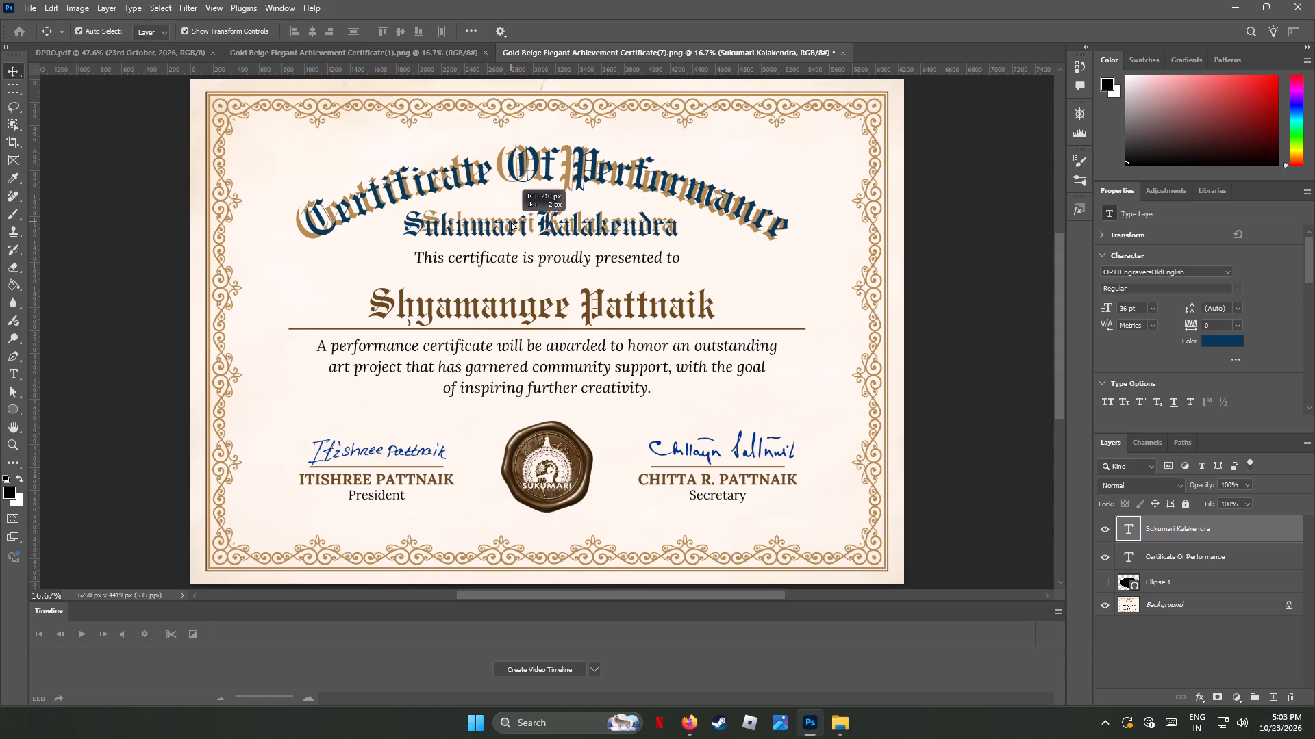
pyautogui.moveTo(511, 222); pyautogui.dragTo(524, 222)
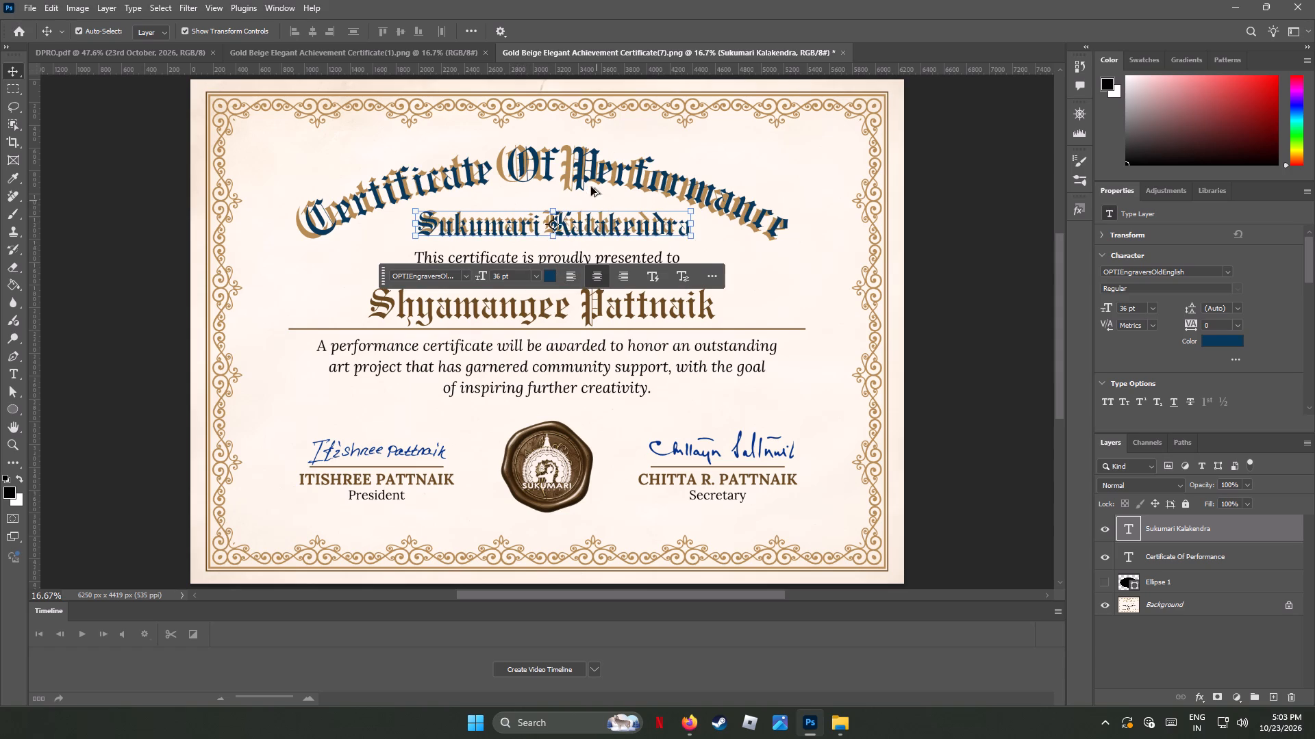
# Set the Sukumari Kalakendra text size to 33 pt to match the original line's width.
pyautogui.keyDown('alt'); pyautogui.scroll(5, 583, 179); pyautogui.keyUp('alt')
pyautogui.keyDown('alt'); pyautogui.scroll(-1, 583, 179); pyautogui.keyUp('alt')
pyautogui.keyDown('alt'); pyautogui.scroll(4, 583, 179); pyautogui.keyUp('alt')
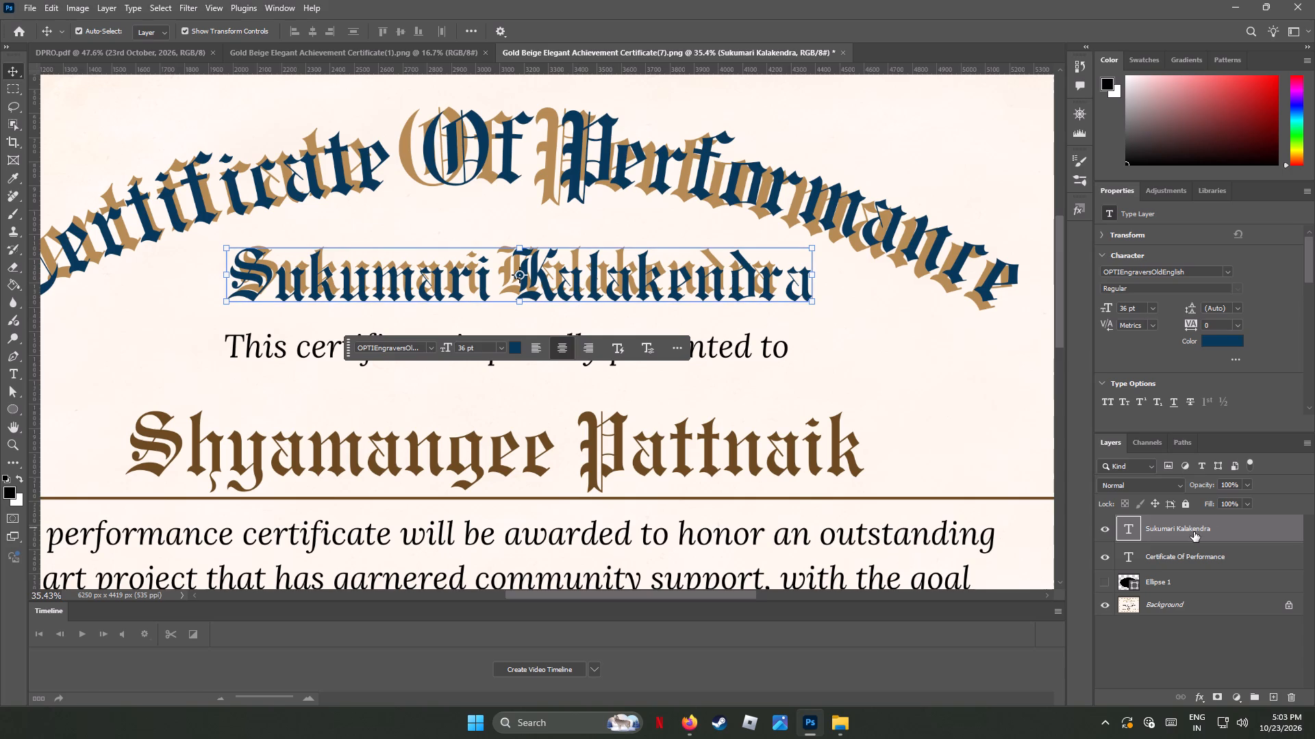
pyautogui.click(1153, 307)
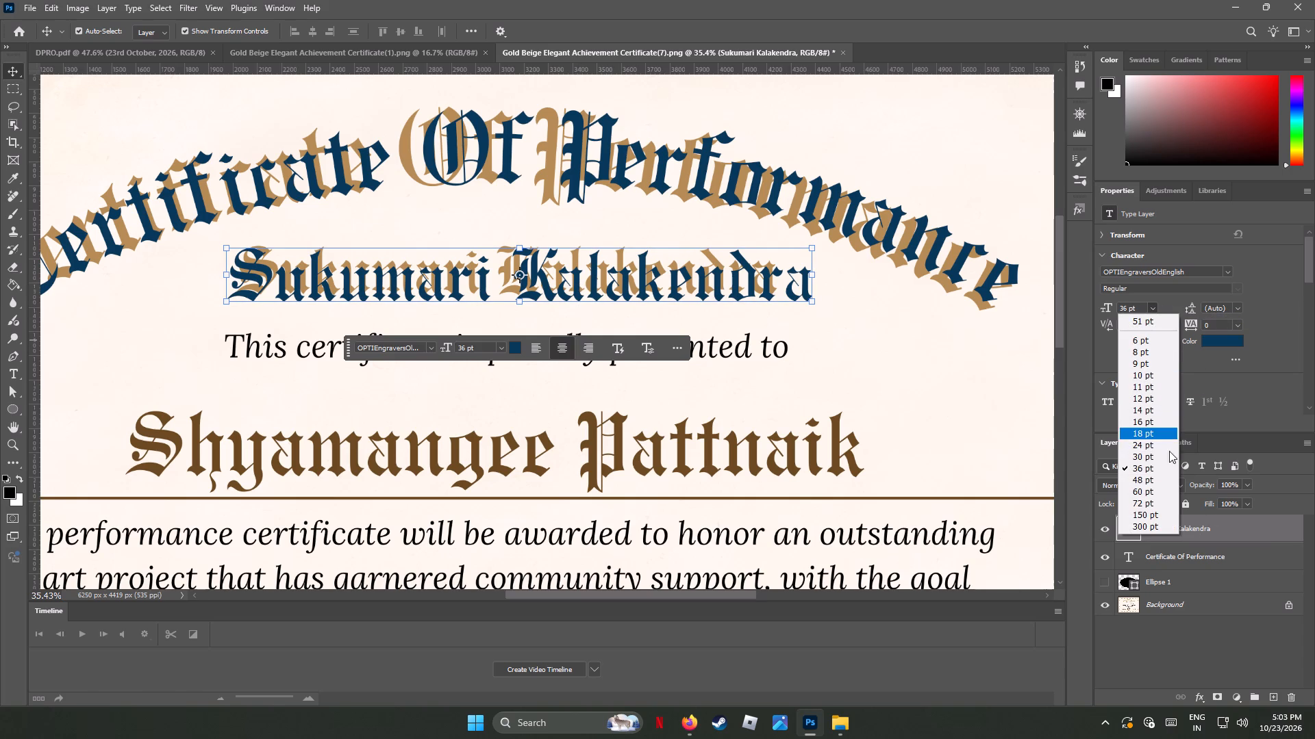
pyautogui.click(1160, 454)
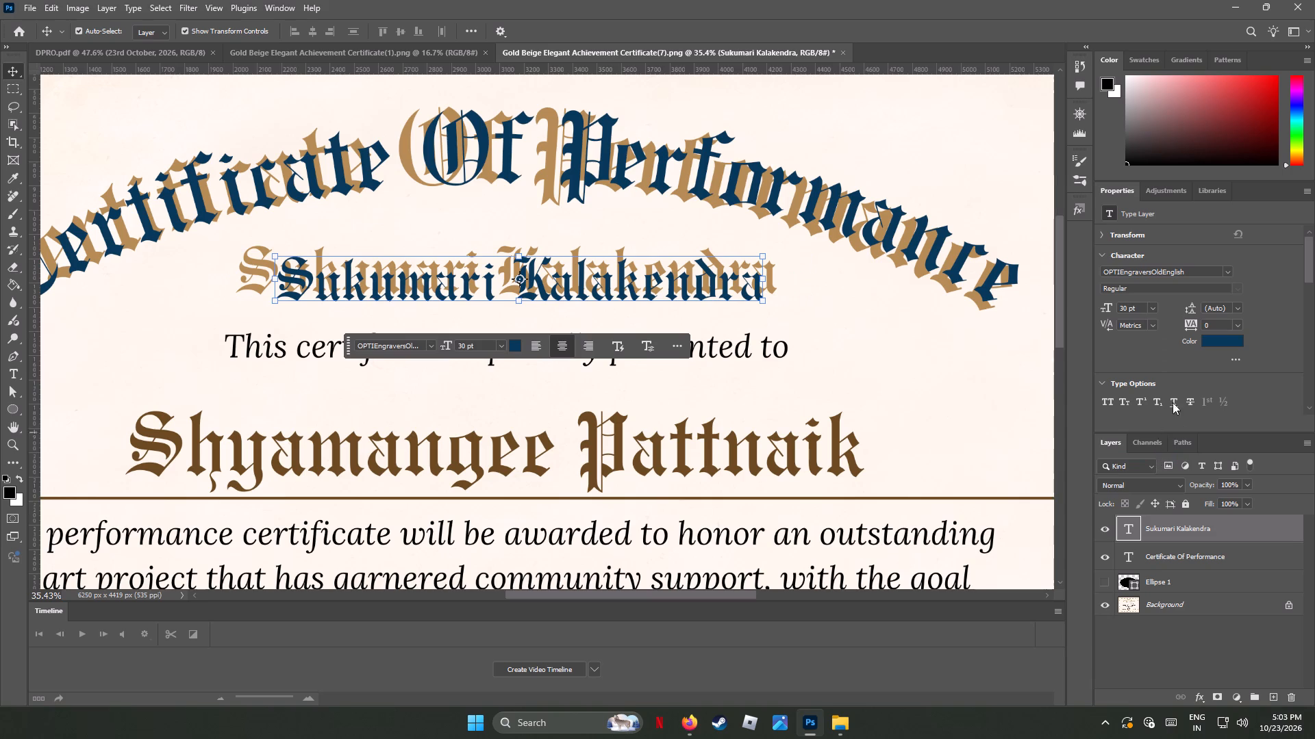
pyautogui.moveTo(1142, 308); pyautogui.dragTo(1080, 305)
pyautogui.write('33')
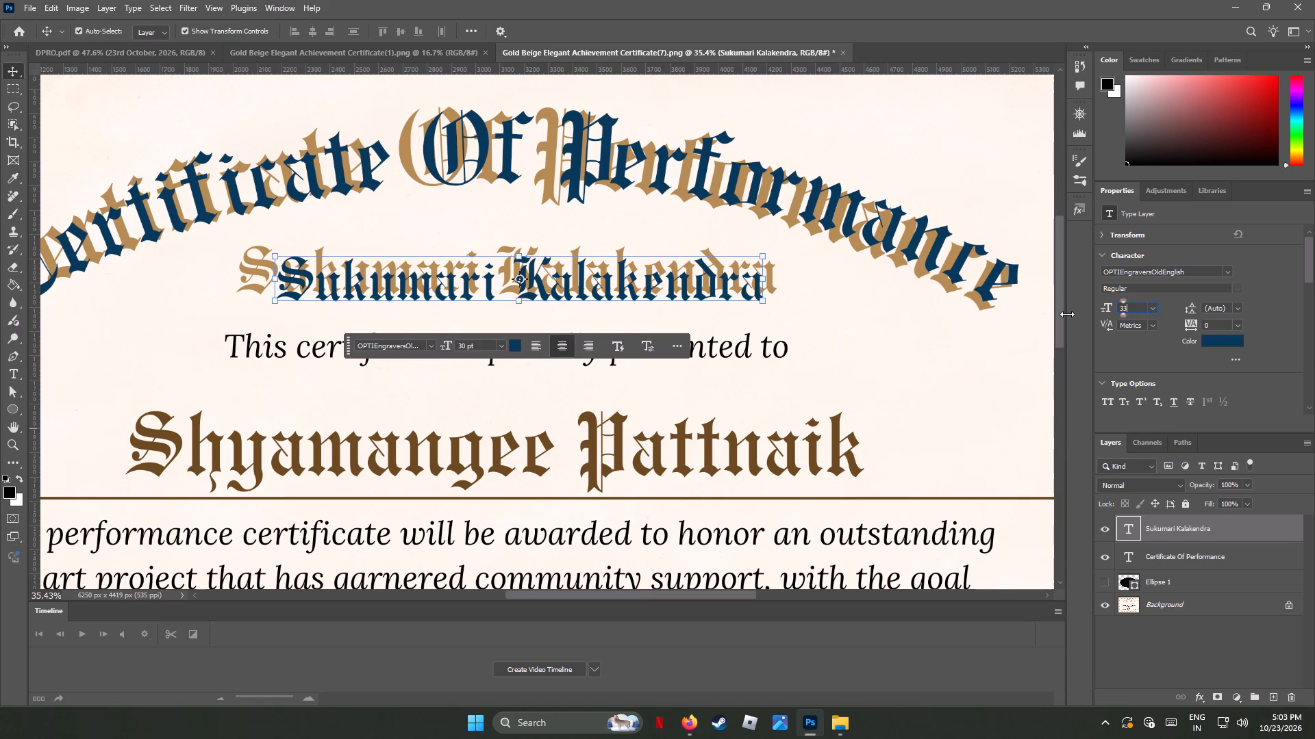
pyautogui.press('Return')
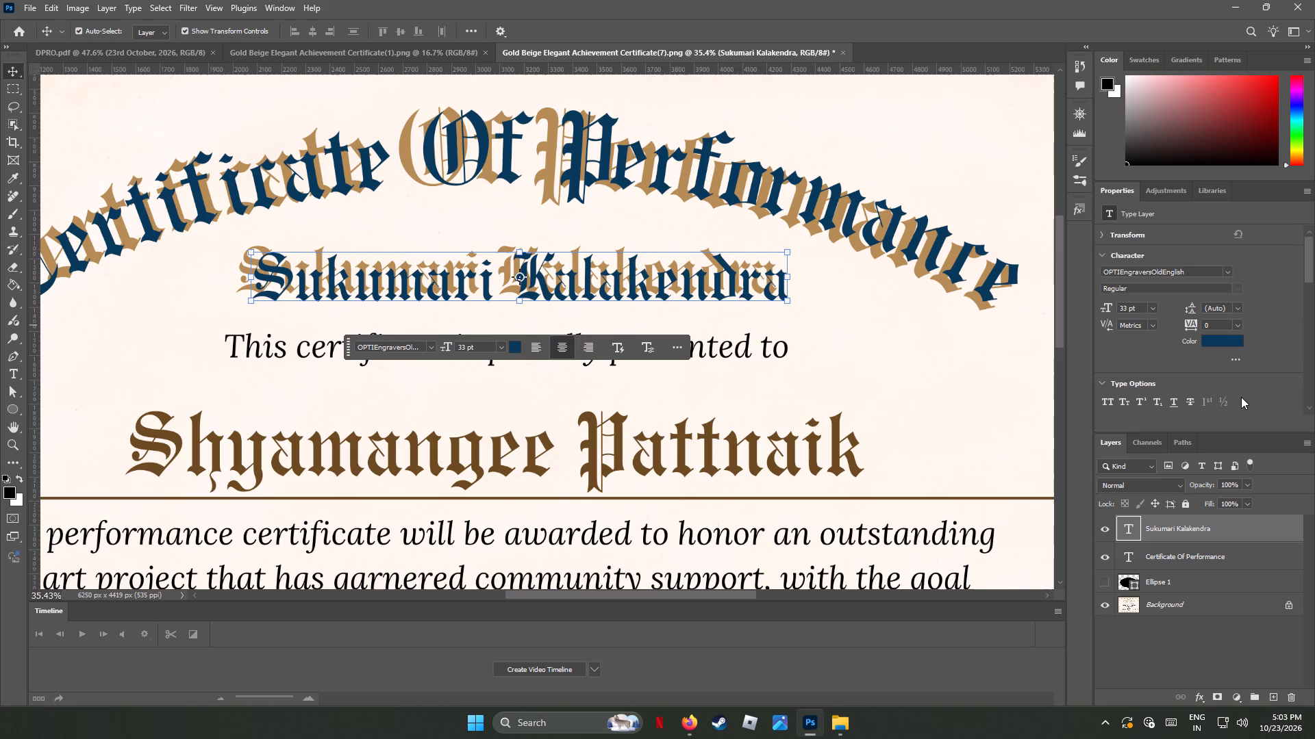
# Nudge the Sukumari Kalakendra text slightly upward toward the height of the original gold lettering.
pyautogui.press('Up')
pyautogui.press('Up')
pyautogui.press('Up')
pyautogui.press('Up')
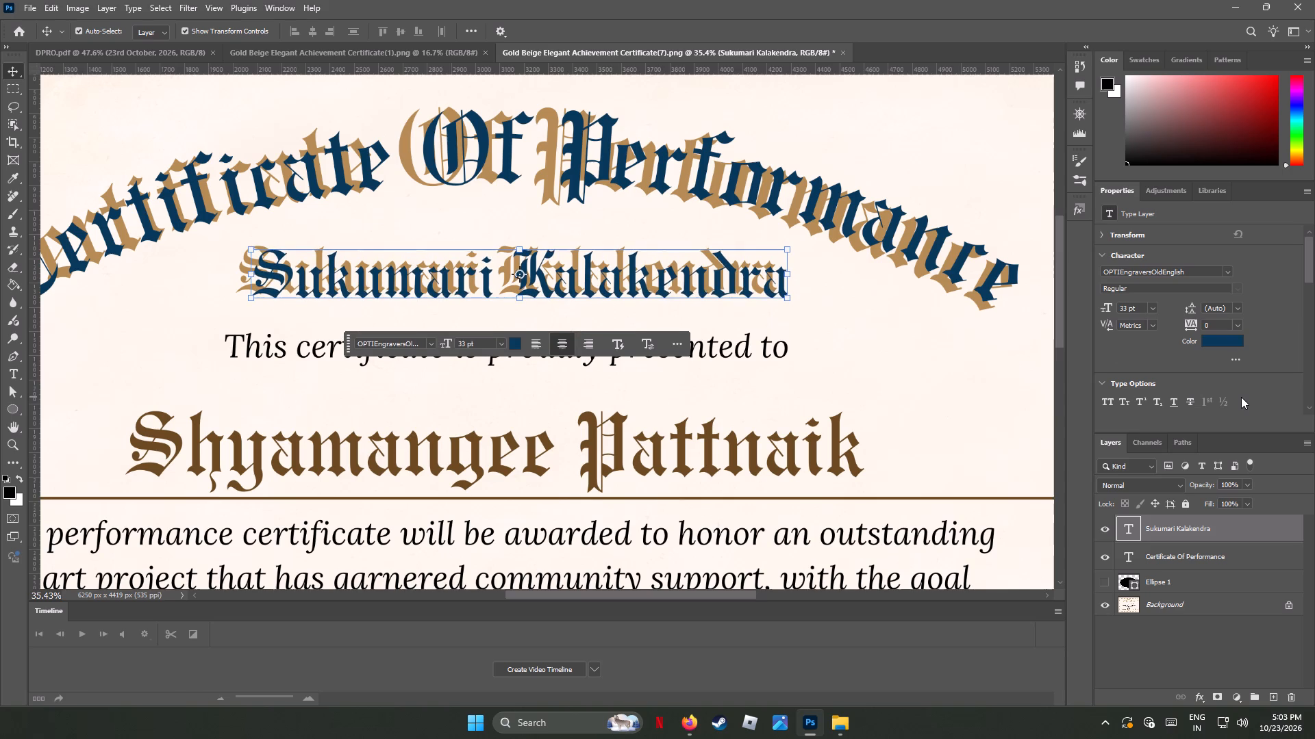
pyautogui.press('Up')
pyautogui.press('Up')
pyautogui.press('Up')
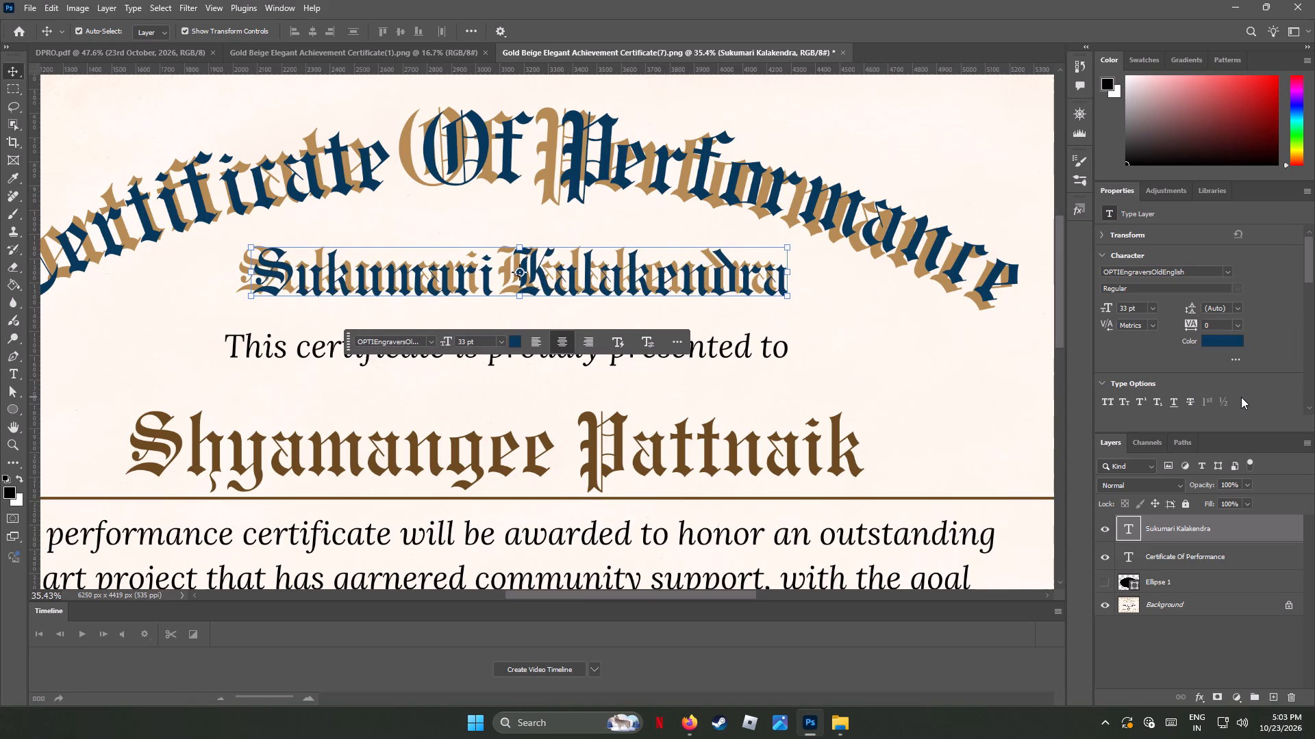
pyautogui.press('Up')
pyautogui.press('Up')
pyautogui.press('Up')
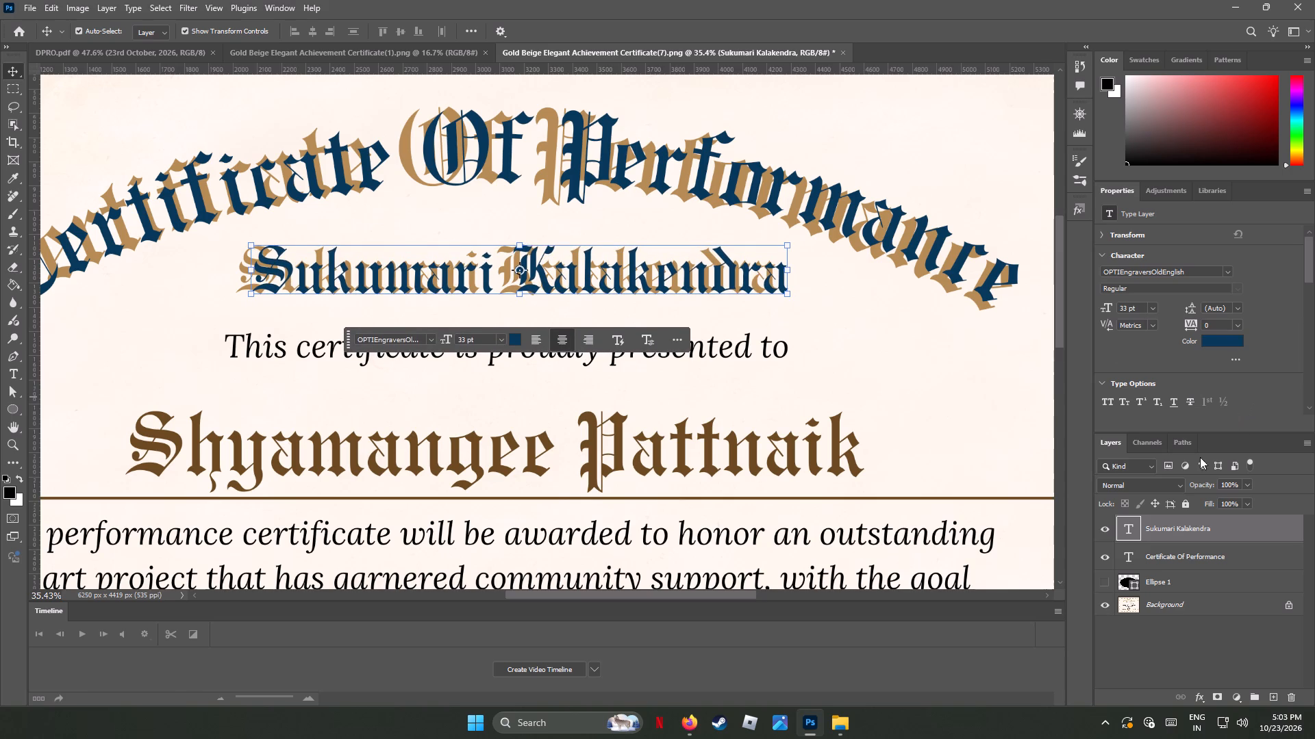
# Select the Certificate Of Performance text layer and examine its overlap with the original gold title up close.
pyautogui.keyDown('alt'); pyautogui.scroll(-6, 928, 478); pyautogui.keyUp('alt')
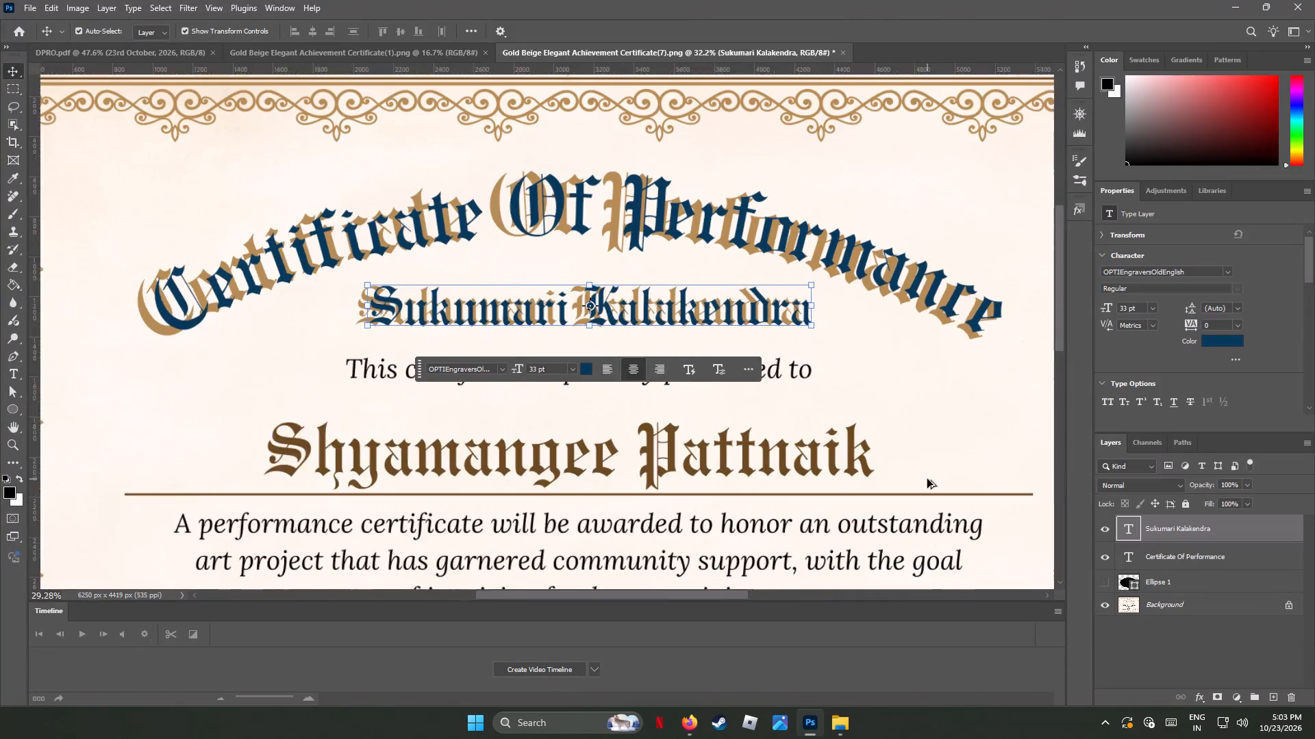
pyautogui.keyDown('alt'); pyautogui.scroll(-5, 927, 479); pyautogui.keyUp('alt')
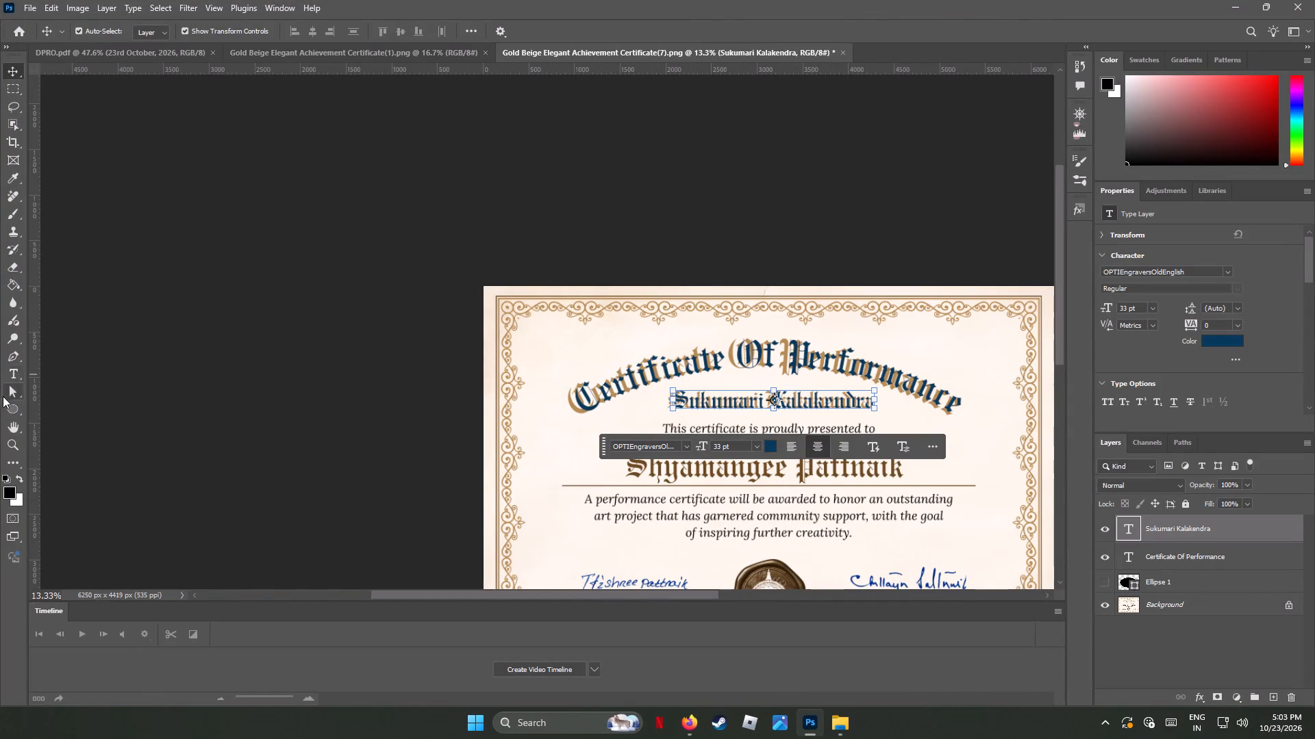
pyautogui.click(14, 367)
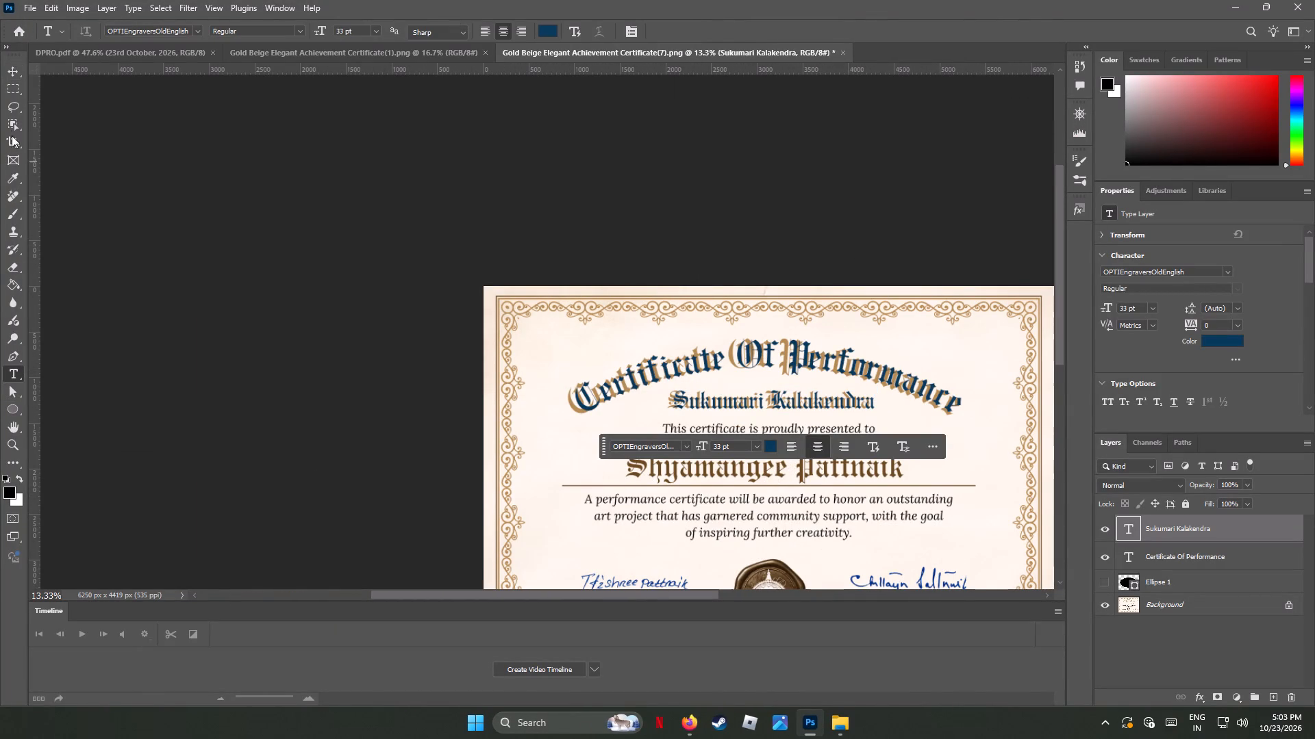
pyautogui.click(15, 72)
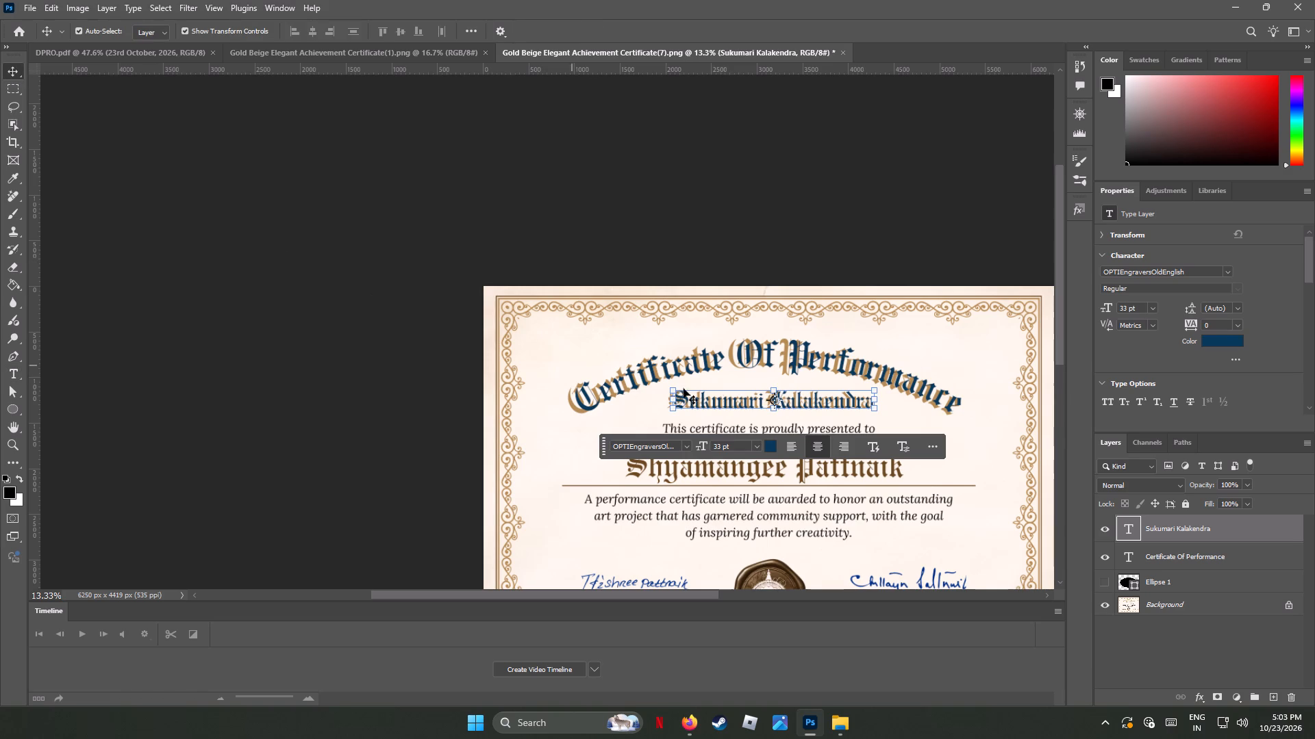
pyautogui.click(763, 351)
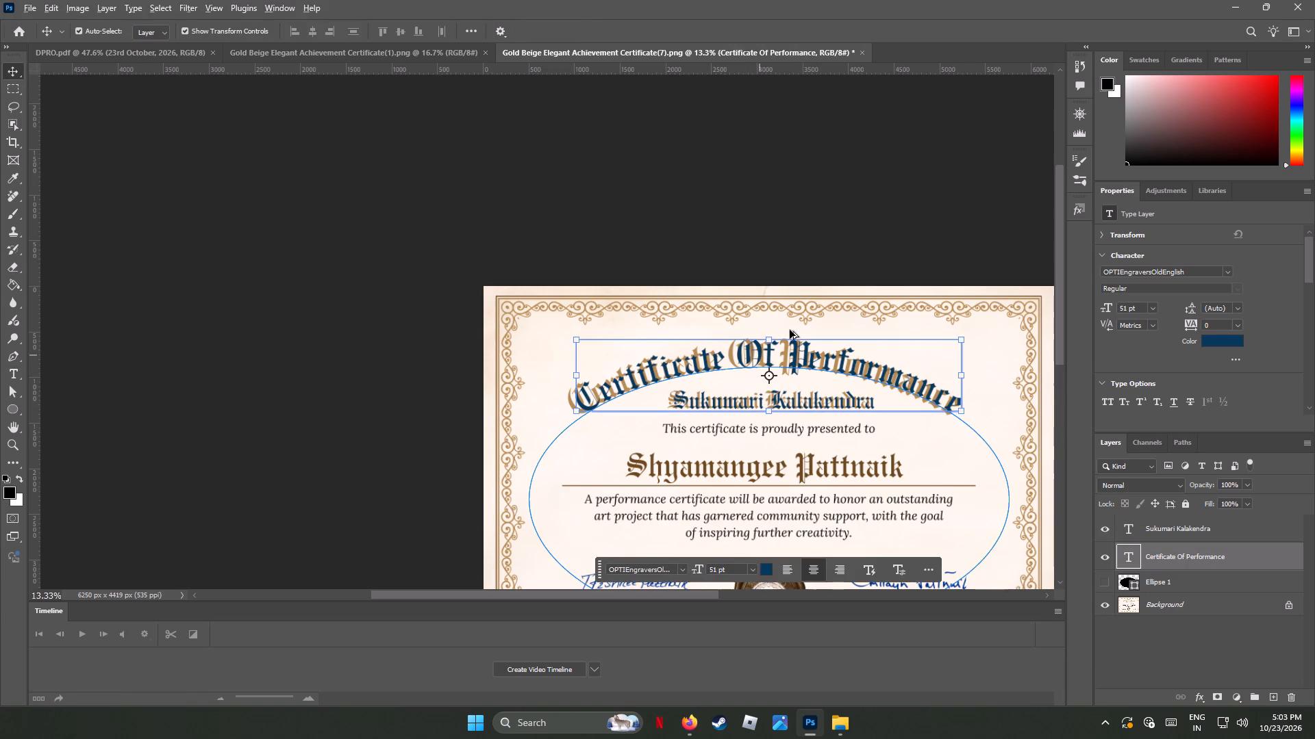
pyautogui.keyDown('alt'); pyautogui.scroll(2, 790, 326); pyautogui.keyUp('alt')
pyautogui.keyDown('alt'); pyautogui.scroll(-2, 790, 326); pyautogui.keyUp('alt')
pyautogui.keyDown('alt'); pyautogui.scroll(14, 790, 326); pyautogui.keyUp('alt')
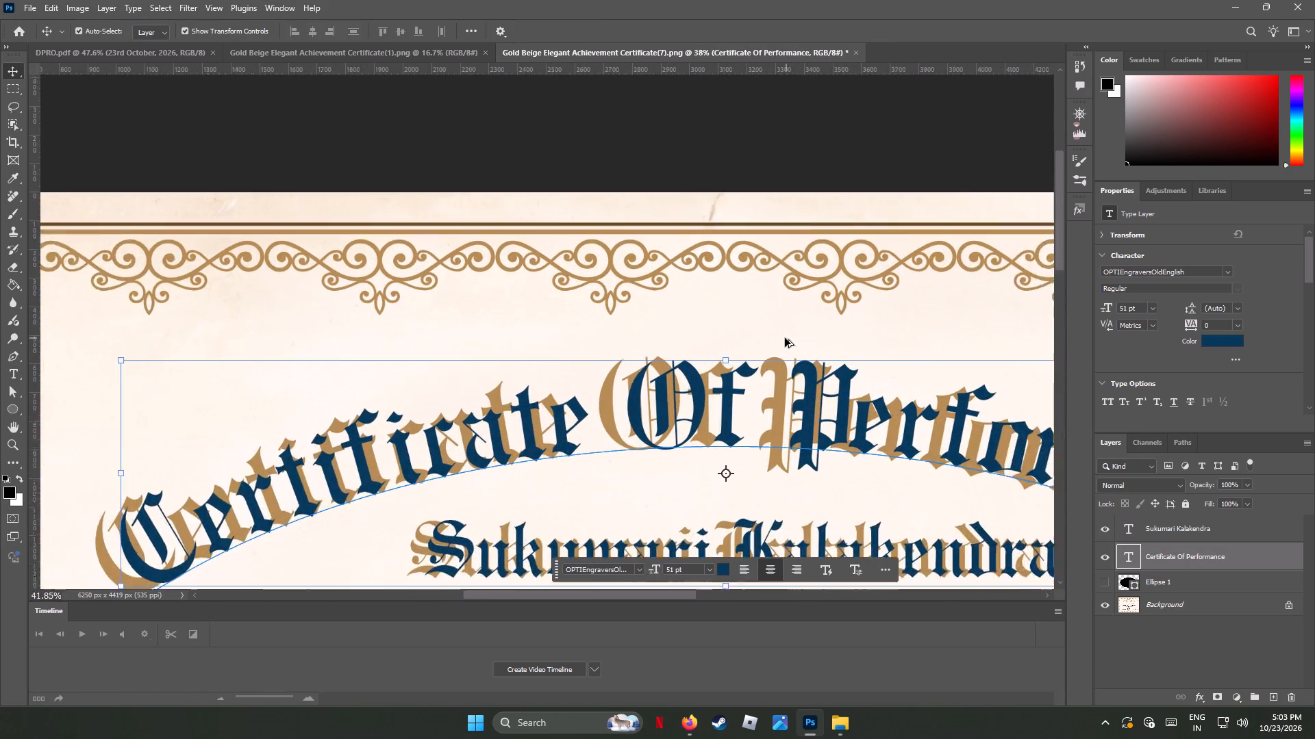
pyautogui.keyDown('alt'); pyautogui.scroll(7, 785, 338); pyautogui.keyUp('alt')
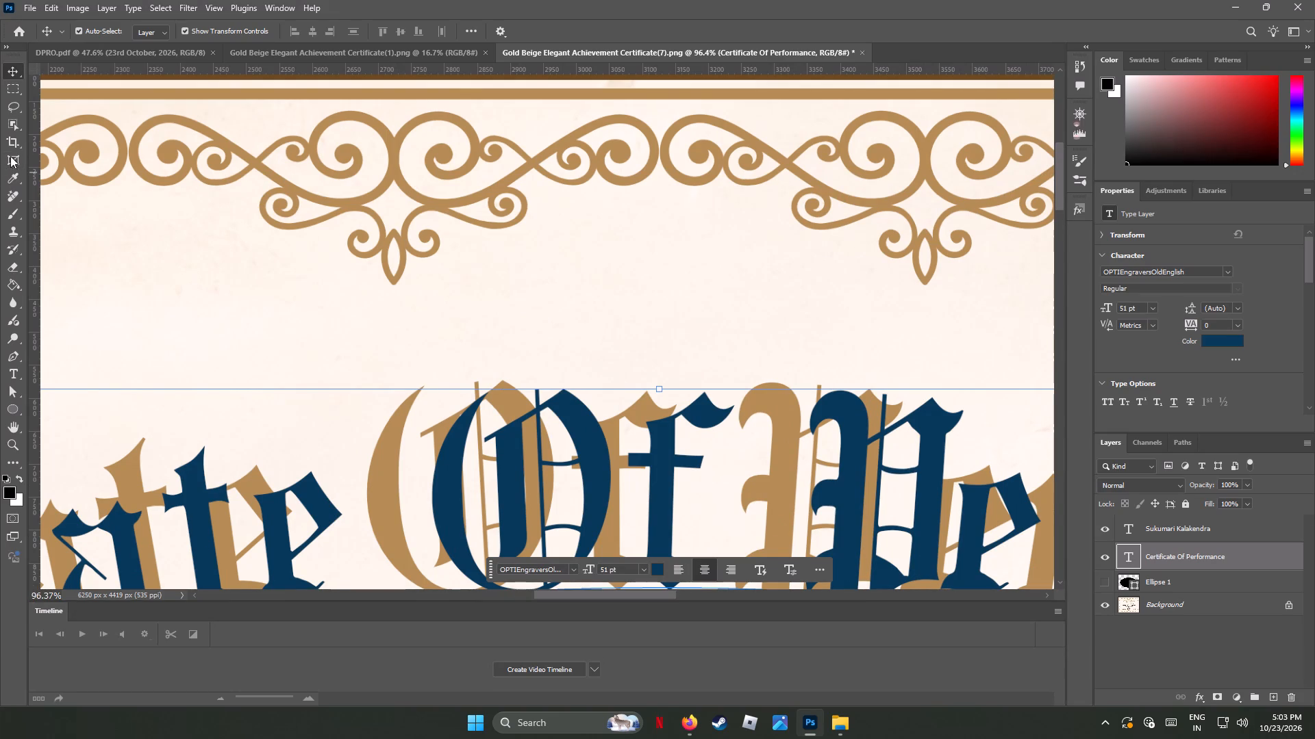
# Add an Old English text layer containing the recipient's full name over the ornament along the certificate's top border.
pyautogui.click(14, 366)
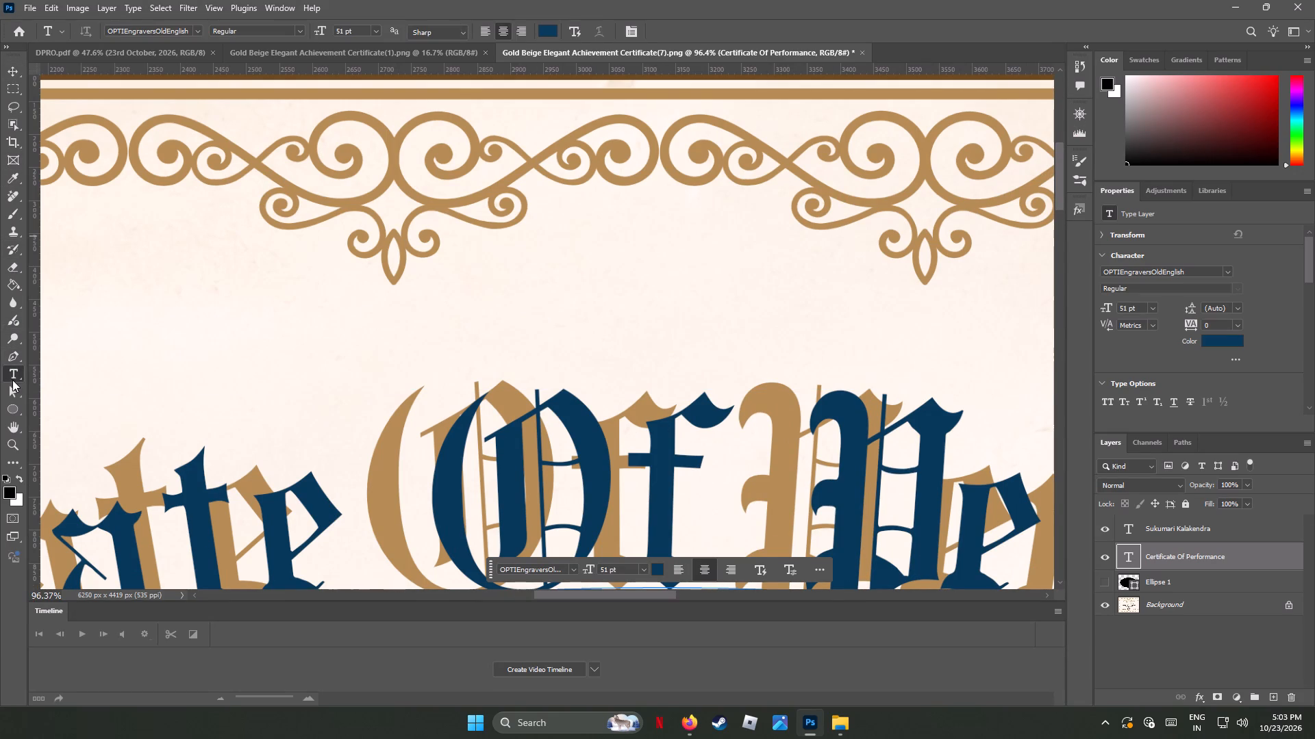
pyautogui.click(10, 62)
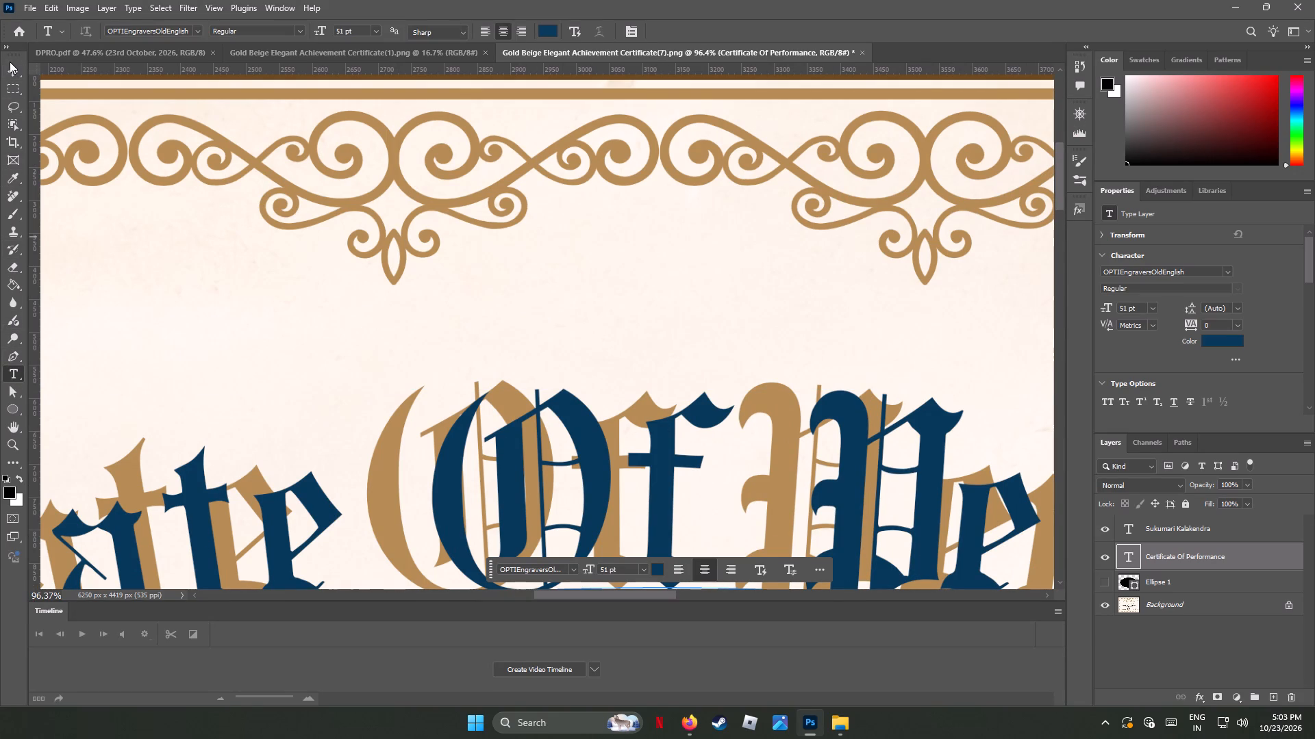
pyautogui.click(10, 69)
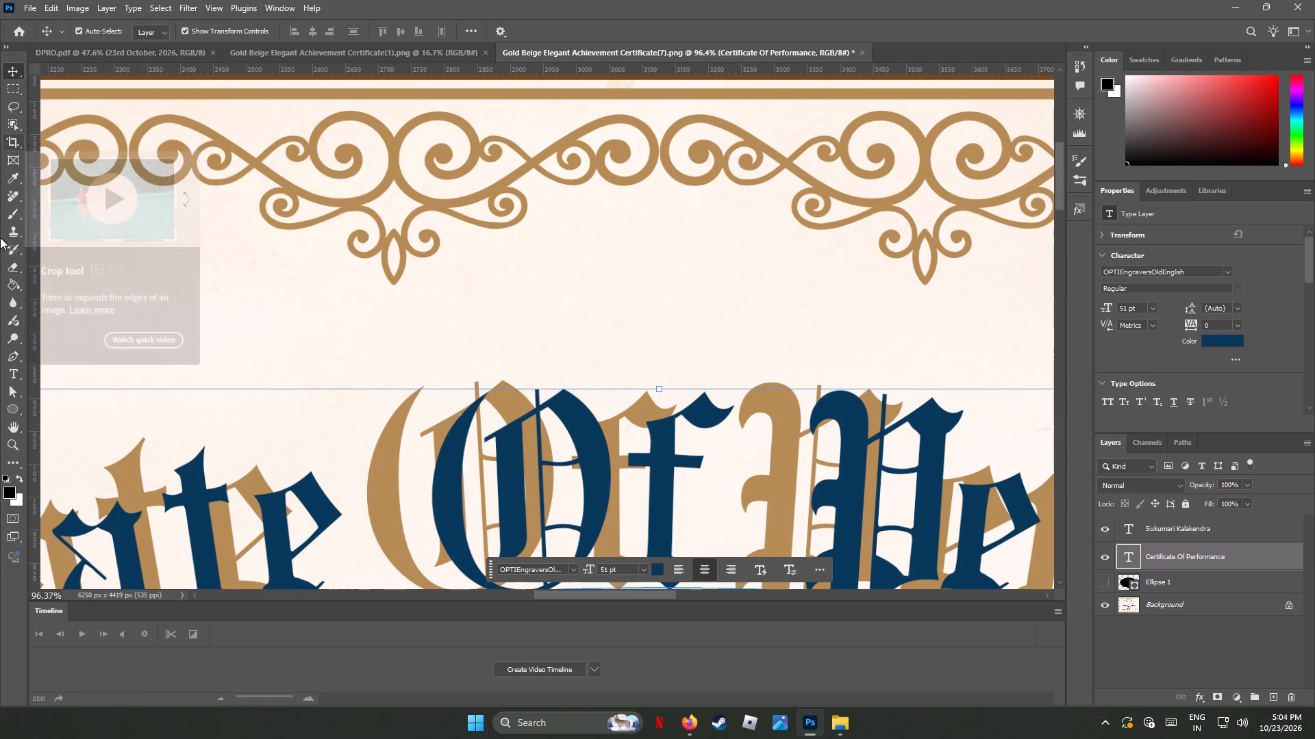
pyautogui.click(11, 373)
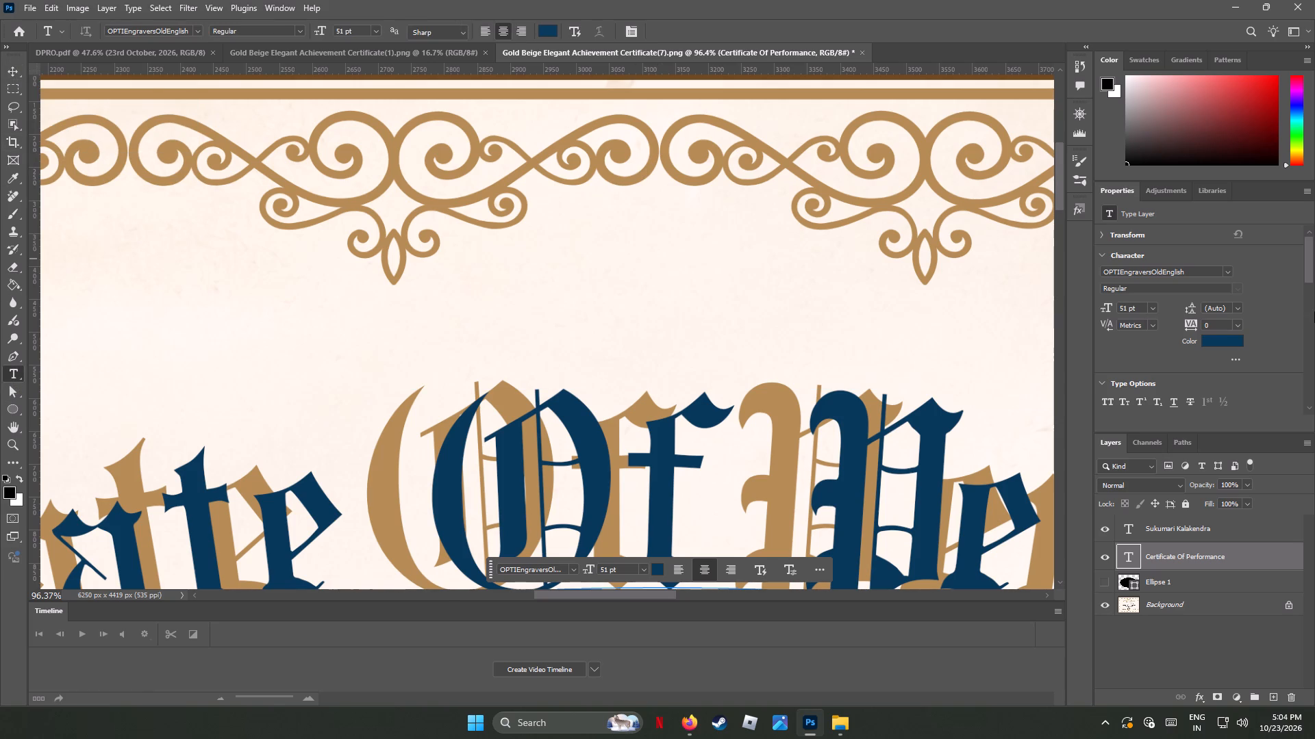
pyautogui.click(659, 151)
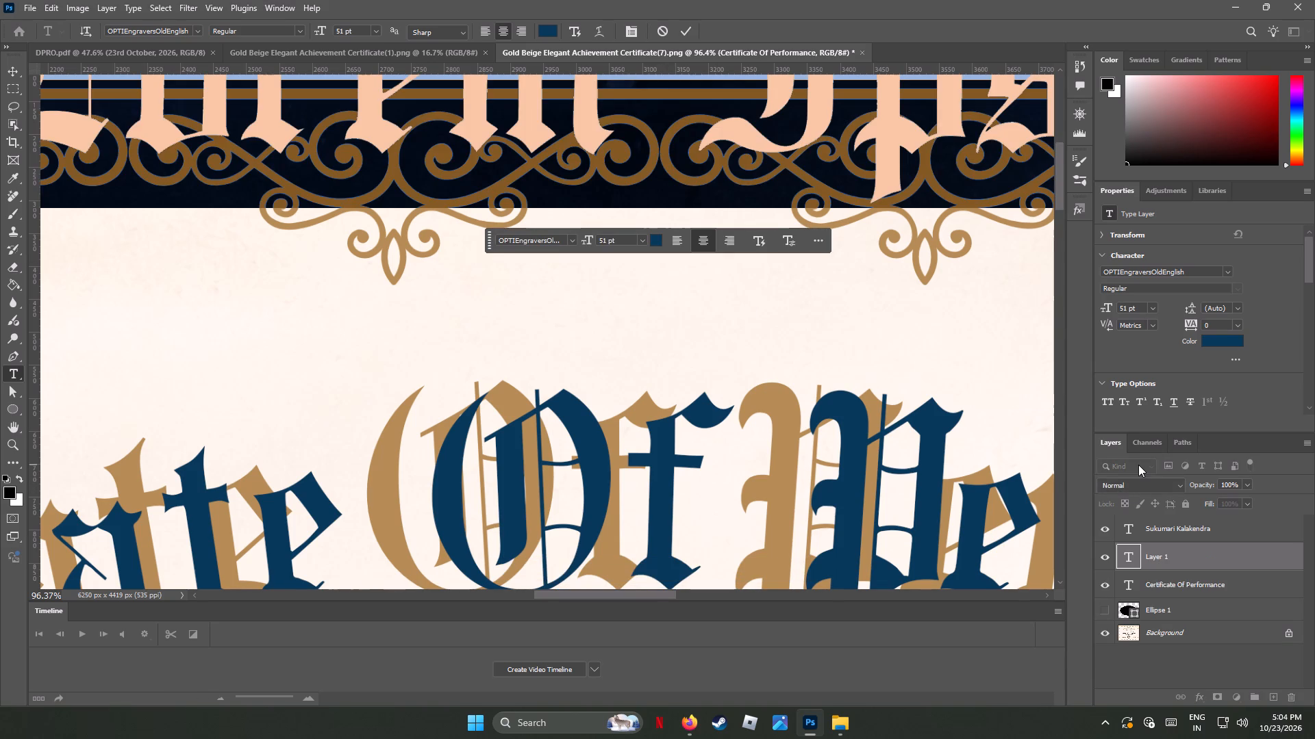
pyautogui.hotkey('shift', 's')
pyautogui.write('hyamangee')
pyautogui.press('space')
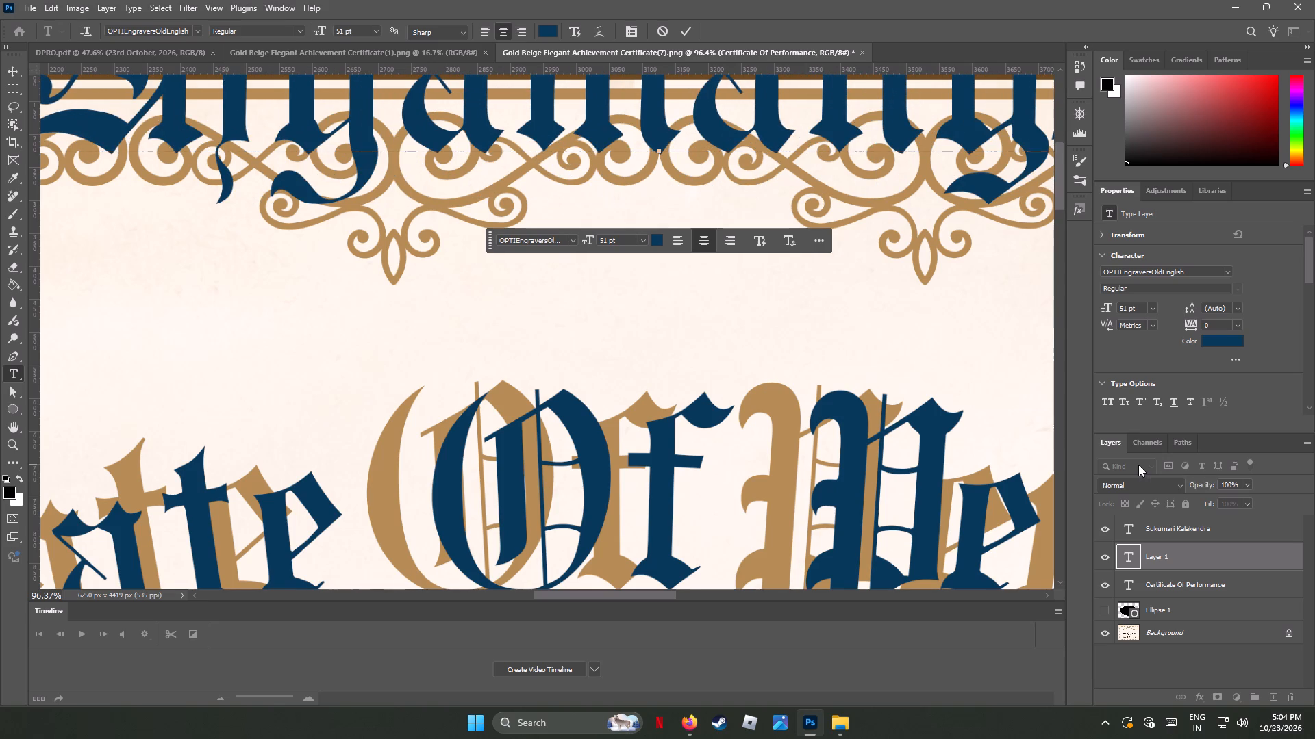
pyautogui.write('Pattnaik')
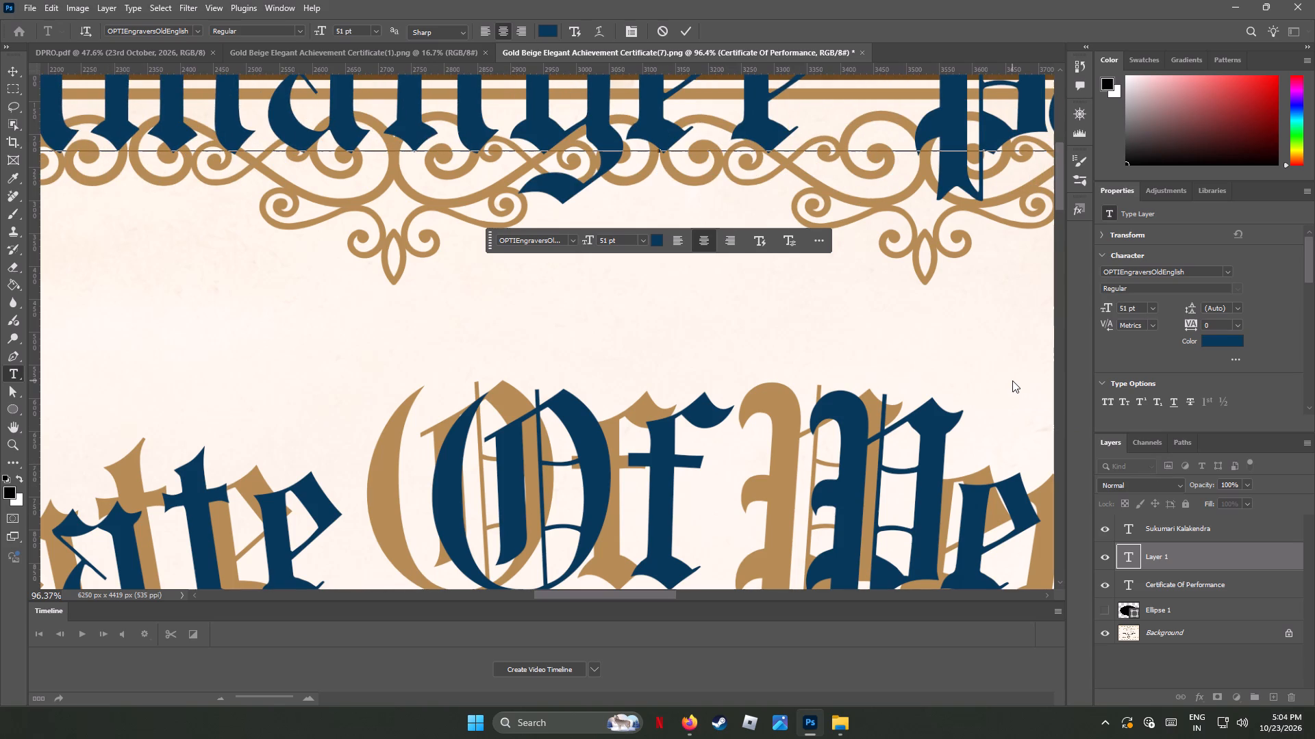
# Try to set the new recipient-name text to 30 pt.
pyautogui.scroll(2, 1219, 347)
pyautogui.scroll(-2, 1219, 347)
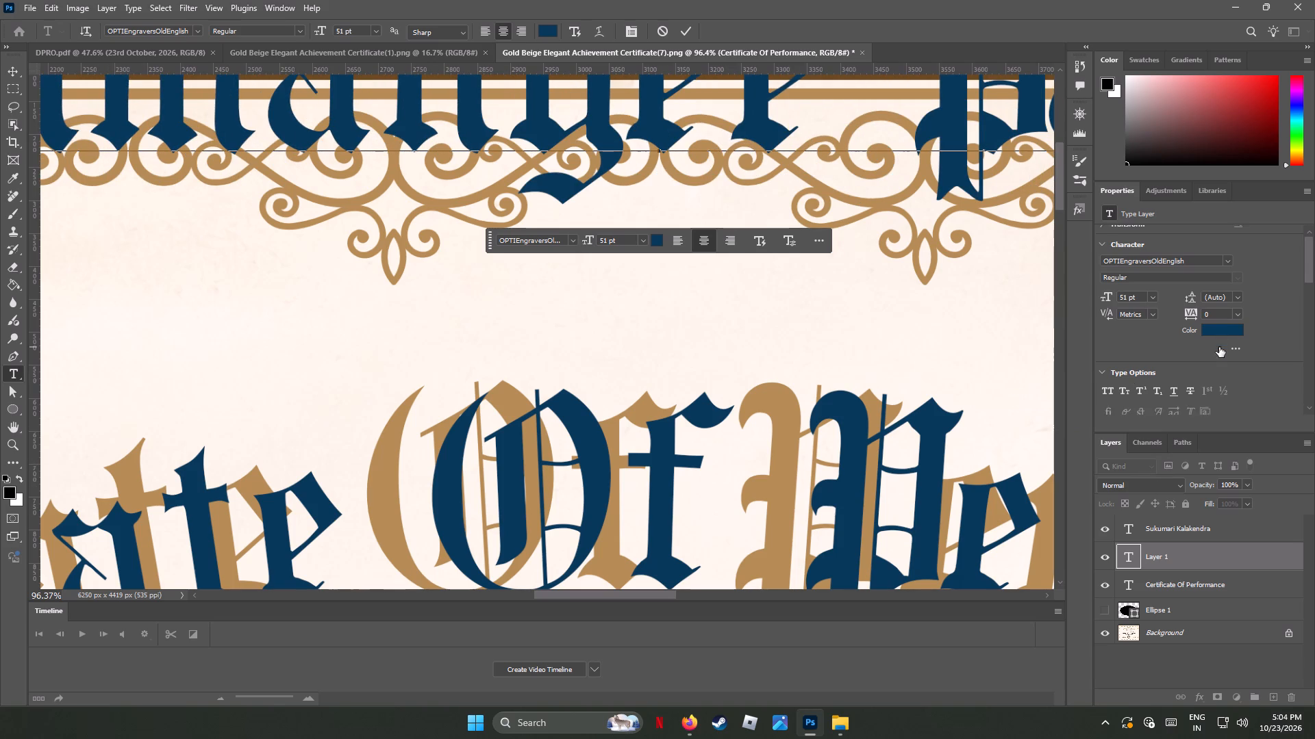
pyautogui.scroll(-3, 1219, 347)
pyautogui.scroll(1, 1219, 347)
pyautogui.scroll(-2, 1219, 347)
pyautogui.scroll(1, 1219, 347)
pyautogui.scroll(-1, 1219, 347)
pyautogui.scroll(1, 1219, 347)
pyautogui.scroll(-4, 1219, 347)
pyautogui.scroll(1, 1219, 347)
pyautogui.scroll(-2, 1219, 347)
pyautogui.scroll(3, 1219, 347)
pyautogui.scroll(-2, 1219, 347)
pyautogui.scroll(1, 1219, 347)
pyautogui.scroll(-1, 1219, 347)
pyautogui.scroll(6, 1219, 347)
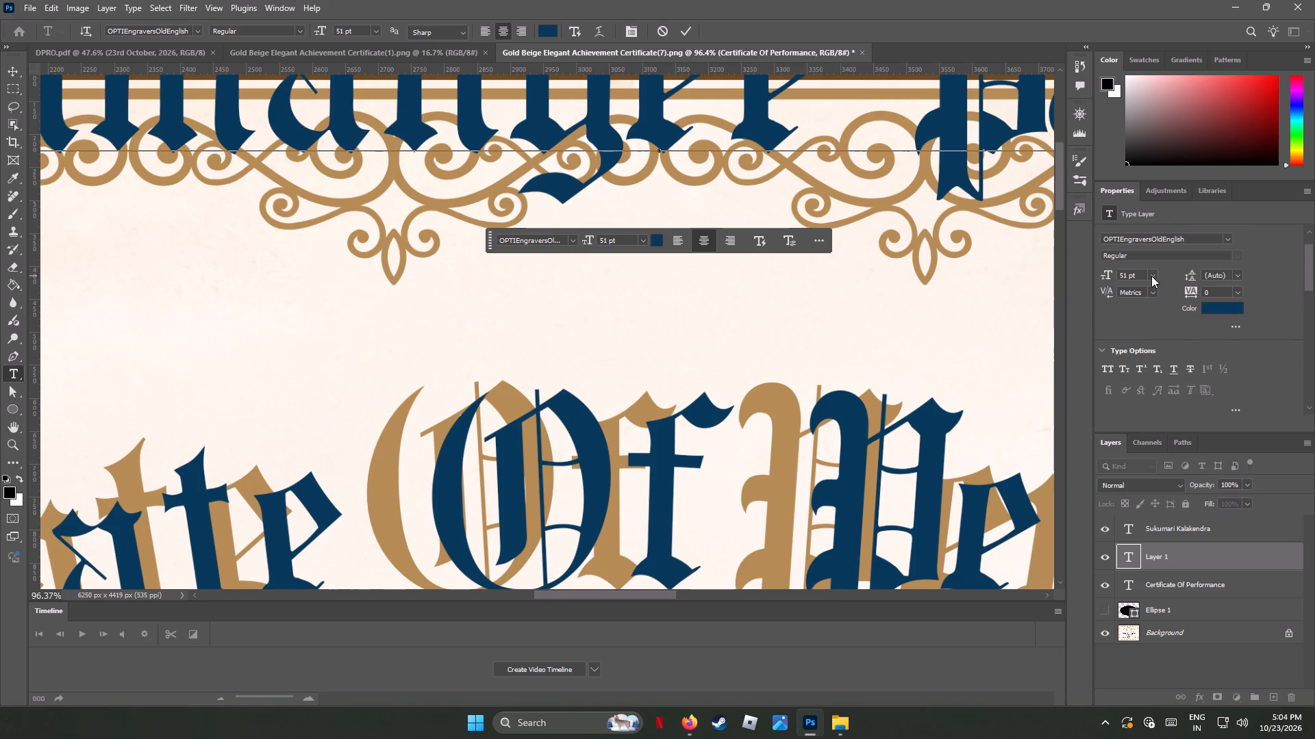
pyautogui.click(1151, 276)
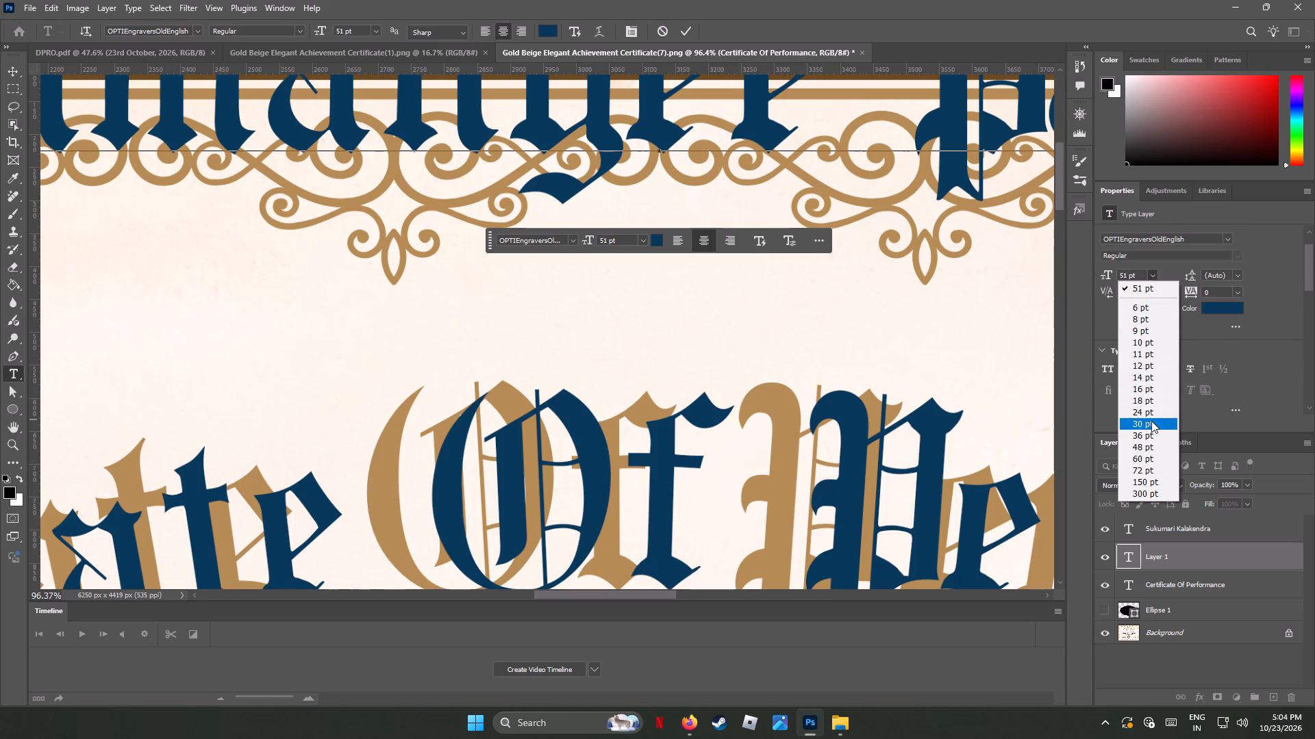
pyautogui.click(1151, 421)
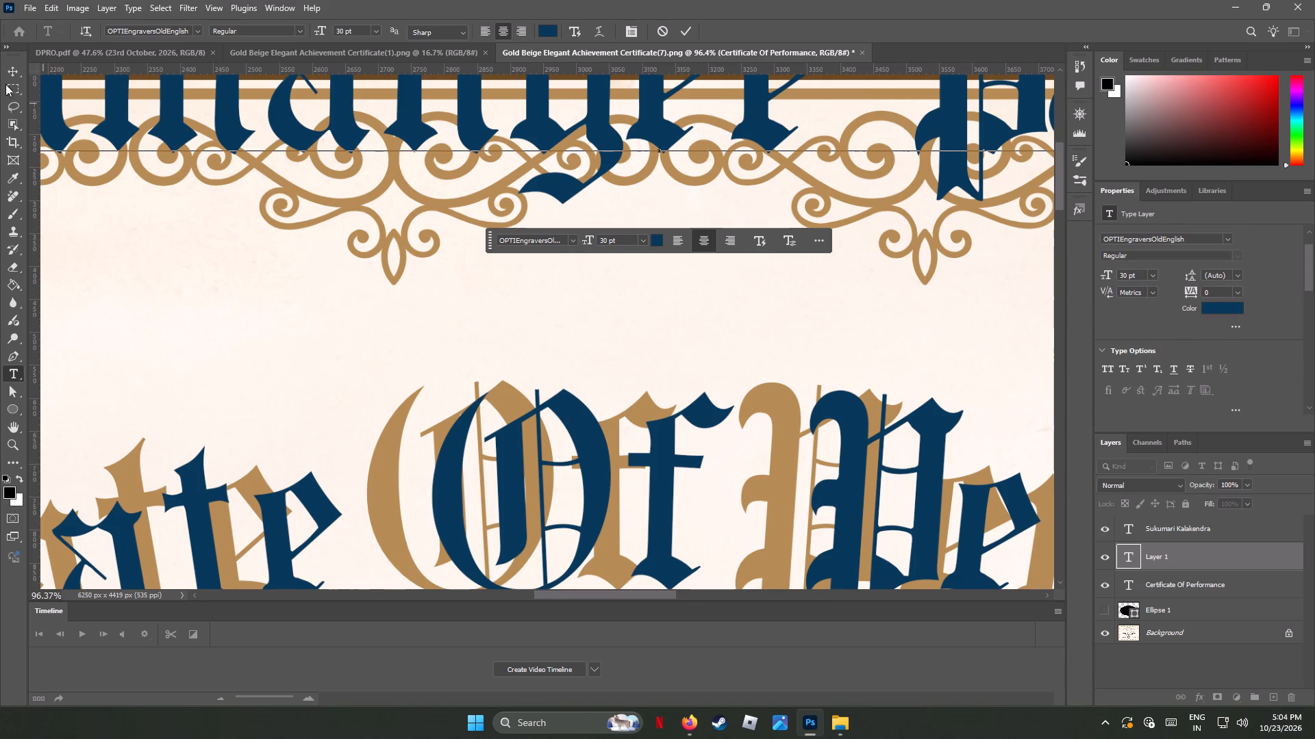
# Move the recipient-name text straight down from the top border onto the original brown name above the dividing line.
pyautogui.click(10, 68)
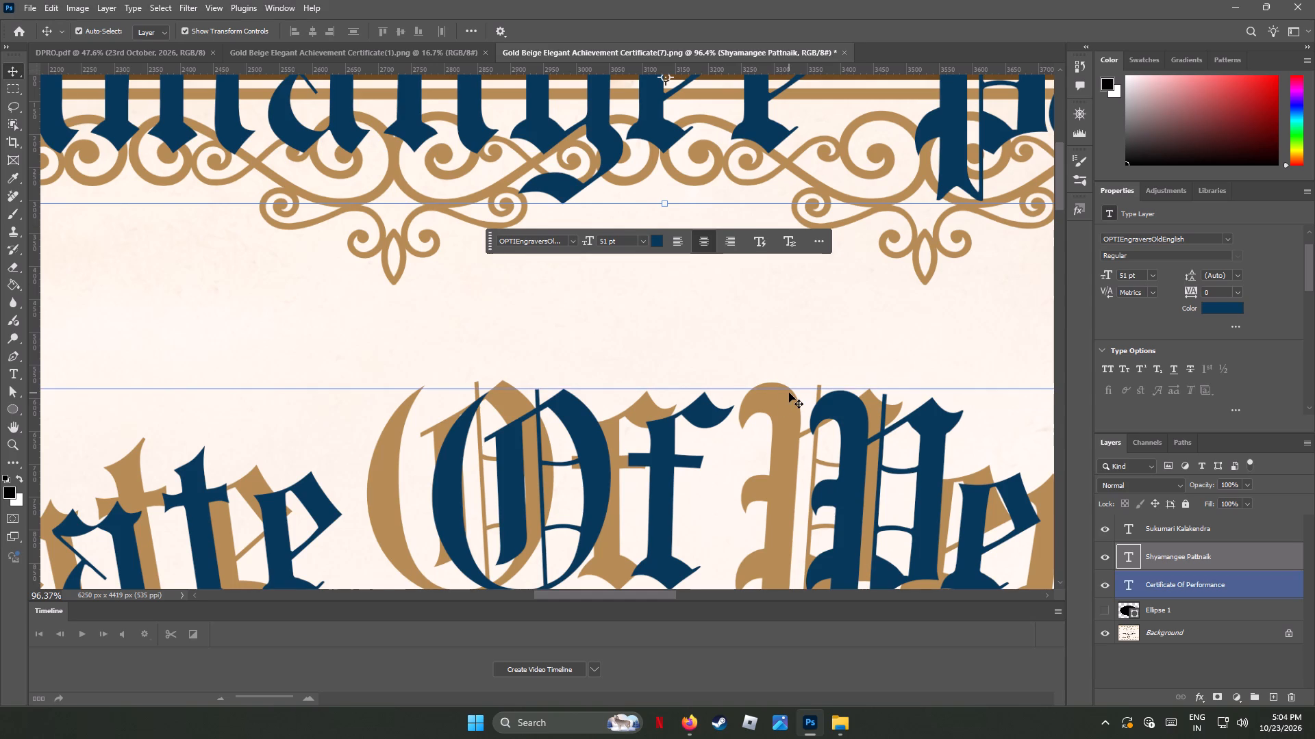
pyautogui.keyDown('alt'); pyautogui.scroll(-1, 789, 393); pyautogui.keyUp('alt')
pyautogui.keyDown('alt'); pyautogui.scroll(1, 789, 393); pyautogui.keyUp('alt')
pyautogui.keyDown('alt'); pyautogui.scroll(-8, 789, 393); pyautogui.keyUp('alt')
pyautogui.keyDown('alt'); pyautogui.scroll(3, 789, 393); pyautogui.keyUp('alt')
pyautogui.keyDown('alt'); pyautogui.scroll(-7, 789, 392); pyautogui.keyUp('alt')
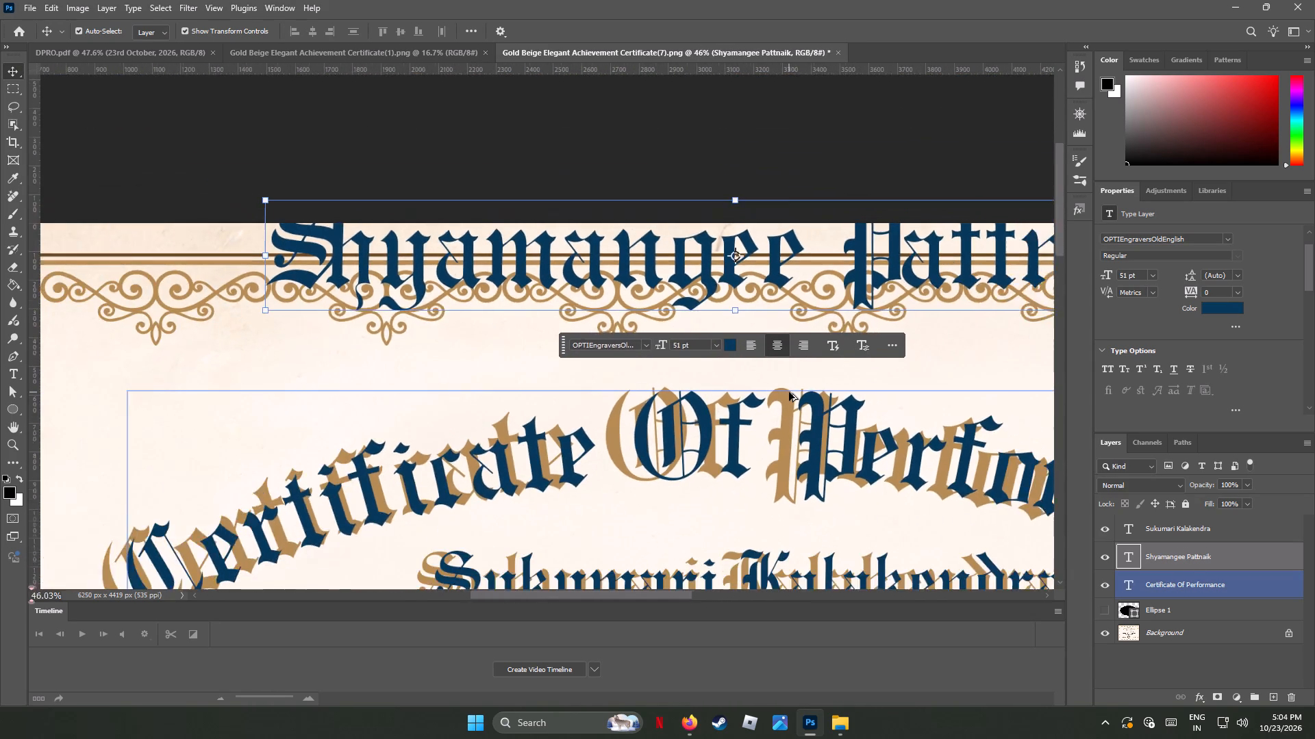
pyautogui.keyDown('alt'); pyautogui.scroll(-3, 789, 392); pyautogui.keyUp('alt')
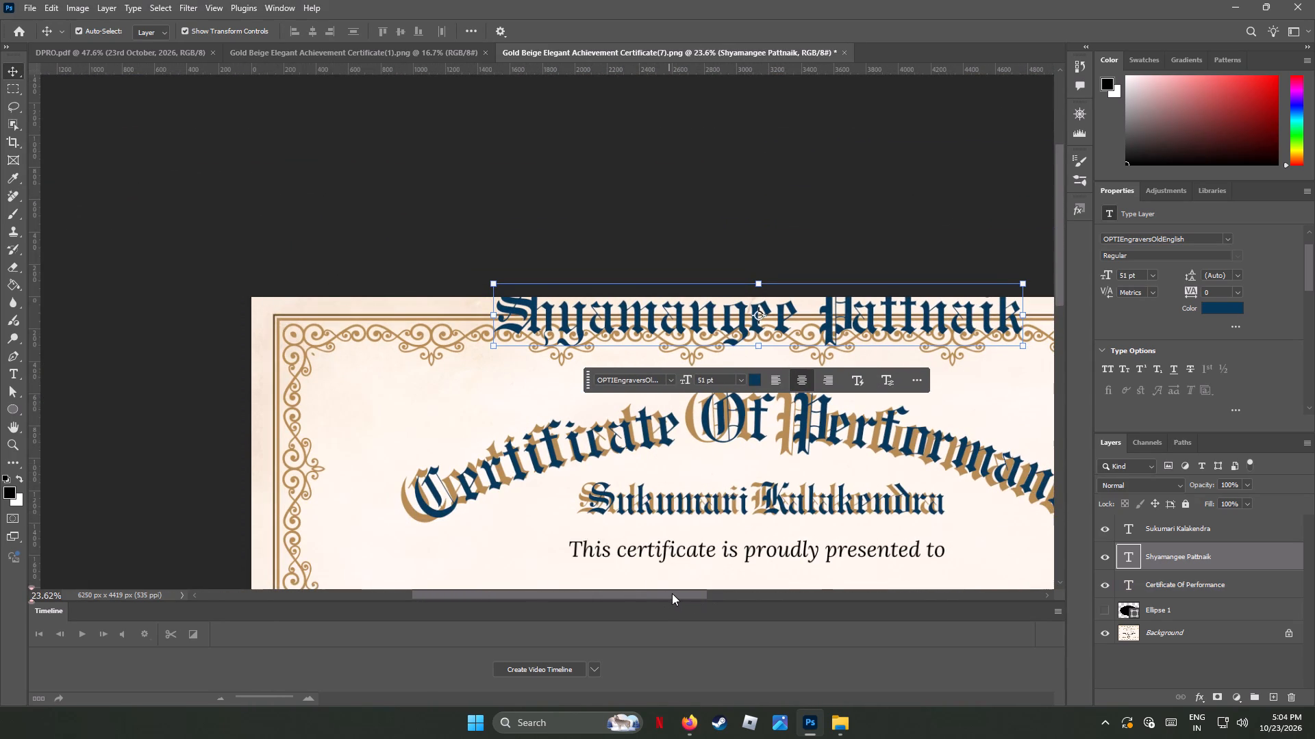
pyautogui.moveTo(672, 593); pyautogui.dragTo(724, 593)
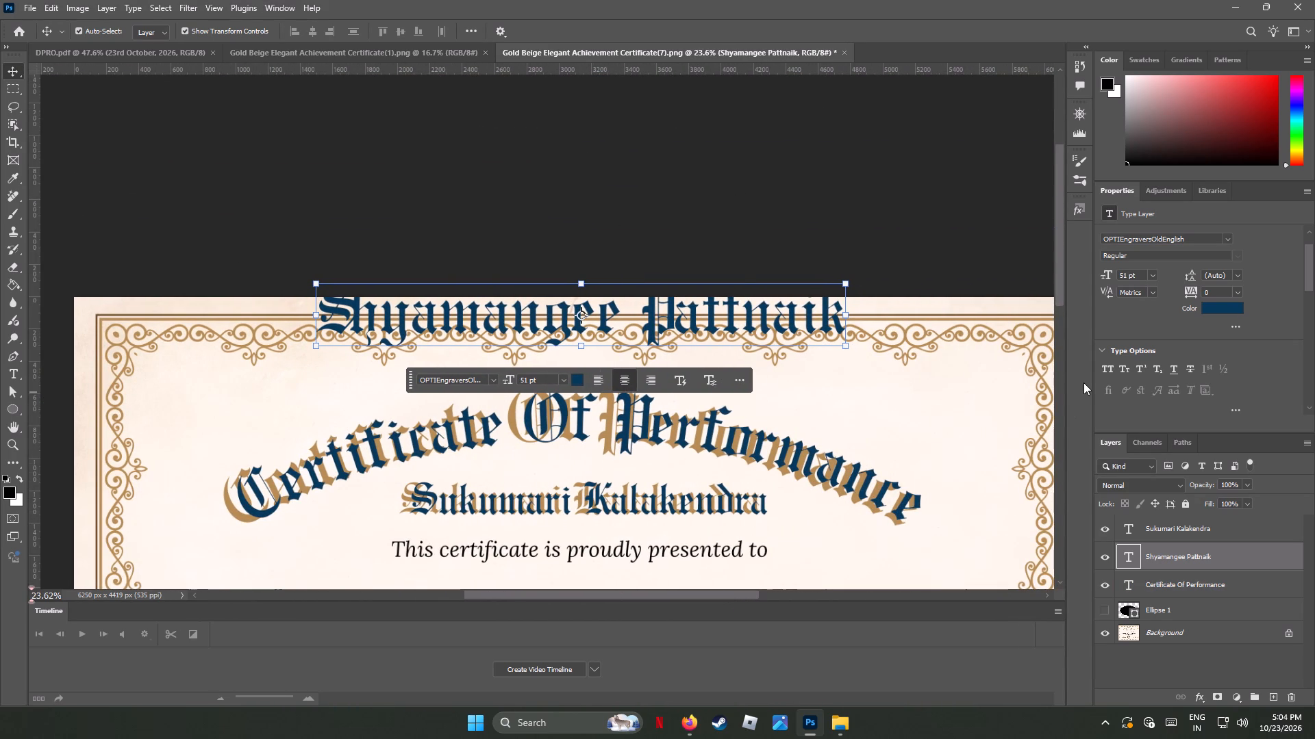
pyautogui.press('Down')
pyautogui.press('Down')
pyautogui.press('Down')
pyautogui.press('Down')
pyautogui.press('Down')
pyautogui.press('Down')
pyautogui.press('Down')
pyautogui.press('Down')
pyautogui.press('Down')
pyautogui.press('Down')
pyautogui.press('Down')
pyautogui.press('Down')
pyautogui.press('Down')
pyautogui.press('Down')
pyautogui.press('Down')
pyautogui.press('Down')
pyautogui.press('Down')
pyautogui.press('Down')
pyautogui.press('Down')
pyautogui.press('Down')
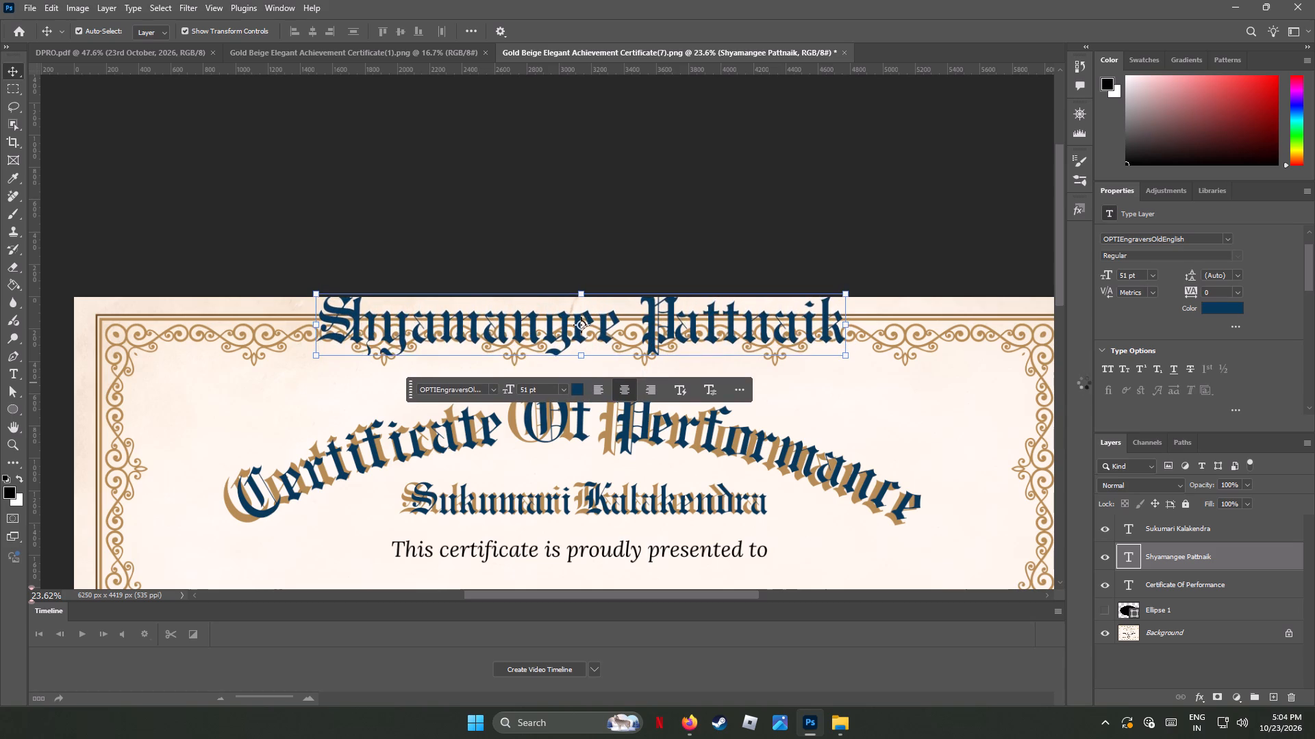
pyautogui.keyDown('alt'); pyautogui.scroll(-9, 792, 381); pyautogui.keyUp('alt')
pyautogui.keyDown('alt'); pyautogui.scroll(2, 774, 384); pyautogui.keyUp('alt')
pyautogui.keyDown('alt'); pyautogui.scroll(-5, 774, 384); pyautogui.keyUp('alt')
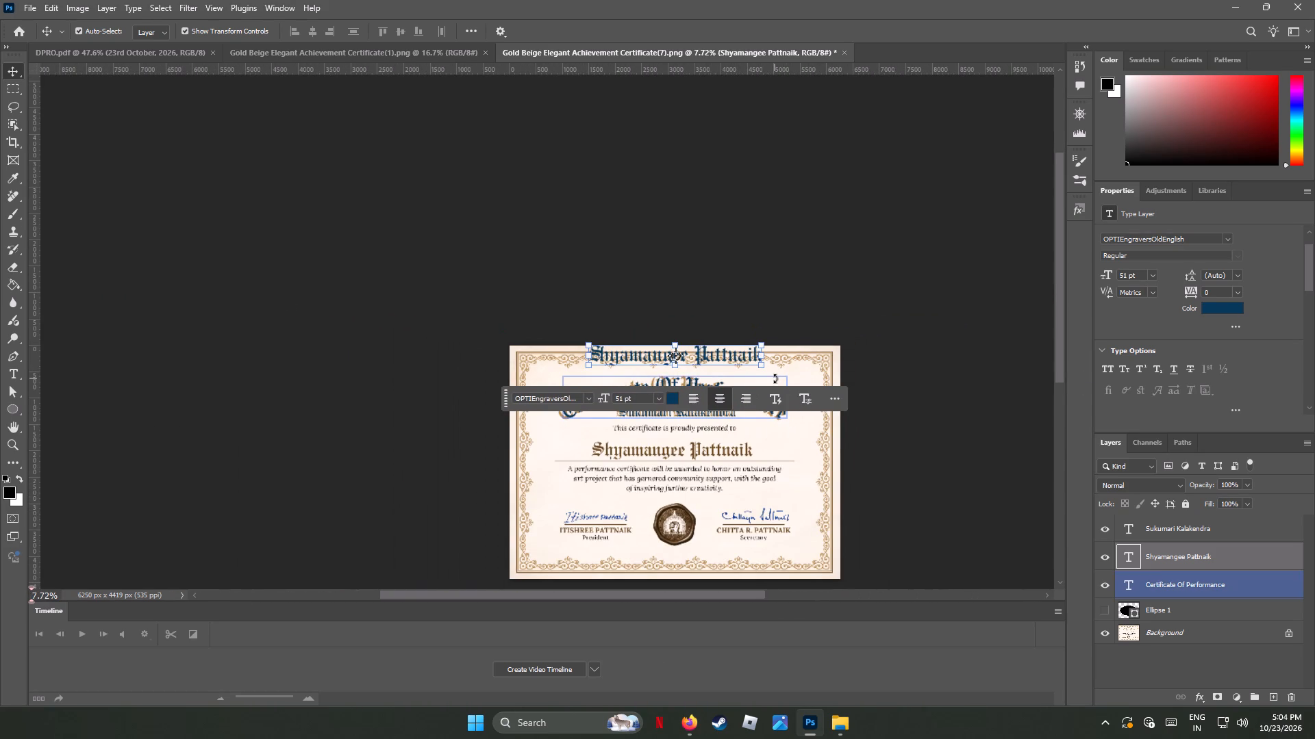
pyautogui.press('Down')
pyautogui.press('Down')
pyautogui.press('Down')
pyautogui.press('Down')
pyautogui.press('Down')
pyautogui.press('Down')
pyautogui.press('Down')
pyautogui.press('Down')
pyautogui.press('Down')
pyautogui.press('Down')
pyautogui.press('Down')
pyautogui.press('Down')
pyautogui.press('Down')
pyautogui.press('Down')
pyautogui.press('Down')
pyautogui.press('Down')
pyautogui.press('Down')
pyautogui.press('Down')
pyautogui.press('Down')
pyautogui.press('Down')
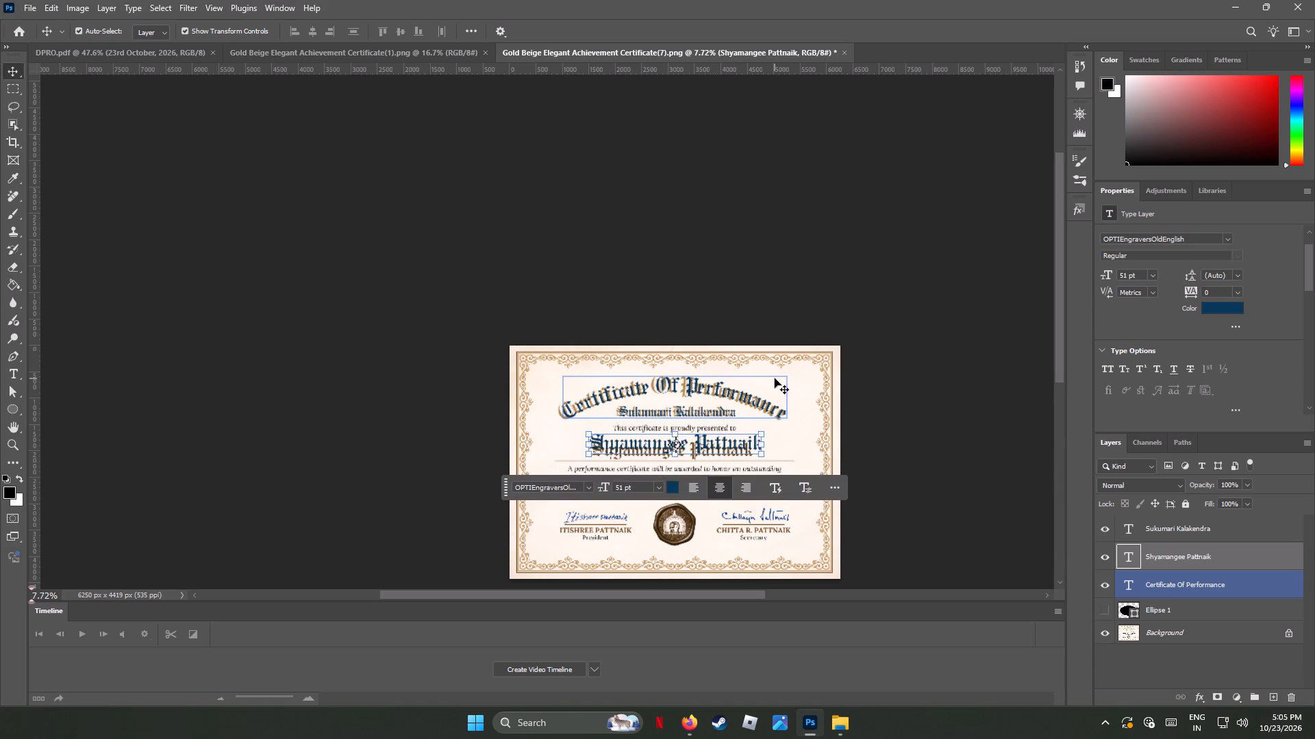
pyautogui.press('Down')
pyautogui.press('Down')
pyautogui.press('Down')
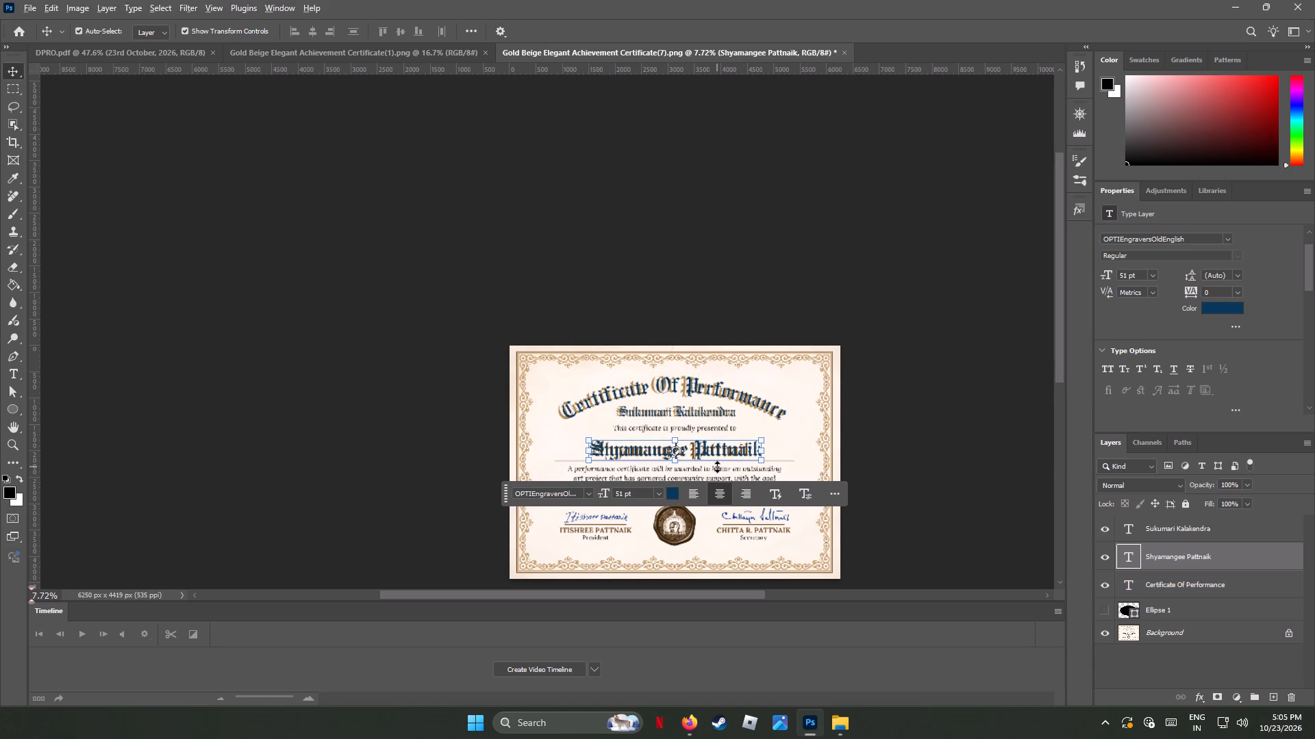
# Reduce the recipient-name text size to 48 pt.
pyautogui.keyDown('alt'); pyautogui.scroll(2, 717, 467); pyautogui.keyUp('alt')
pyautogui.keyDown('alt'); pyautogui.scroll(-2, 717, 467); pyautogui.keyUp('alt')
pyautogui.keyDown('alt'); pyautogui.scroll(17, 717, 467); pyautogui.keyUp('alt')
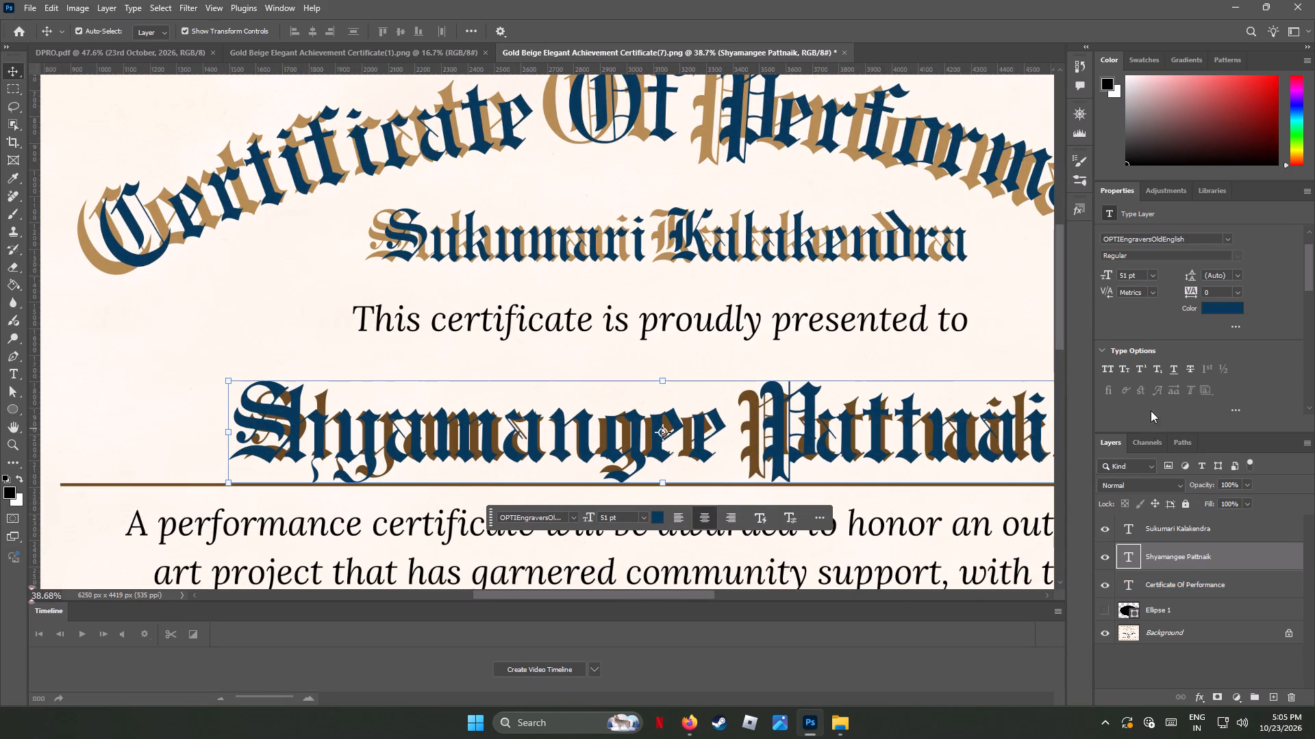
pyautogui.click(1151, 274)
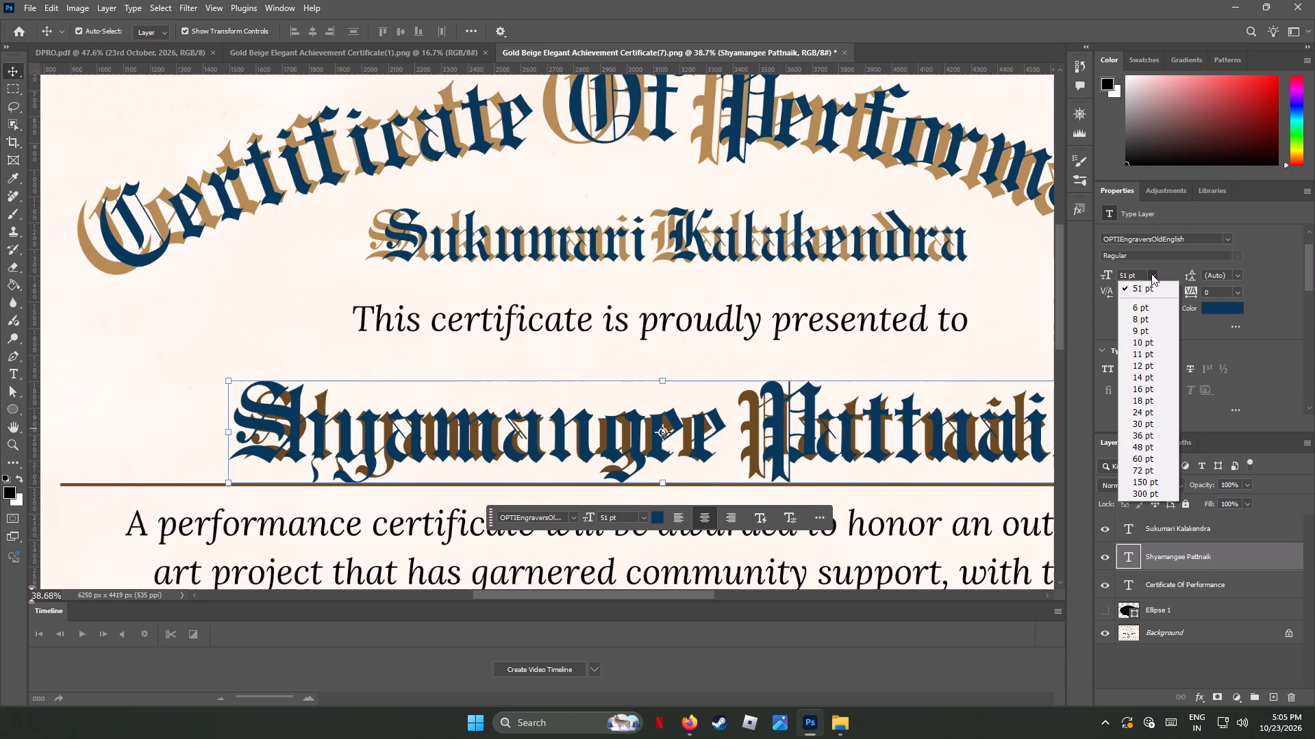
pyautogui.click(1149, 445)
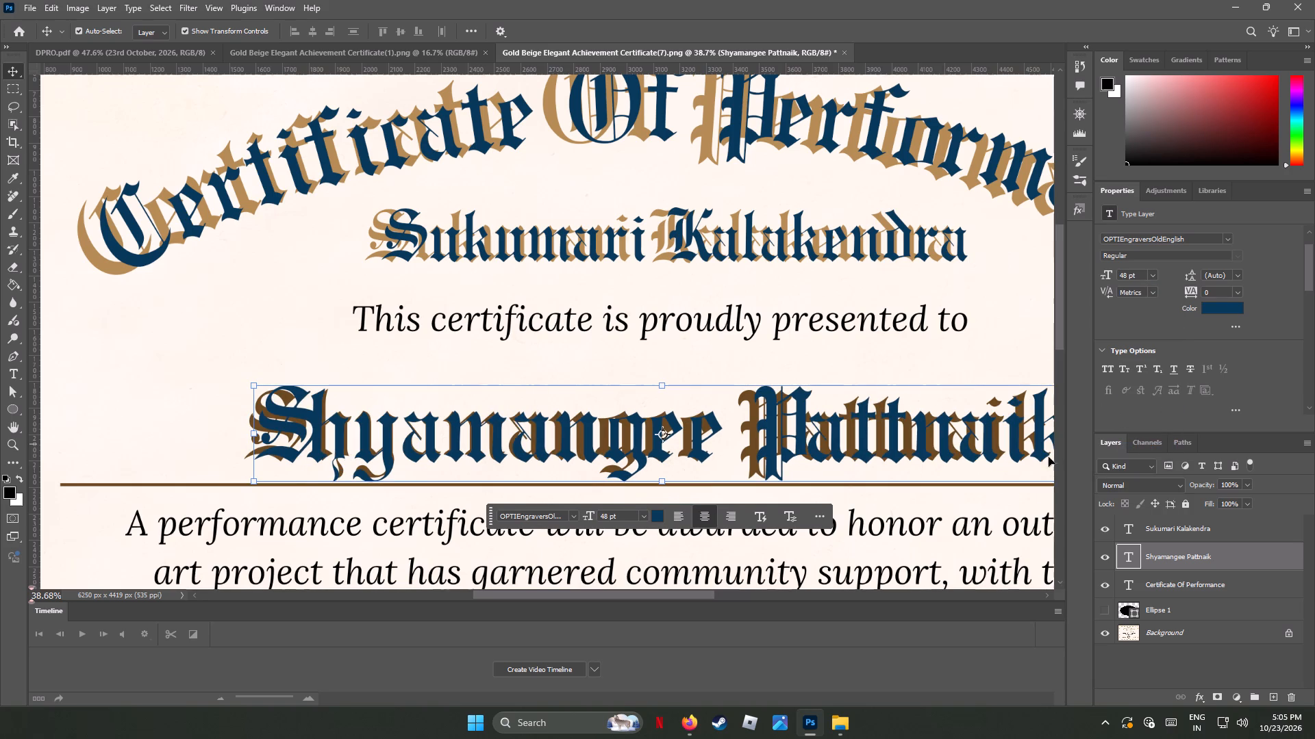
# Set the recipient-name text size to 47 pt to approximate the original brown name's width.
pyautogui.moveTo(644, 593); pyautogui.dragTo(661, 591)
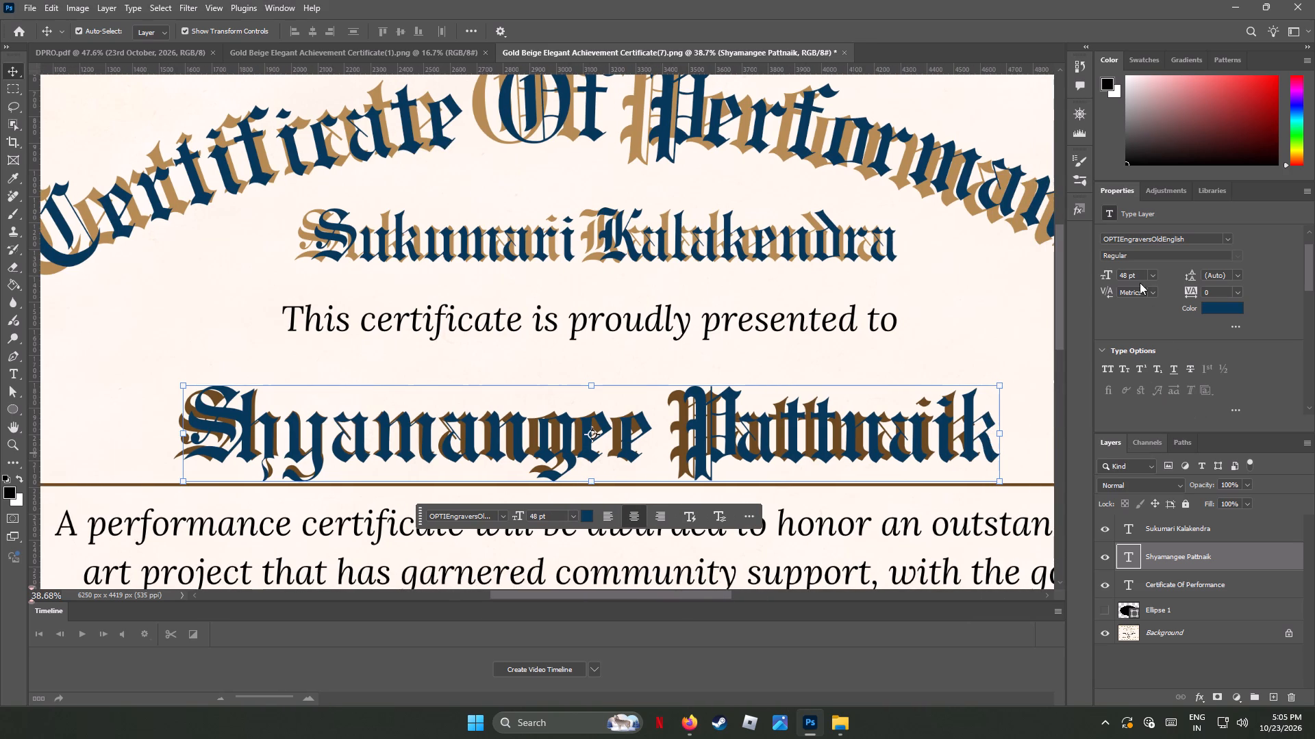
pyautogui.moveTo(1139, 273); pyautogui.dragTo(1054, 268)
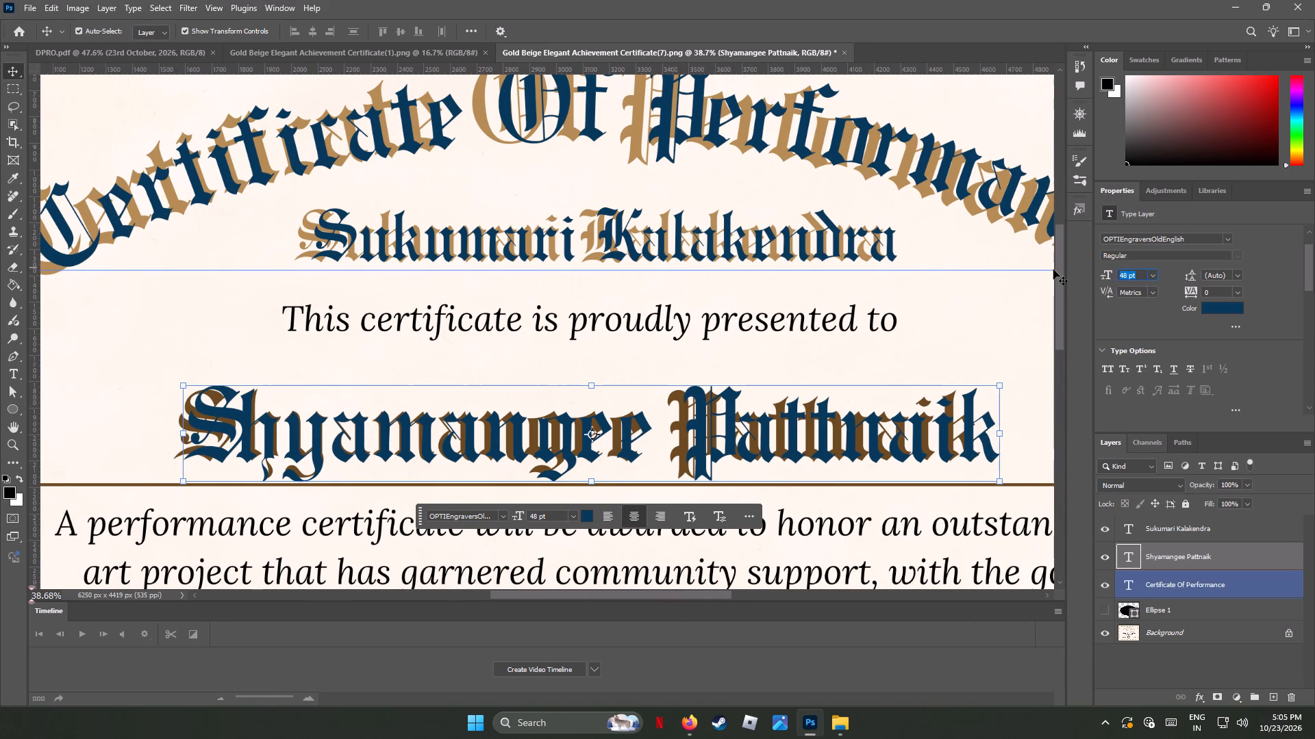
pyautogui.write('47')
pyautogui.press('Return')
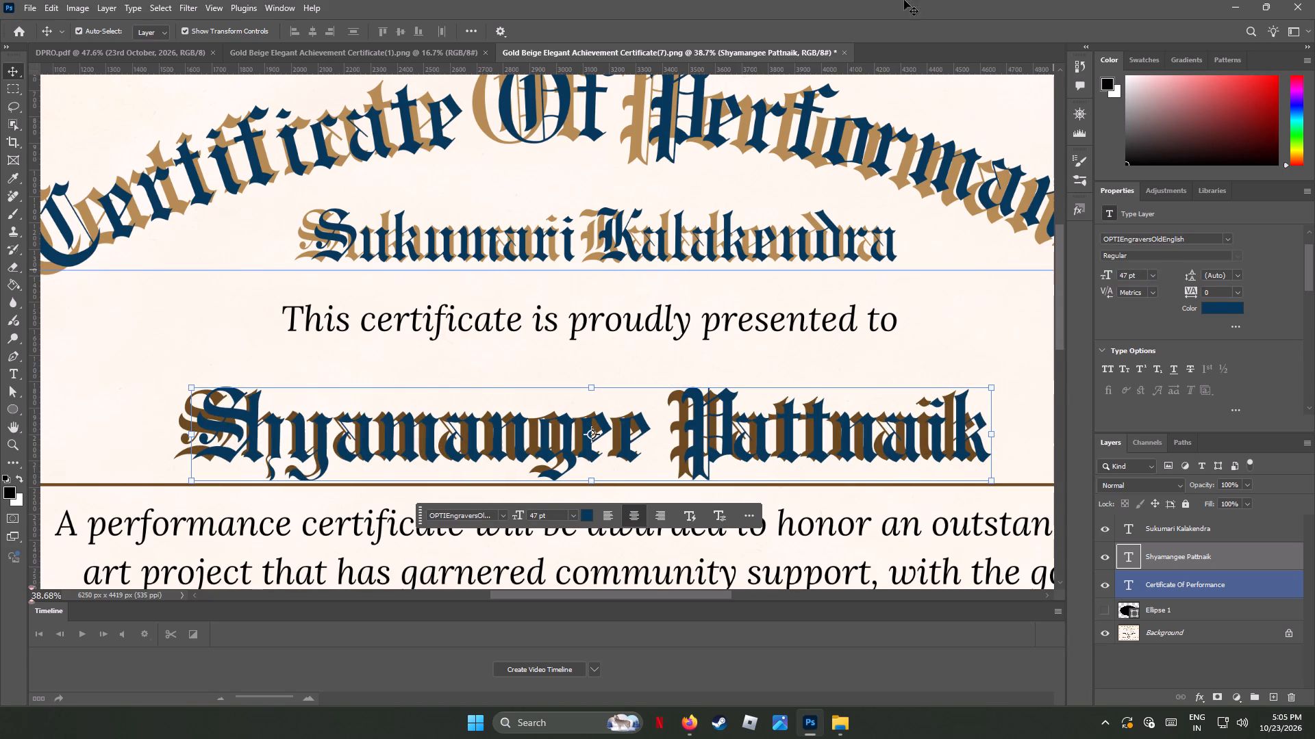
# Nudge the recipient-name text slightly upward over the original brown lettering.
pyautogui.click(14, 70)
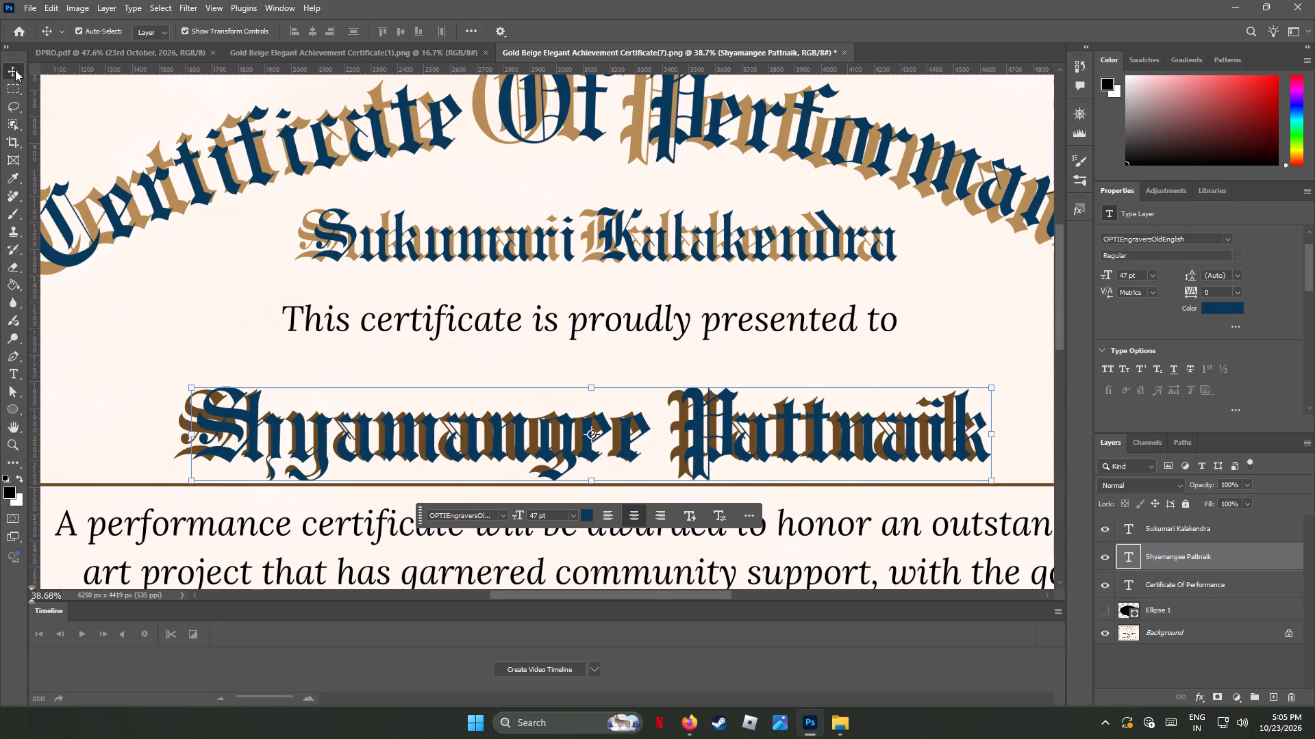
pyautogui.press('Up')
pyautogui.press('Up')
pyautogui.press('Up')
pyautogui.press('Up')
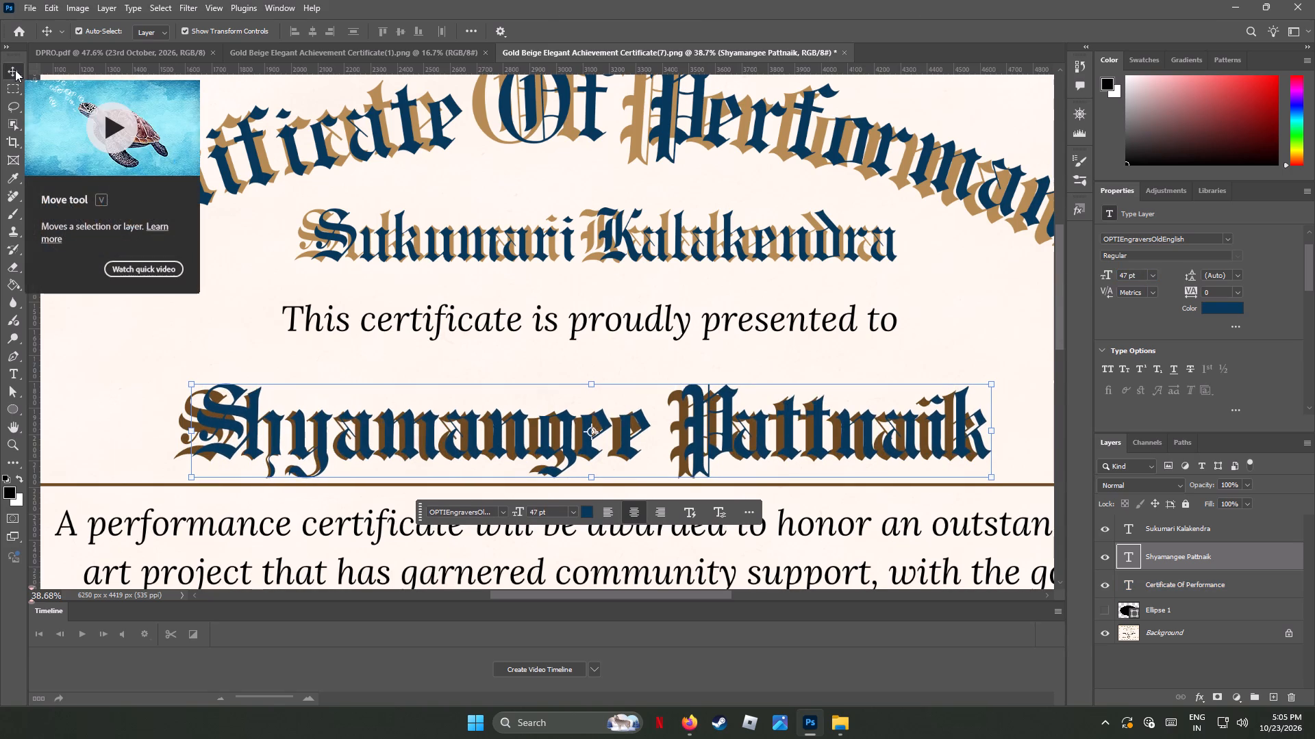
pyautogui.press('Up')
pyautogui.press('Up')
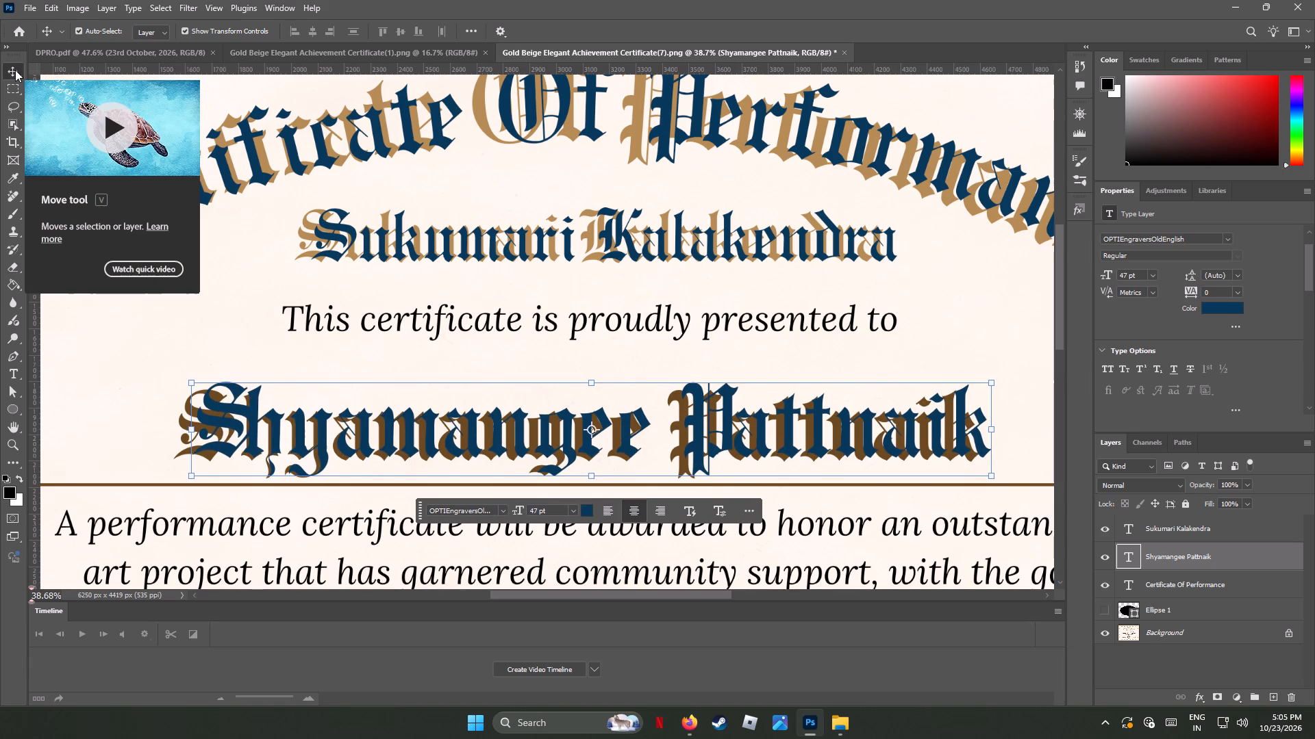
pyautogui.scroll(1, 142, 0)
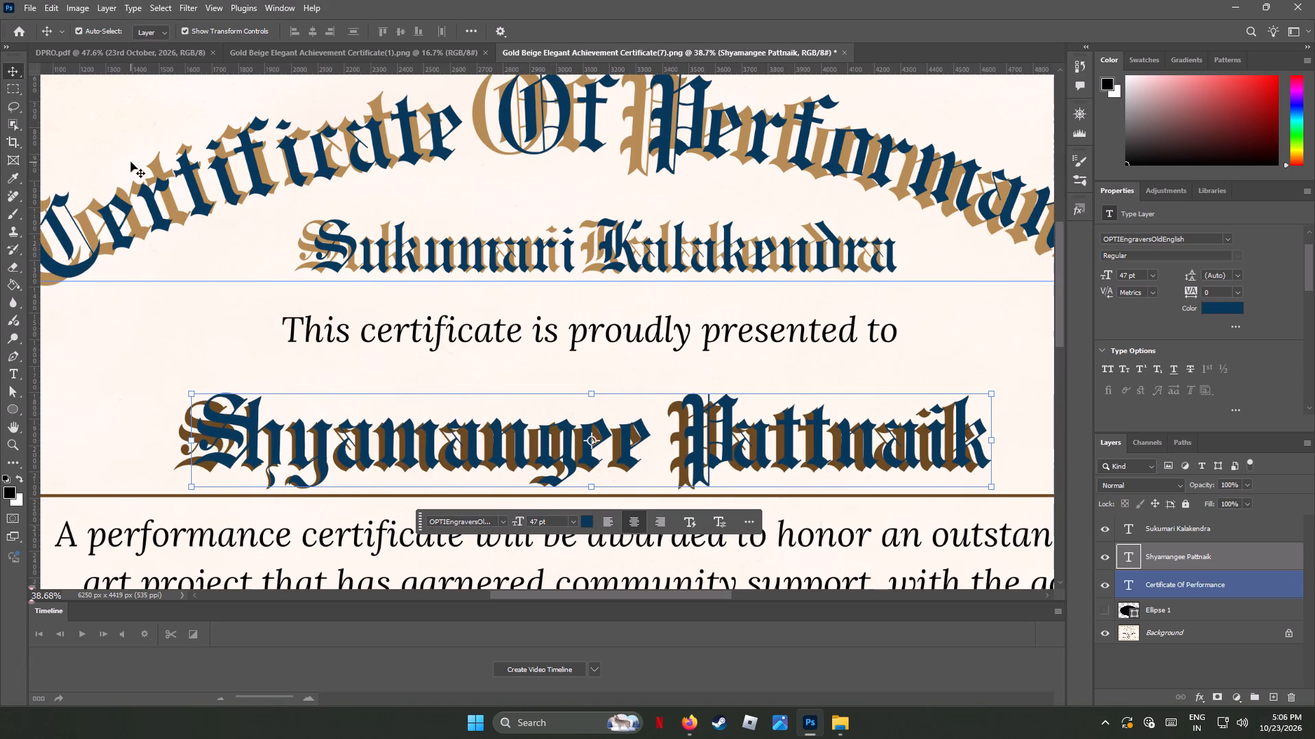
# Save the document in Photoshop PSD format as Certificate in the Sukumari_Mahotsav folder.
pyautogui.click(27, 9)
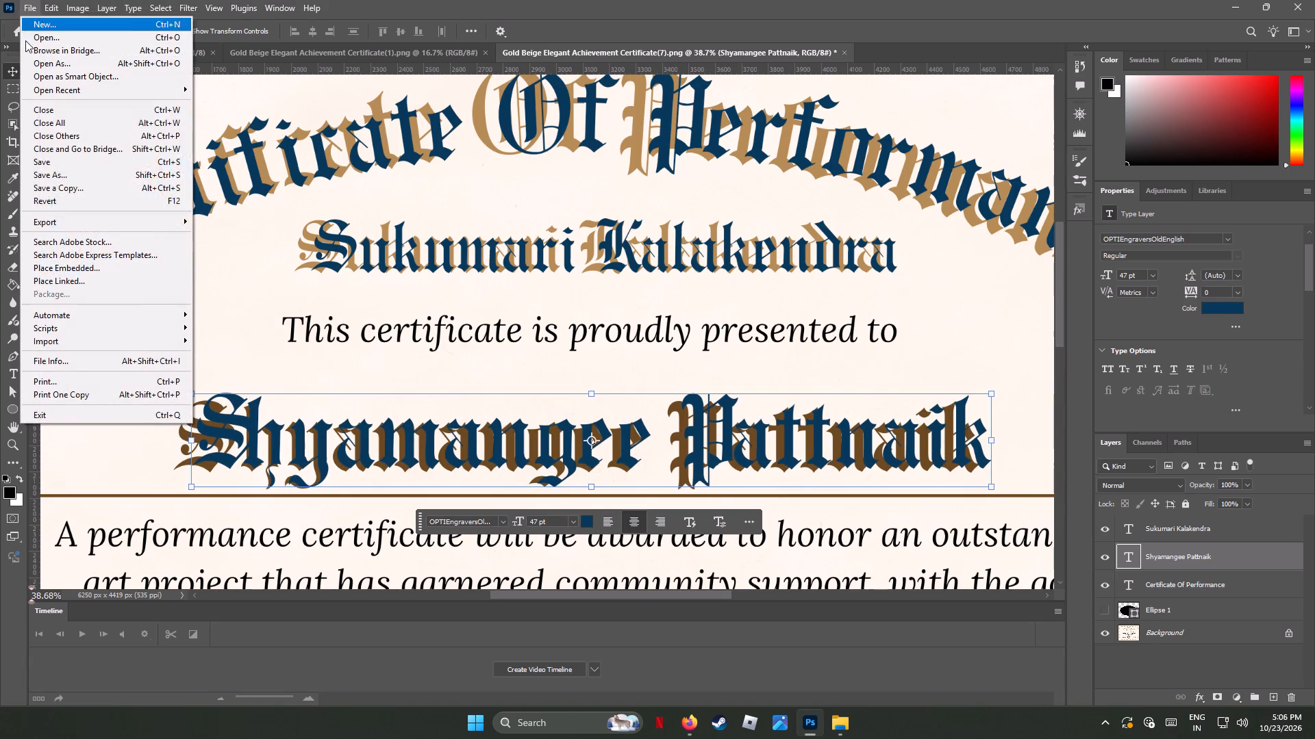
pyautogui.click(81, 176)
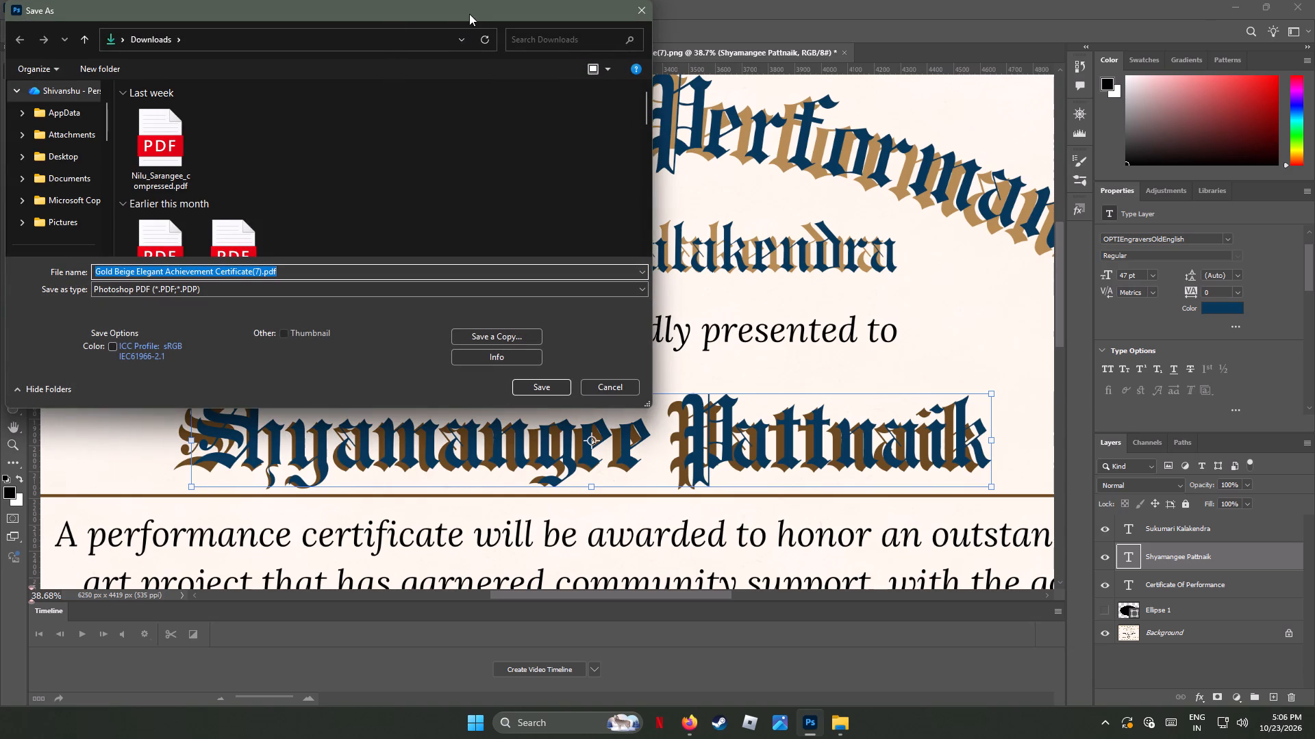
pyautogui.moveTo(472, 10); pyautogui.dragTo(710, 153)
pyautogui.click(506, 432)
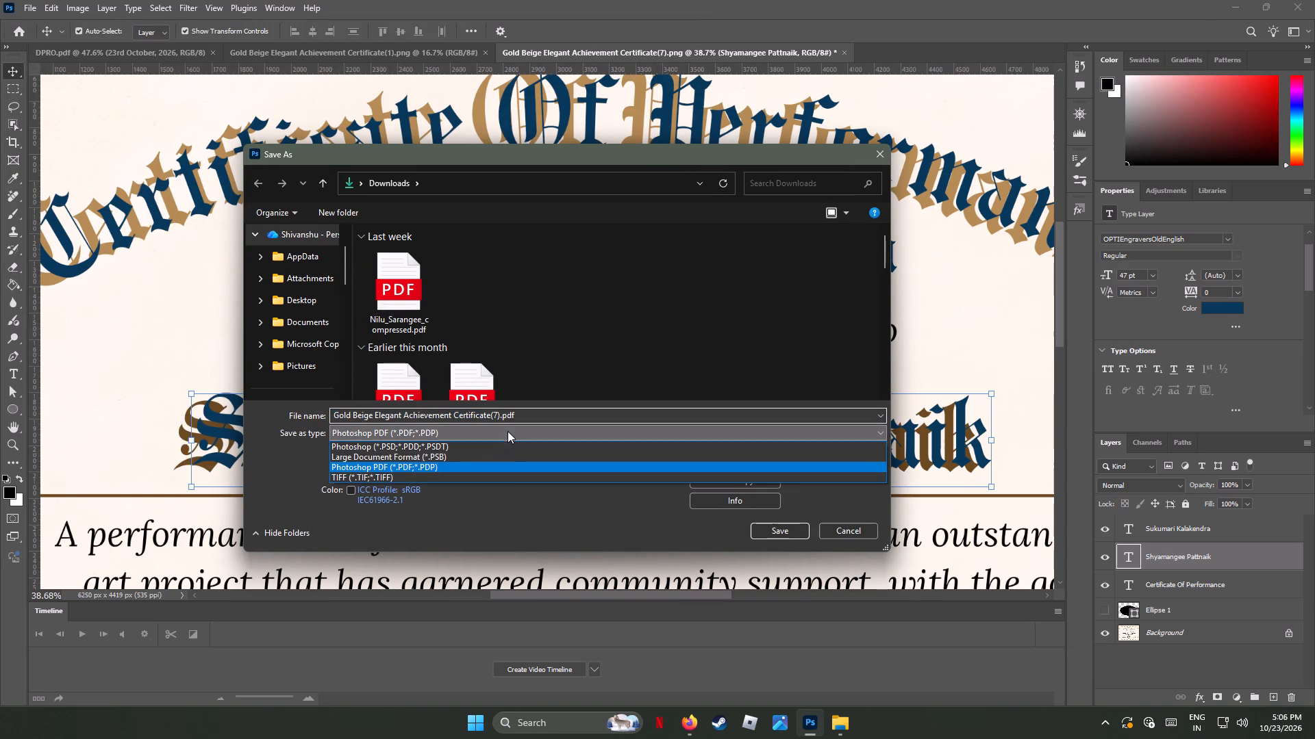
pyautogui.click(454, 445)
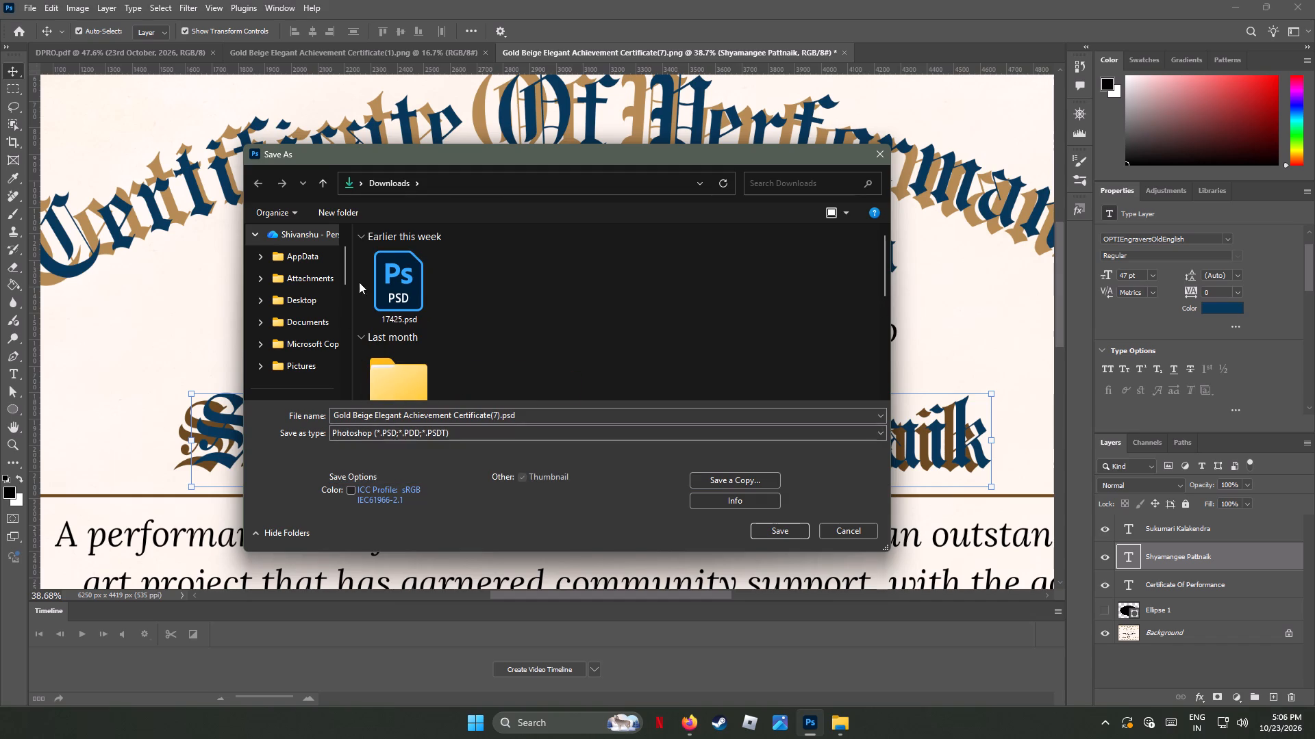
pyautogui.moveTo(345, 267); pyautogui.dragTo(339, 389)
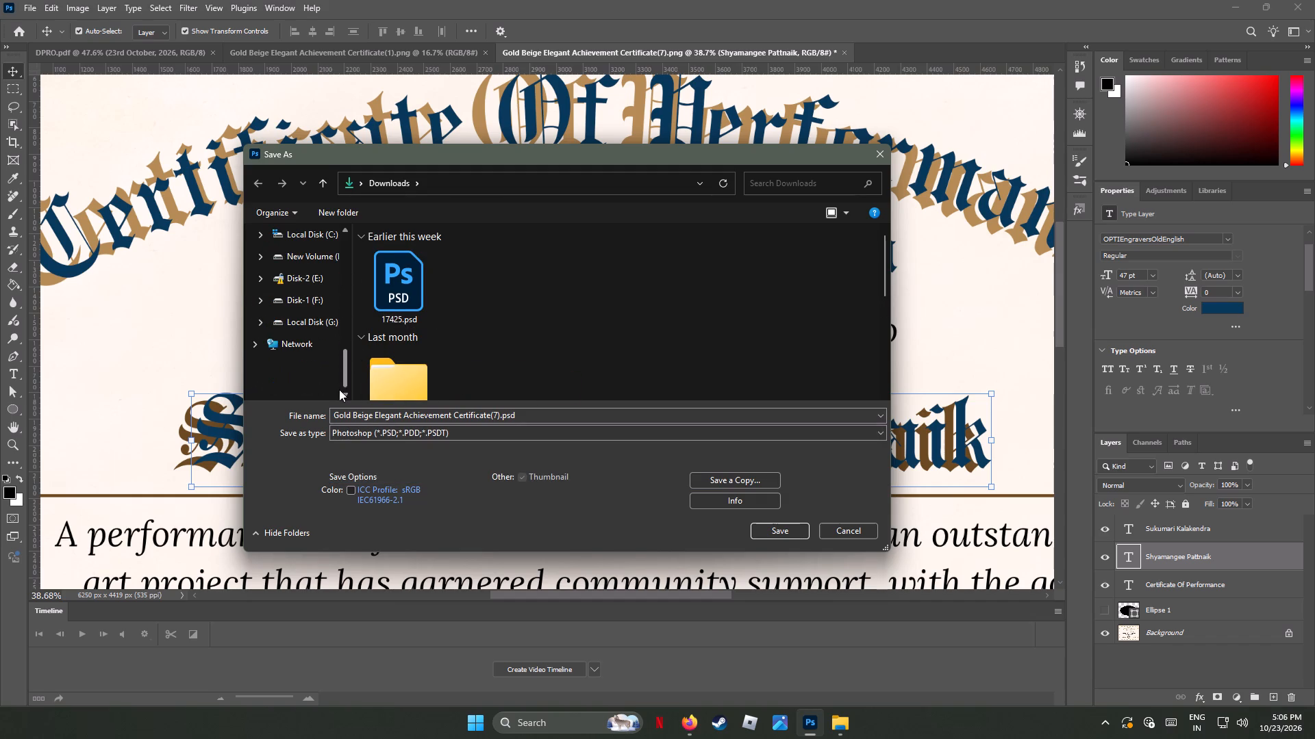
pyautogui.moveTo(339, 389); pyautogui.dragTo(351, 343)
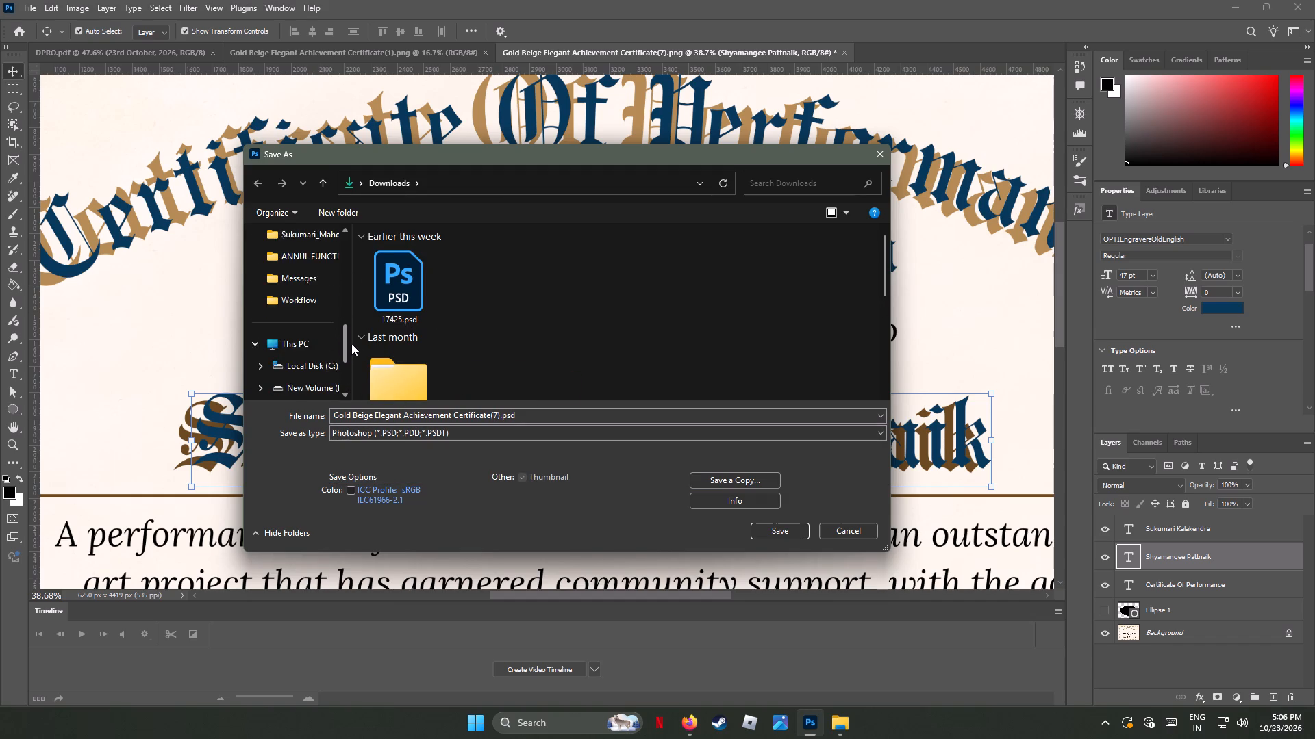
pyautogui.moveTo(351, 343); pyautogui.dragTo(356, 334)
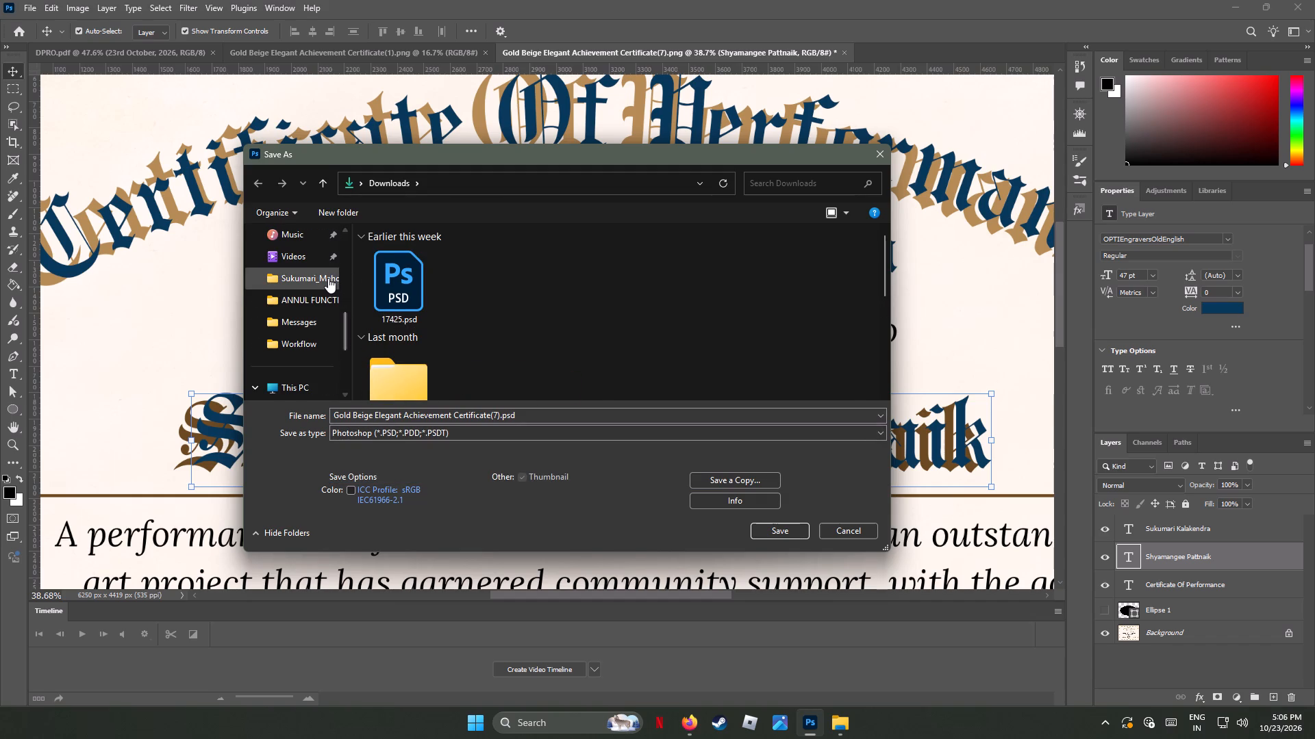
pyautogui.click(328, 277)
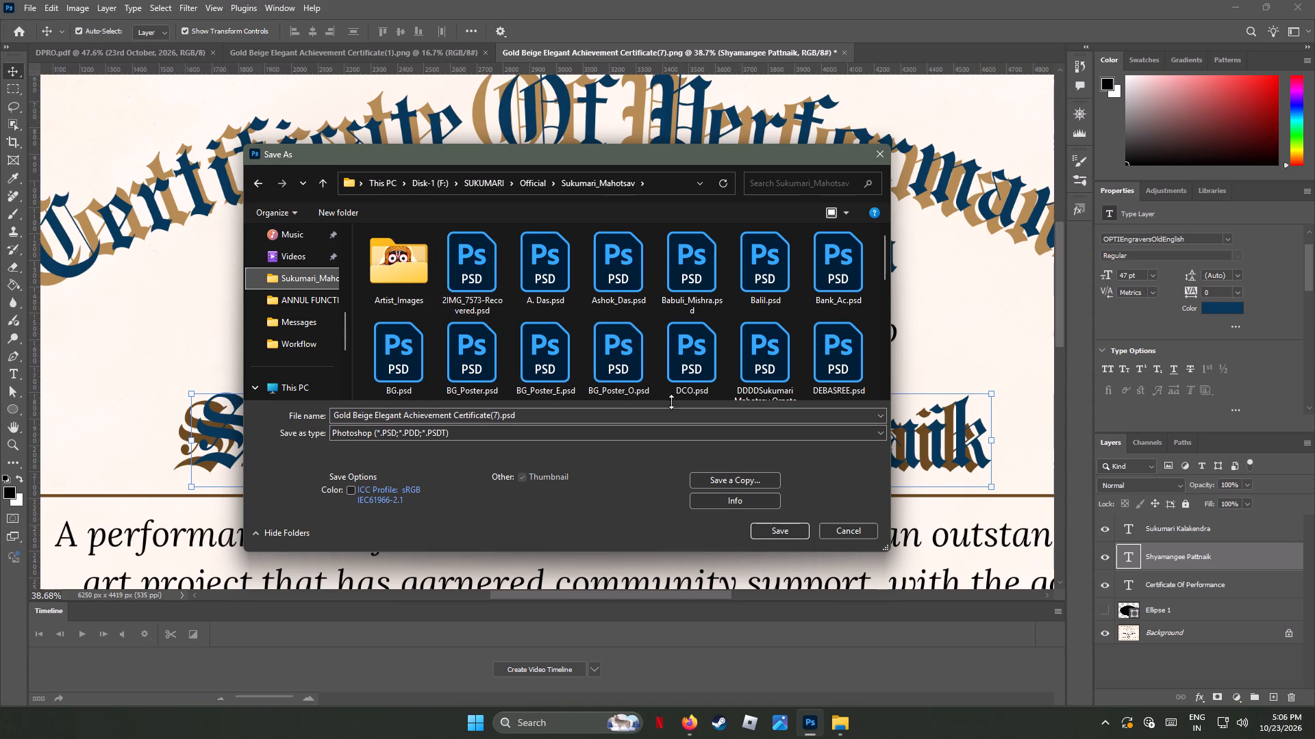
pyautogui.click(527, 416)
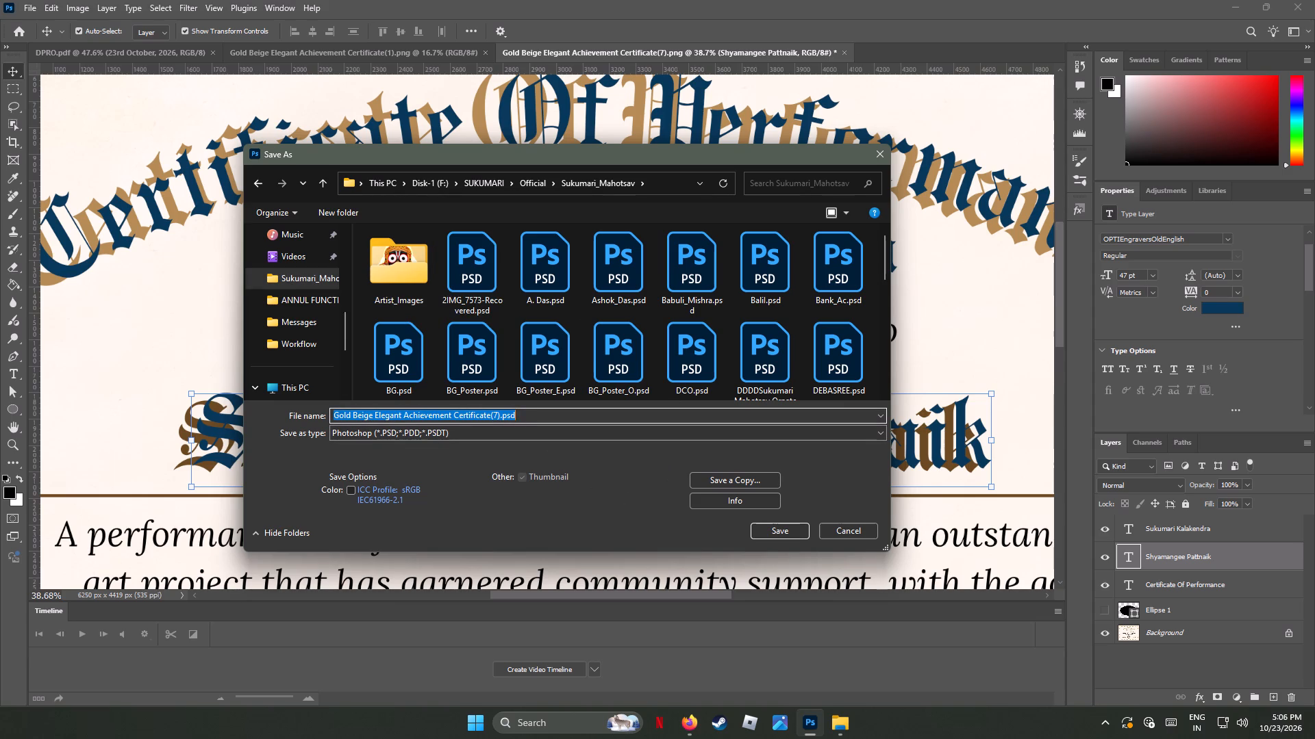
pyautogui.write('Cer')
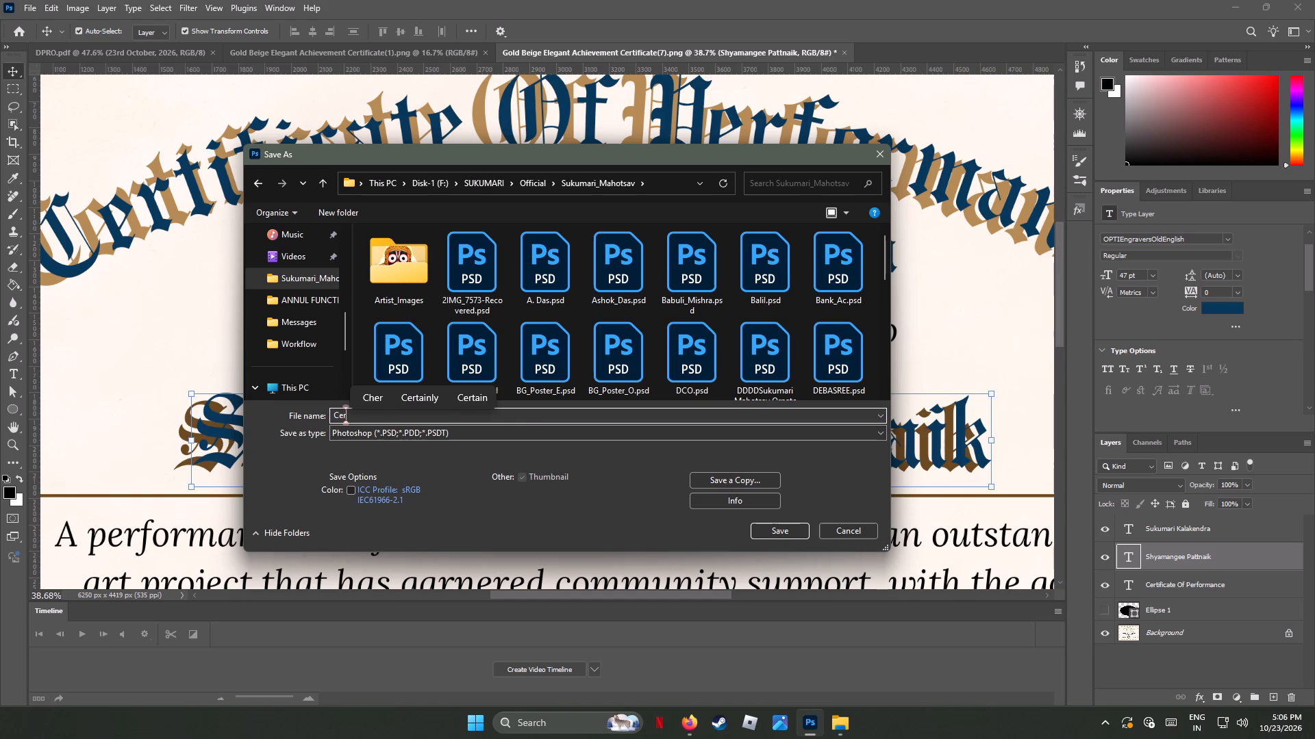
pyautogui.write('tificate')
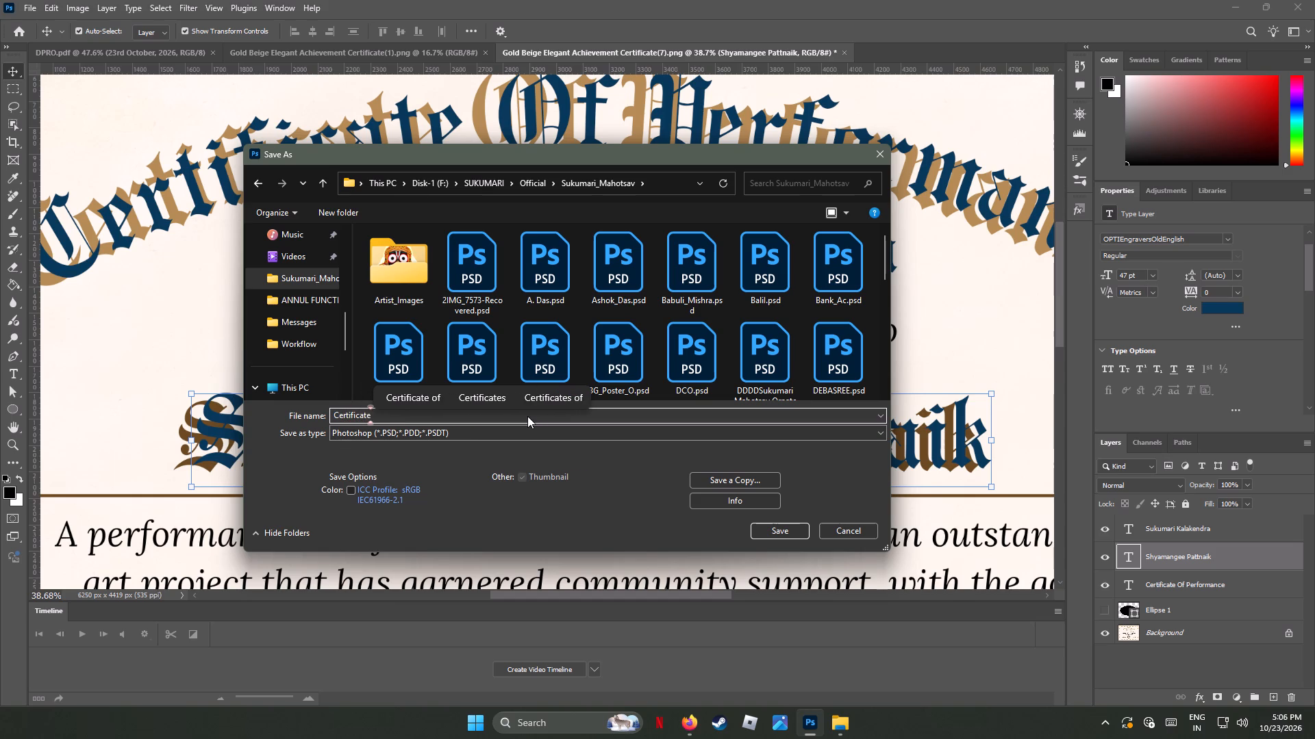
pyautogui.click(781, 528)
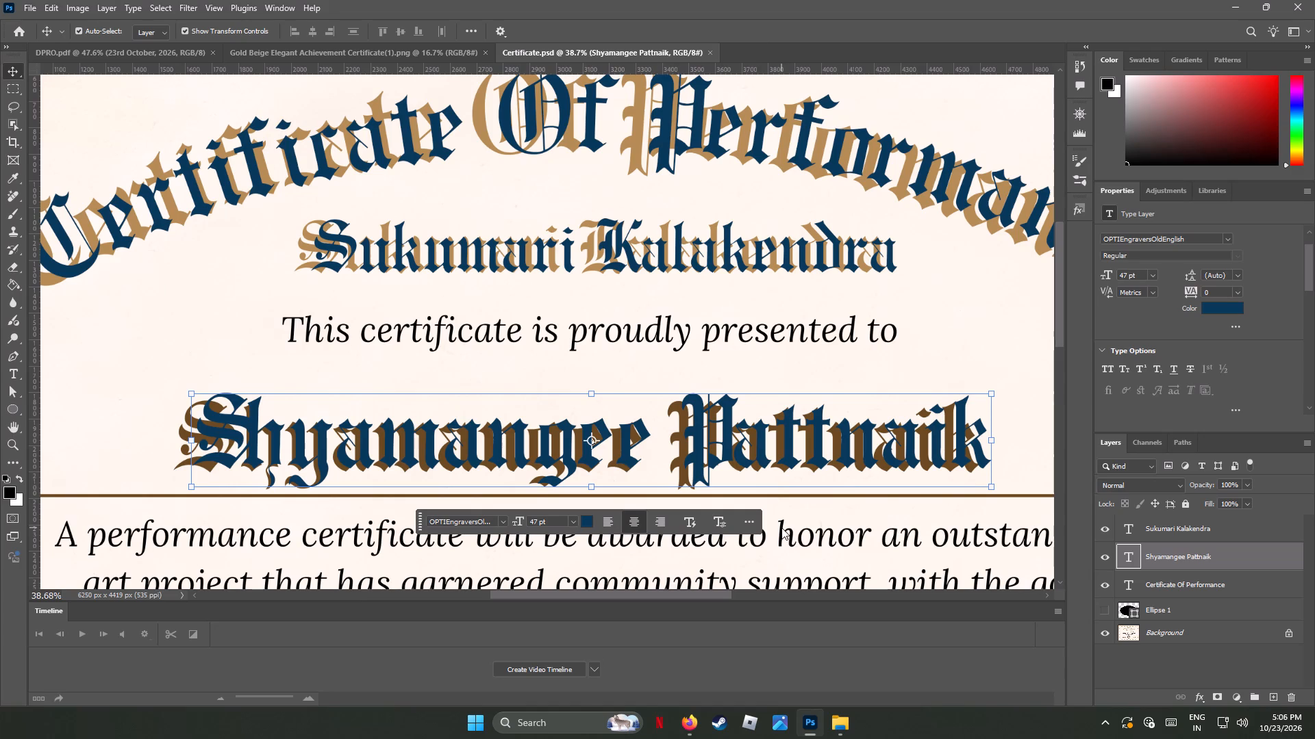
# Minimize Photoshop and the browser window showing the Canva certificate design.
pyautogui.scroll(-2, 812, 213)
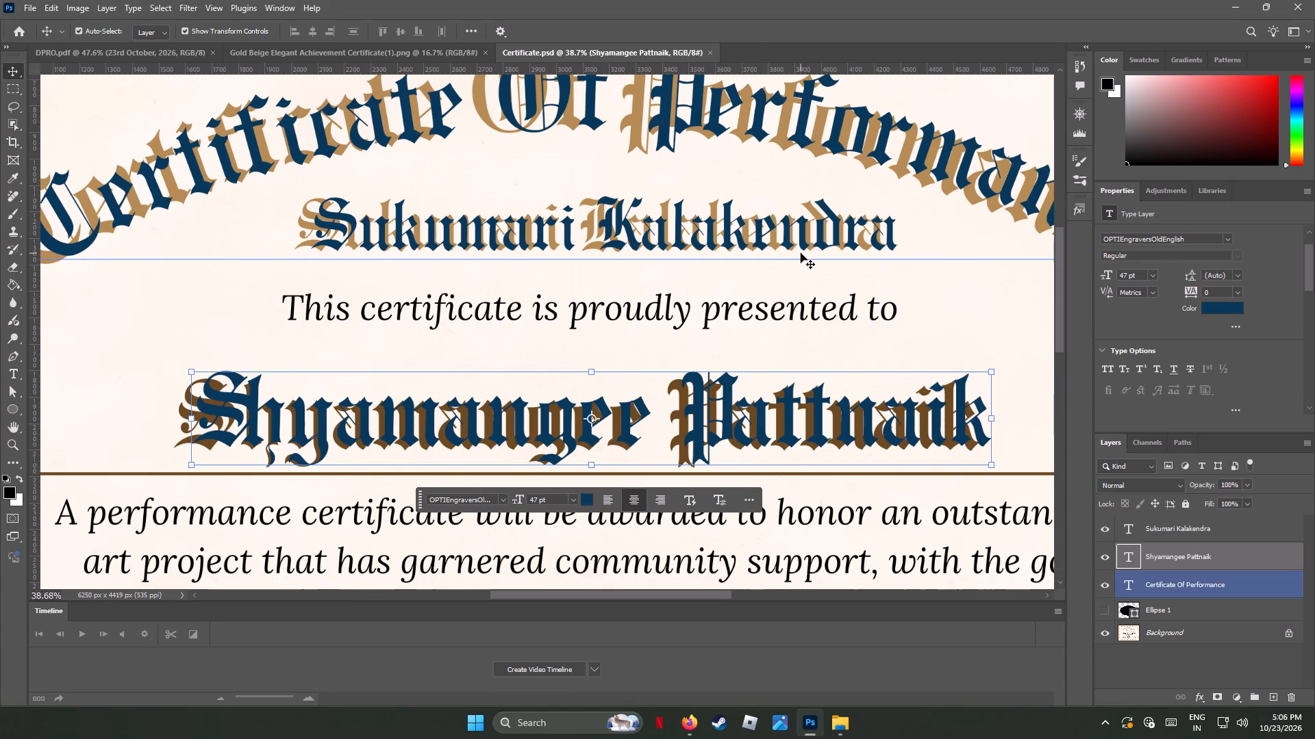
pyautogui.click(1233, 8)
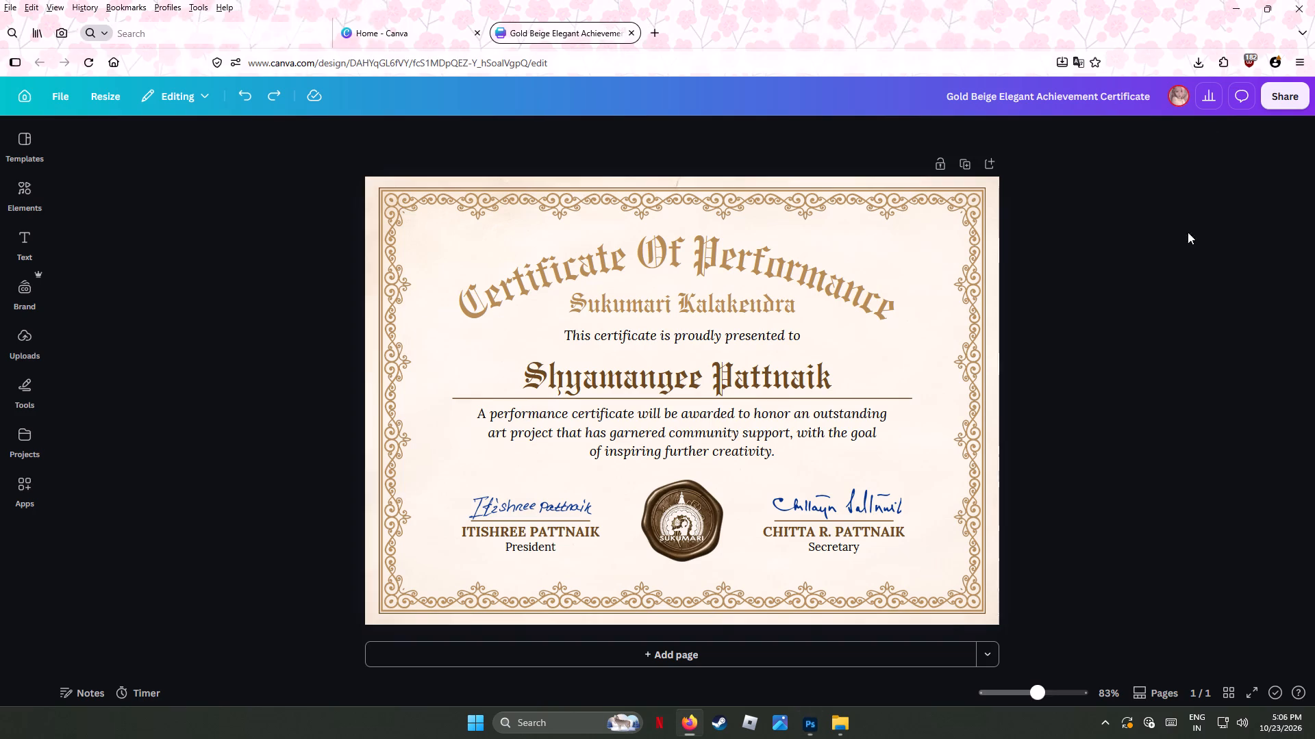
pyautogui.click(1236, 6)
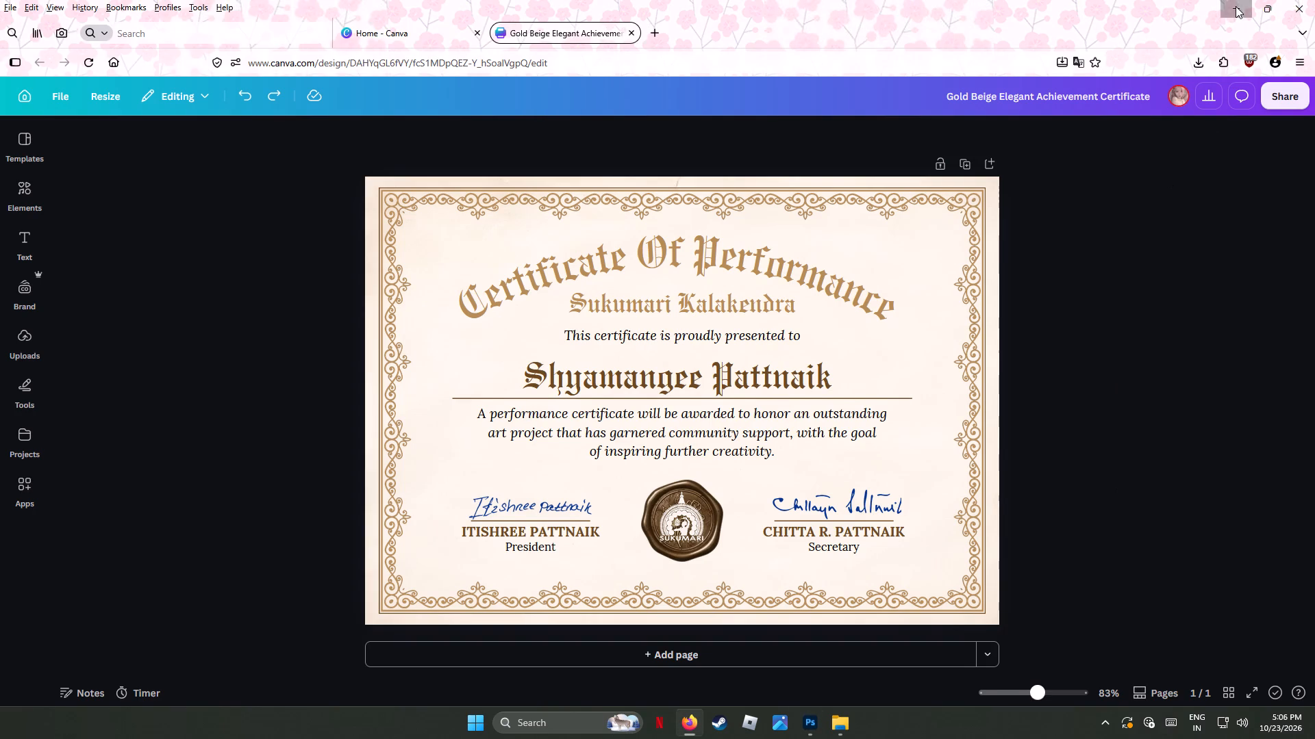
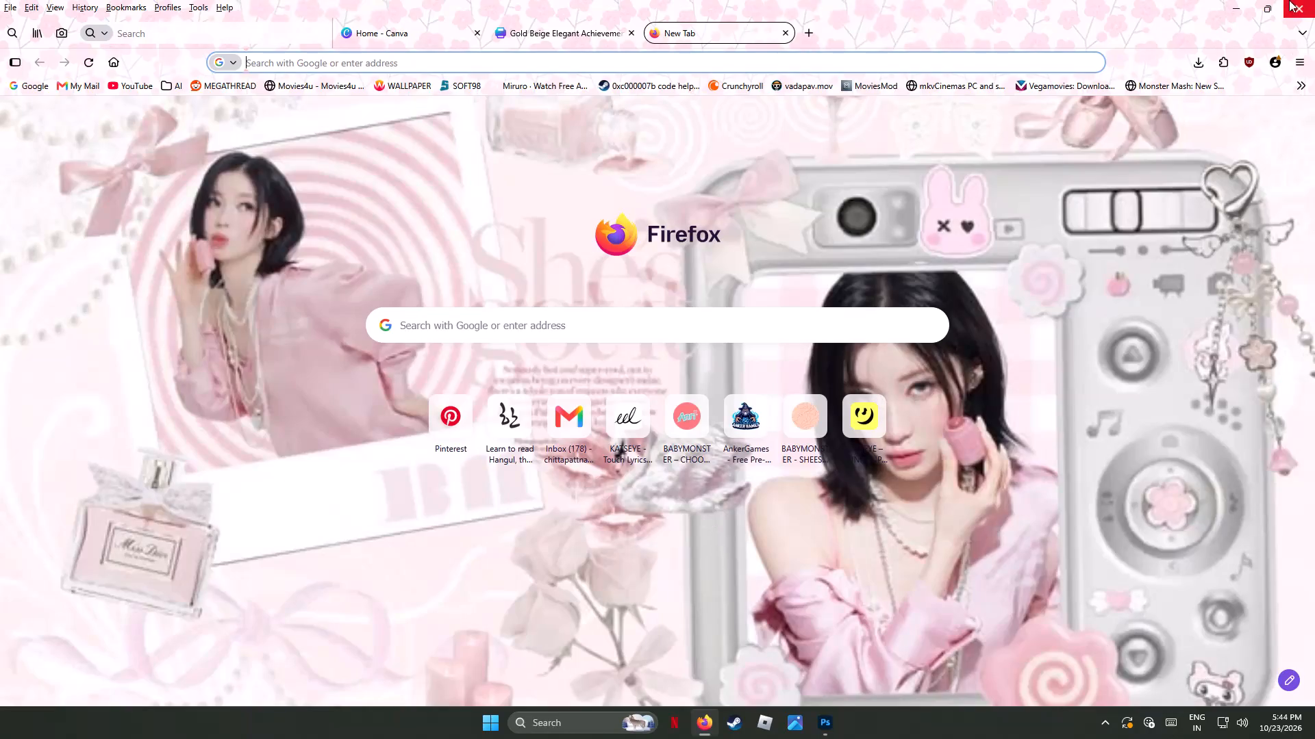
# Close the browser window and quit the running Roblox app completely.
pyautogui.click(1296, 8)
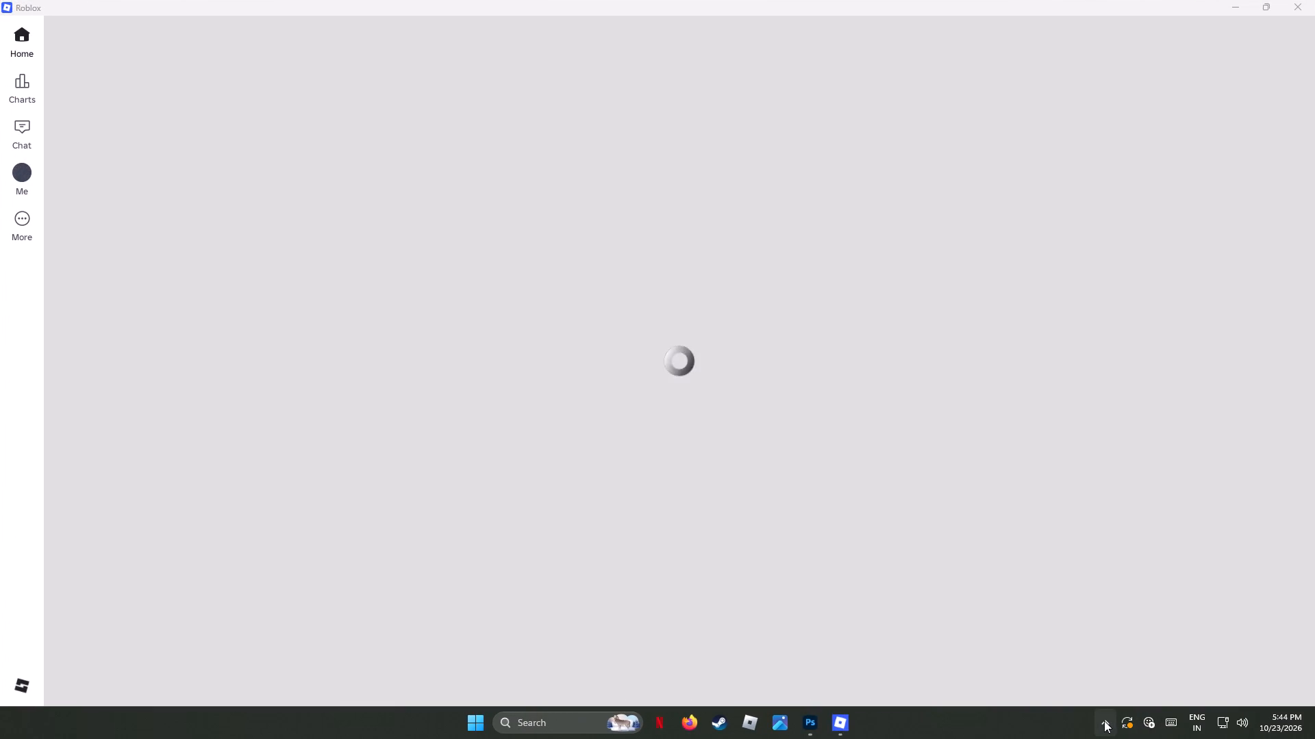
pyautogui.click(1104, 721)
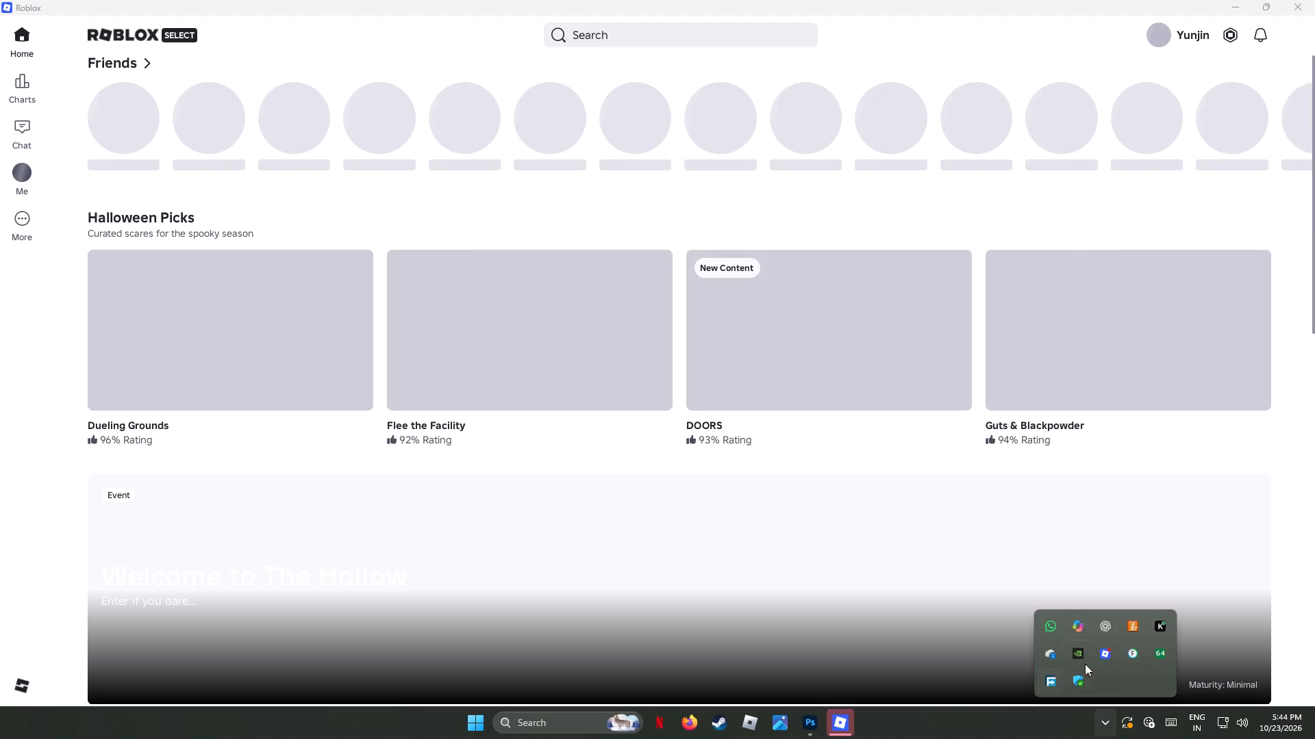
pyautogui.rightClick(1110, 653)
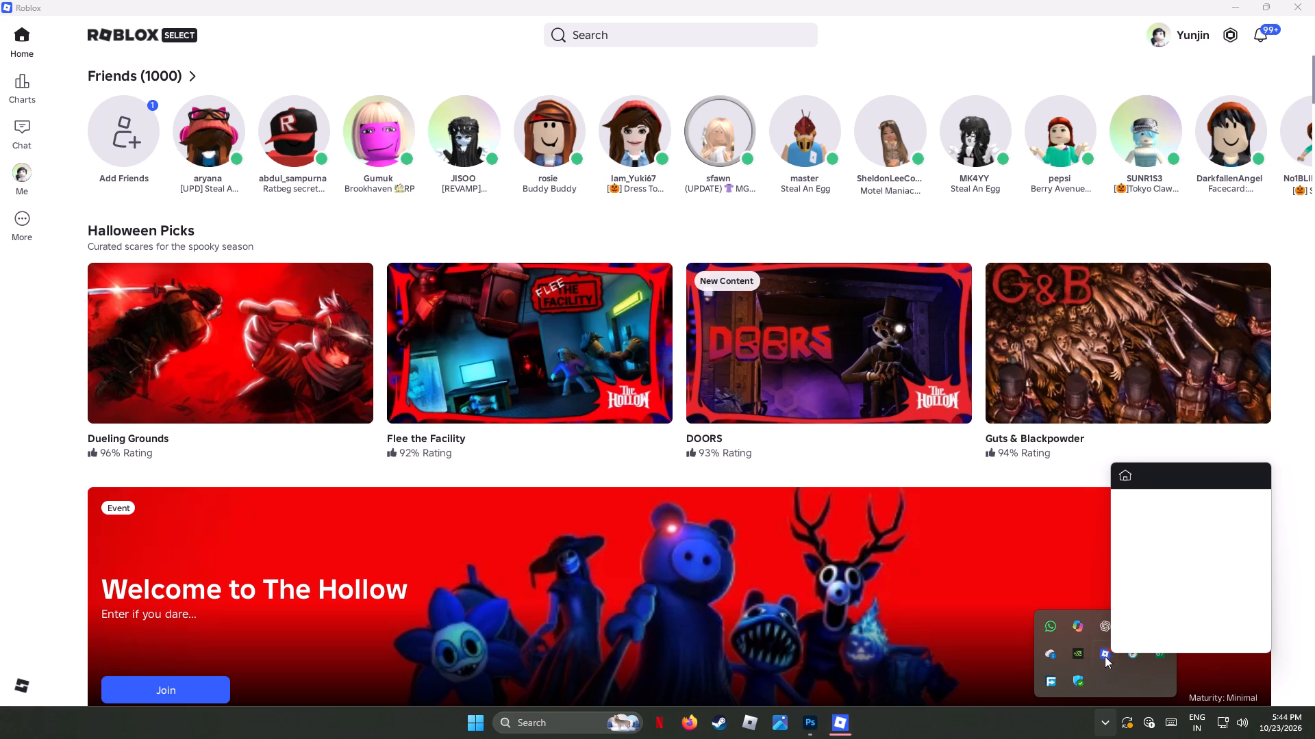
pyautogui.click(1125, 640)
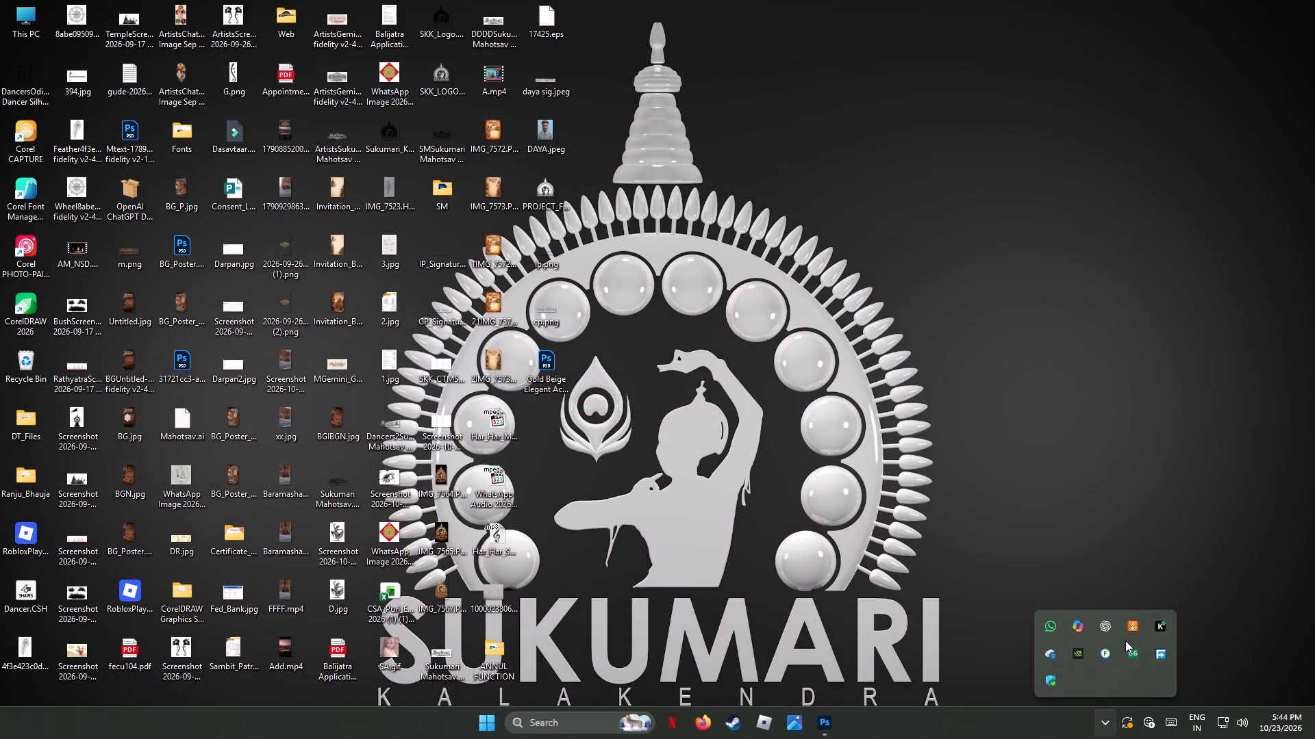
pyautogui.click(1020, 435)
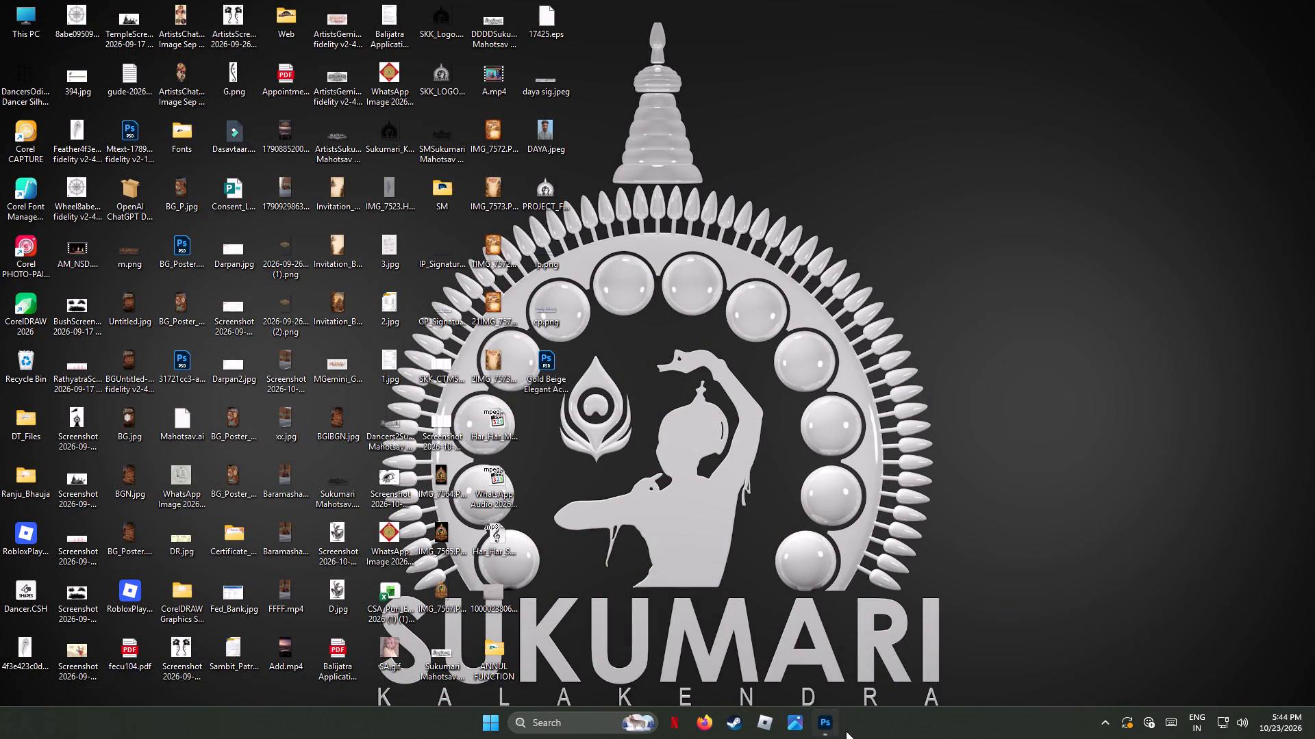
# Return to the Photoshop certificate and use Snipping Tool to capture only the line "This certificate is proudly presented to".
pyautogui.click(829, 725)
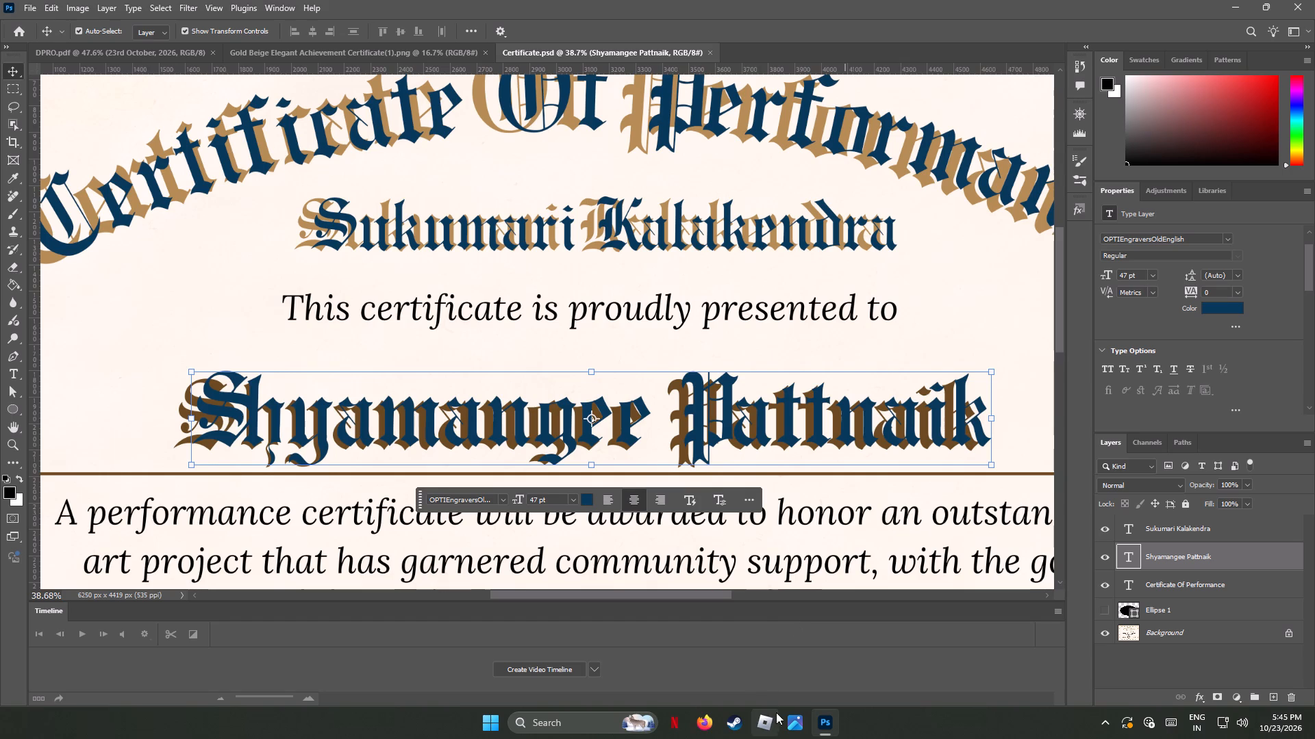
pyautogui.click(571, 725)
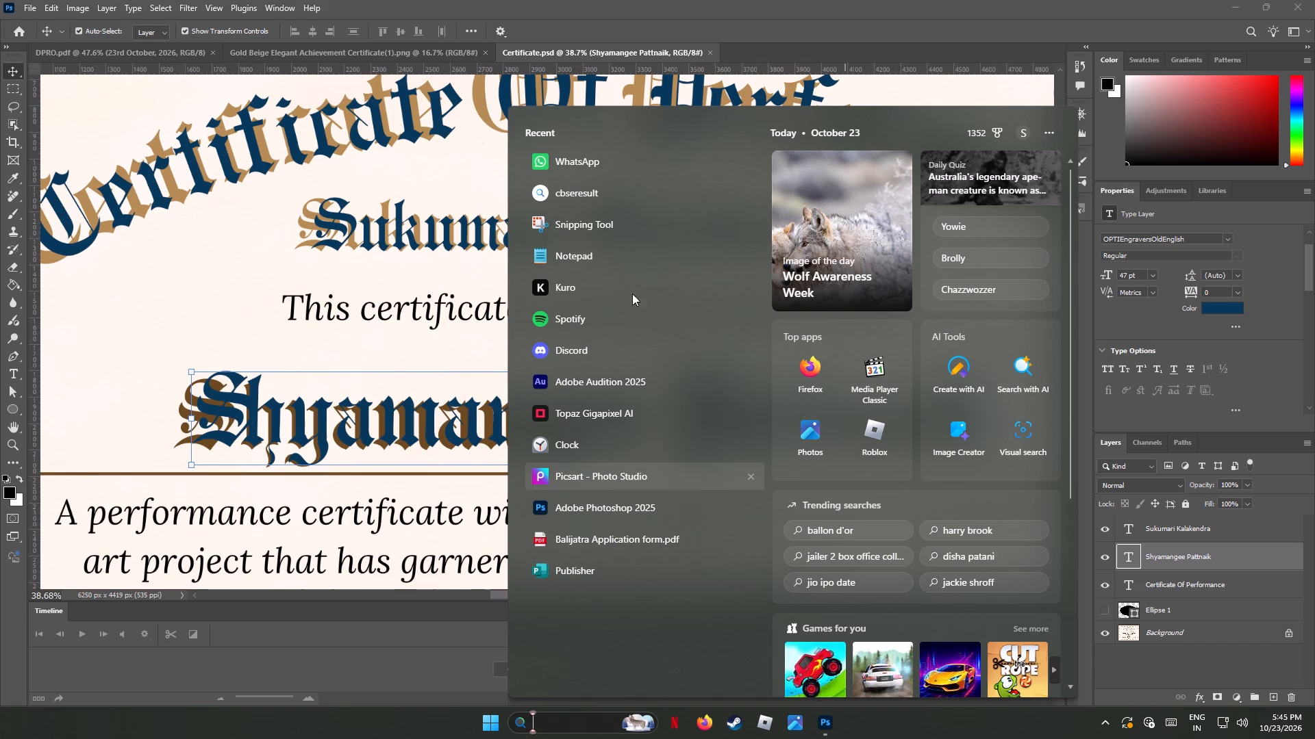
pyautogui.click(615, 222)
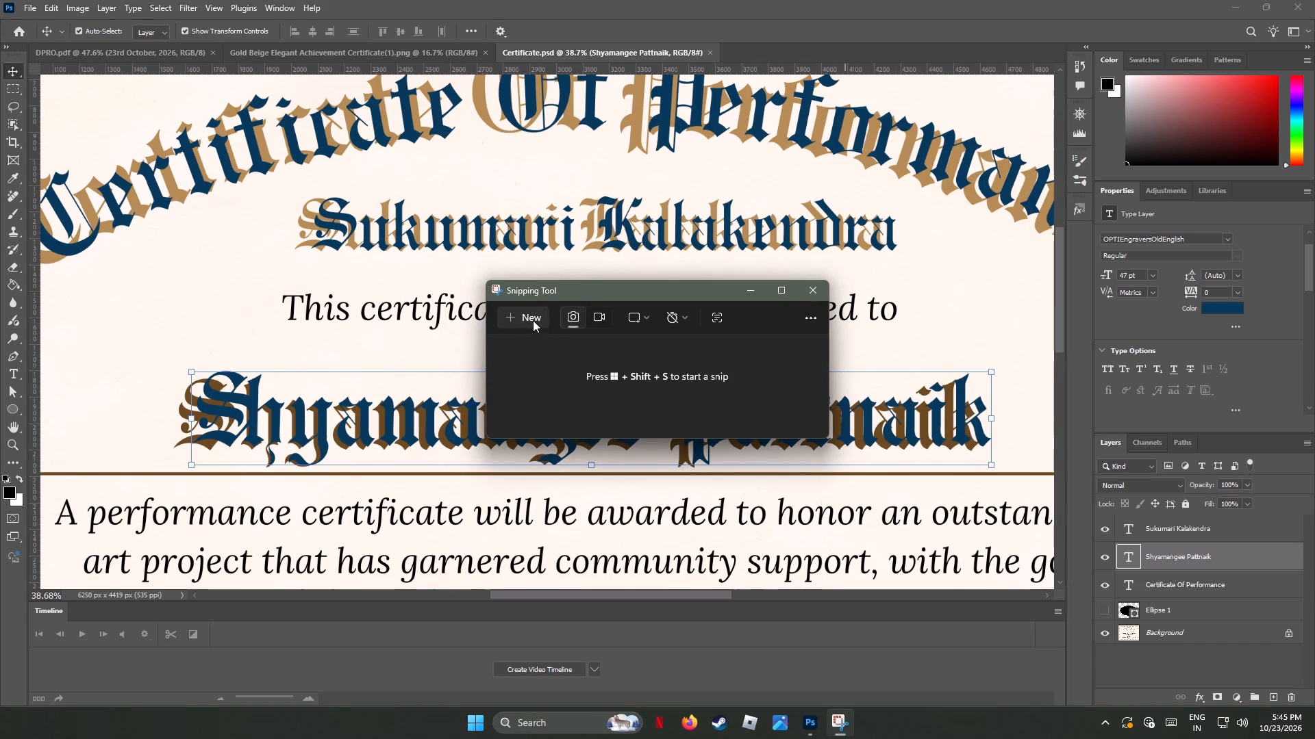
pyautogui.click(534, 318)
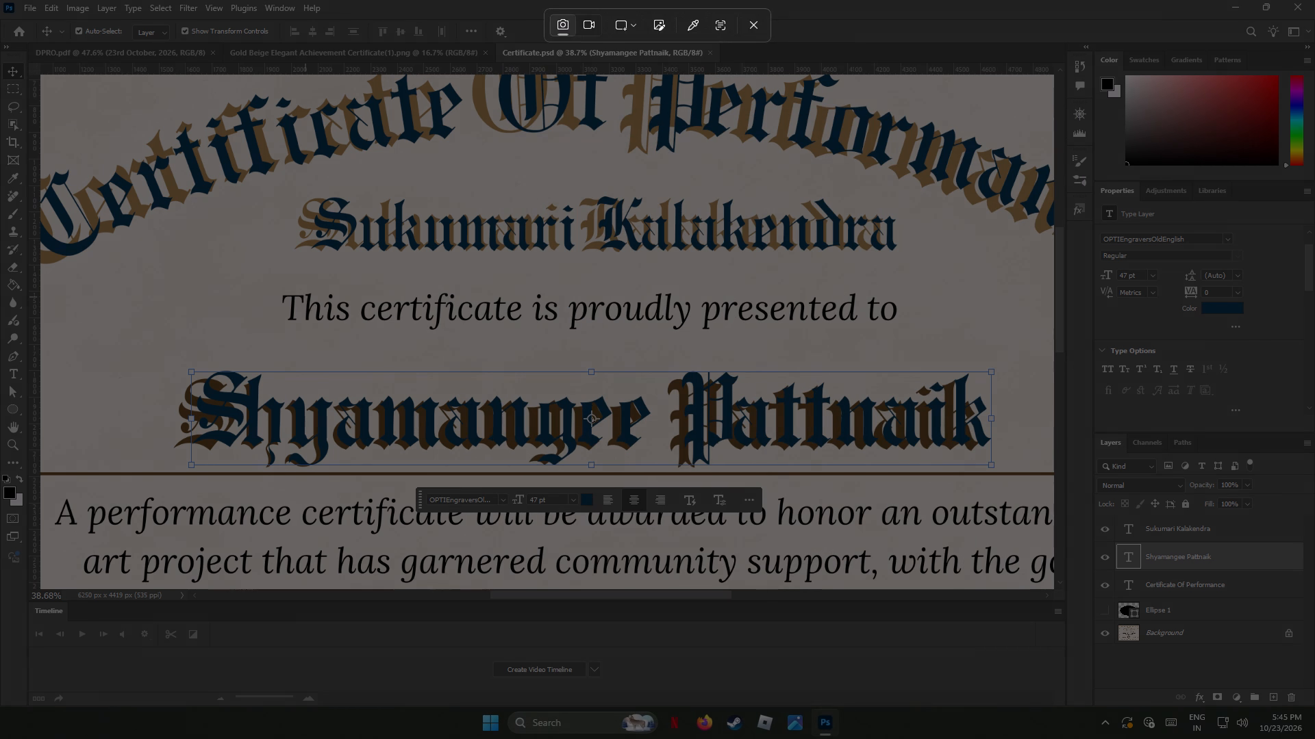
pyautogui.moveTo(277, 286); pyautogui.dragTo(912, 335)
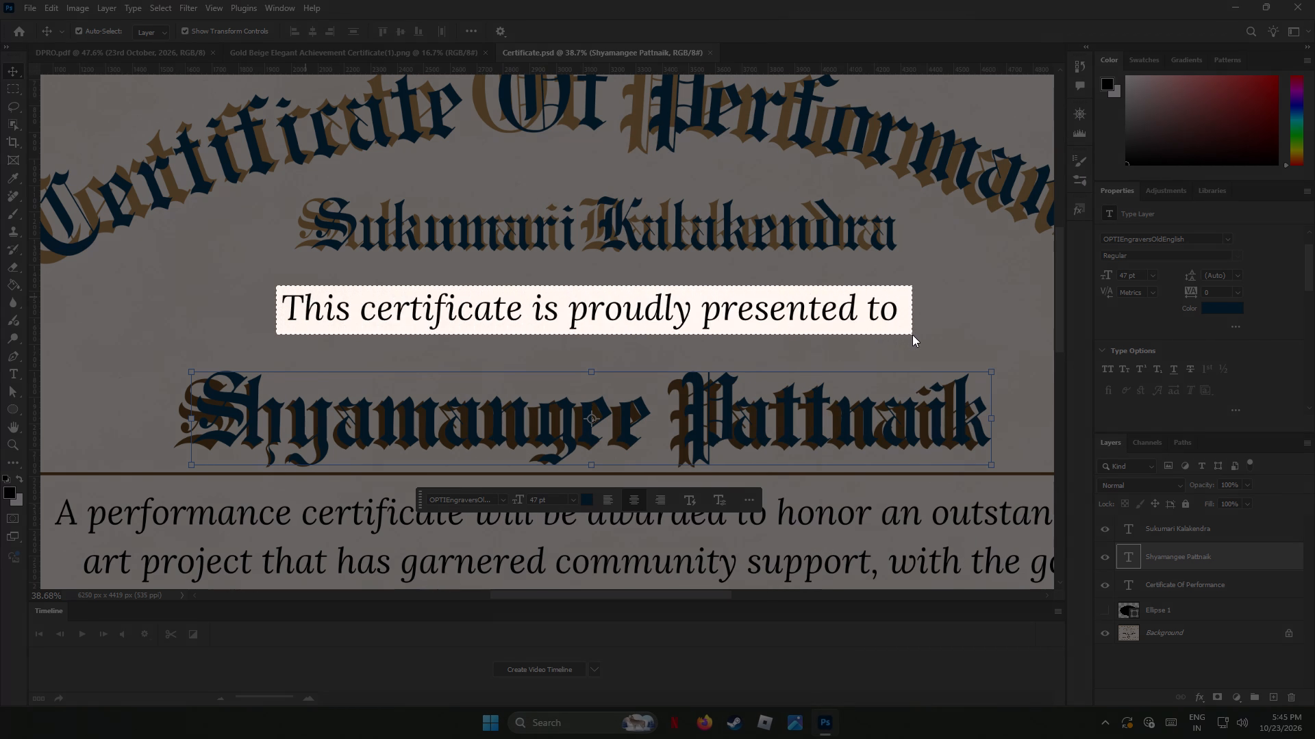
pyautogui.moveTo(912, 335); pyautogui.dragTo(903, 333)
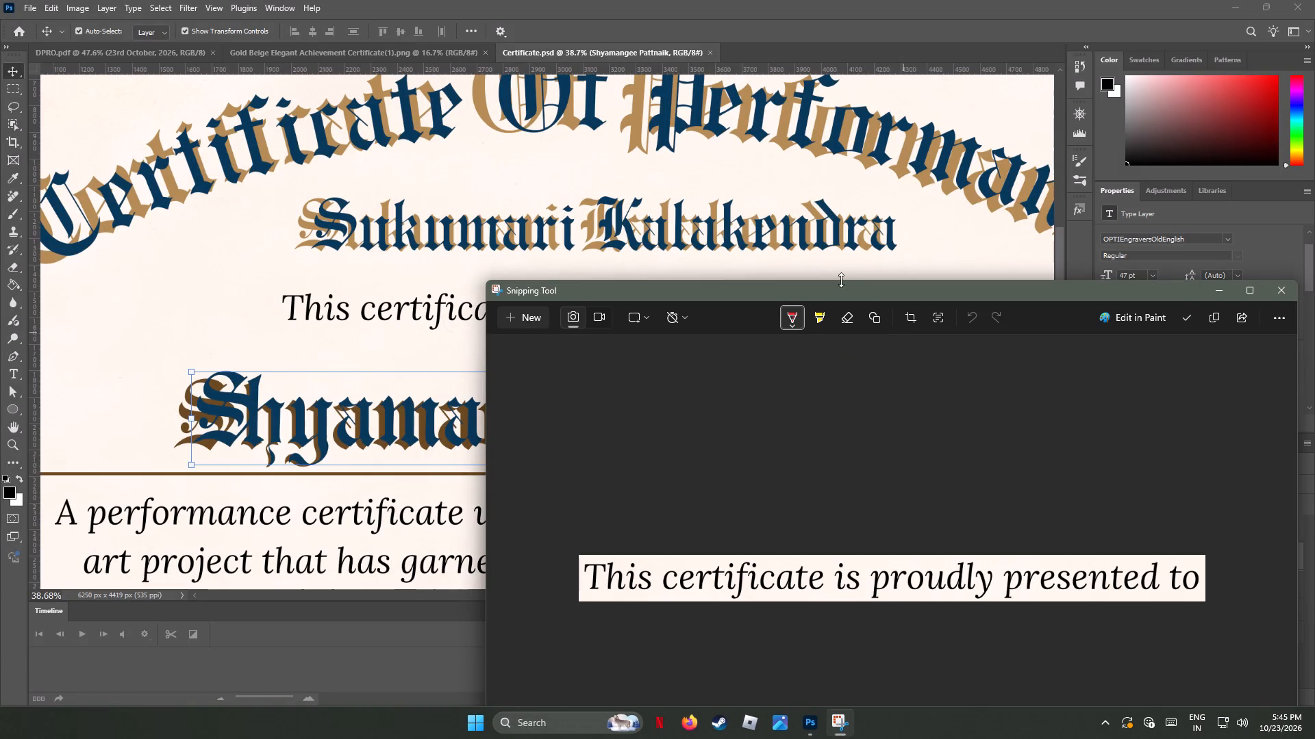
# Save the snip to the Desktop as a PNG under its default name and close Snipping Tool.
pyautogui.moveTo(855, 294); pyautogui.dragTo(582, 248)
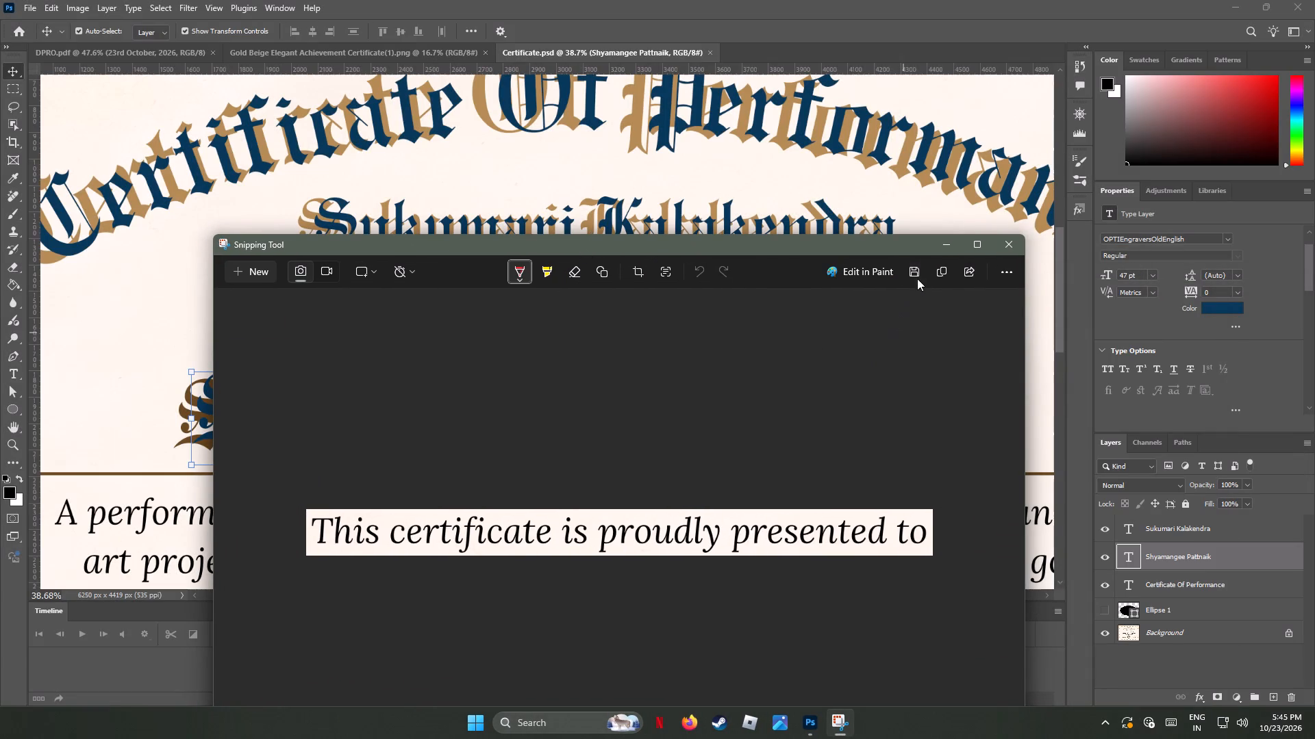
pyautogui.click(916, 273)
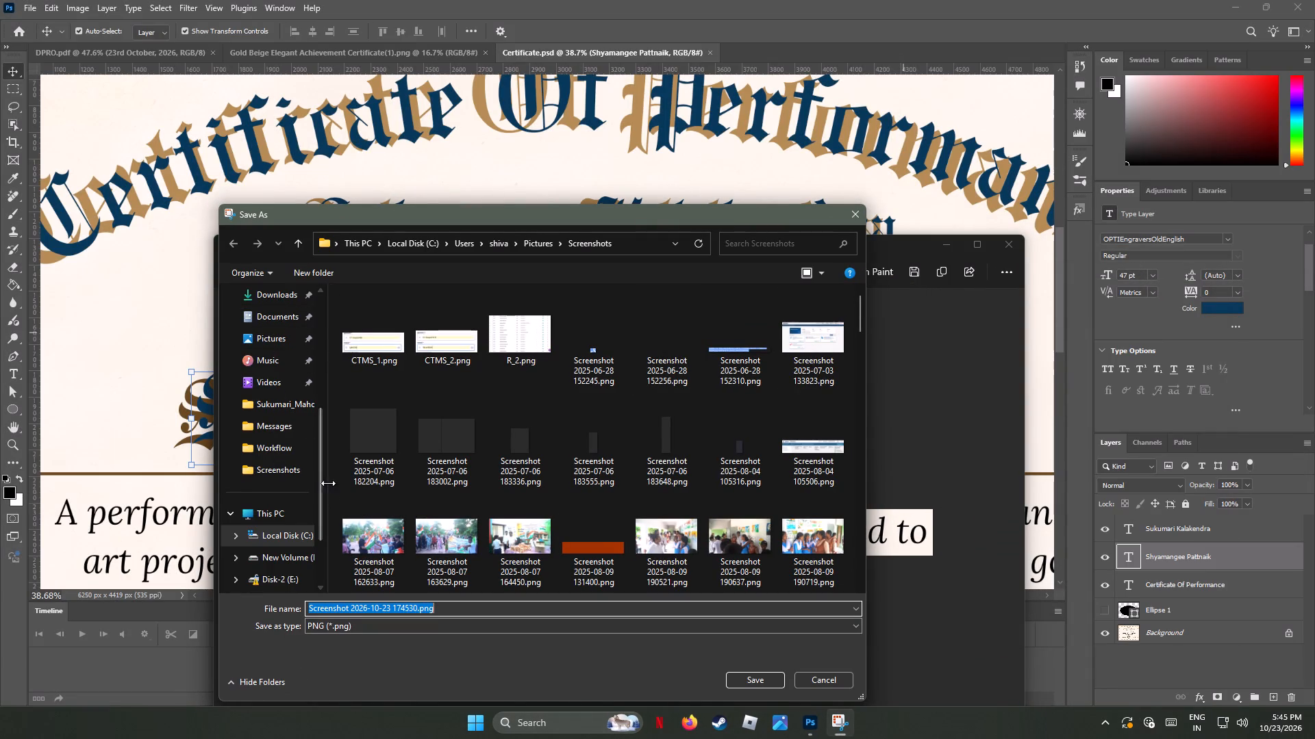
pyautogui.moveTo(319, 472); pyautogui.dragTo(316, 452)
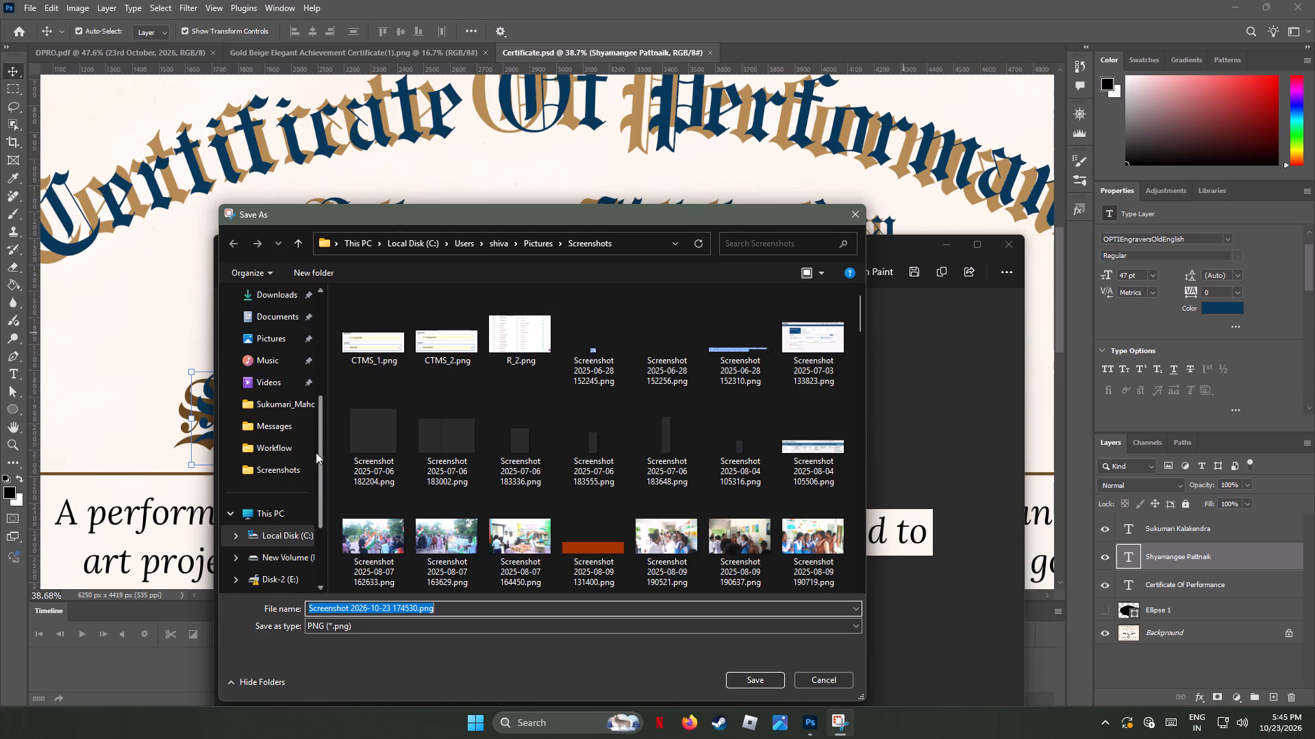
pyautogui.moveTo(316, 452); pyautogui.dragTo(316, 343)
pyautogui.click(275, 508)
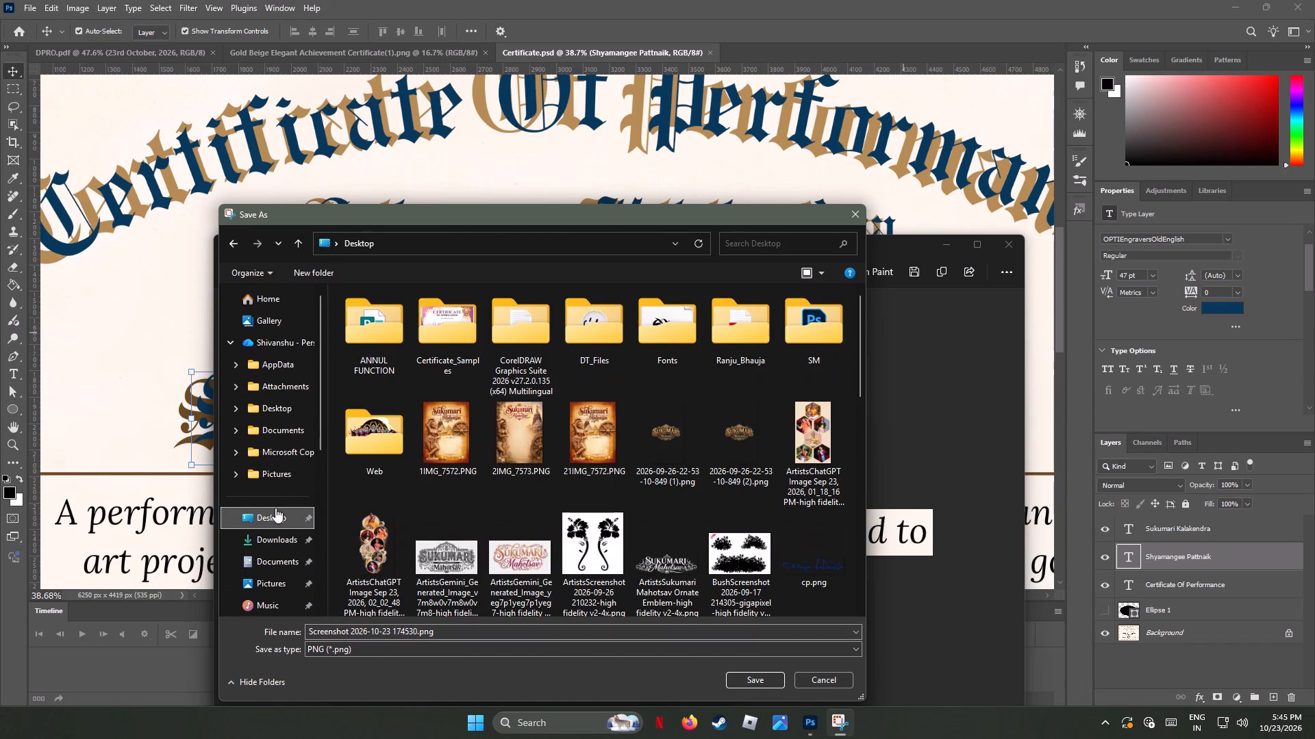
pyautogui.click(764, 682)
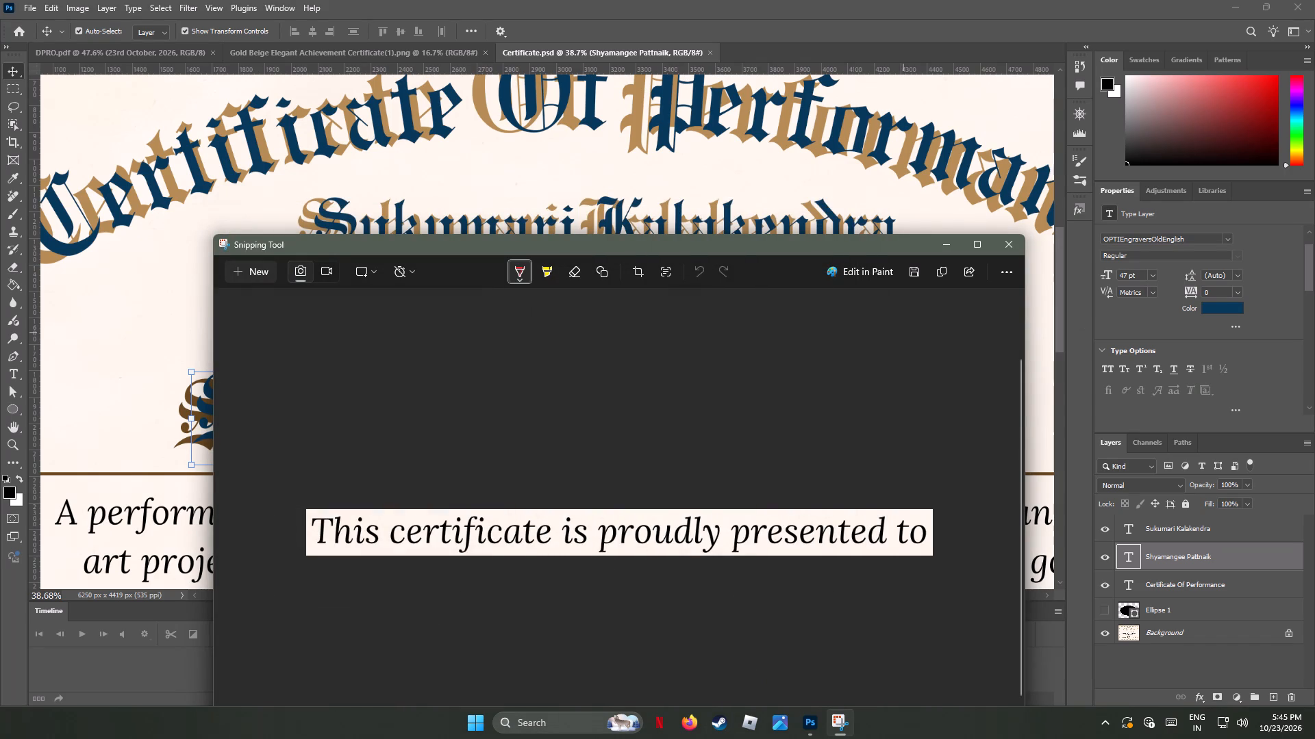
pyautogui.click(1008, 242)
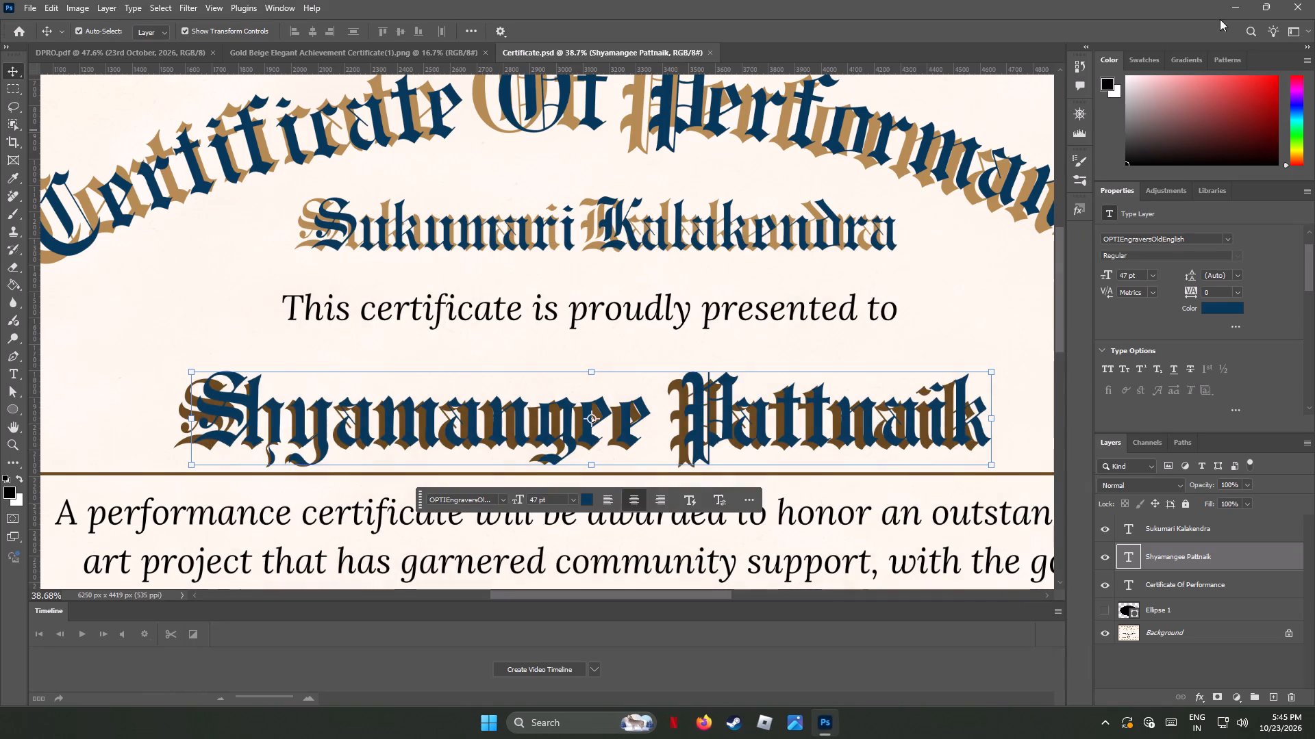
# Switch to Firefox, search Google for "online font finder" and open the MyFonts WhatTheFont page.
pyautogui.click(1227, 1)
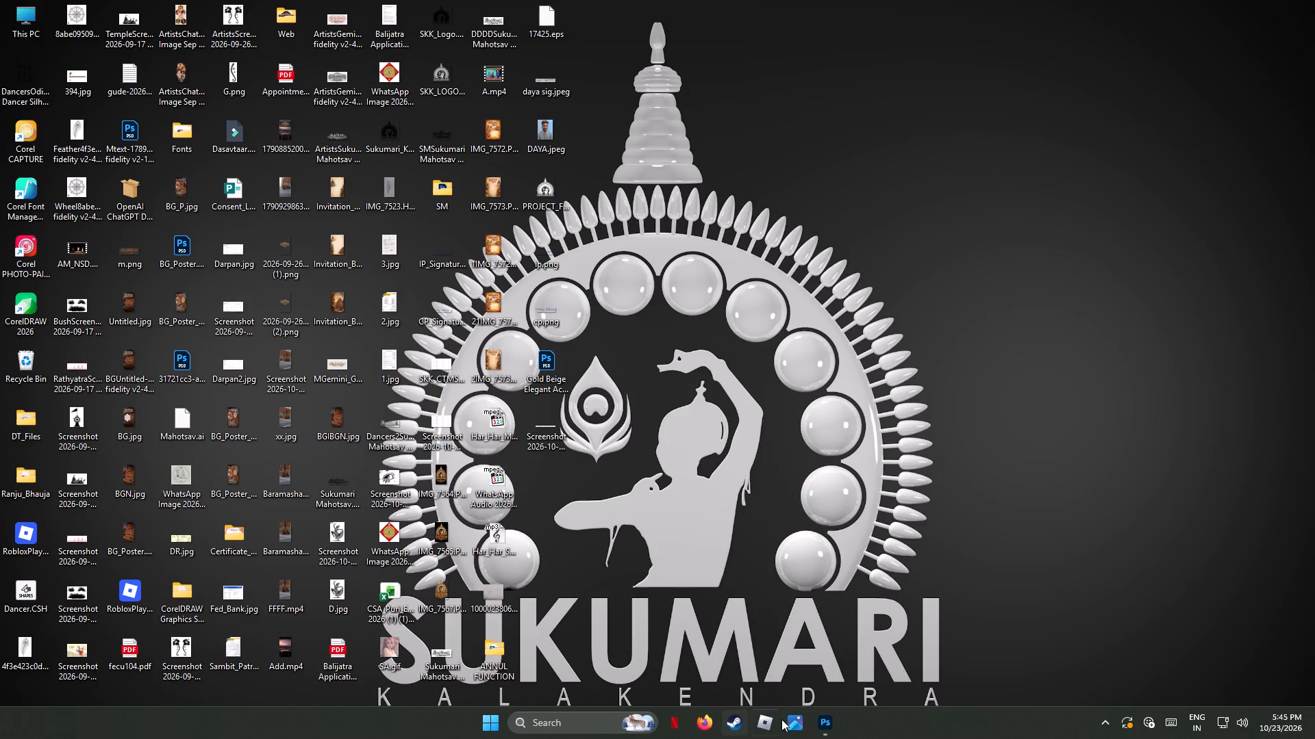
pyautogui.click(707, 716)
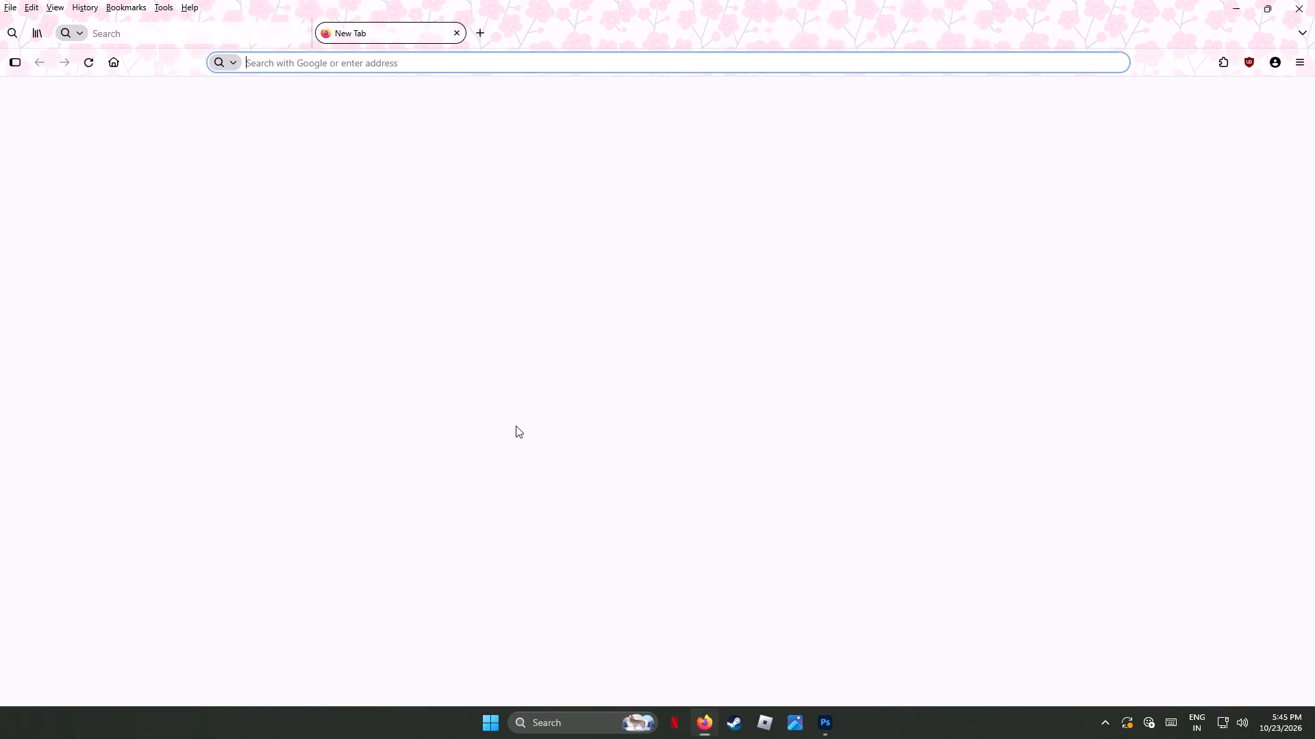
pyautogui.click(414, 332)
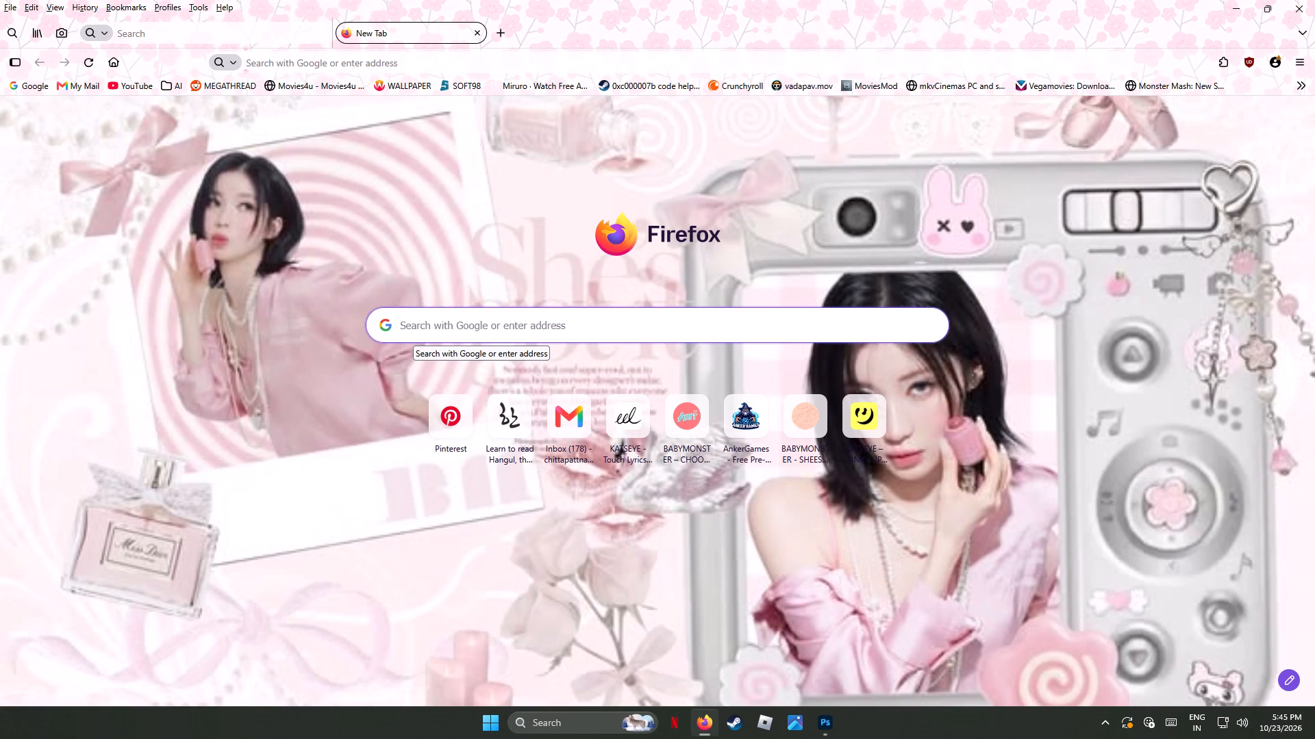
pyautogui.write('online font fin')
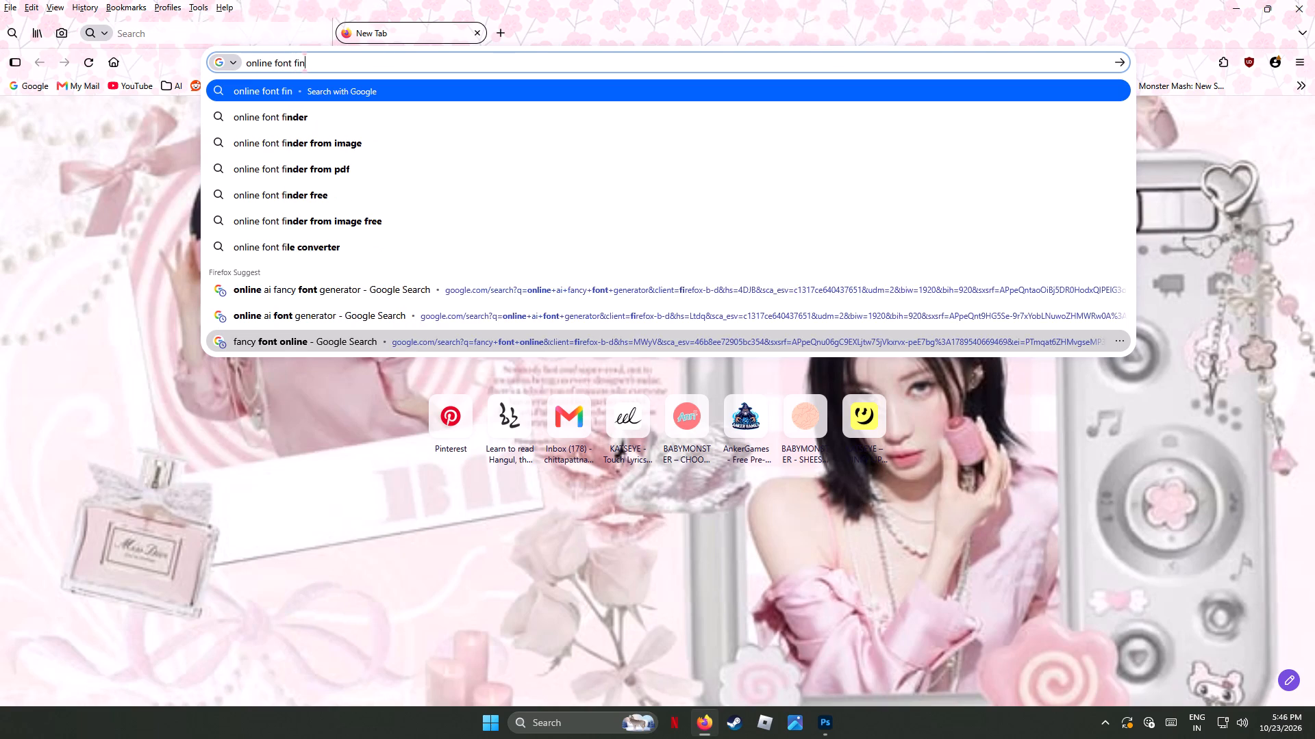
pyautogui.write('der')
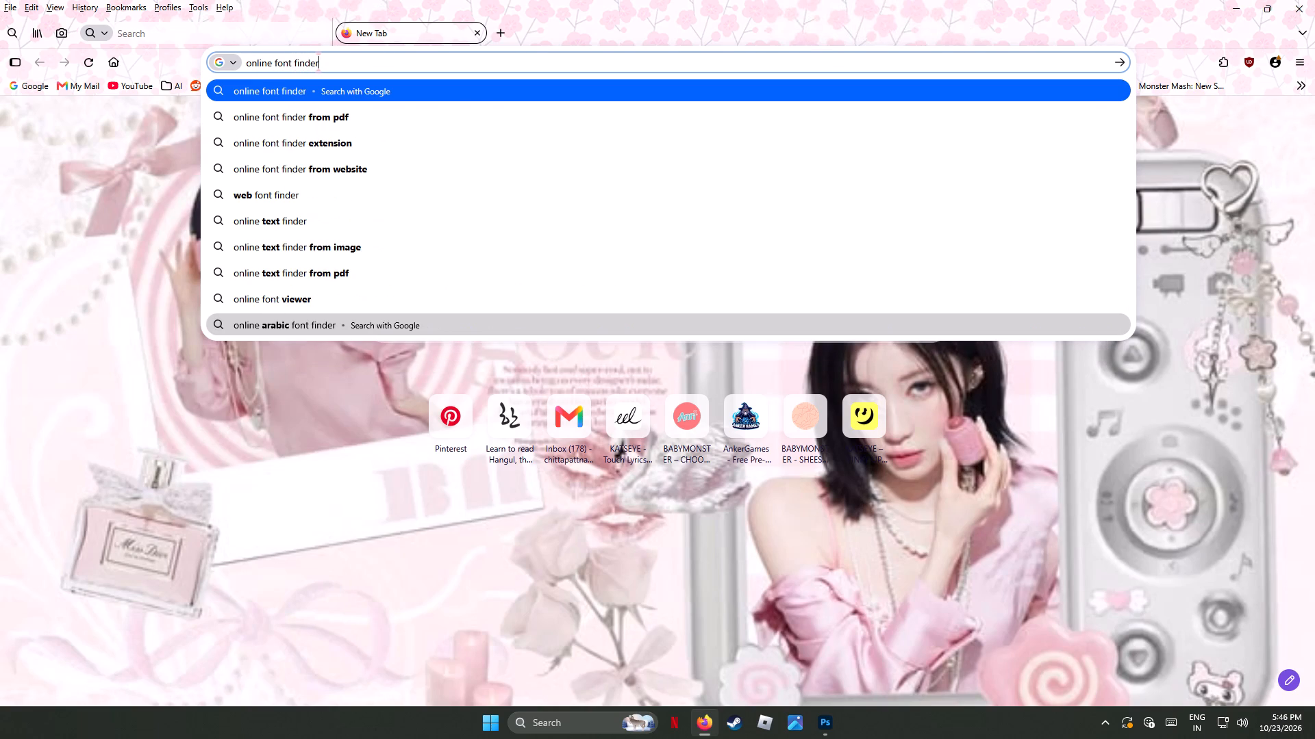
pyautogui.press('Return')
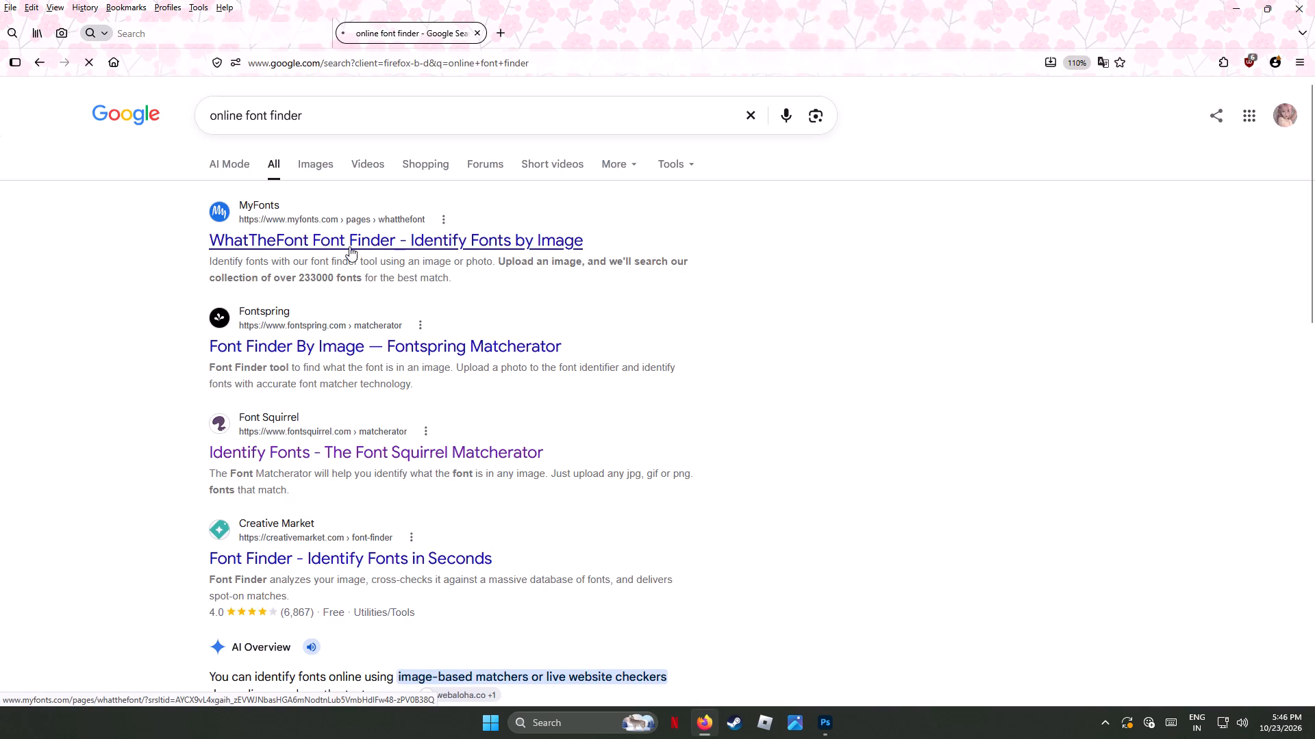
pyautogui.click(351, 240)
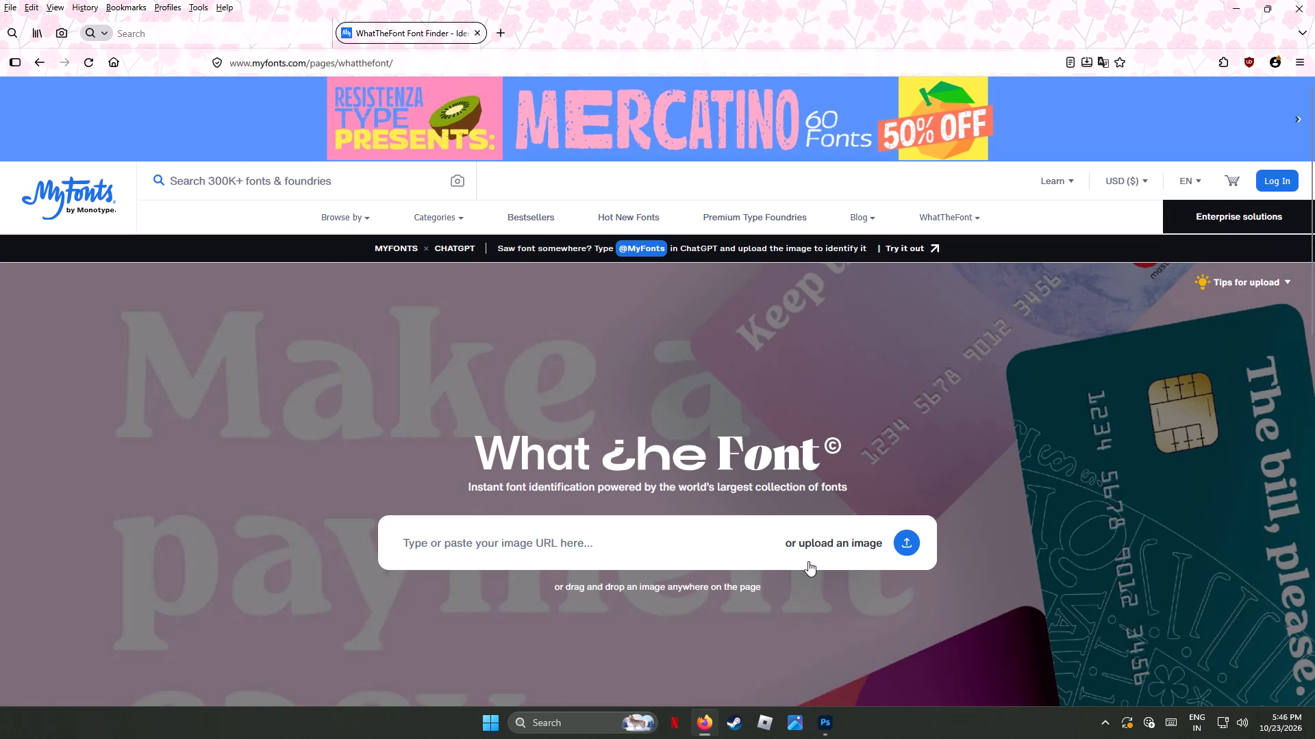
# Upload Screenshot 2026-10-23 174530.png from the Desktop to WhatTheFont for font identification.
pyautogui.click(903, 543)
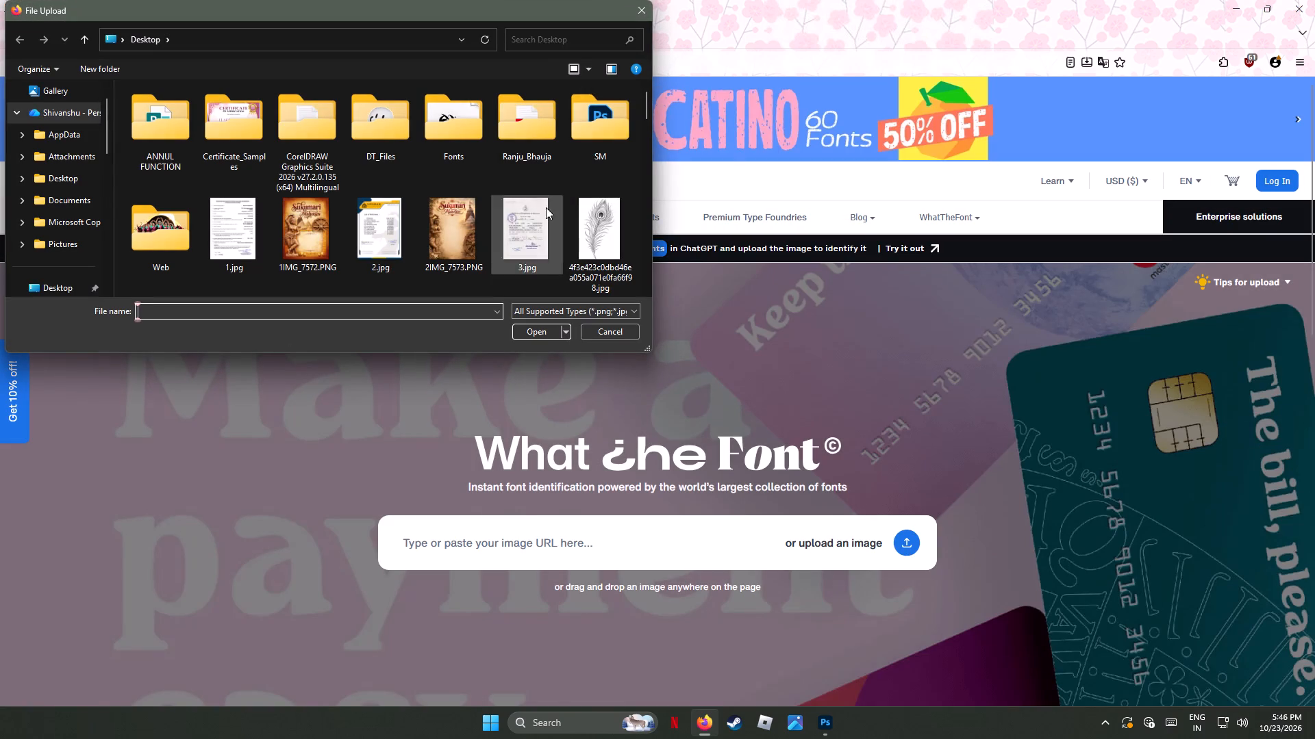
pyautogui.moveTo(646, 100); pyautogui.dragTo(642, 125)
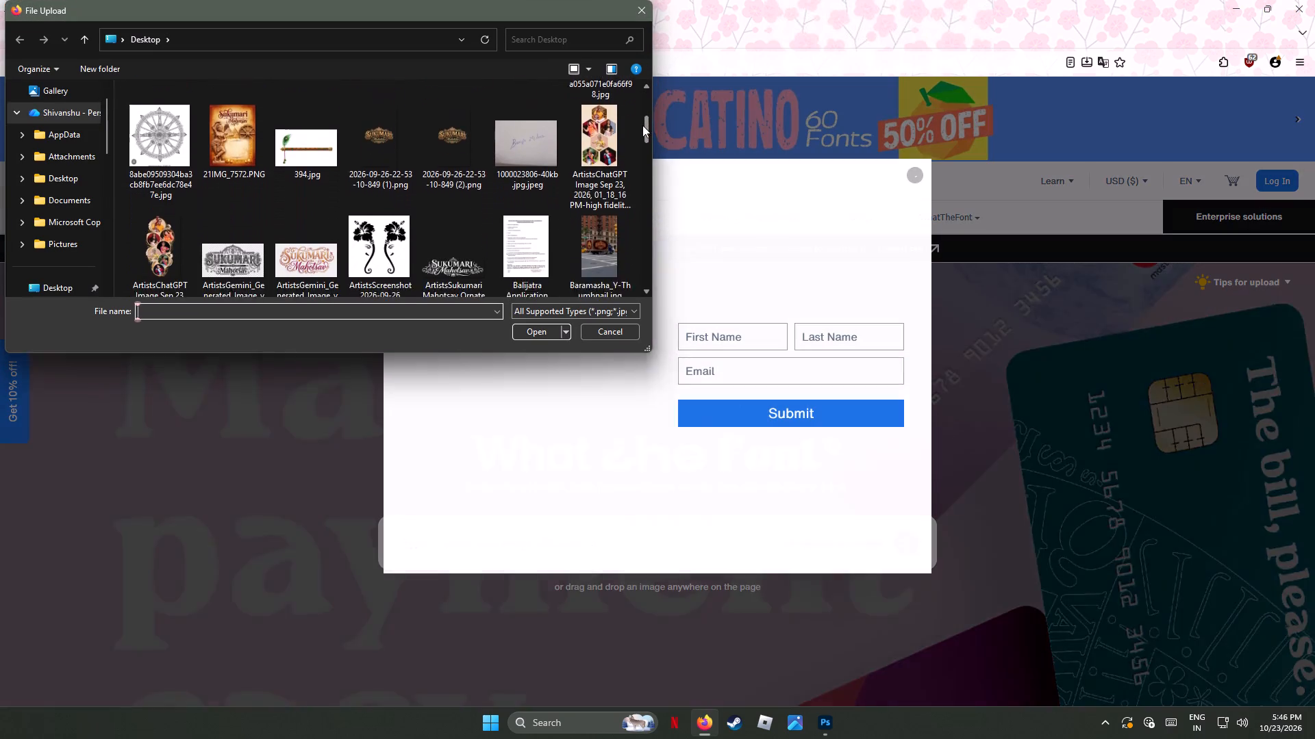
pyautogui.moveTo(642, 125); pyautogui.dragTo(640, 170)
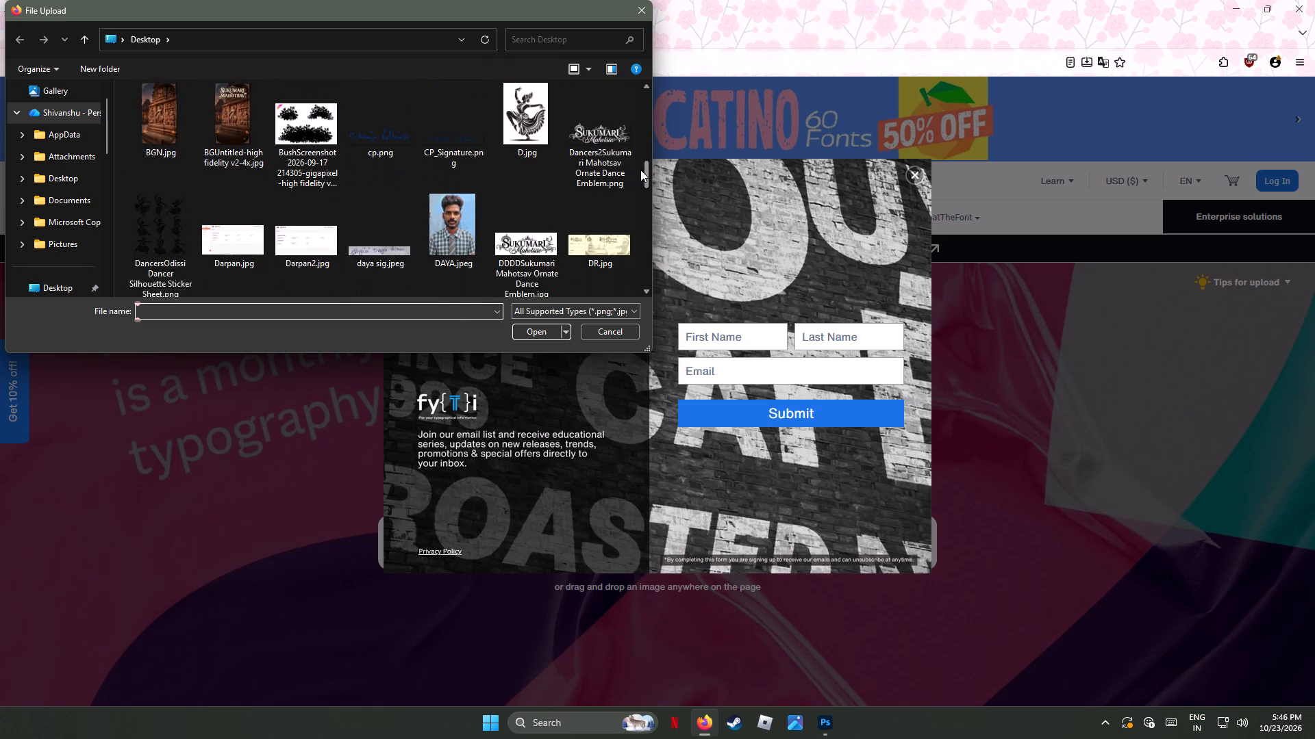
pyautogui.moveTo(640, 170); pyautogui.dragTo(640, 173)
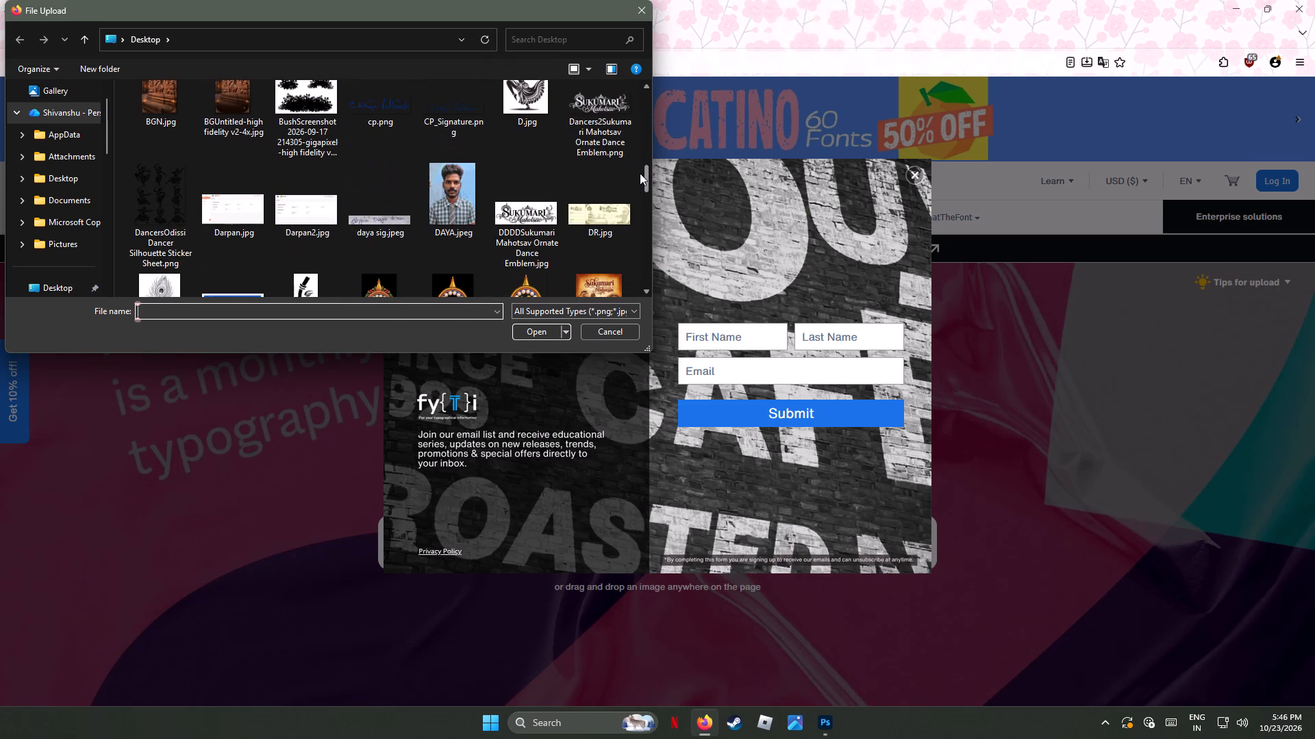
pyautogui.moveTo(640, 173); pyautogui.dragTo(644, 204)
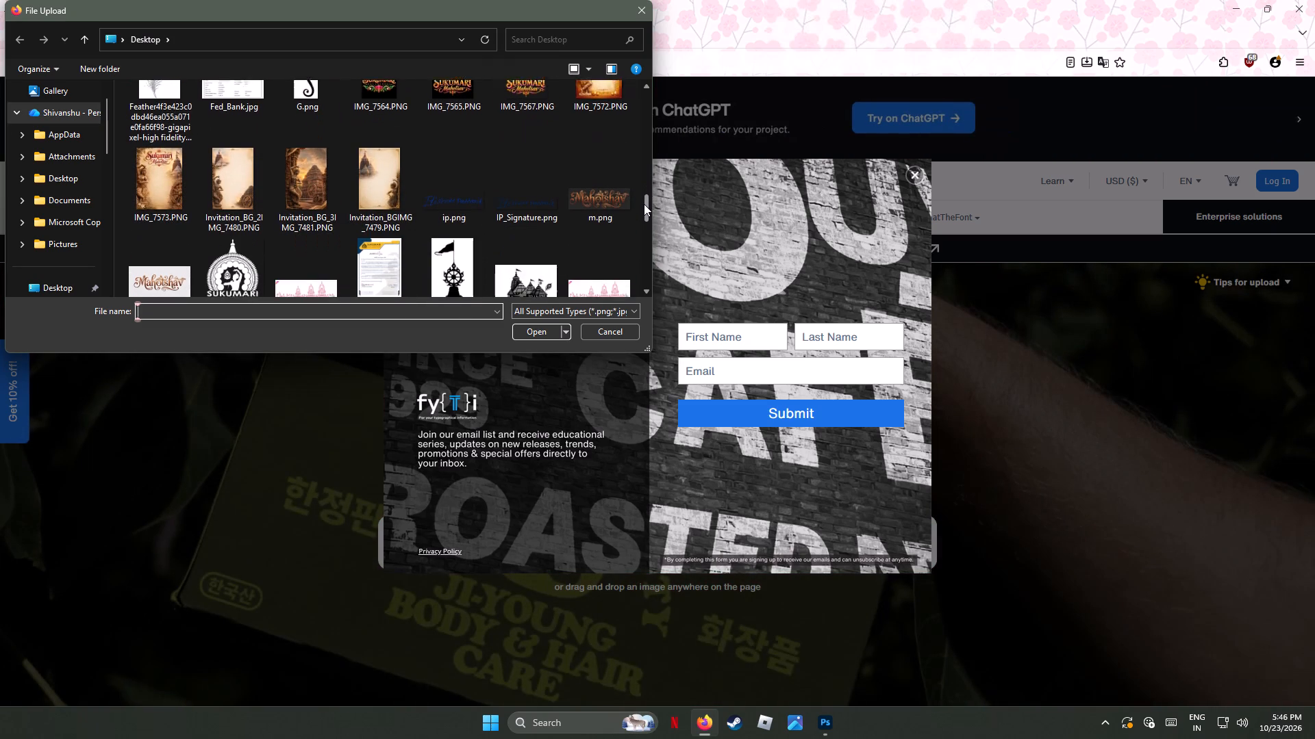
pyautogui.moveTo(644, 204); pyautogui.dragTo(642, 218)
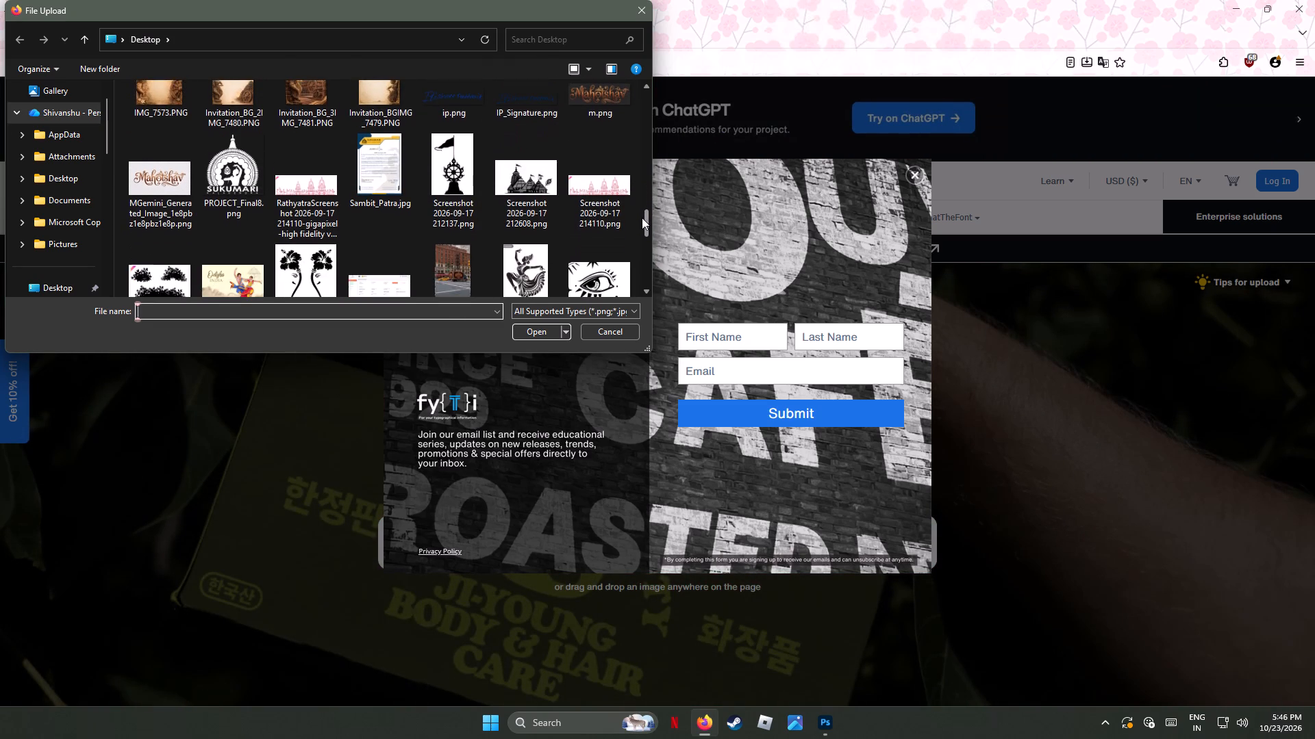
pyautogui.moveTo(642, 218); pyautogui.dragTo(637, 250)
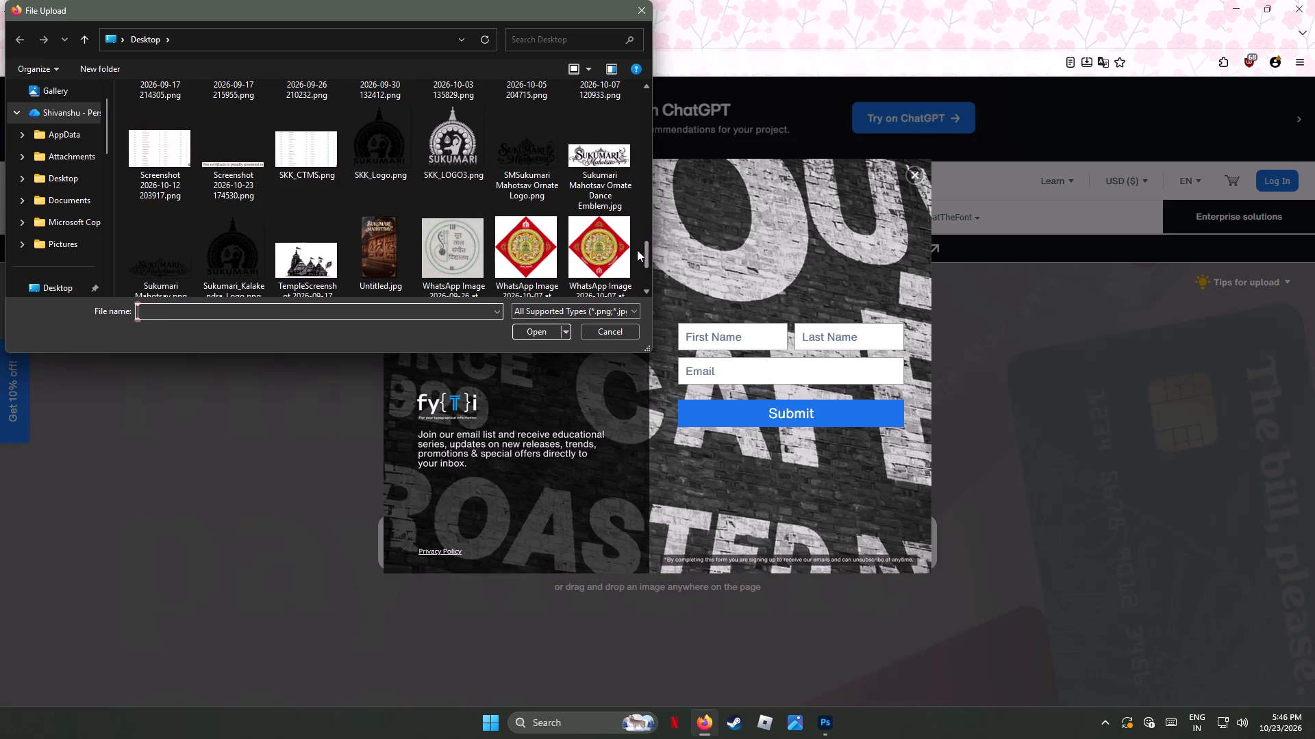
pyautogui.moveTo(637, 250); pyautogui.dragTo(640, 249)
pyautogui.click(247, 169)
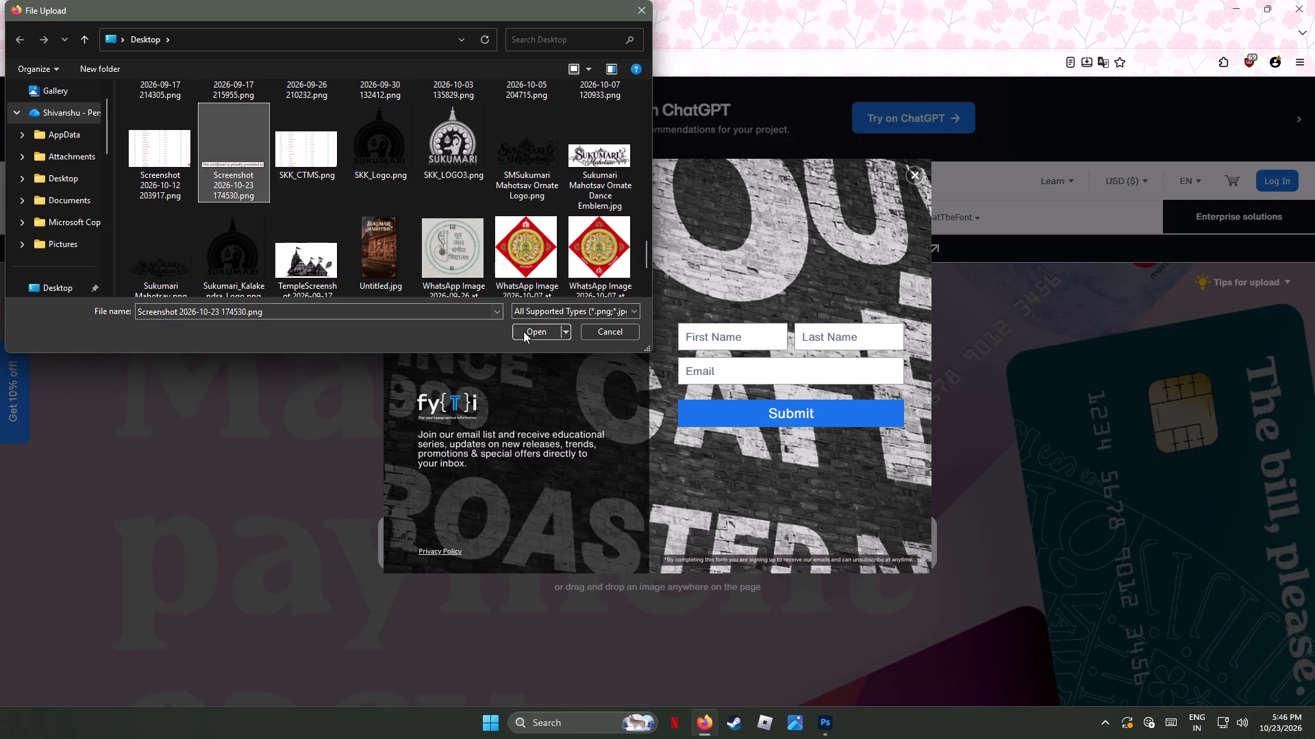
pyautogui.click(536, 331)
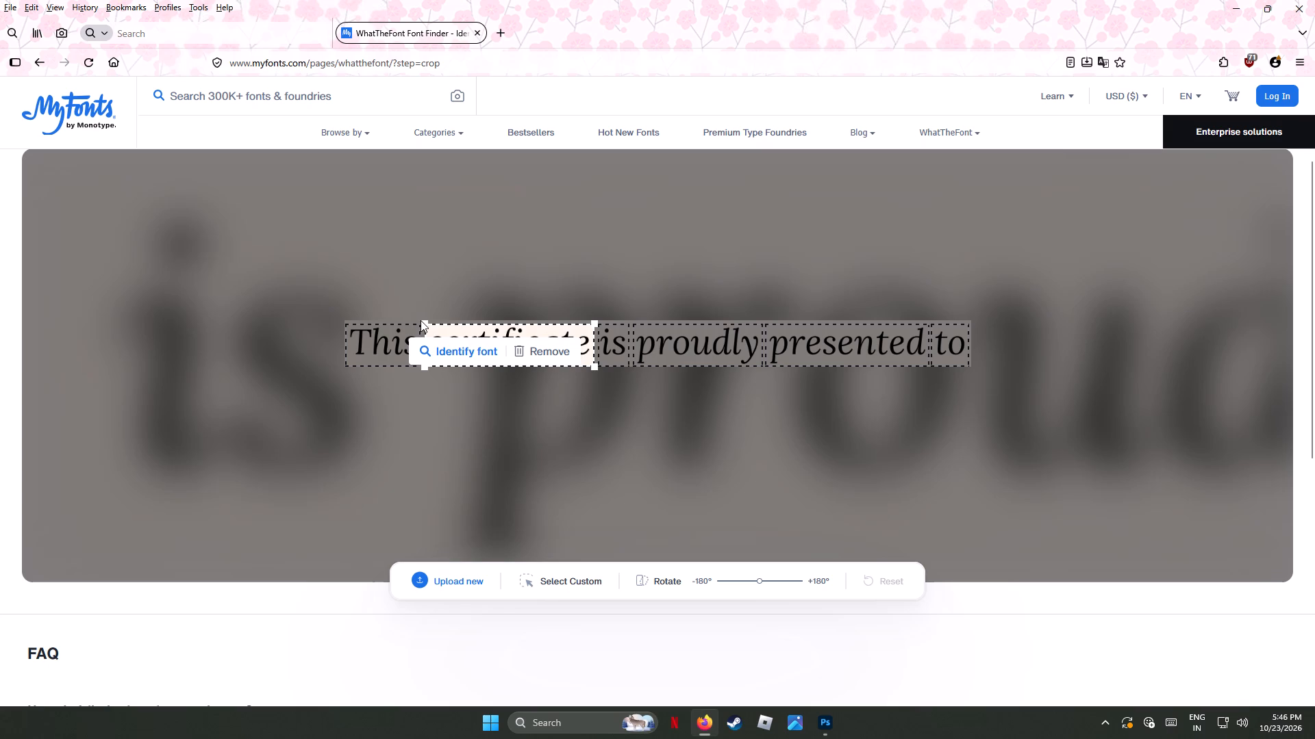
# Extend the crop to cover the words from "This" through "to" and identify the font with WhatTheFont.
pyautogui.moveTo(426, 321); pyautogui.dragTo(346, 316)
pyautogui.click(346, 316)
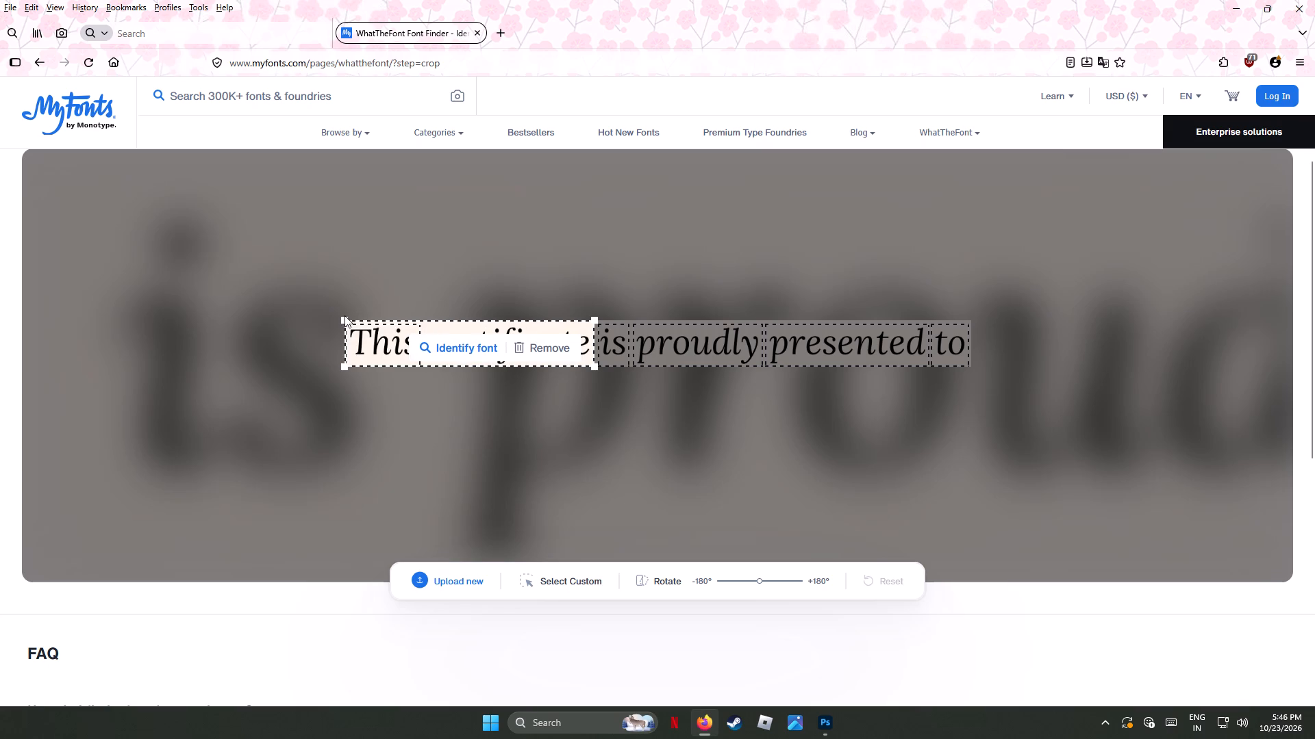
pyautogui.moveTo(594, 321); pyautogui.dragTo(686, 314)
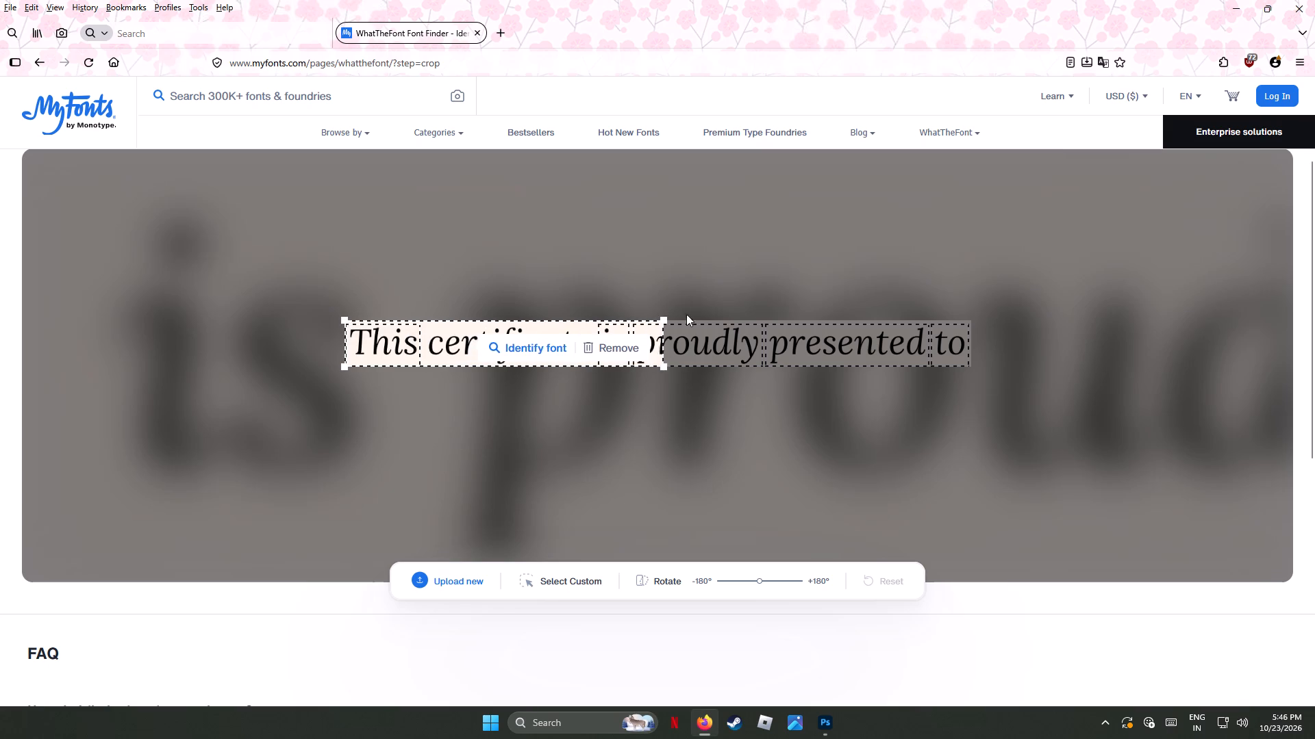
pyautogui.moveTo(686, 314); pyautogui.dragTo(1025, 317)
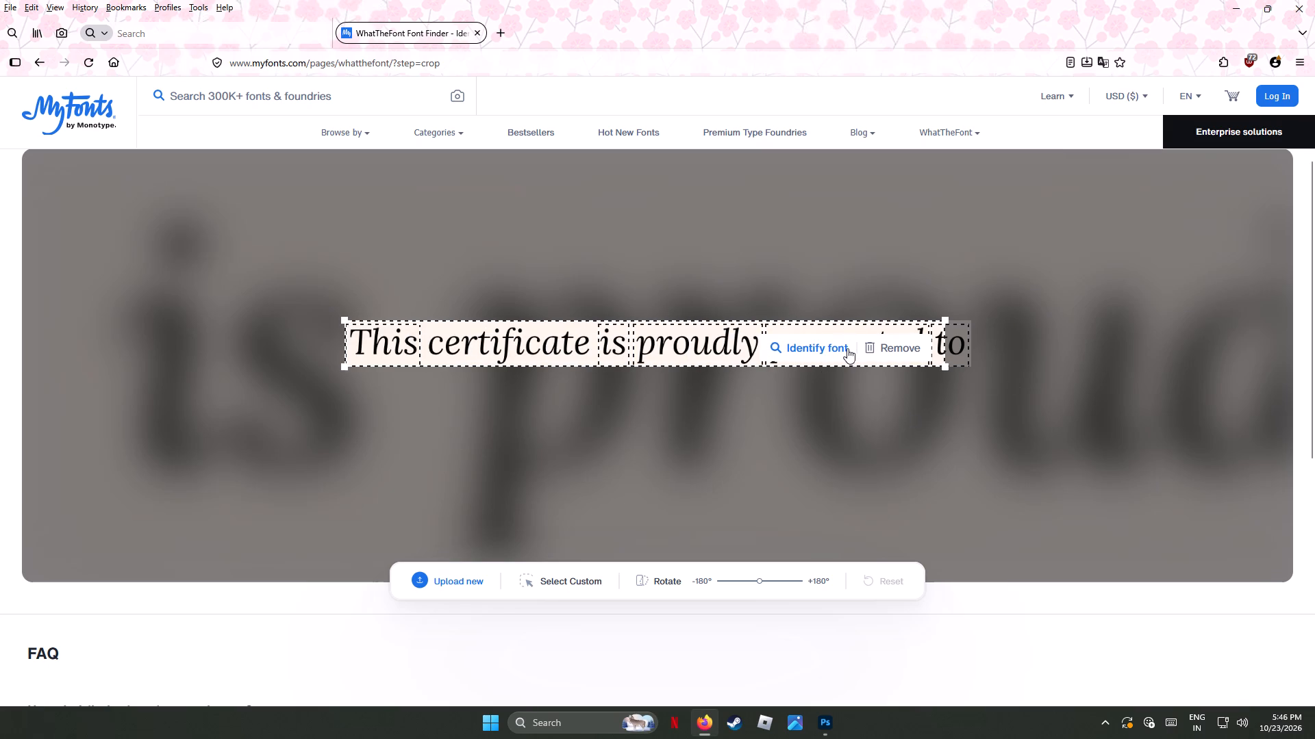
pyautogui.click(847, 347)
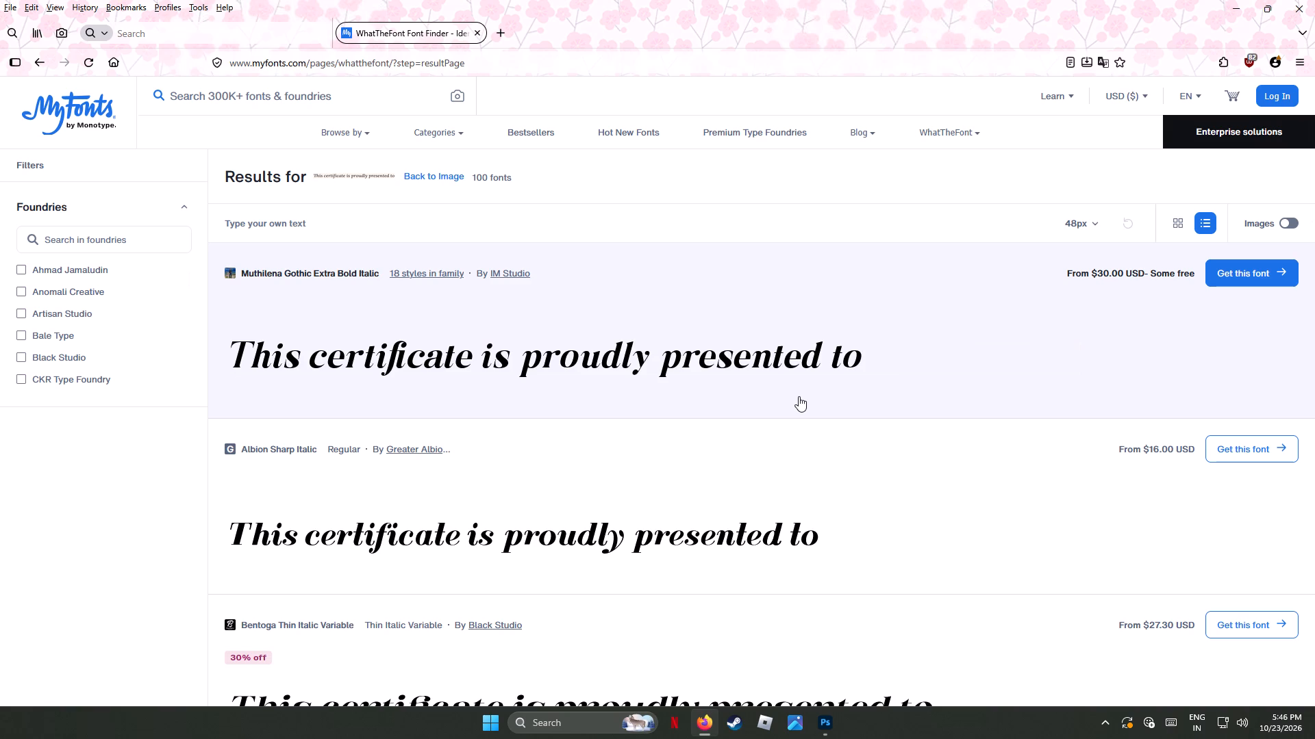
# Examine the WhatTheFont matches and compare their letterforms with "This certificate is proudly presented to" in the Photoshop certificate.
pyautogui.scroll(-3, 771, 368)
pyautogui.scroll(1, 771, 368)
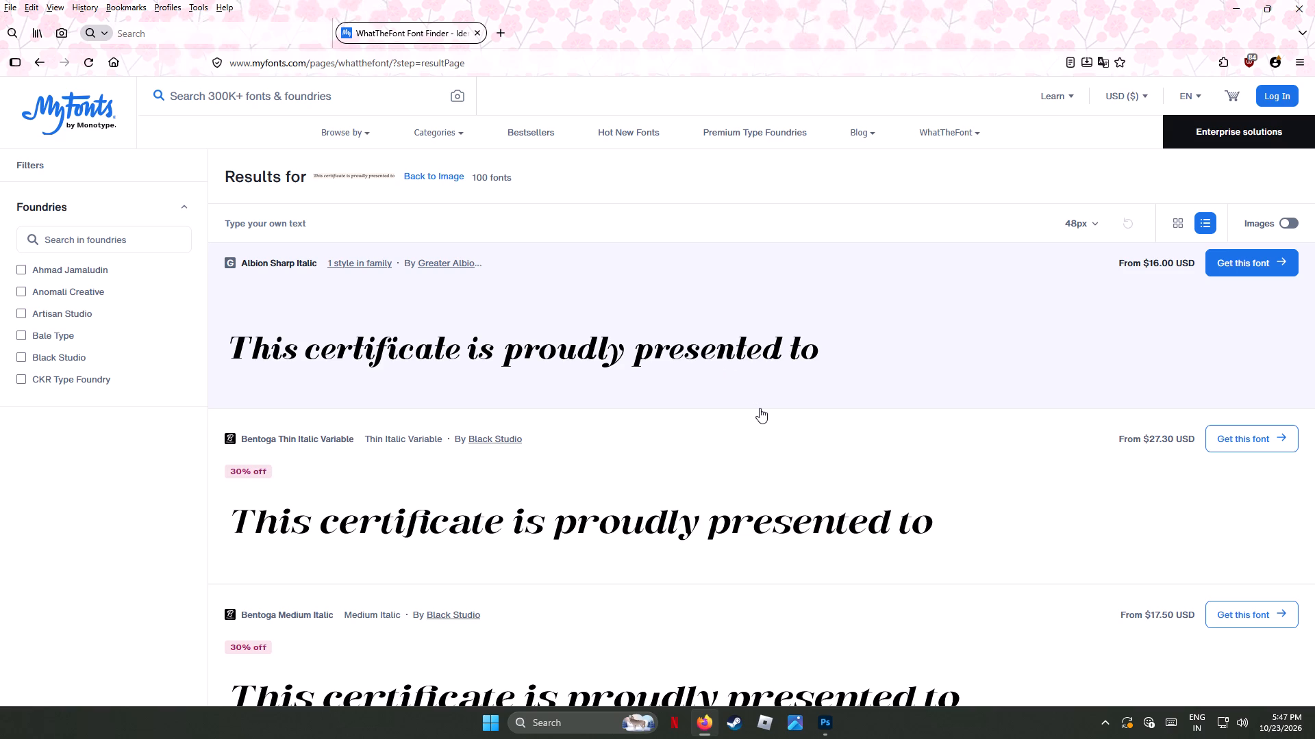
pyautogui.scroll(-3, 760, 408)
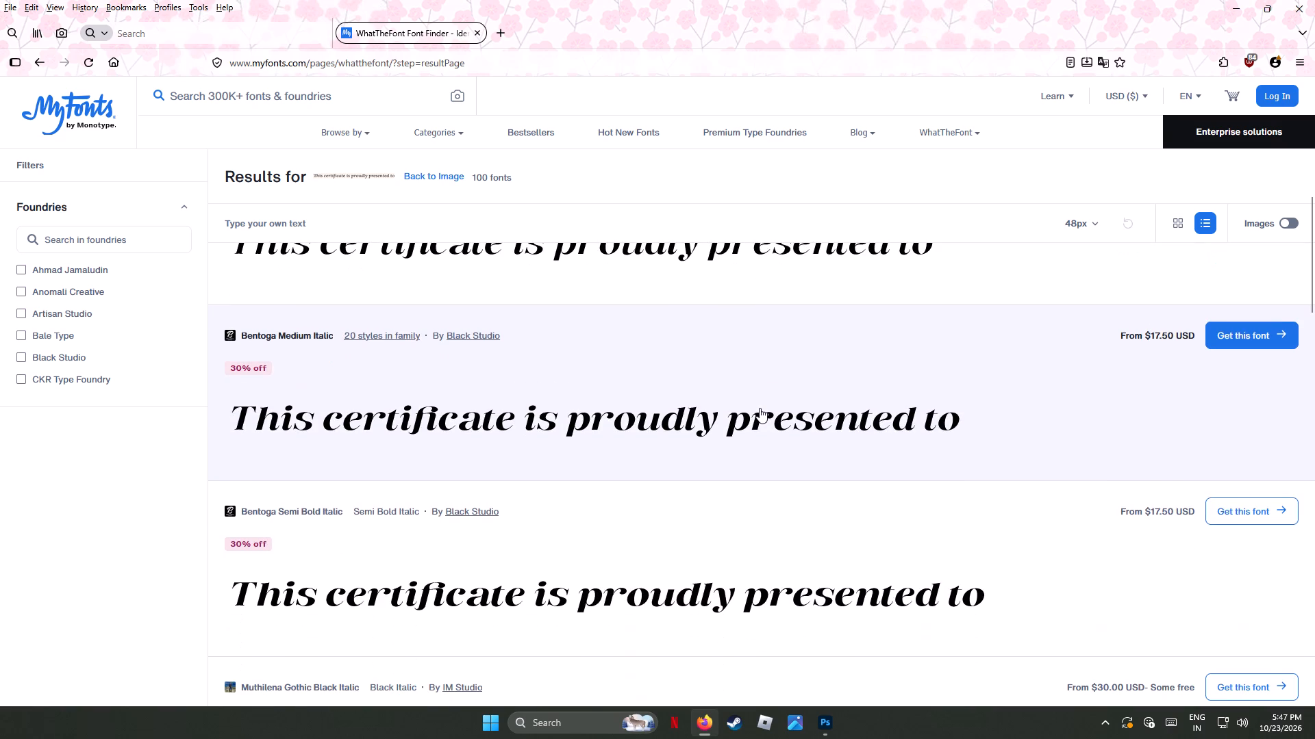
pyautogui.scroll(8, 760, 408)
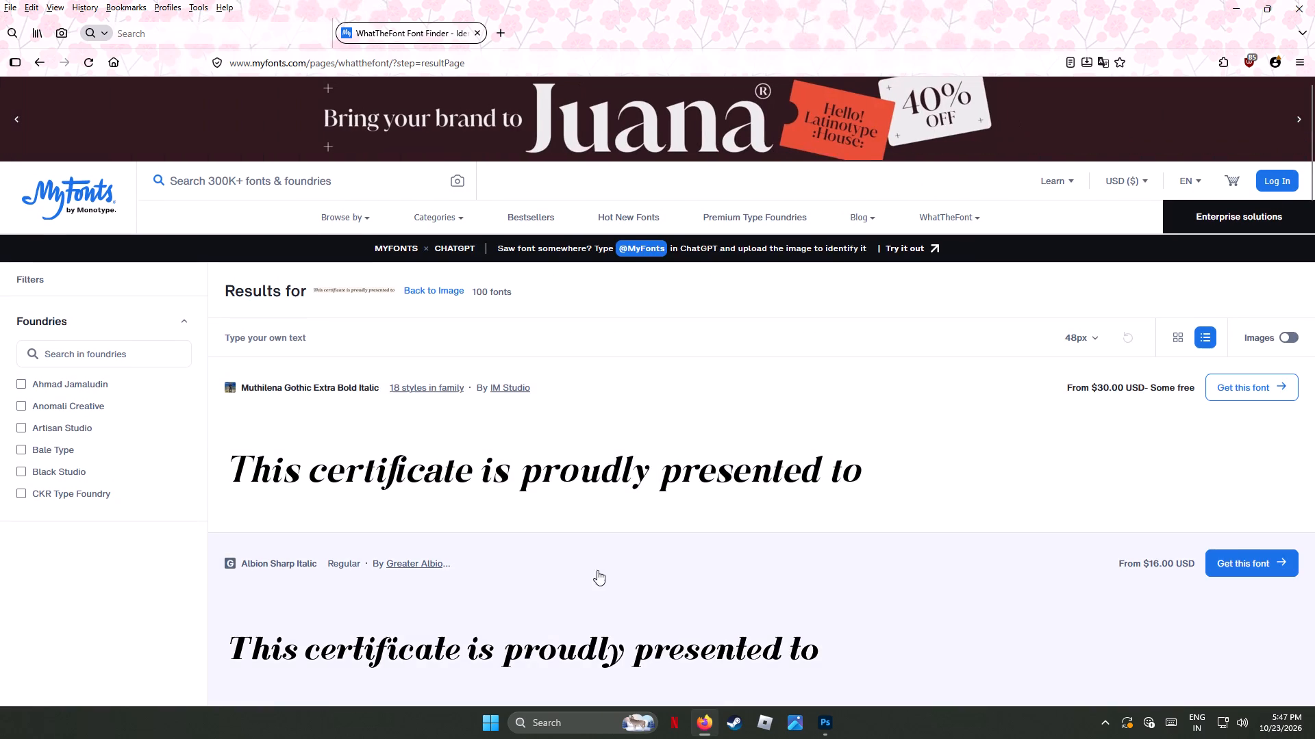
pyautogui.click(828, 728)
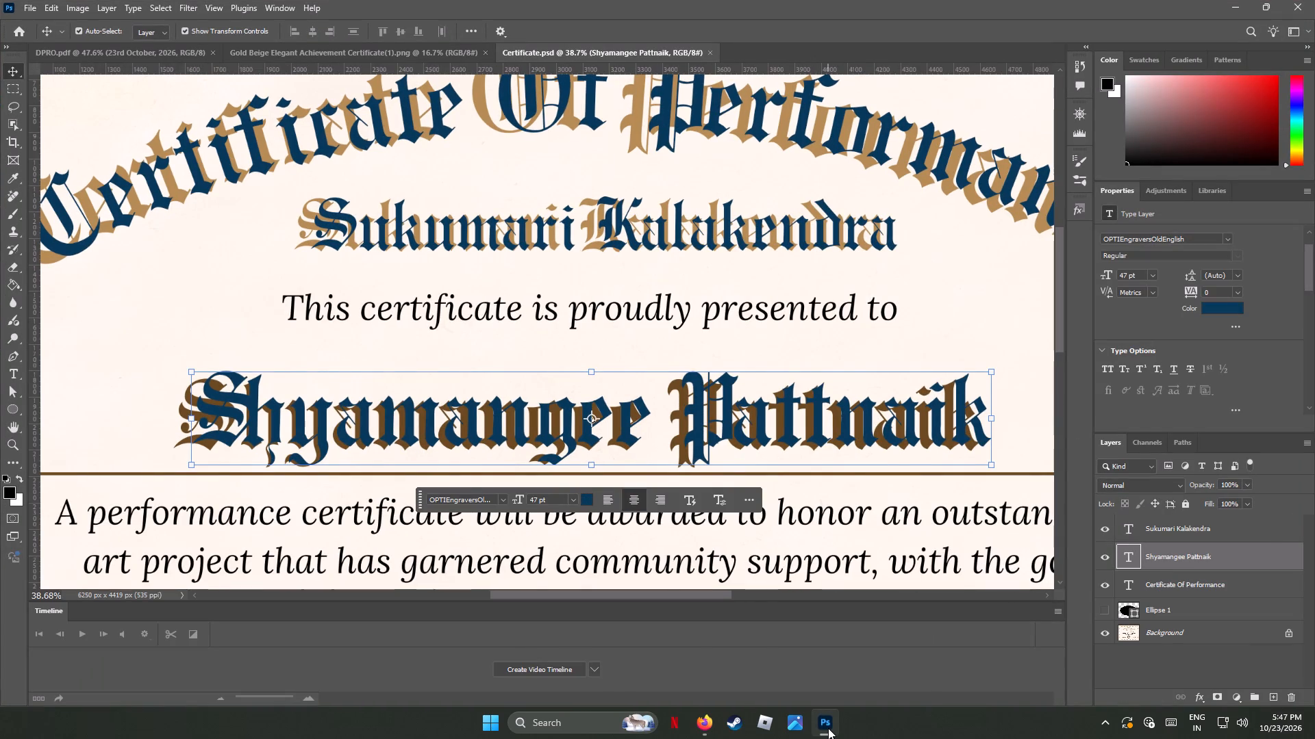
pyautogui.click(828, 728)
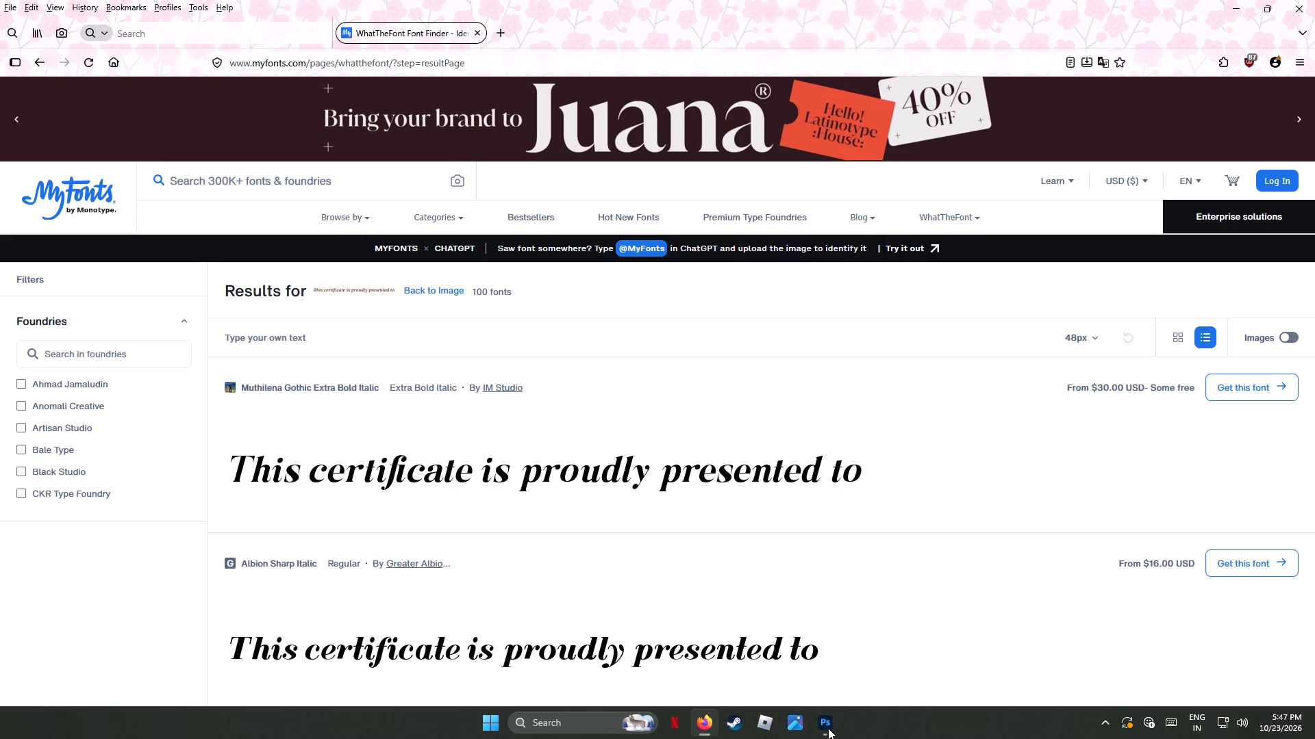
pyautogui.click(828, 728)
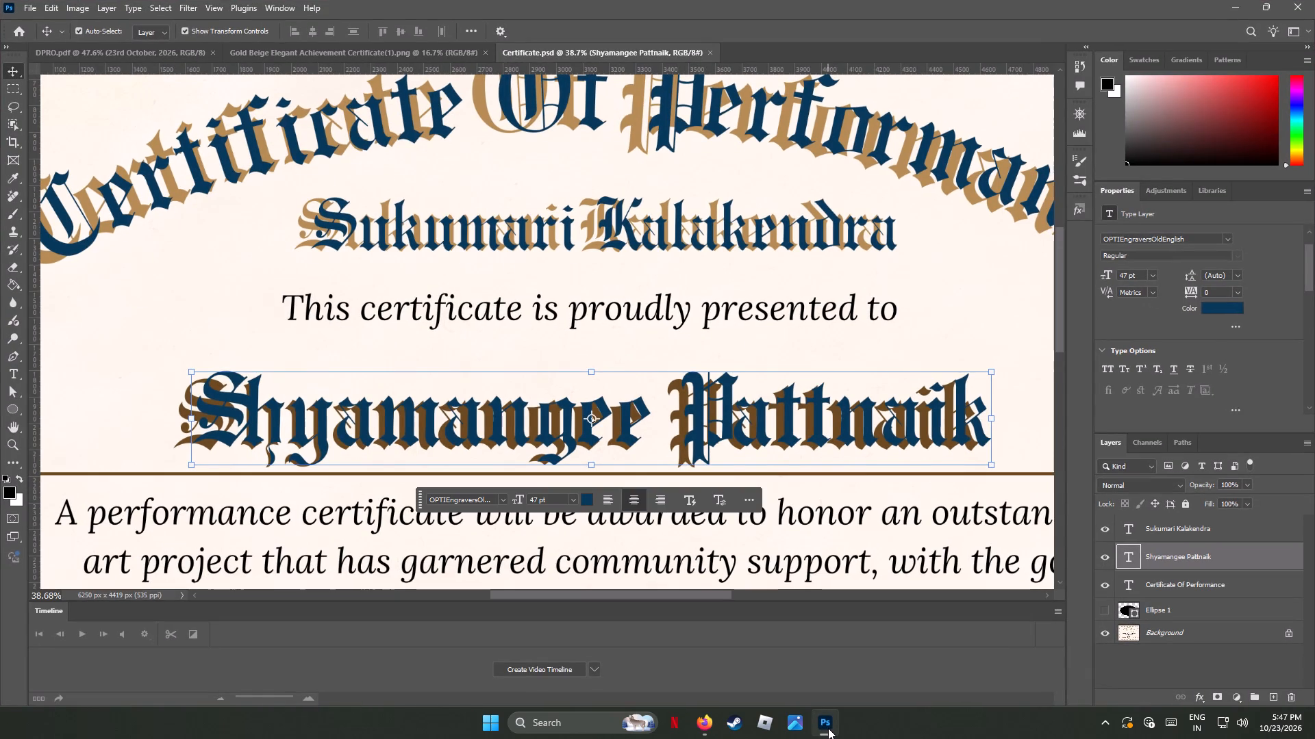
pyautogui.click(828, 728)
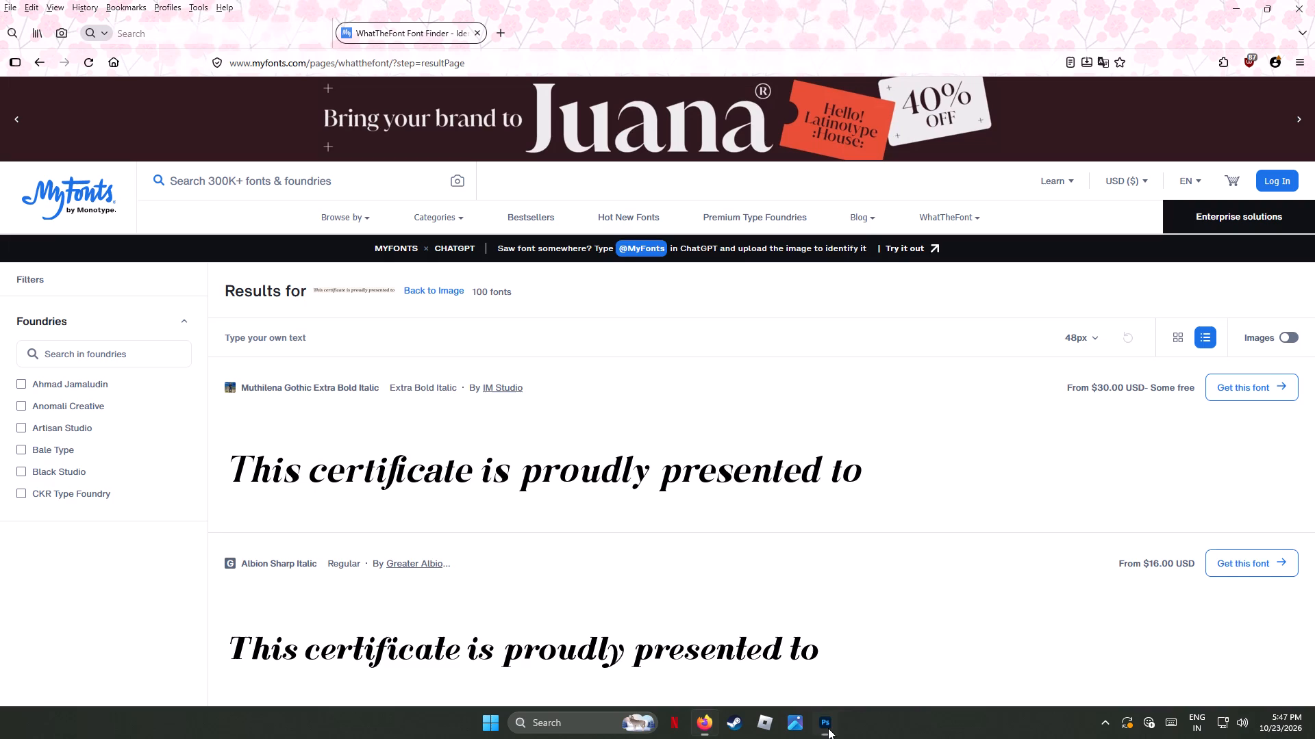
# Go back to the Google results for "online font finder" and open the Fontspring Matcherator.
pyautogui.click(40, 58)
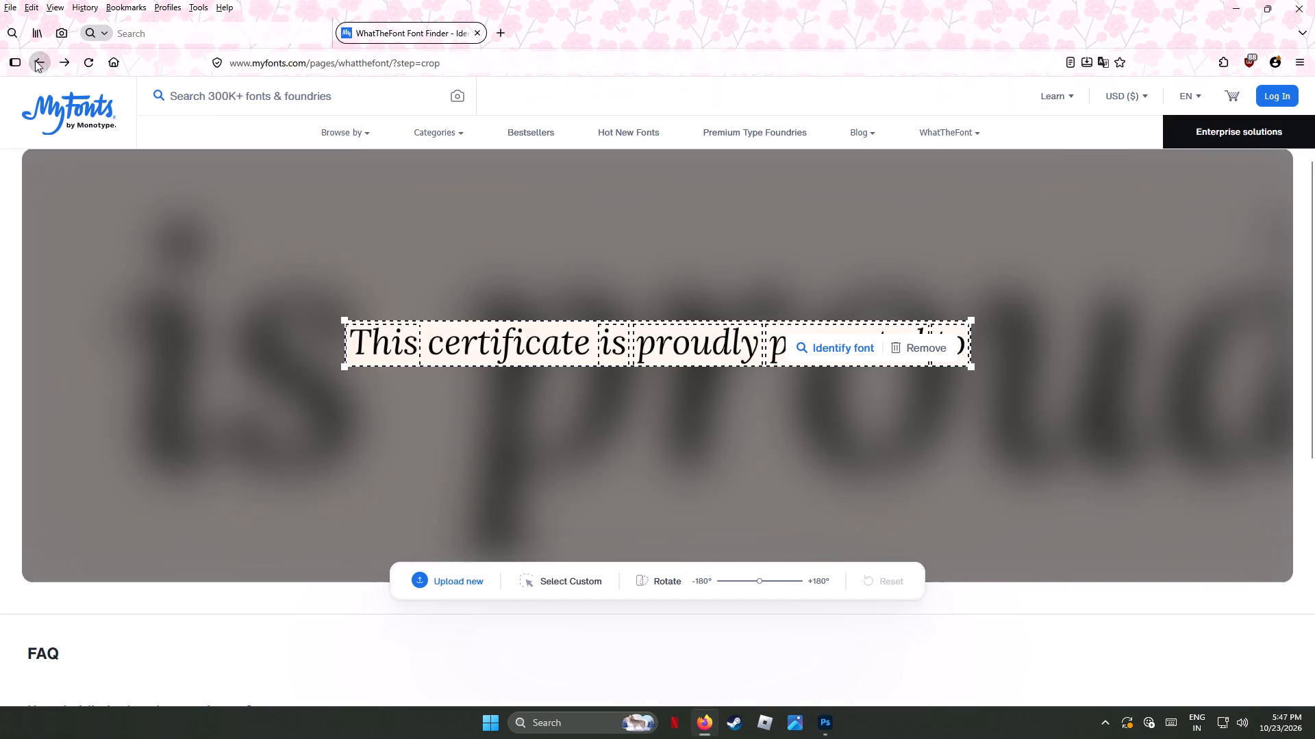
pyautogui.click(37, 61)
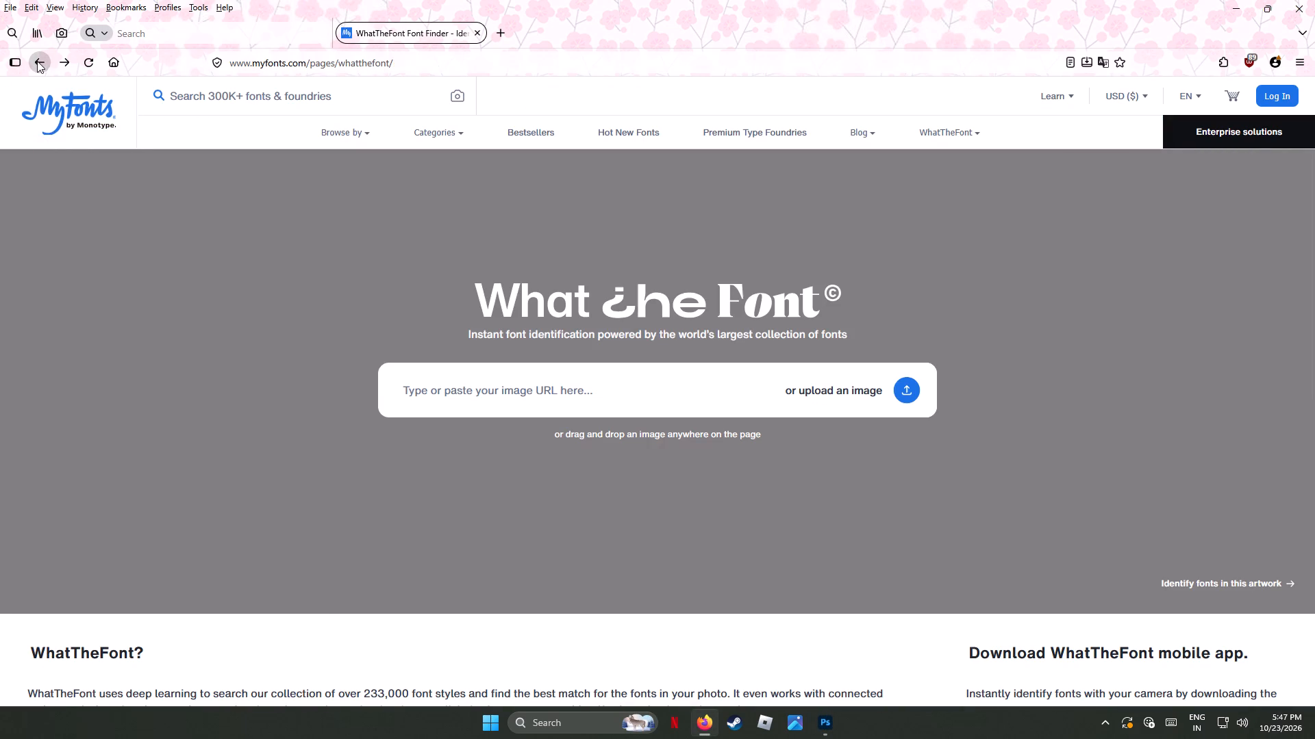
pyautogui.click(37, 61)
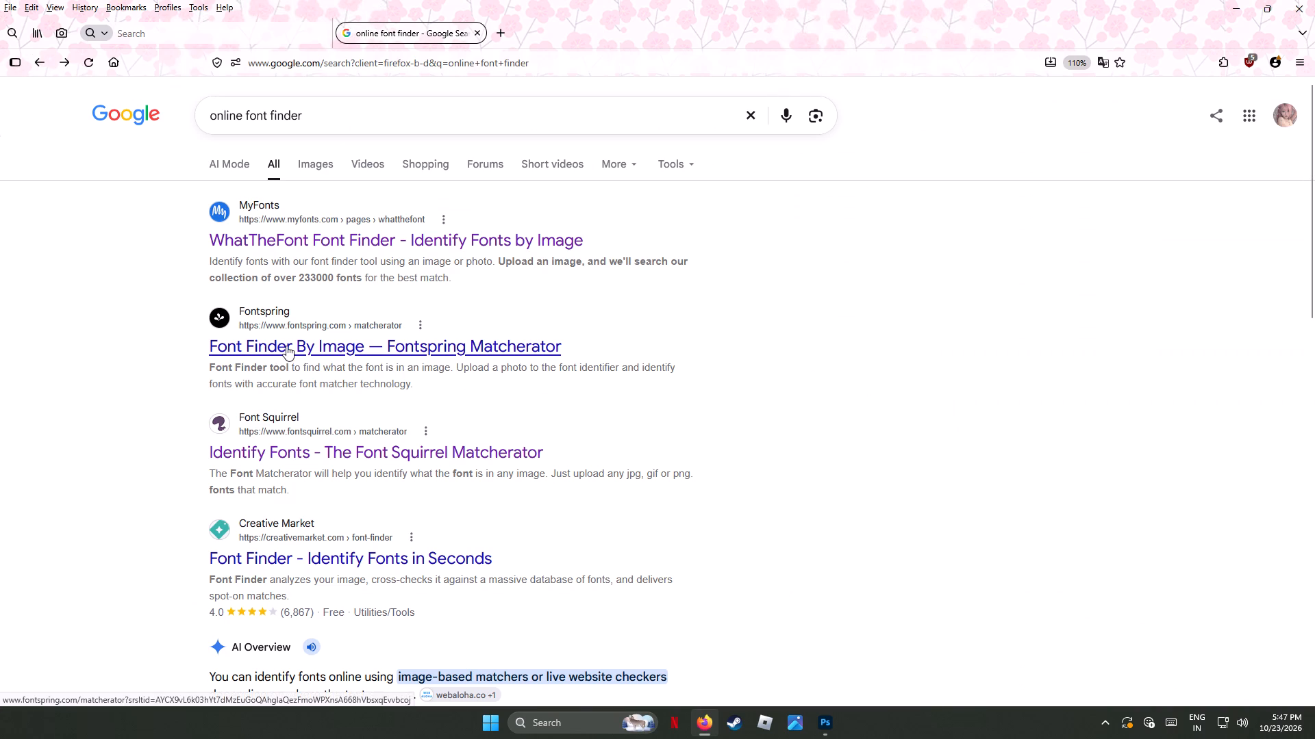
pyautogui.click(288, 343)
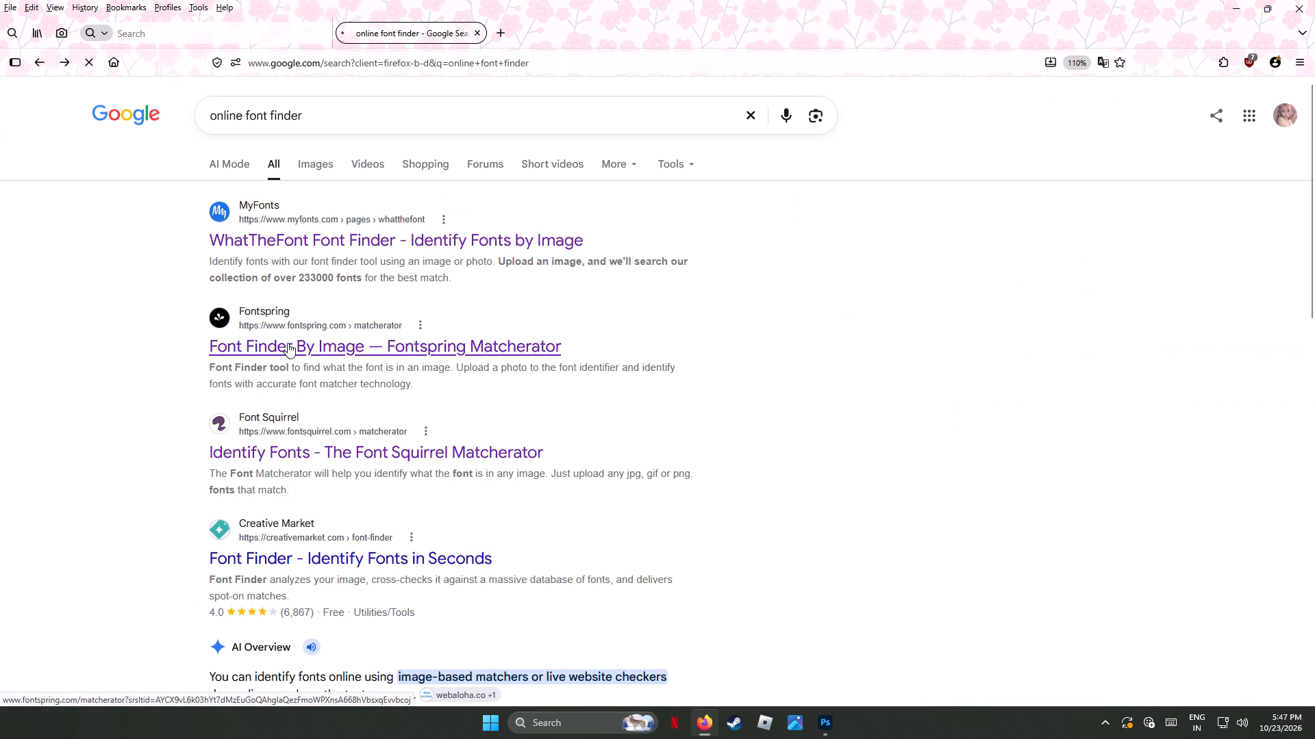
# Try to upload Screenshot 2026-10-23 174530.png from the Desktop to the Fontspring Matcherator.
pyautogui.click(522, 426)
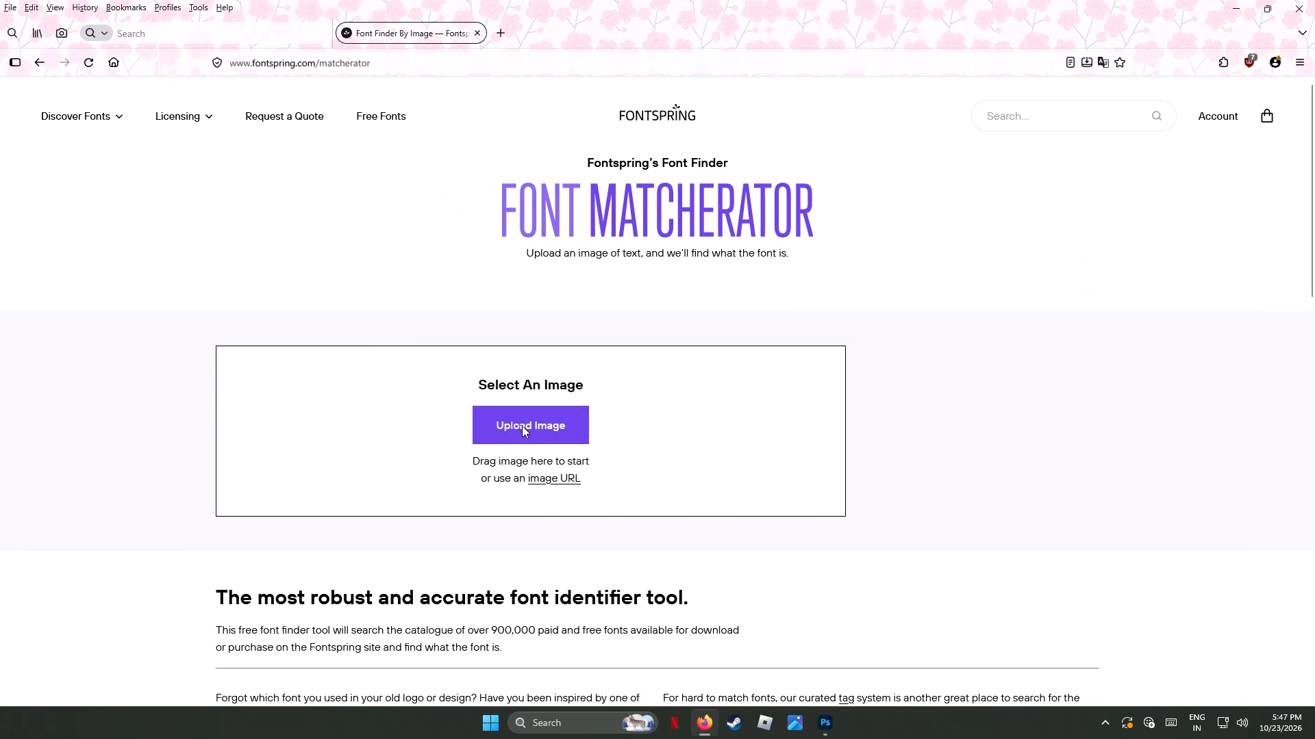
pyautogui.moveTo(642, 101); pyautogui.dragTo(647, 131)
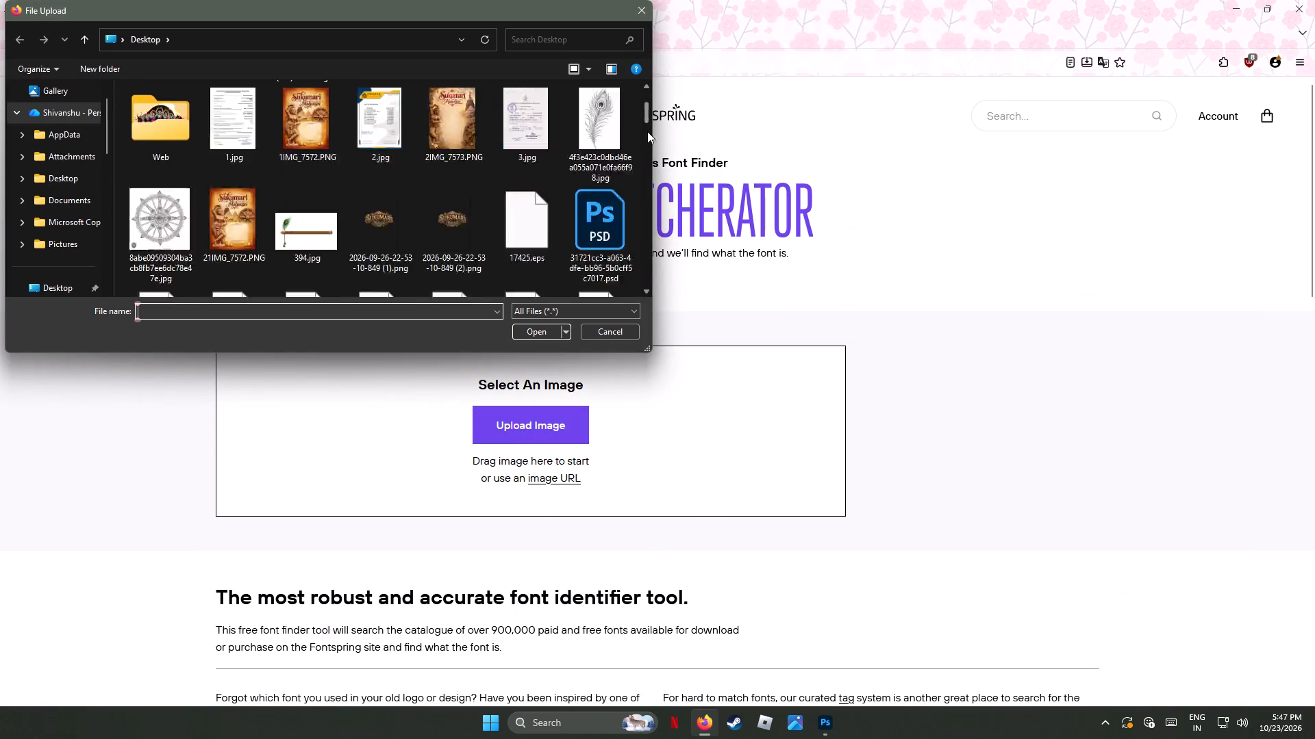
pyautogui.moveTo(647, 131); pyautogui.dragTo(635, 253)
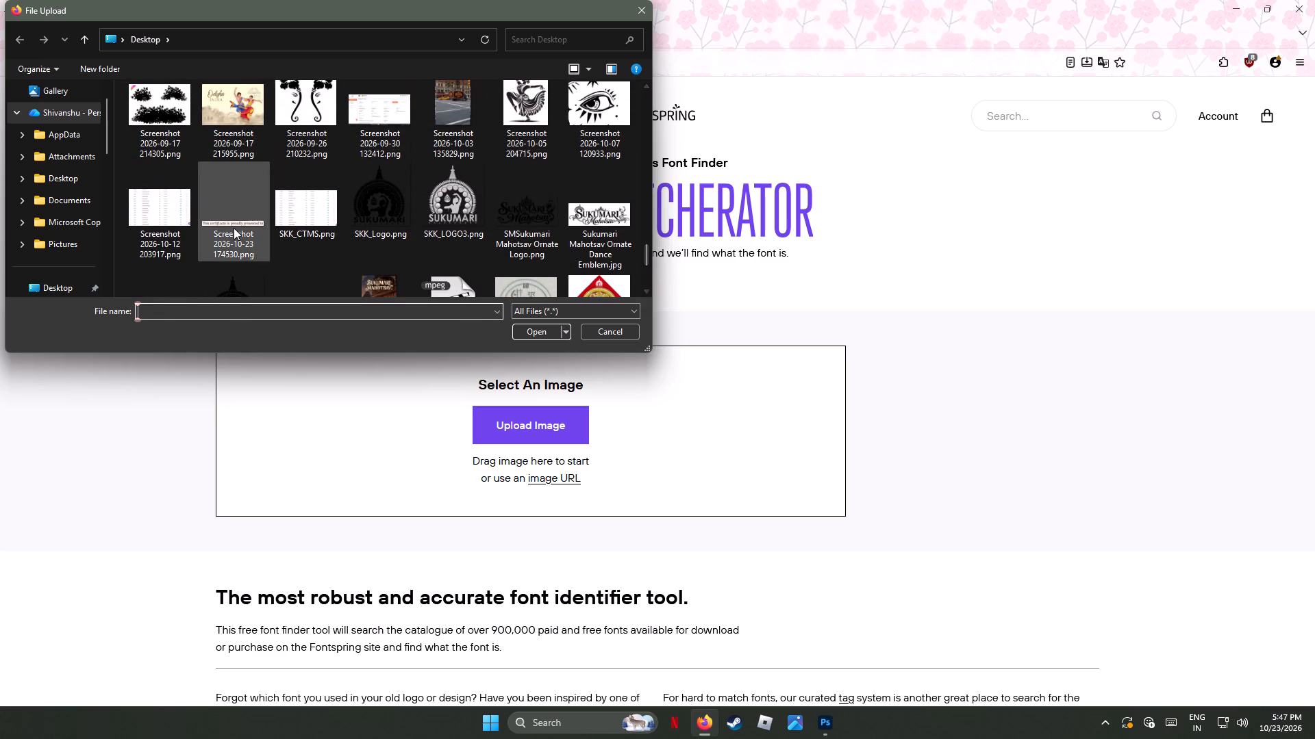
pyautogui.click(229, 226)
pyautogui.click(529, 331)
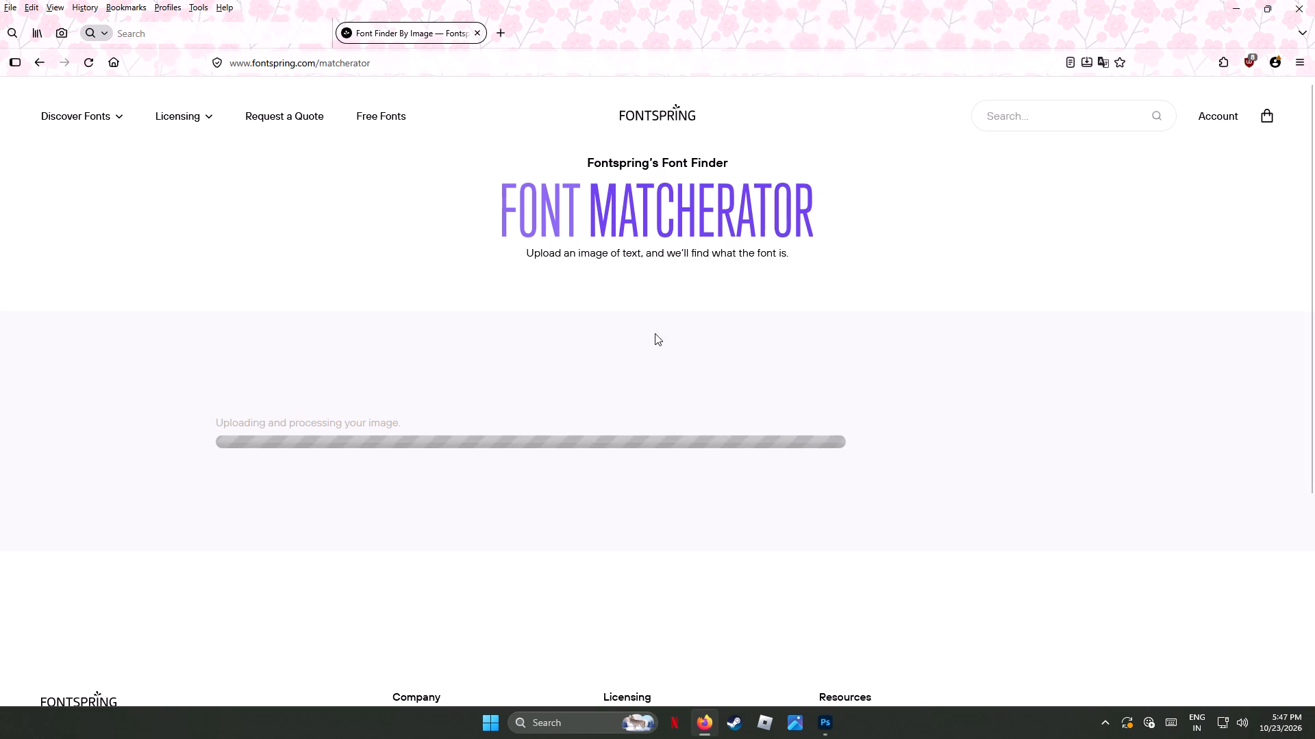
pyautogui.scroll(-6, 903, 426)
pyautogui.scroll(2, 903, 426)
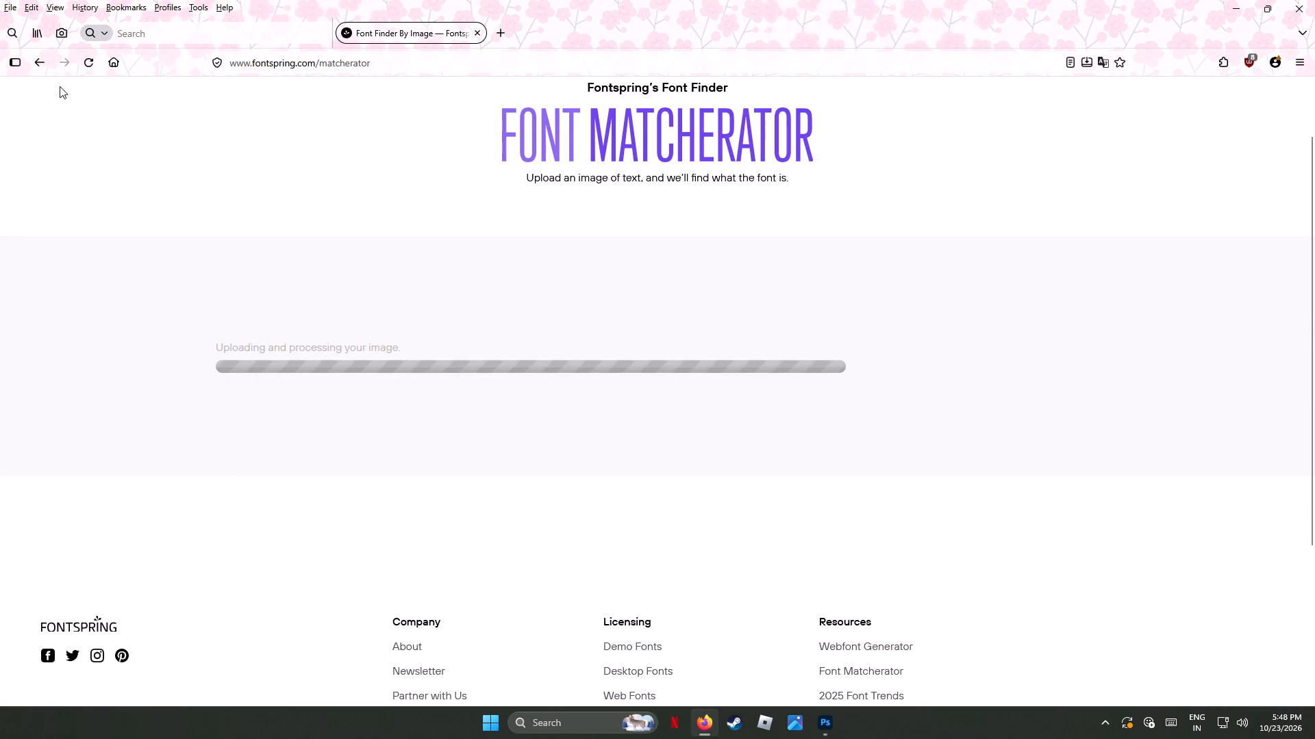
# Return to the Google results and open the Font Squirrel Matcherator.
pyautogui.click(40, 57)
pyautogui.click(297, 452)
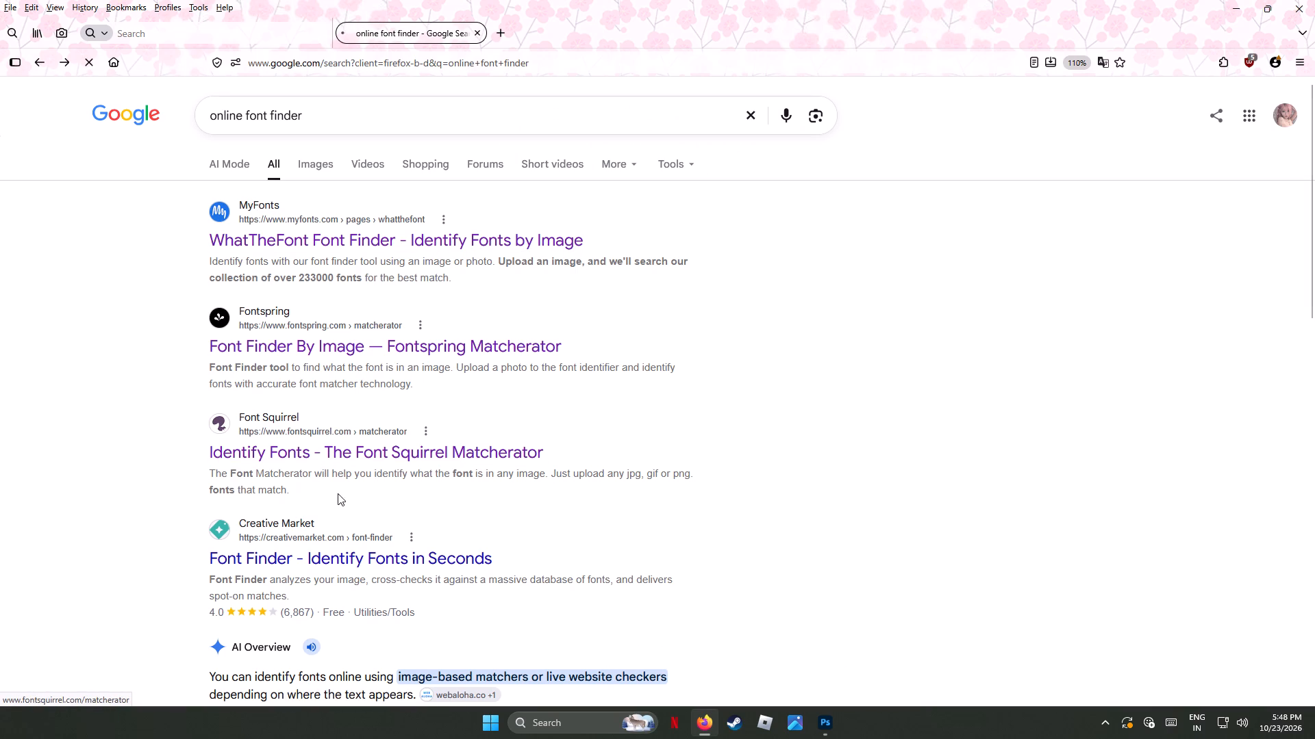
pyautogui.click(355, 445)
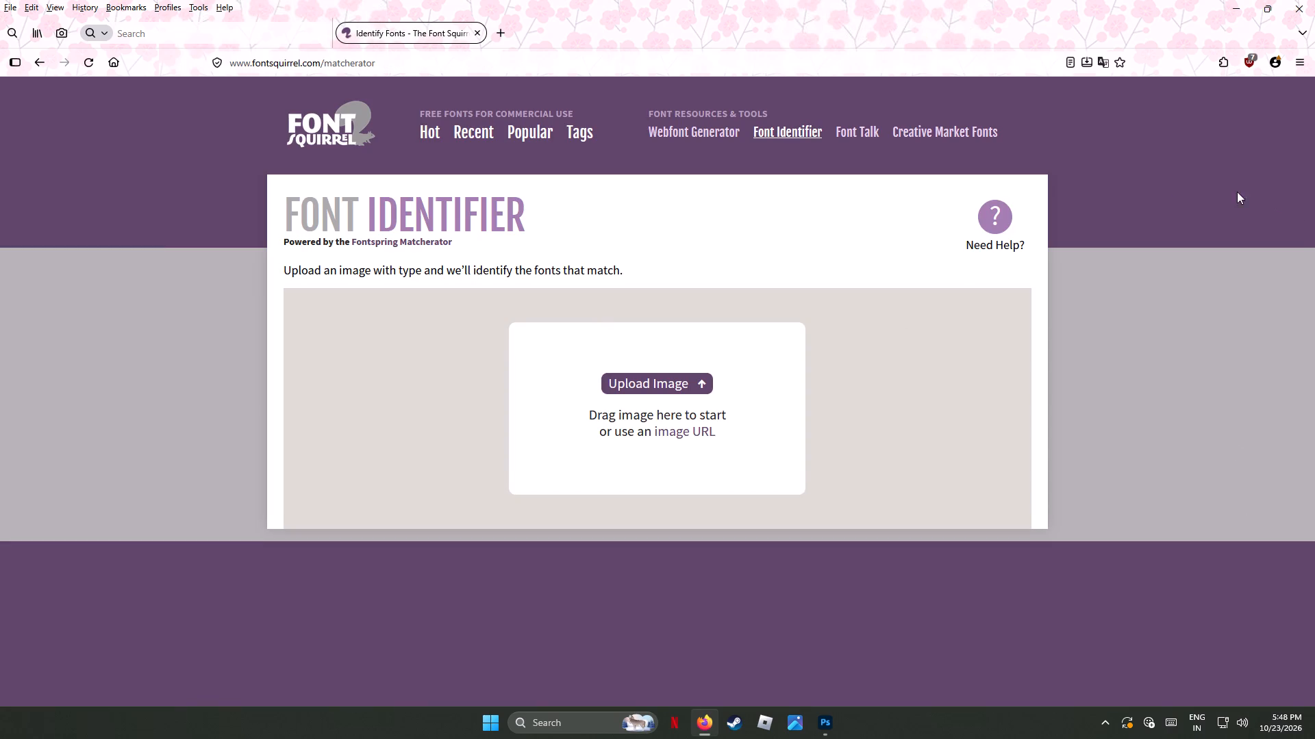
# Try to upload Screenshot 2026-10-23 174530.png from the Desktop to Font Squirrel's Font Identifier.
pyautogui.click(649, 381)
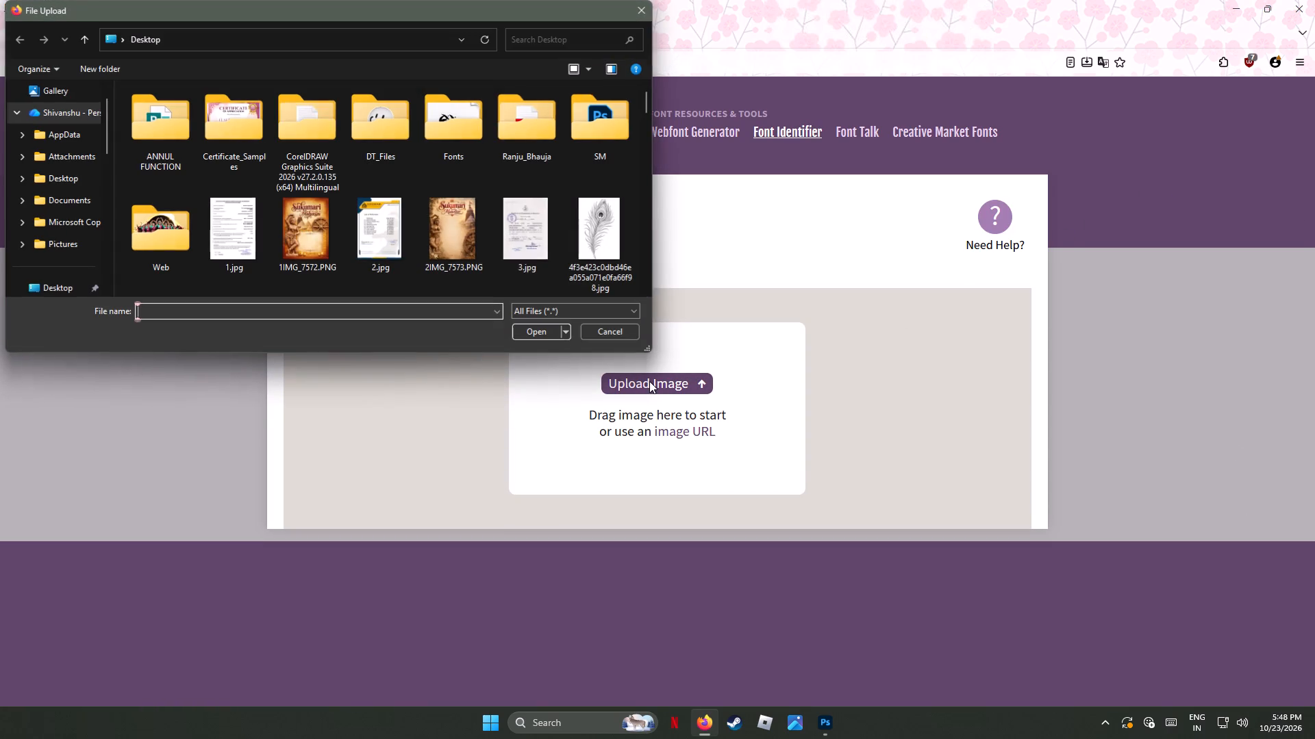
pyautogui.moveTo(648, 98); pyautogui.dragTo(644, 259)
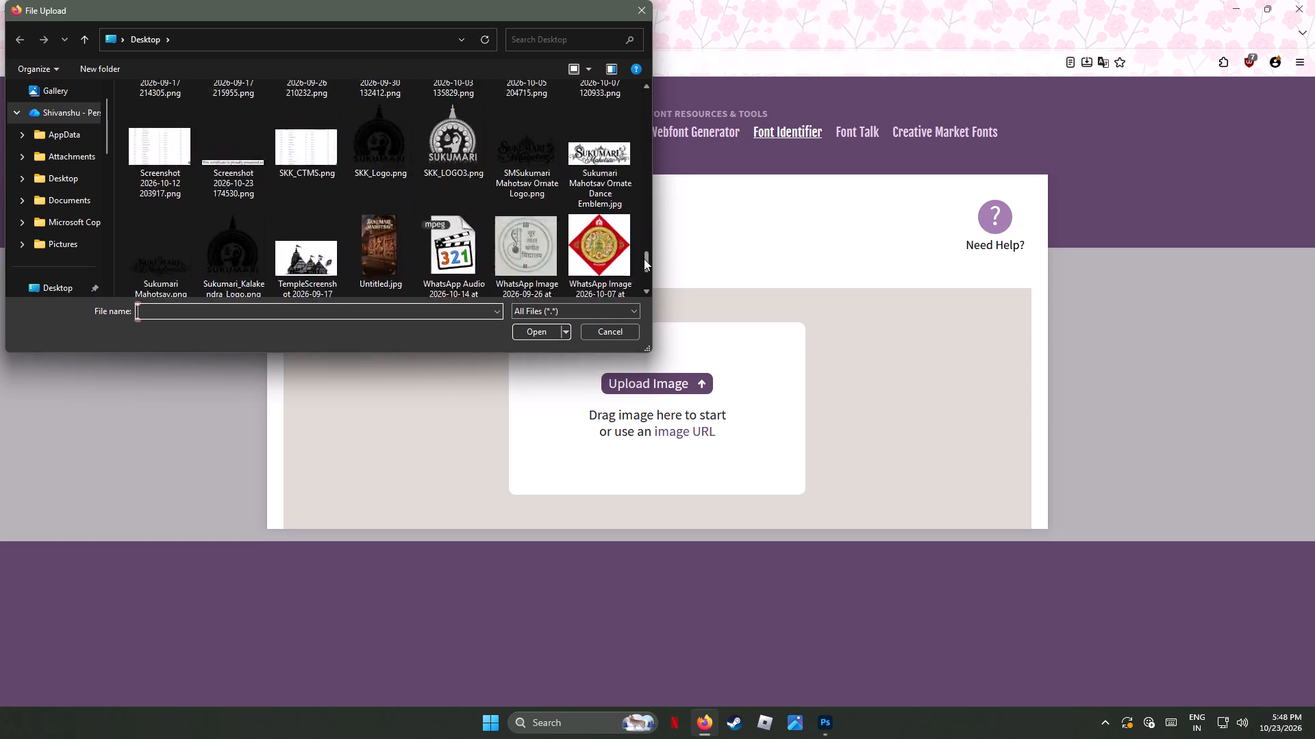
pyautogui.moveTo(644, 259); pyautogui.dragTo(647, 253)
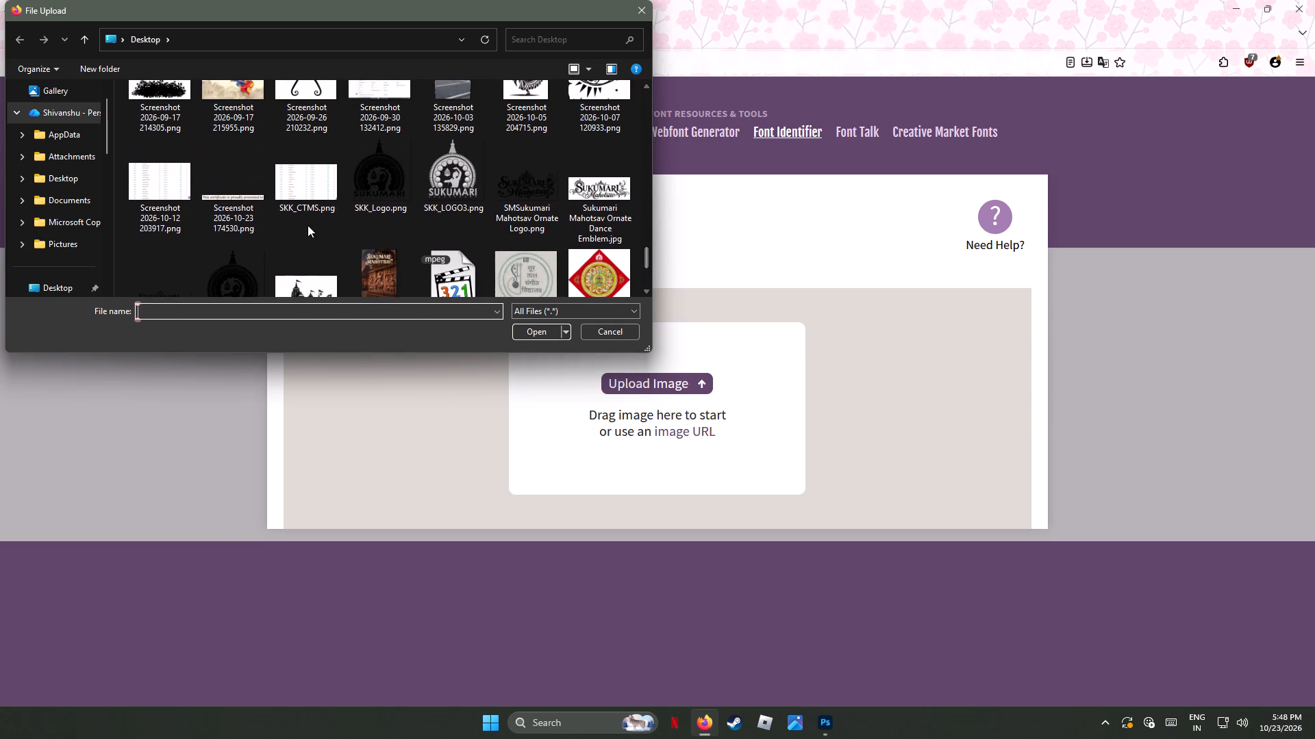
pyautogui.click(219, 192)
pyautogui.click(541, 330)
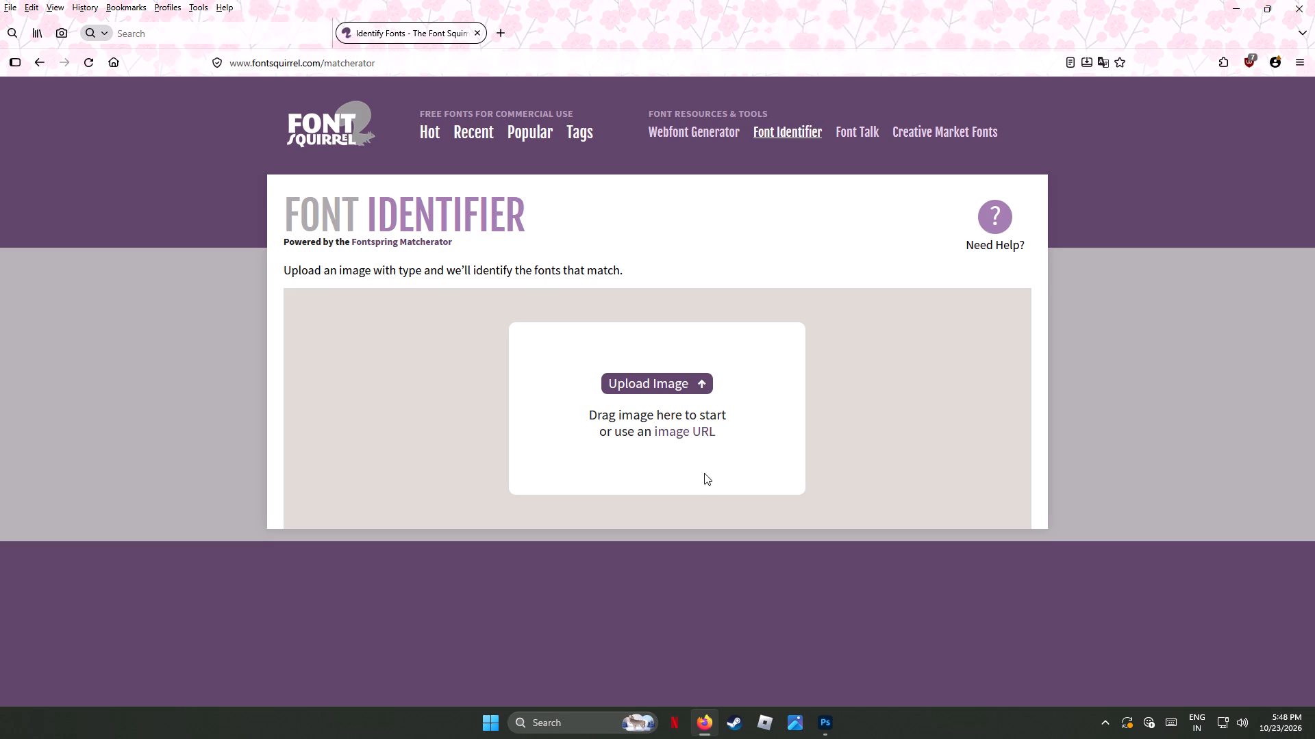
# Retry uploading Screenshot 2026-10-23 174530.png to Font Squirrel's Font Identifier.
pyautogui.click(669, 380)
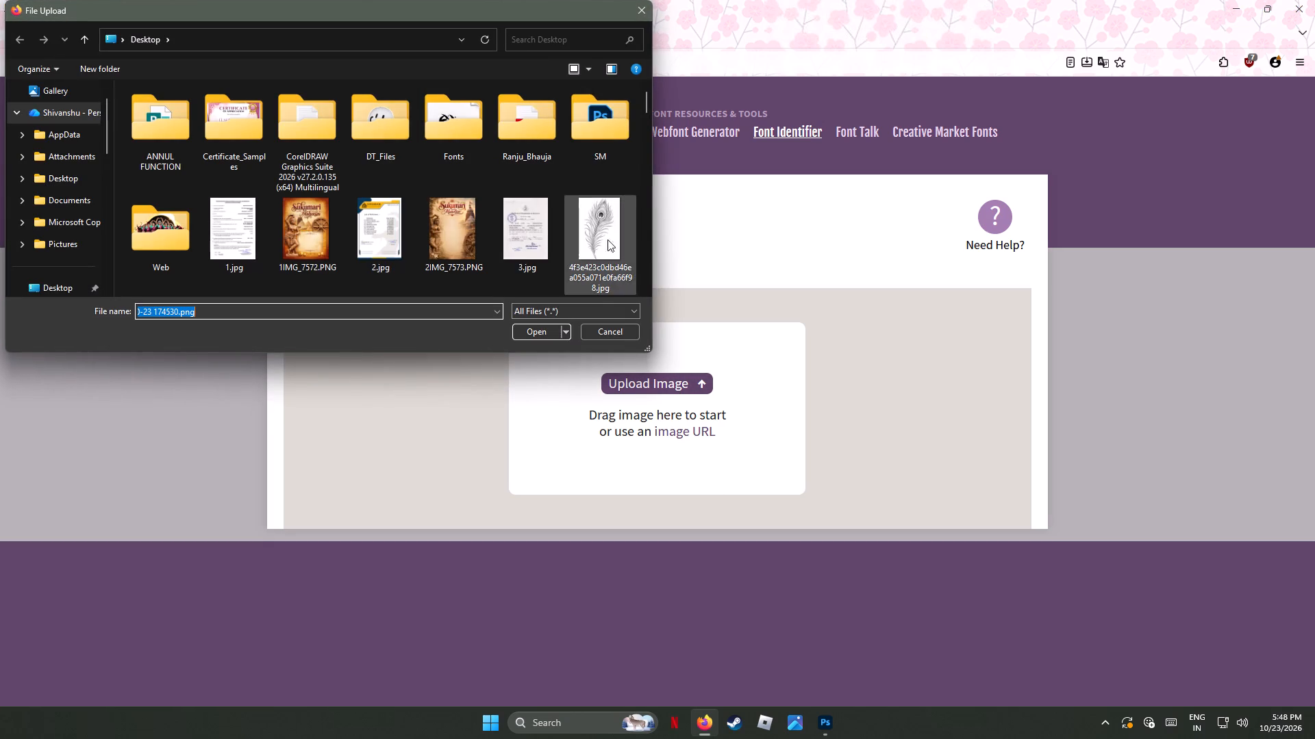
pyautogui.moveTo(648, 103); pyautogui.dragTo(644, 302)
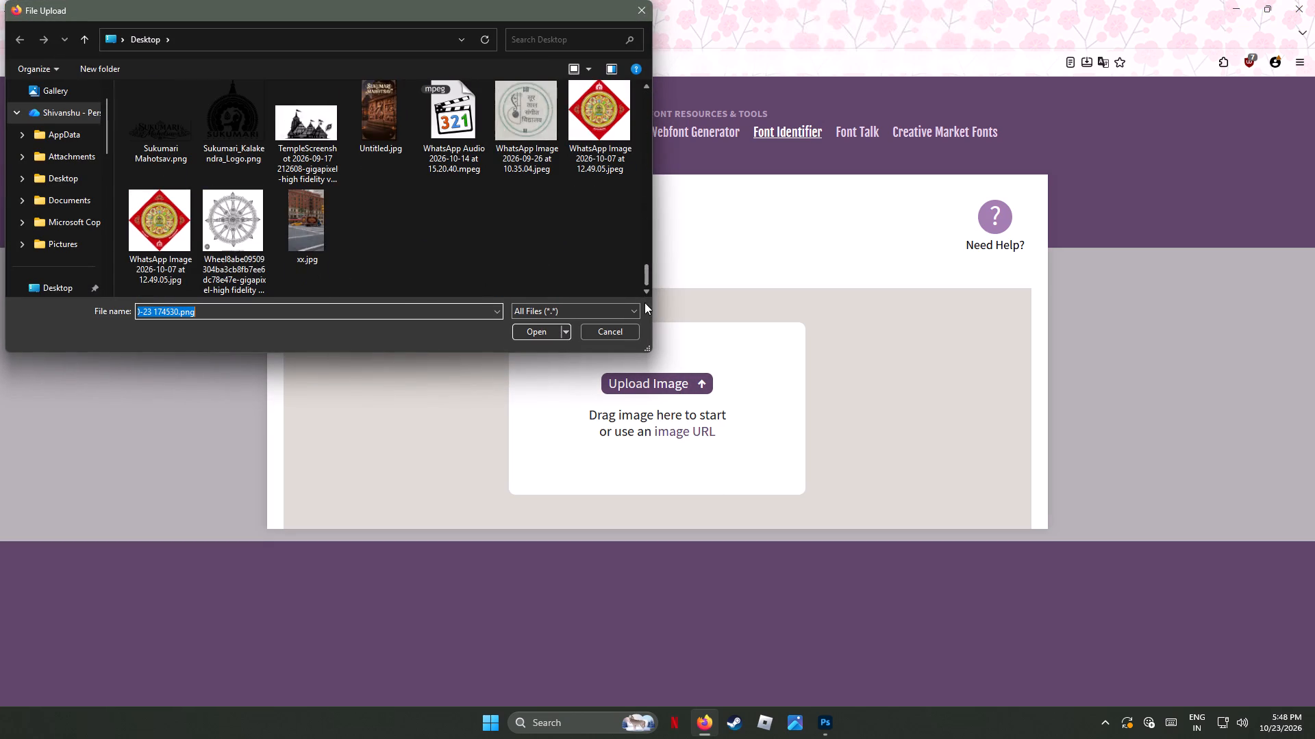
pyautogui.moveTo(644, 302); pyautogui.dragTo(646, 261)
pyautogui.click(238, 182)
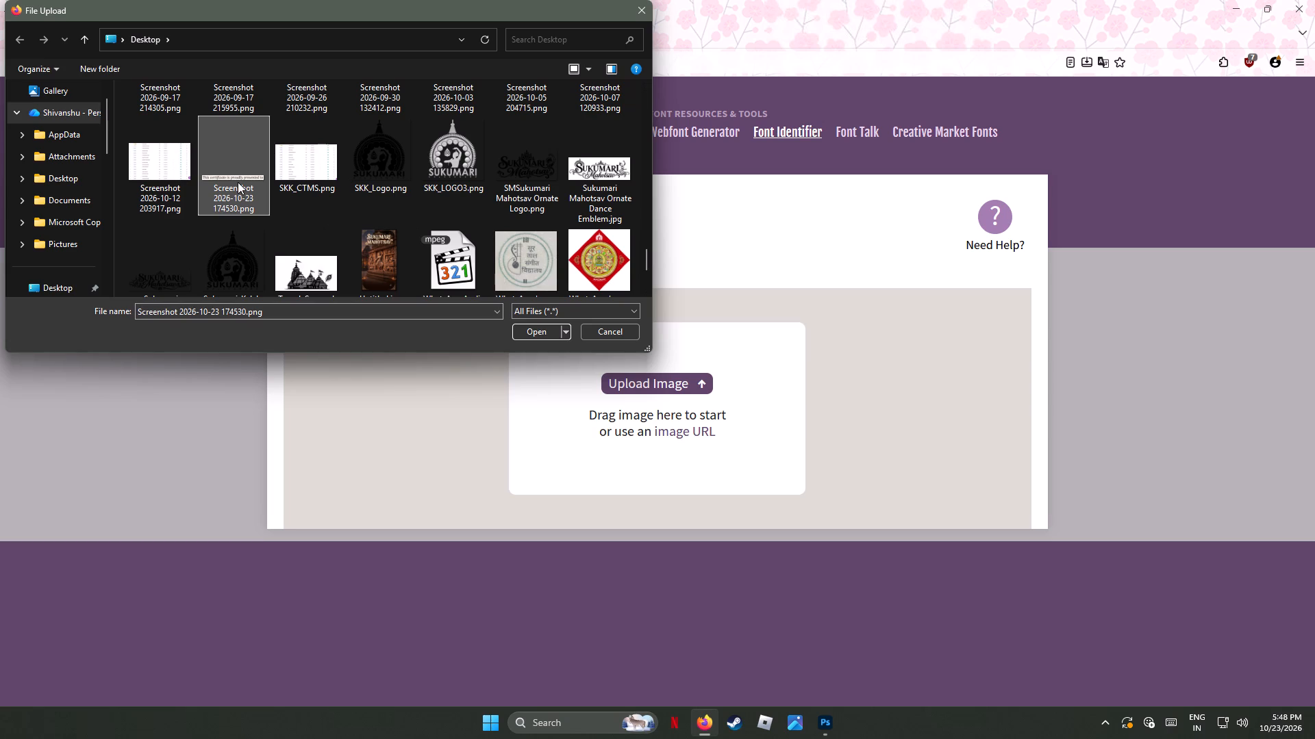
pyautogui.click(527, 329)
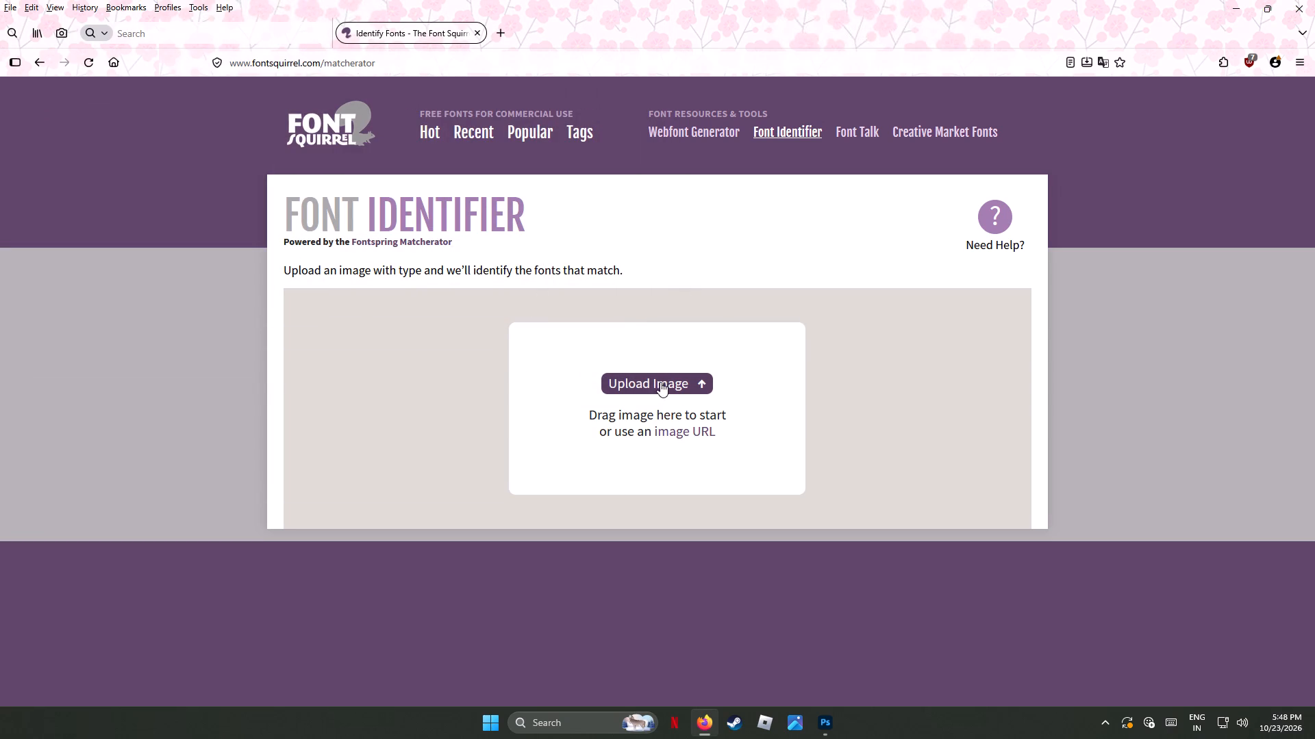
# Restore the Firefox window to a smaller size, move it off the Desktop files, and try dropping the certificate-line screenshot onto Font Squirrel's upload area.
pyautogui.moveTo(851, 9); pyautogui.dragTo(1023, 122)
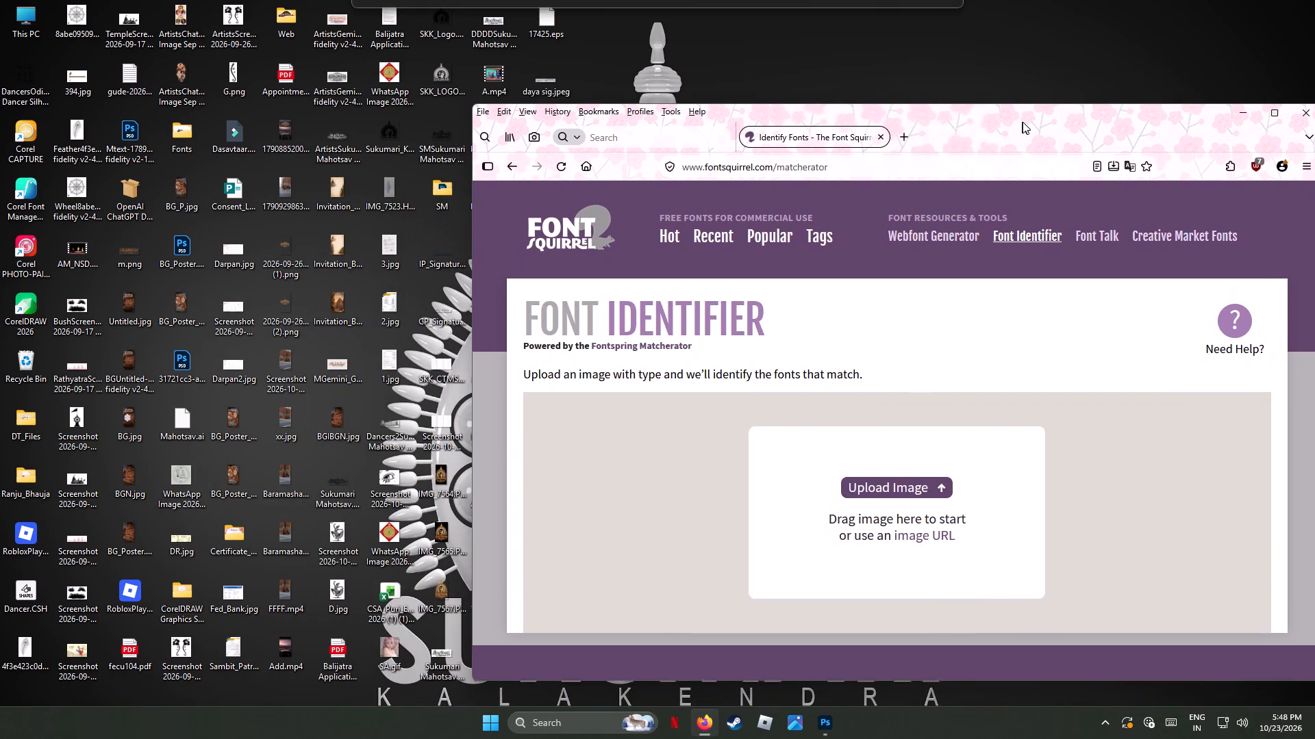
pyautogui.moveTo(1023, 122); pyautogui.dragTo(1135, 143)
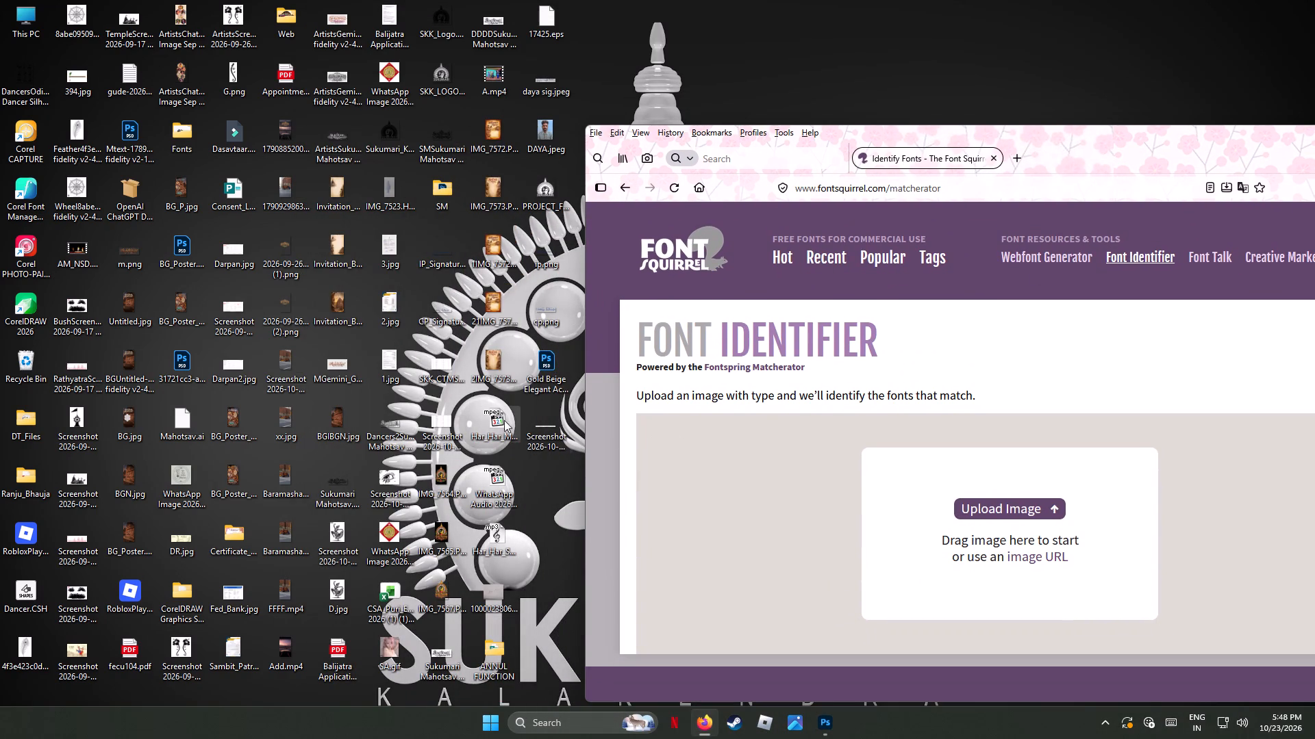
pyautogui.moveTo(550, 426); pyautogui.dragTo(985, 517)
# Open Fontspring's Font Matcherator from the search results and upload the certificate-line screenshot from the Desktop.
pyautogui.click(625, 189)
pyautogui.click(774, 471)
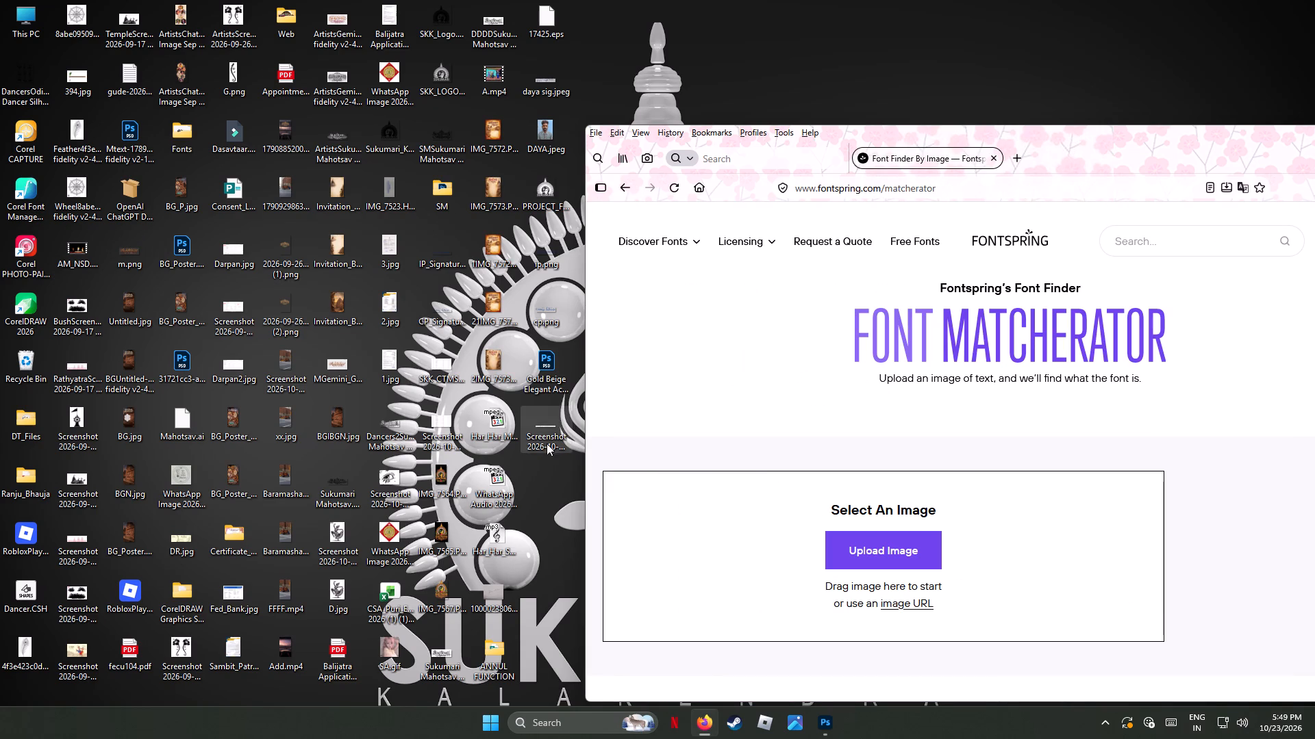
pyautogui.moveTo(547, 424); pyautogui.dragTo(844, 543)
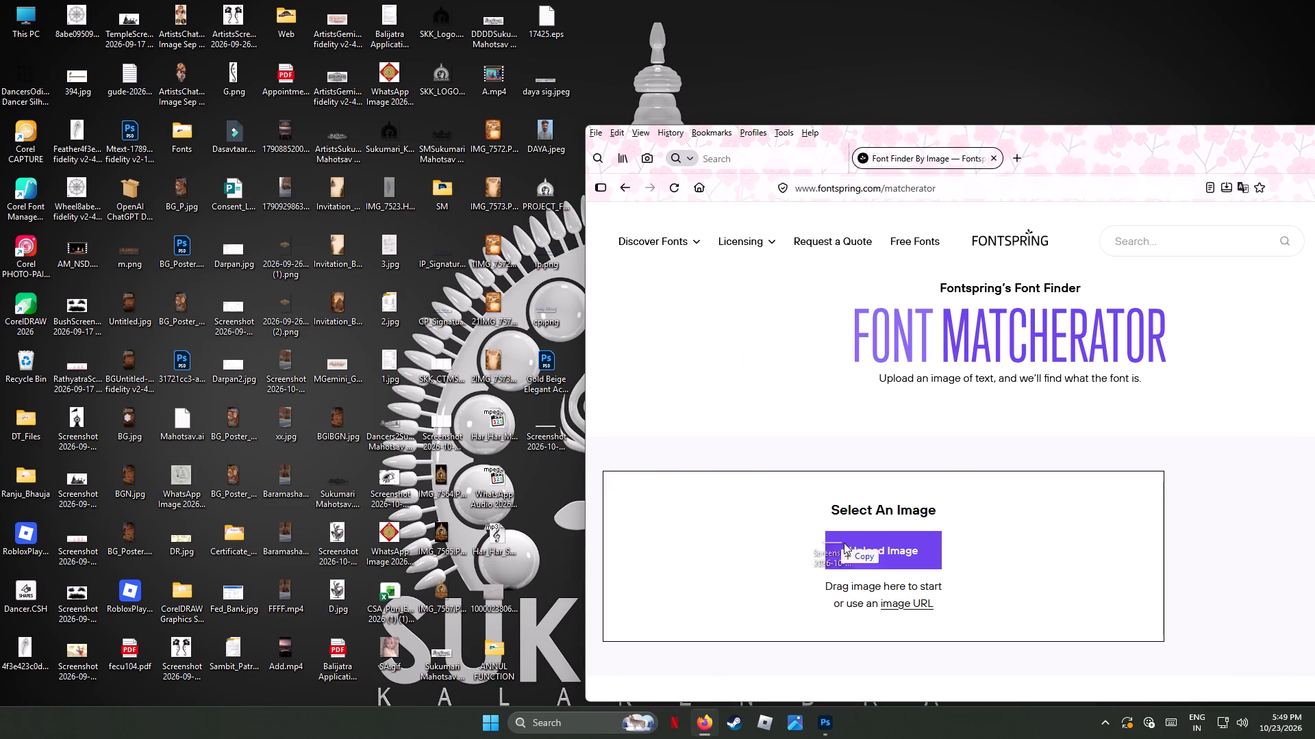
pyautogui.moveTo(844, 543); pyautogui.dragTo(871, 545)
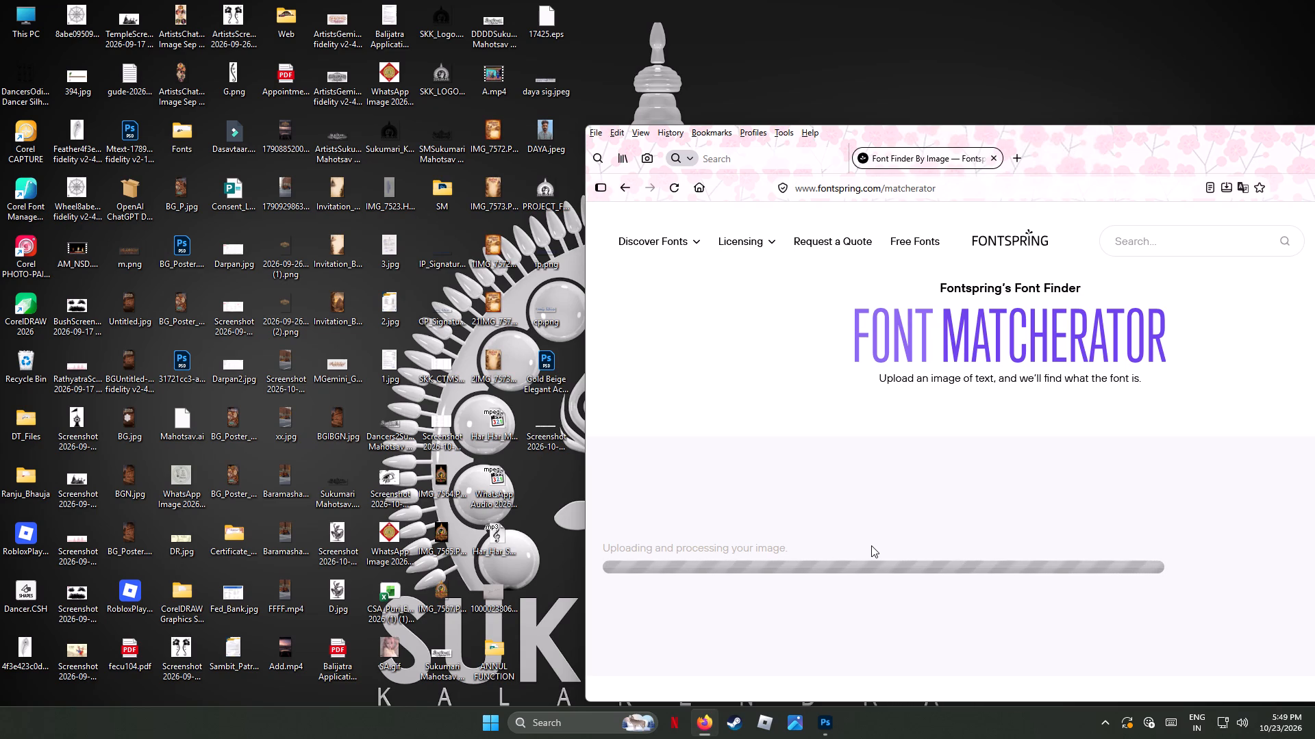
# Switch to Photoshop and examine the certificate's text lines and the recipient name layer's type properties.
pyautogui.click(827, 725)
pyautogui.scroll(-7, 745, 374)
pyautogui.scroll(4, 745, 375)
pyautogui.scroll(-4, 745, 375)
pyautogui.scroll(5, 745, 375)
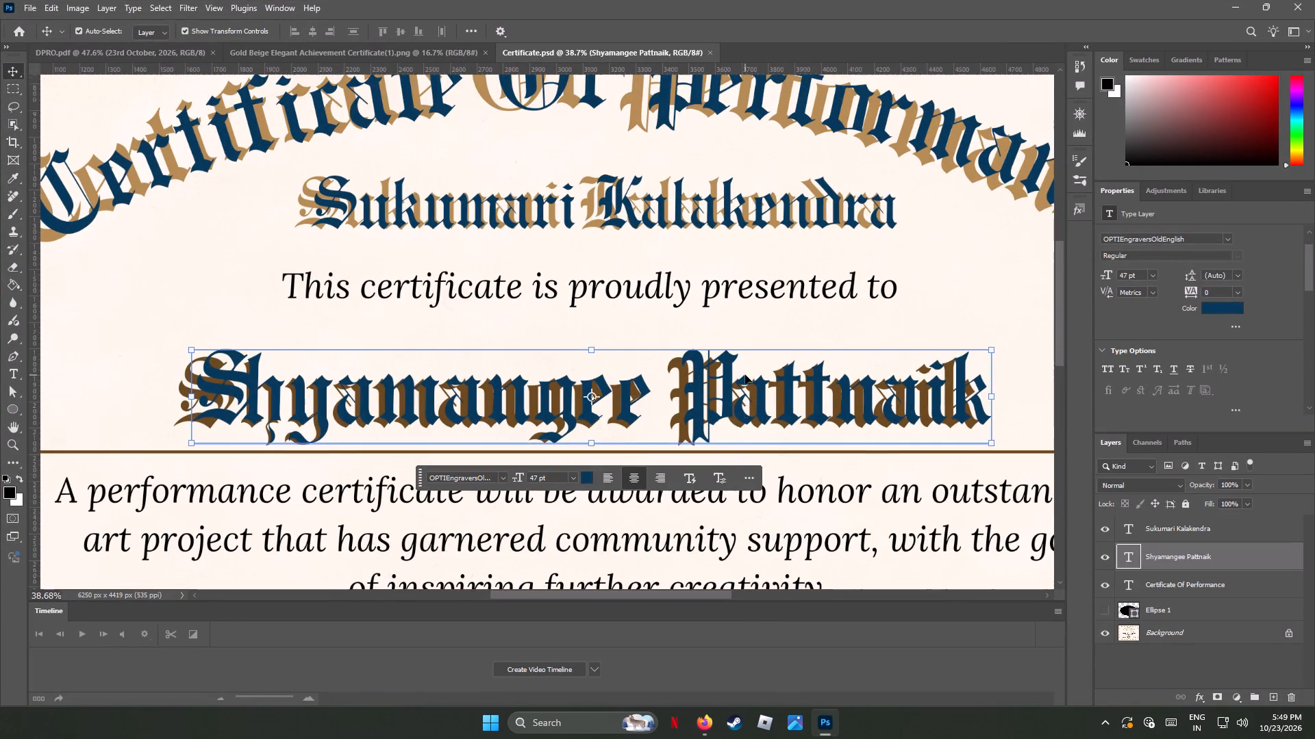
pyautogui.scroll(-7, 745, 375)
pyautogui.scroll(4, 745, 375)
pyautogui.scroll(-1, 745, 375)
pyautogui.scroll(1, 745, 375)
pyautogui.scroll(-12, 745, 375)
pyautogui.scroll(2, 745, 375)
pyautogui.scroll(-4, 745, 375)
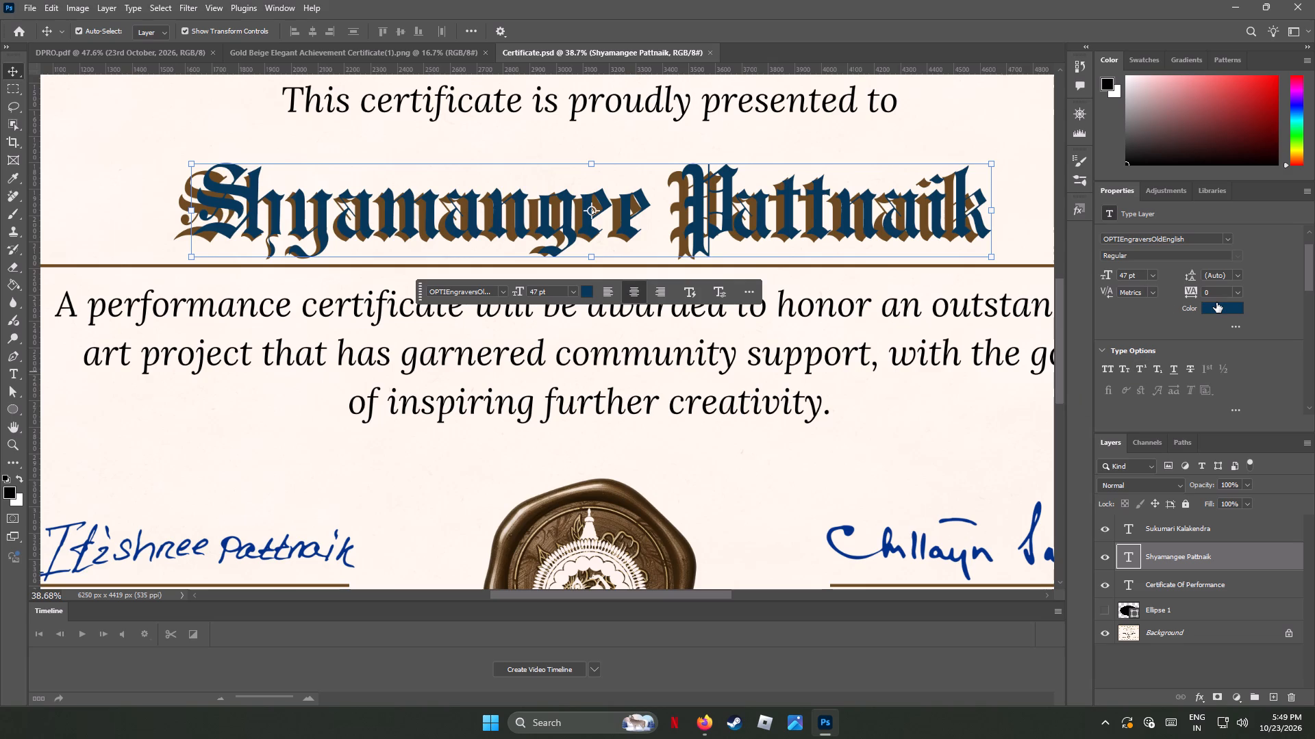
pyautogui.scroll(6, 1216, 302)
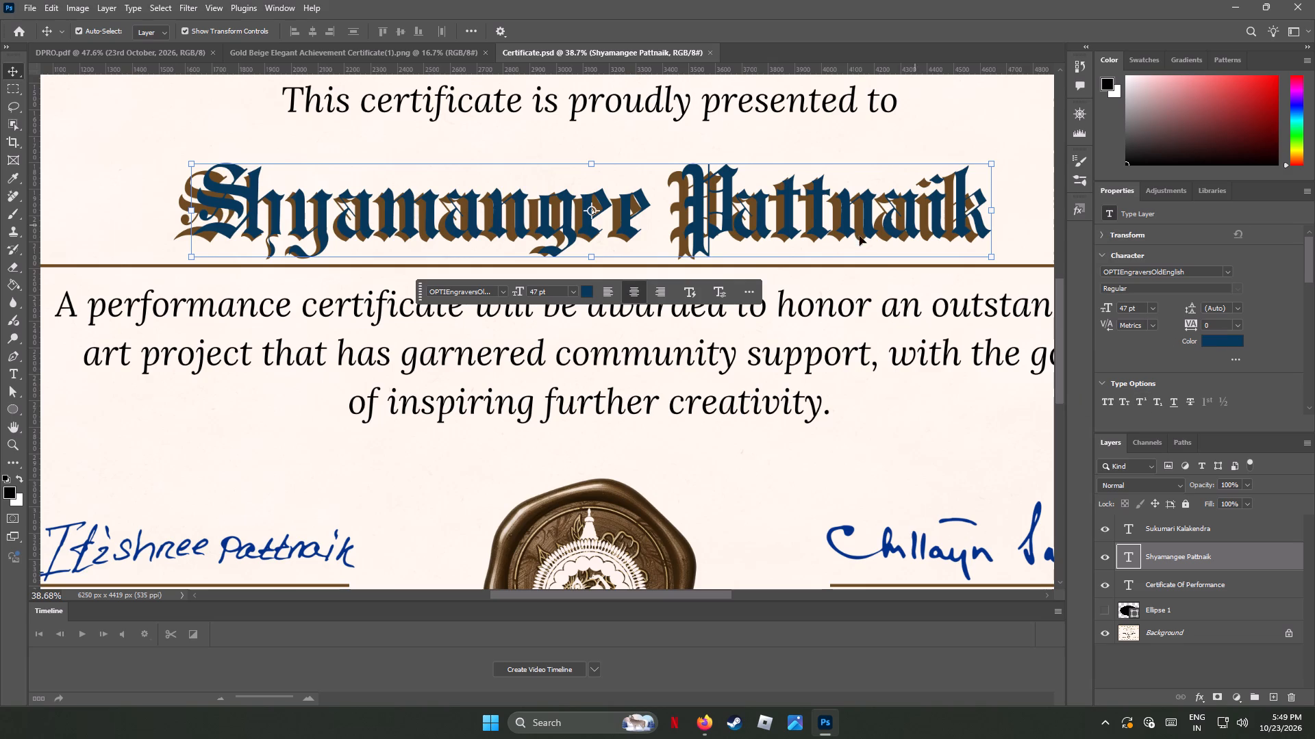
pyautogui.scroll(2, 644, 265)
pyautogui.scroll(-1, 644, 263)
pyautogui.scroll(15, 644, 263)
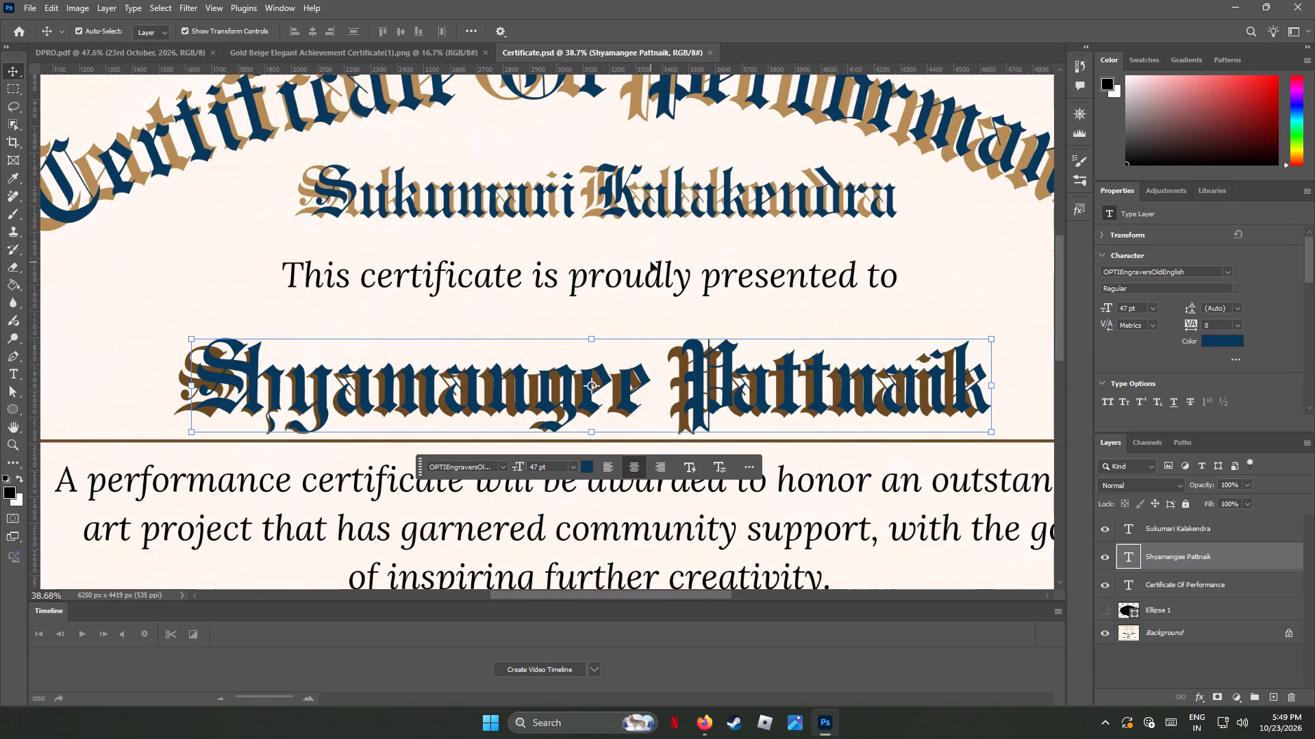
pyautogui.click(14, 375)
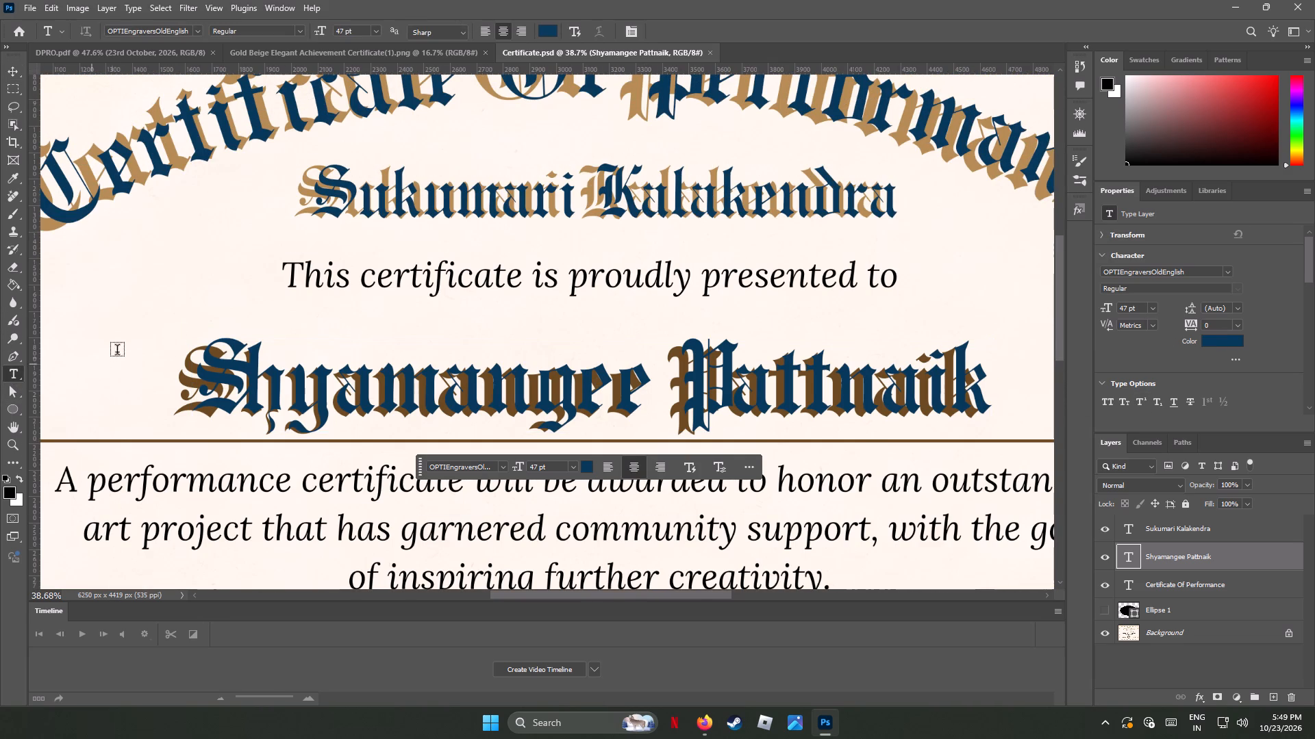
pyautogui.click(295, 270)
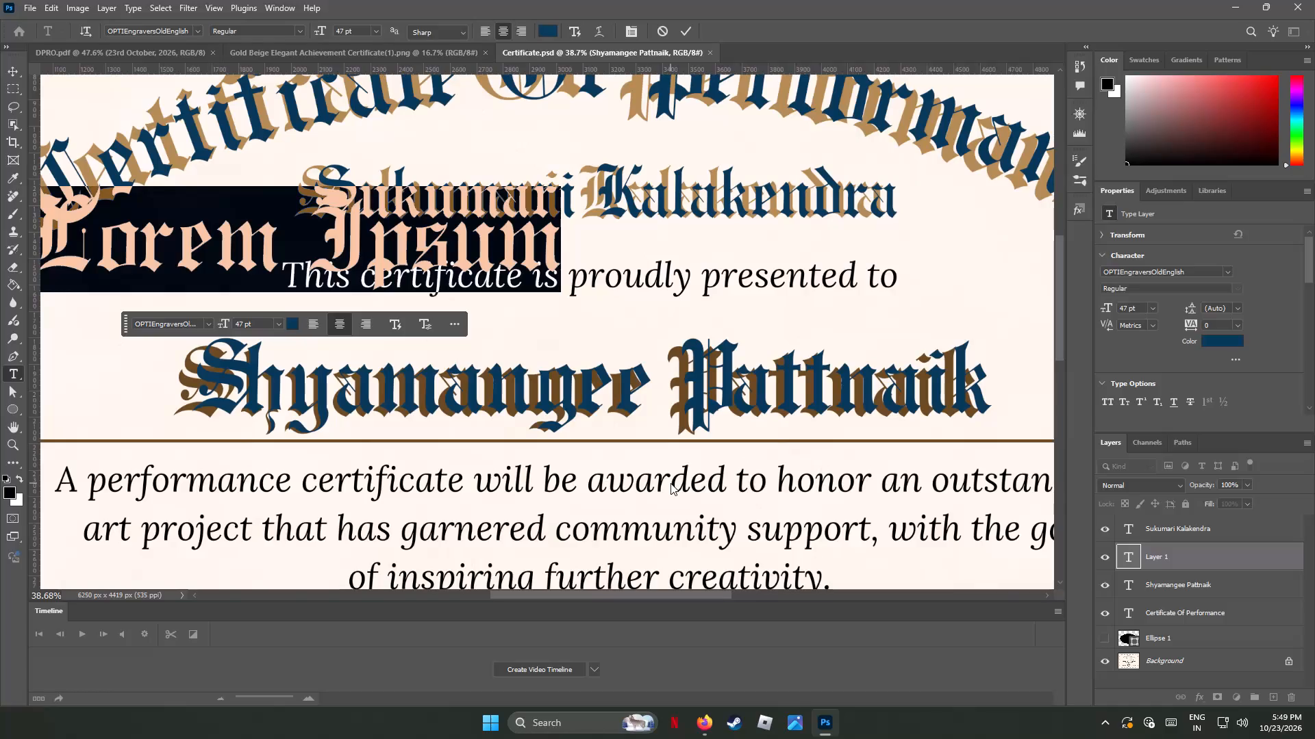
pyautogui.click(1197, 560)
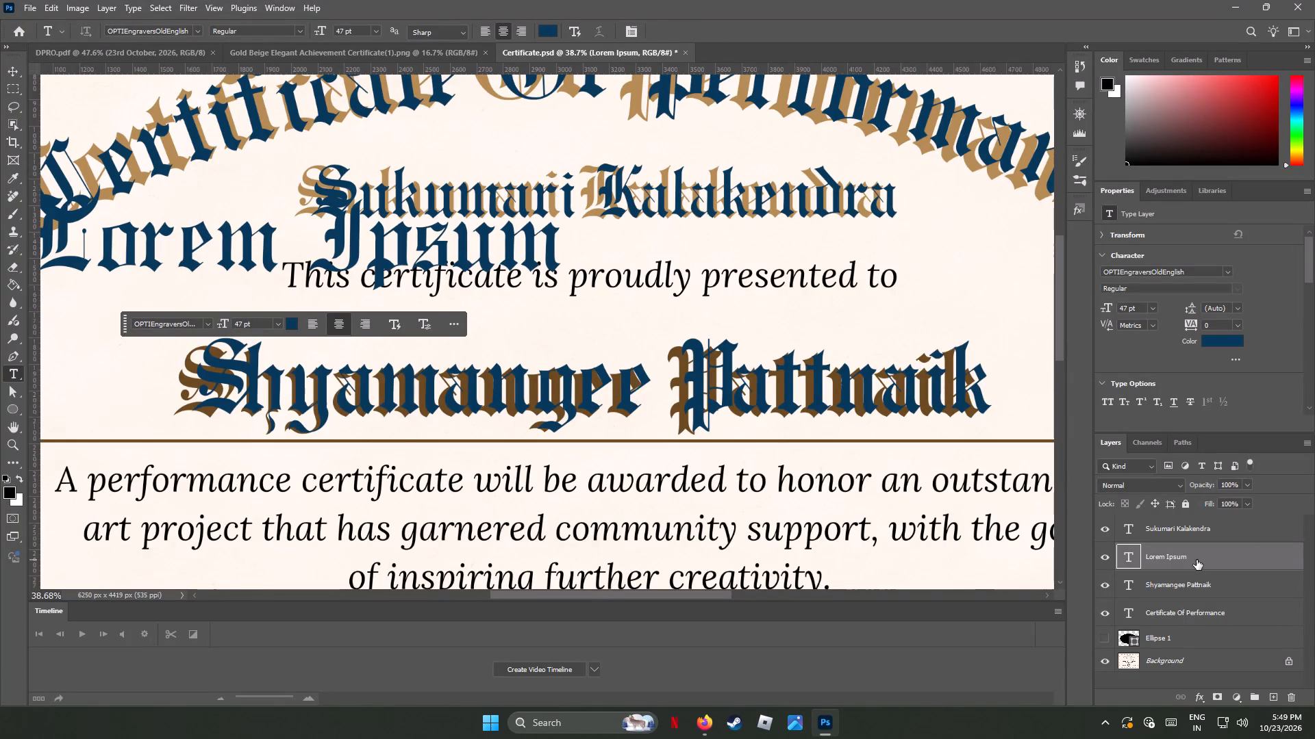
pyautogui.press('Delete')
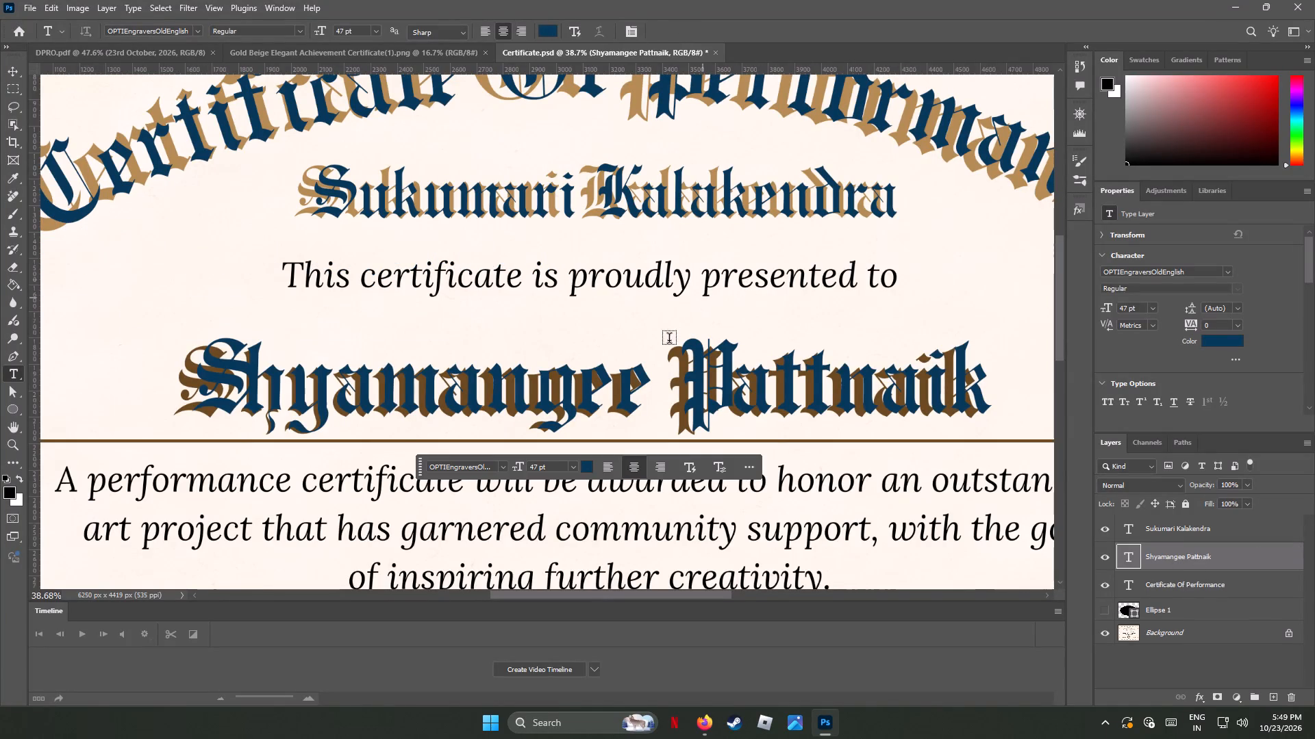
# Add the text "This certificate is proudly presented to" as a new layer over the certificate's top border, in OPTIEngraversOldEnglish at 47 pt.
pyautogui.scroll(6, 592, 576)
pyautogui.scroll(-2, 592, 576)
pyautogui.scroll(1, 592, 576)
pyautogui.scroll(-3, 592, 576)
pyautogui.scroll(3, 592, 576)
pyautogui.scroll(-1, 610, 554)
pyautogui.scroll(9, 610, 554)
pyautogui.scroll(-1, 610, 554)
pyautogui.scroll(6, 610, 554)
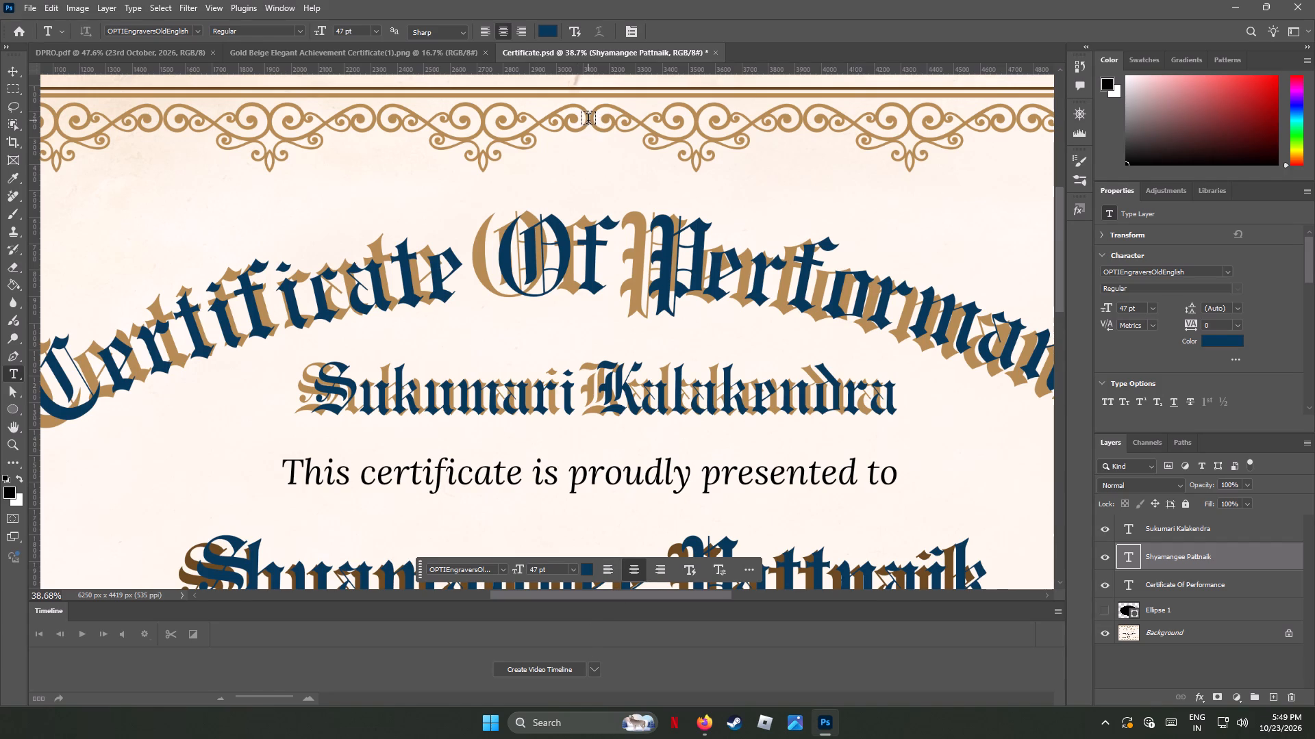
pyautogui.click(588, 120)
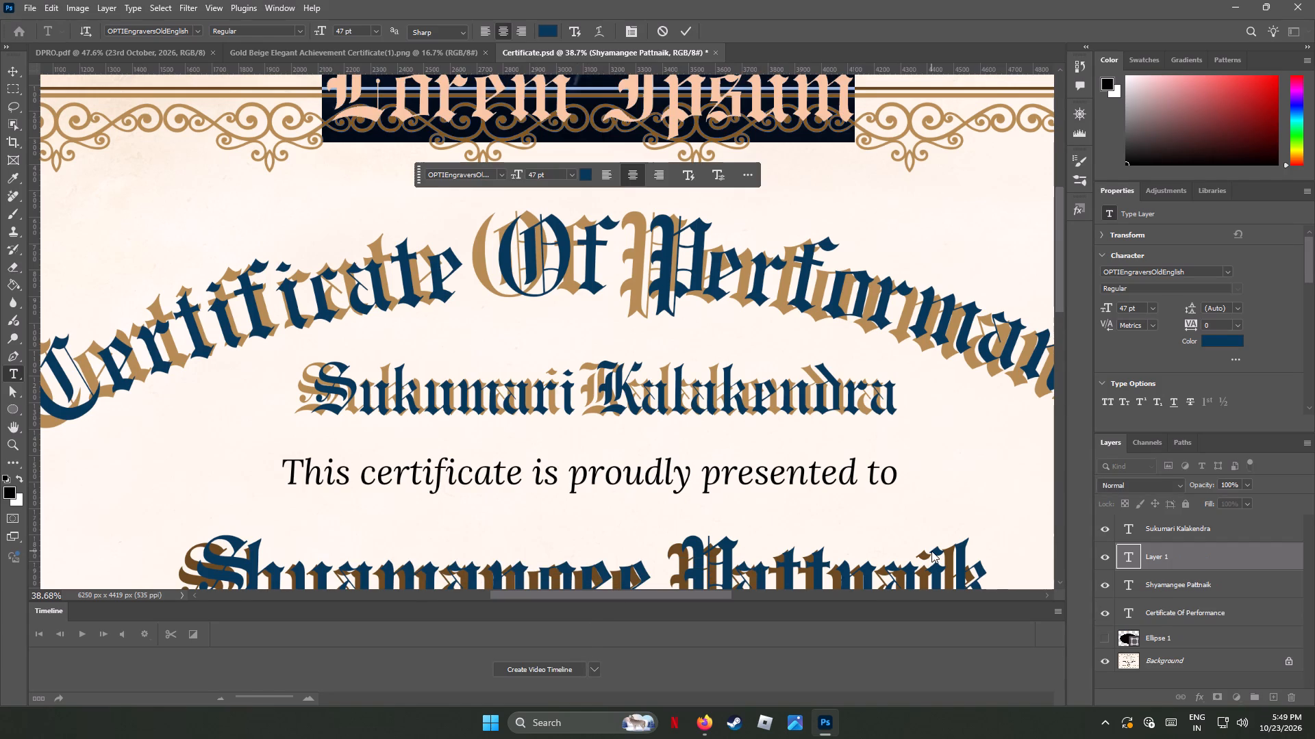
pyautogui.write('Thi')
pyautogui.press('s')
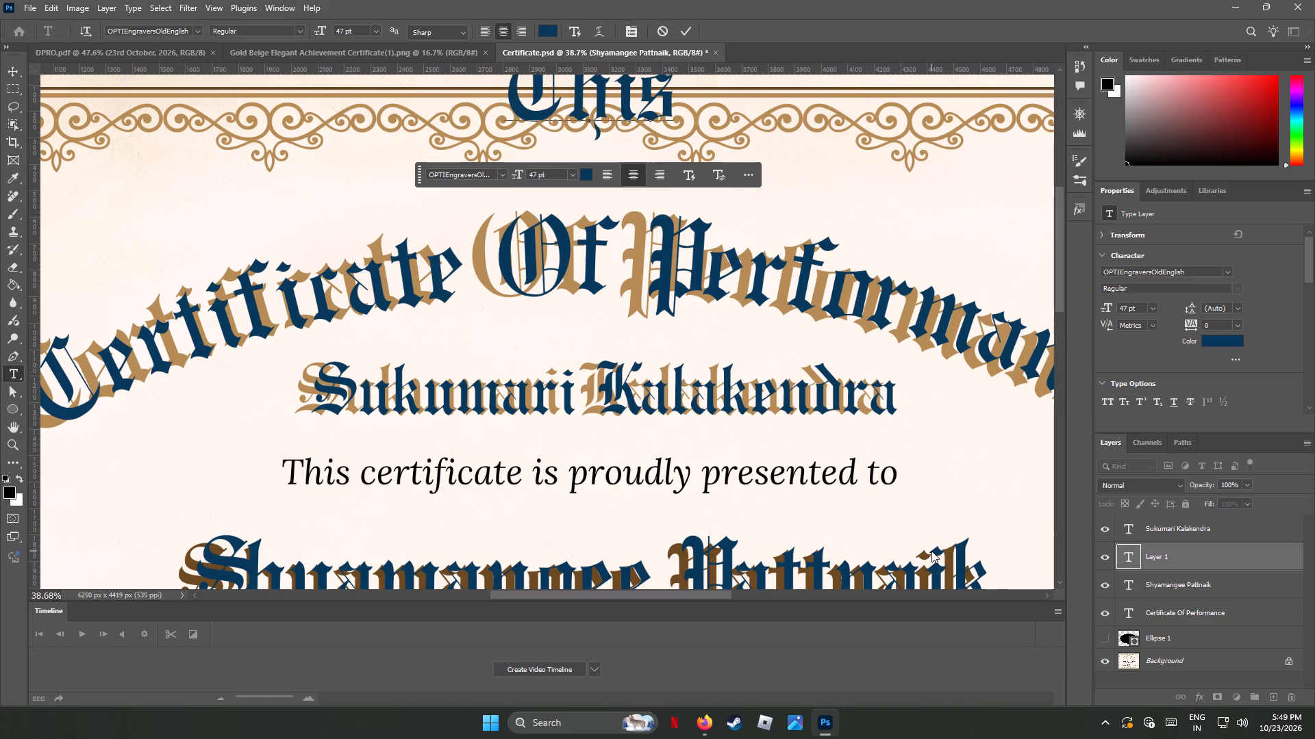
pyautogui.press('space')
pyautogui.write('cer')
pyautogui.write('ti')
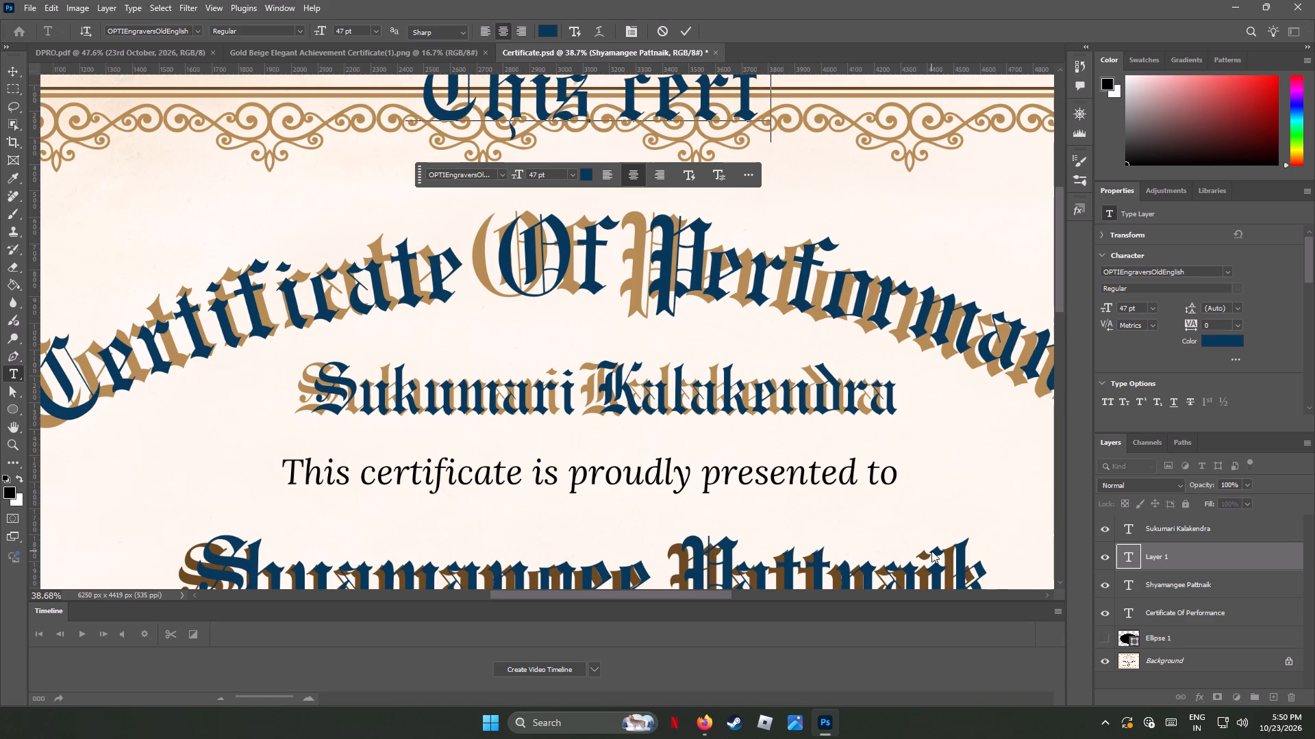
pyautogui.write('fica')
pyautogui.write('te')
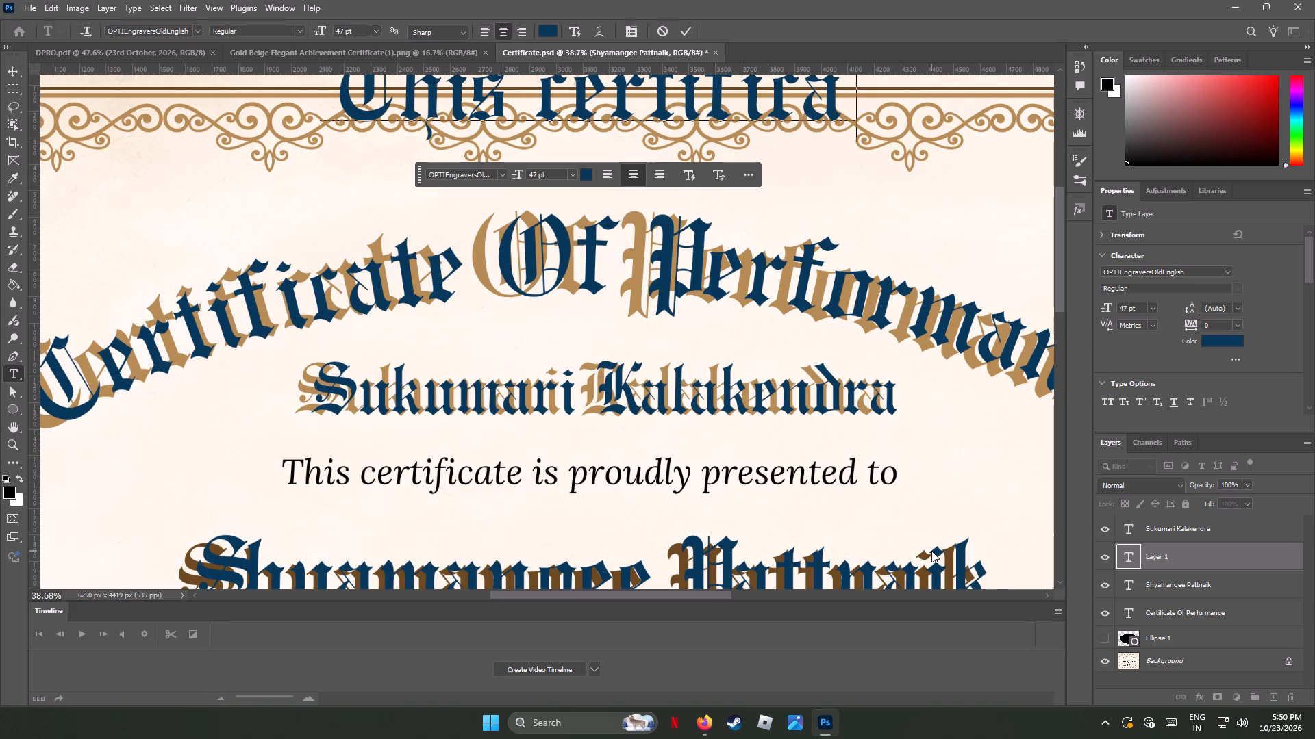
pyautogui.press('space')
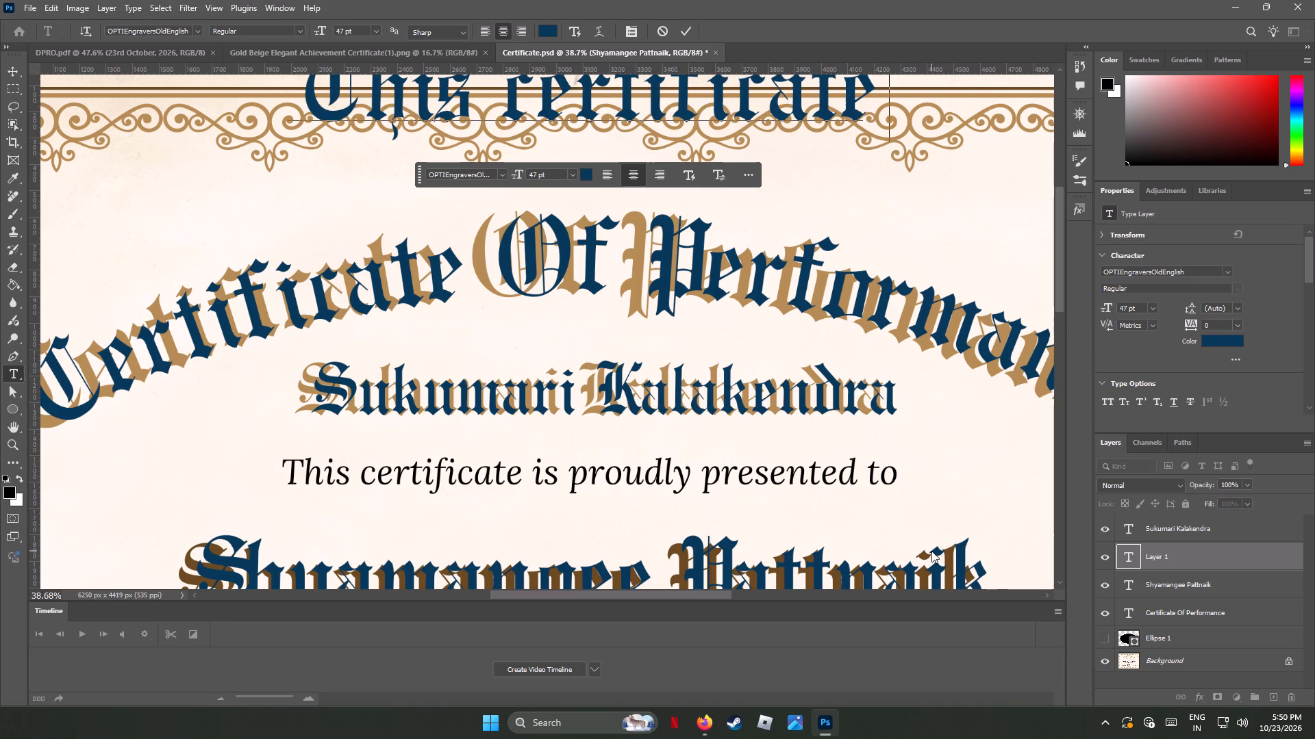
pyautogui.write('is')
pyautogui.press('space')
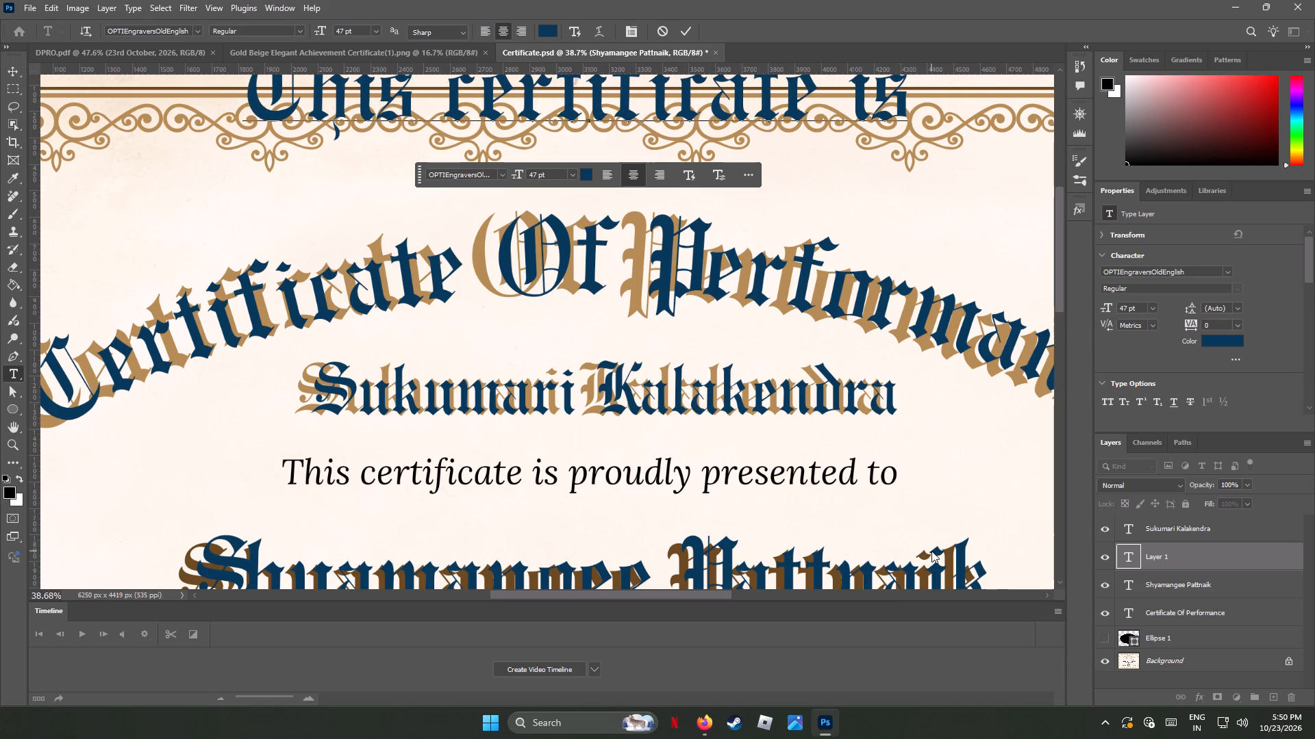
pyautogui.press('p')
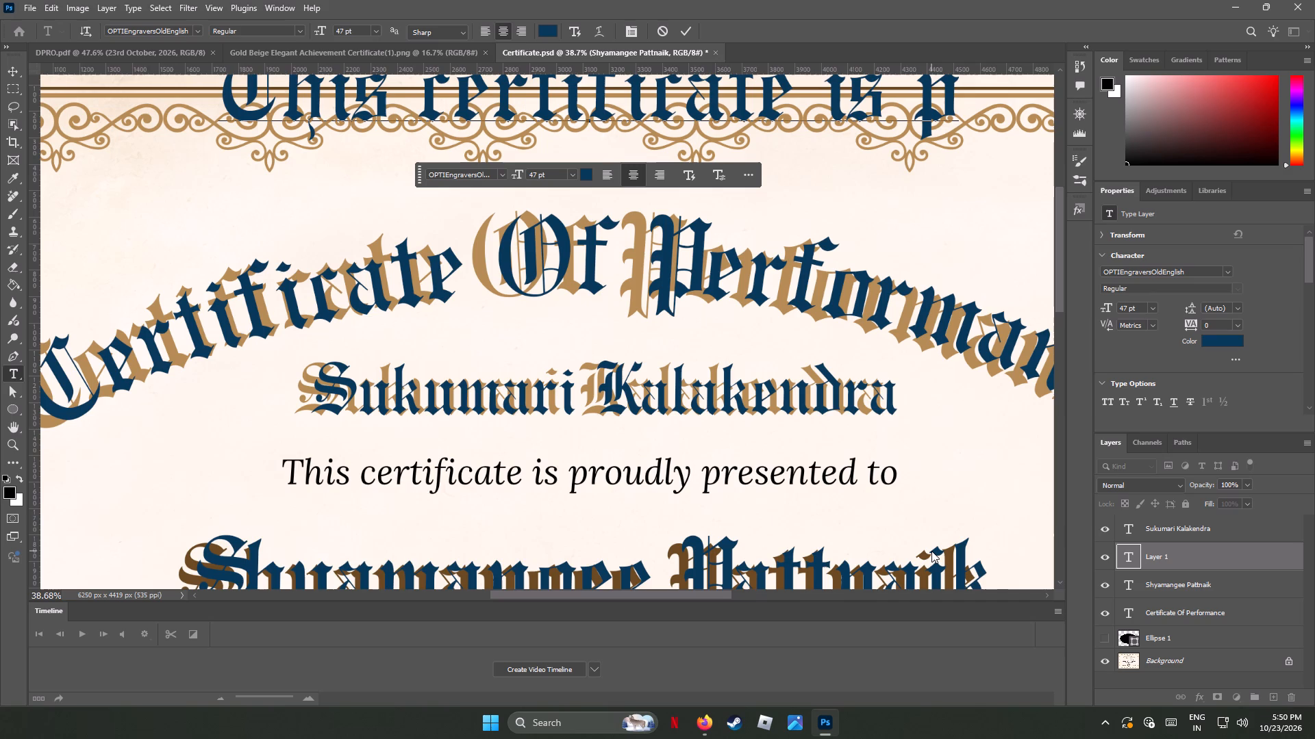
pyautogui.write('rou')
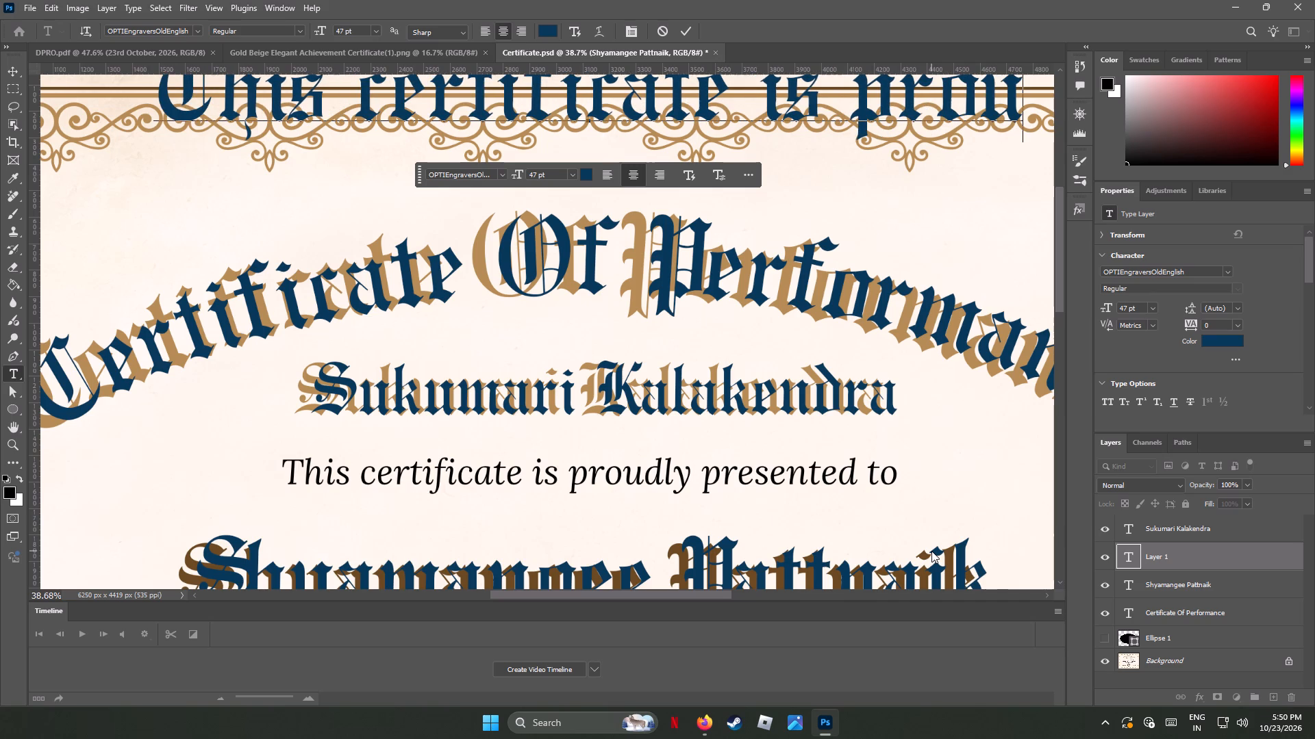
pyautogui.press('d')
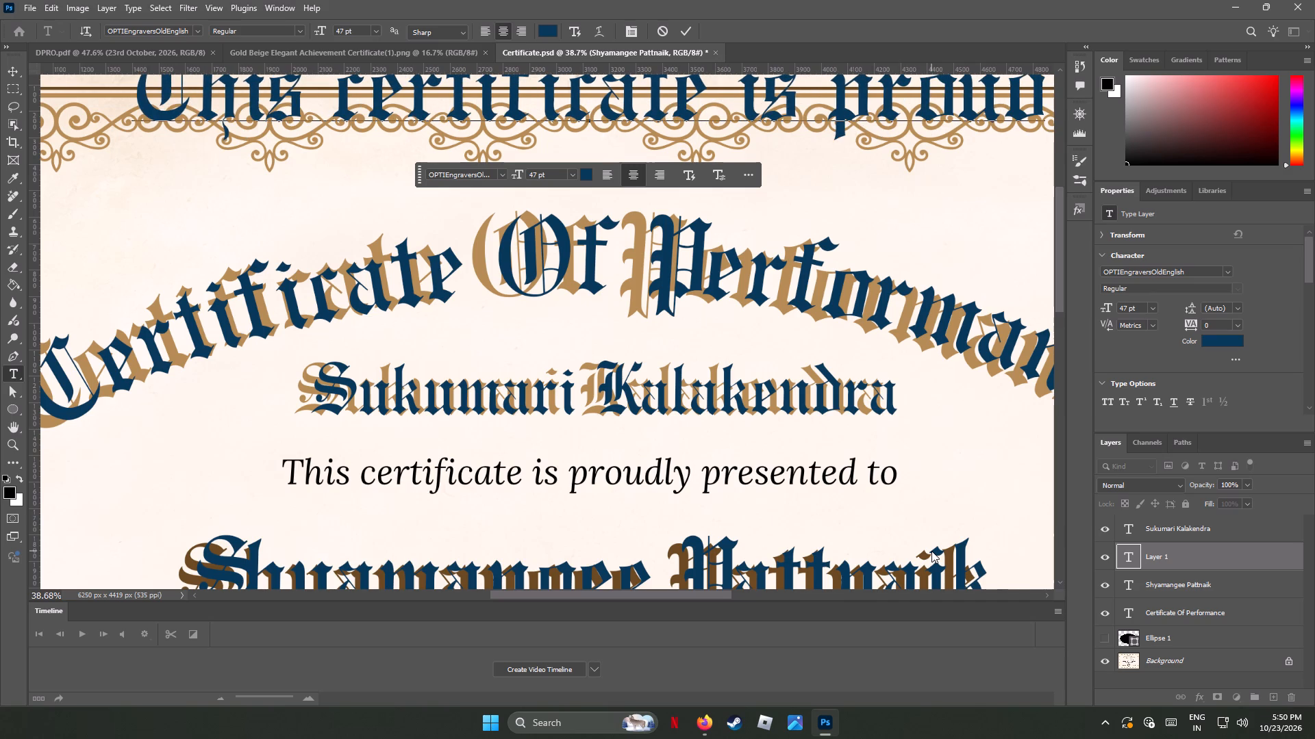
pyautogui.write('ly')
pyautogui.press('space')
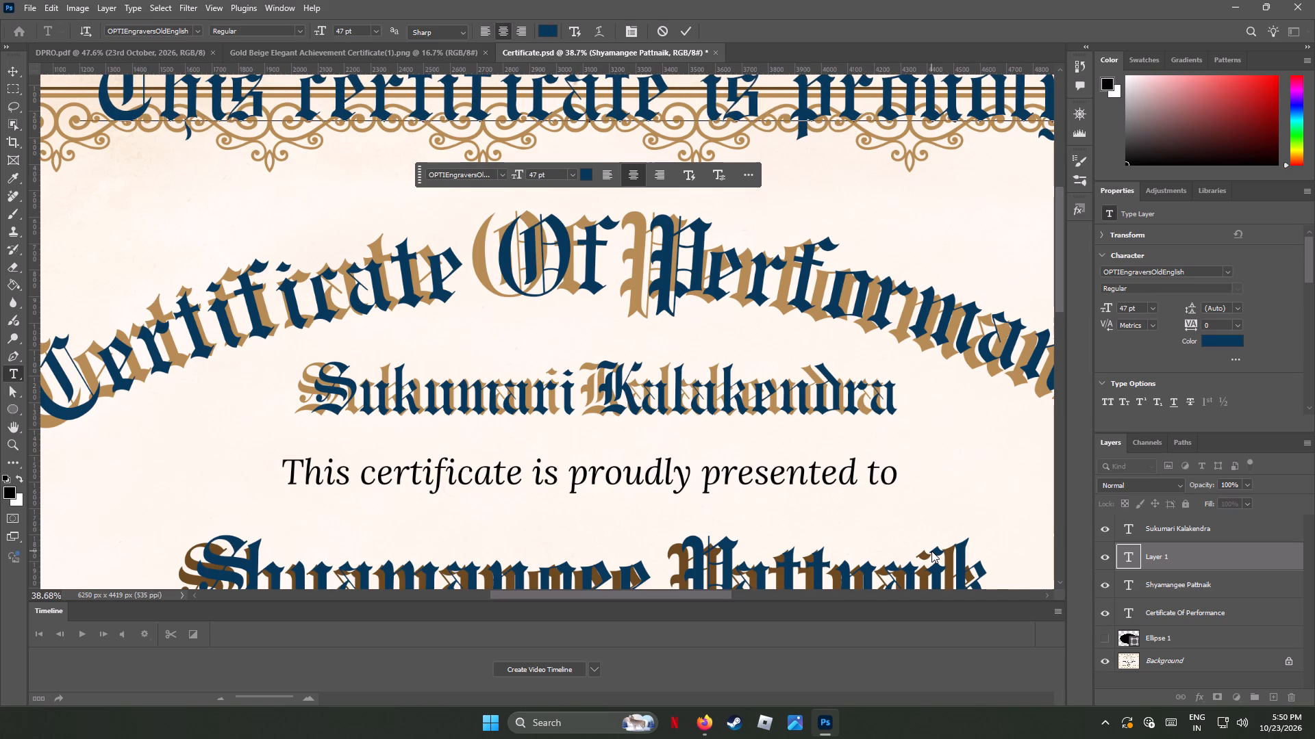
pyautogui.write('presented')
pyautogui.press('space')
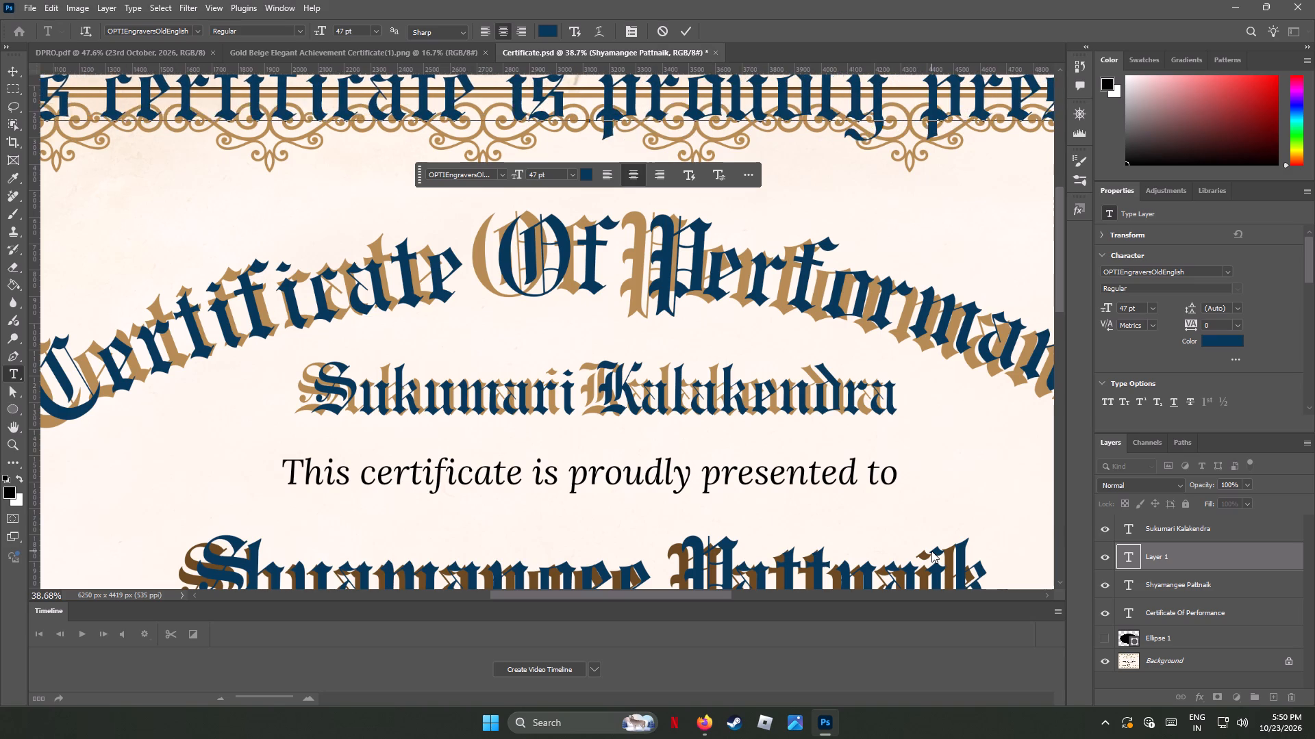
pyautogui.write('to')
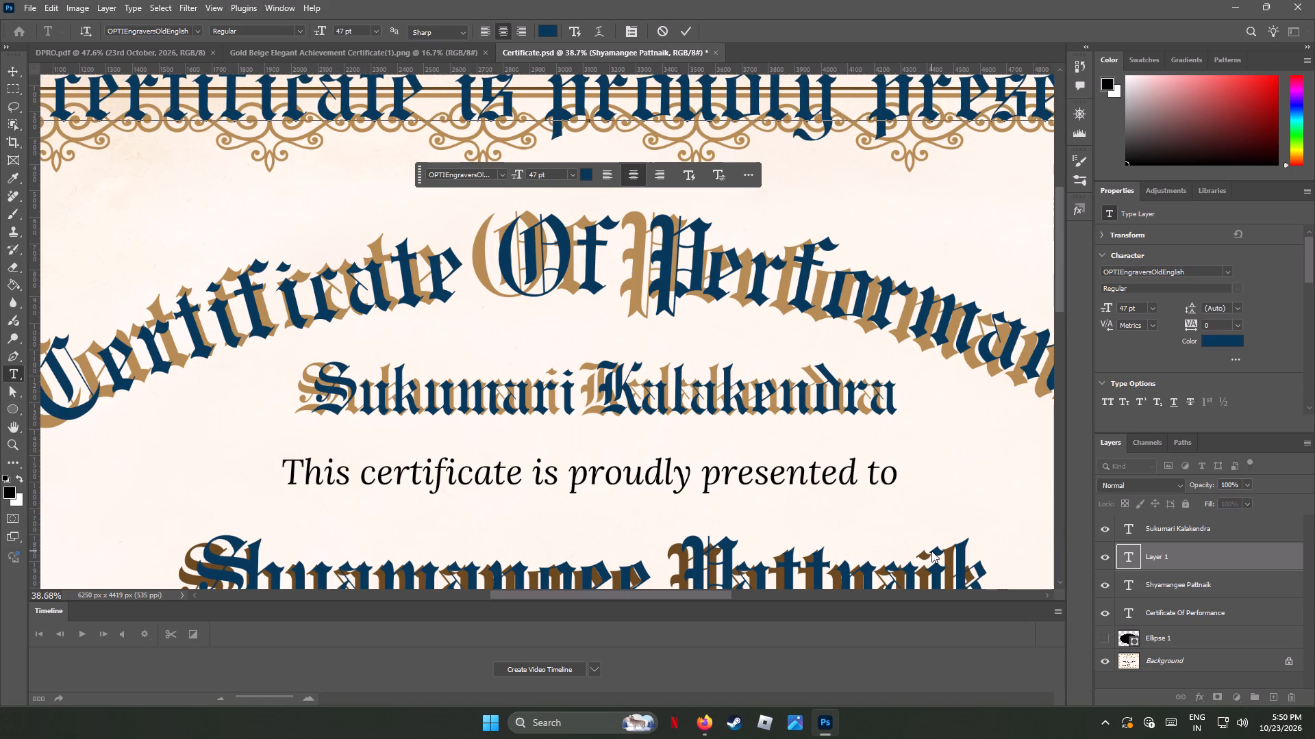
pyautogui.click(12, 70)
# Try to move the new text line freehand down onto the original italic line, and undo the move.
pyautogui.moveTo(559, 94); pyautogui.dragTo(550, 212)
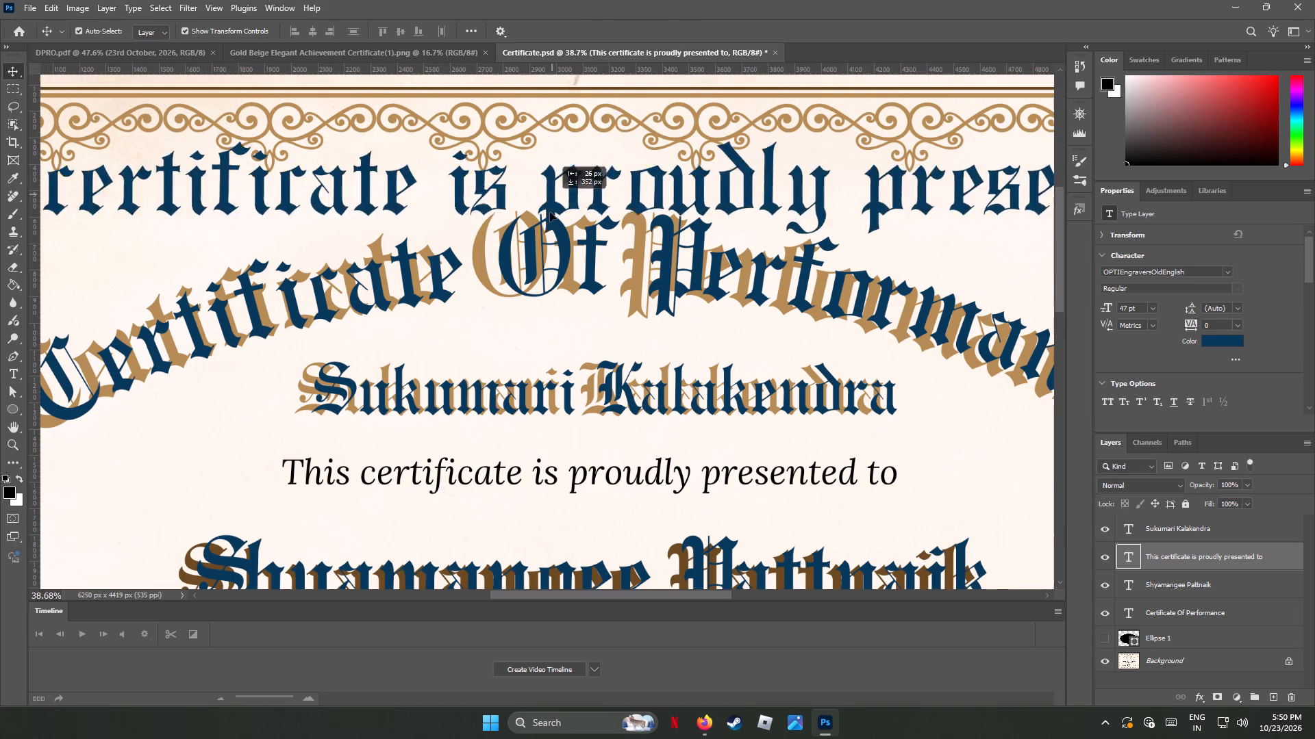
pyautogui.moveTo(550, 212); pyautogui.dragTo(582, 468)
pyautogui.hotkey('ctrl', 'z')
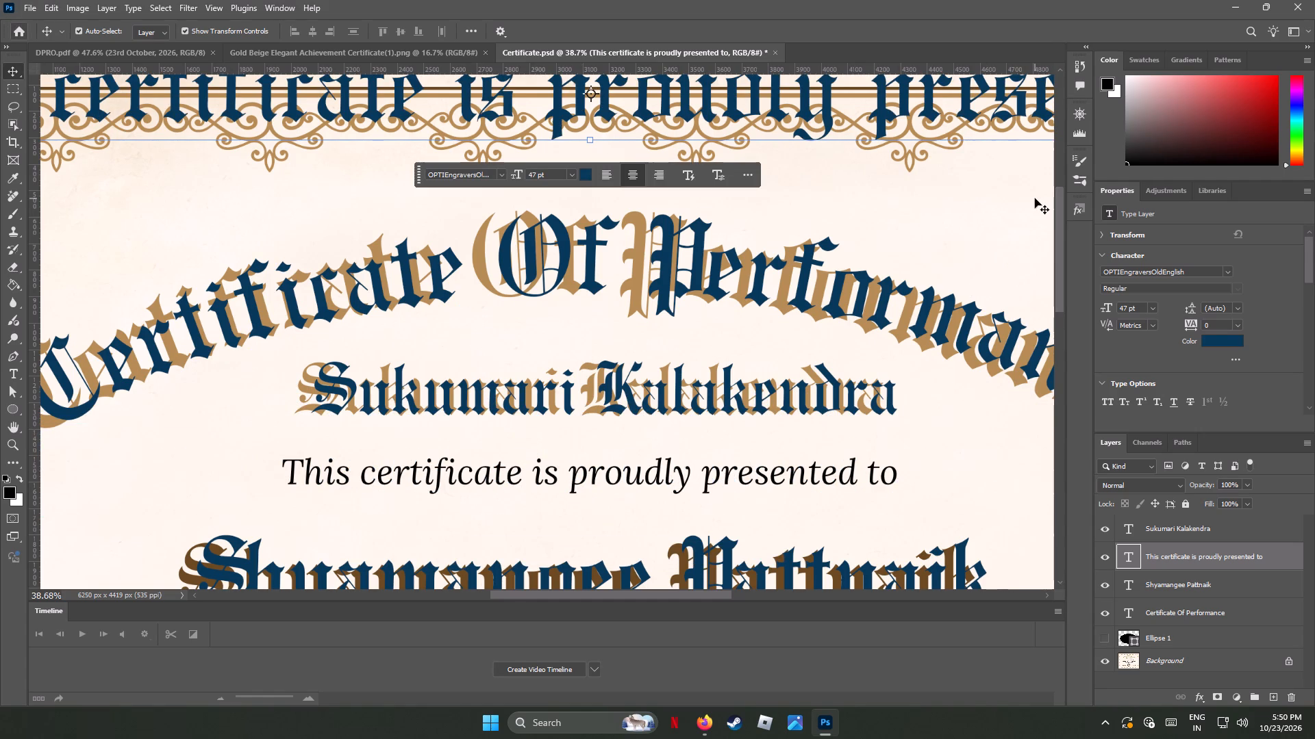
# Nudge the new text line straight down from the top border until it overlaps the original italic line.
pyautogui.press('Down')
pyautogui.press('Down')
pyautogui.press('Down')
pyautogui.press('Down')
pyautogui.press('Down')
pyautogui.press('Down')
pyautogui.press('Down')
pyautogui.press('Down')
pyautogui.press('Down')
pyautogui.press('Down')
pyautogui.press('Down')
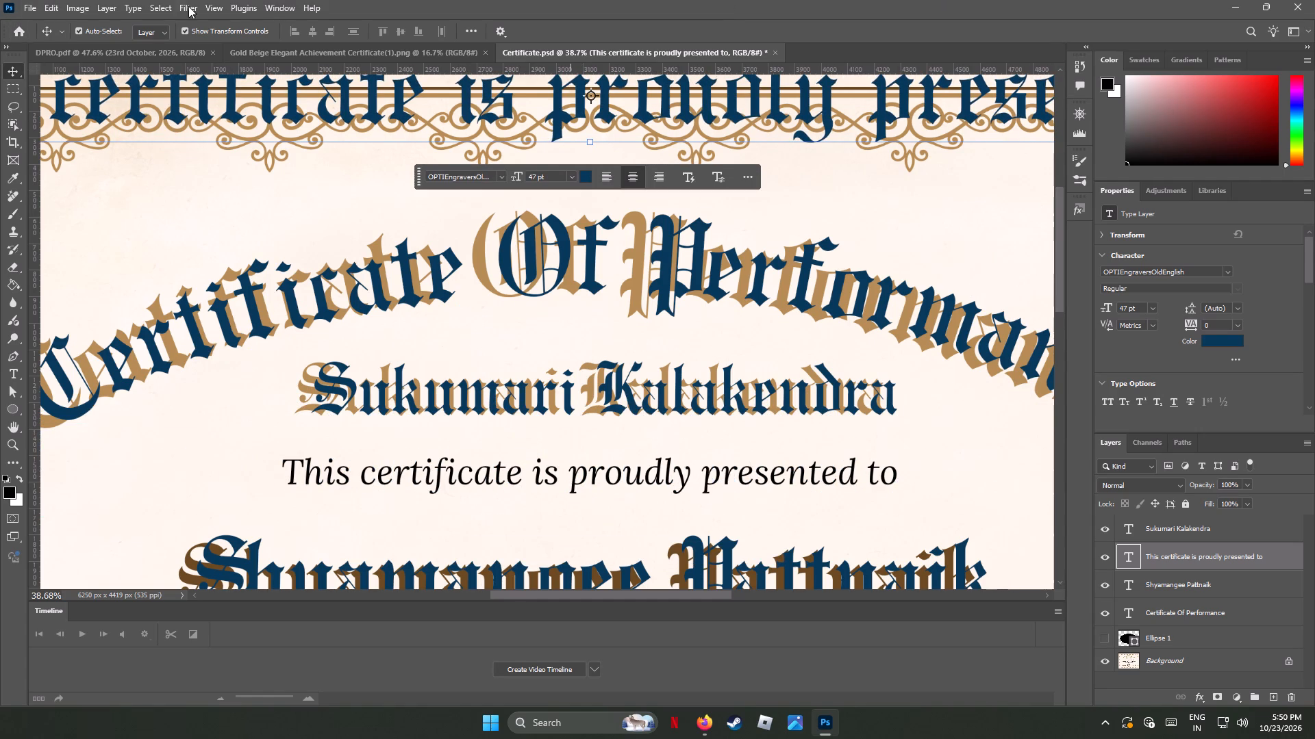
pyautogui.click(14, 74)
pyautogui.press('Down')
pyautogui.press('Down')
pyautogui.press('Down')
pyautogui.press('Down')
pyautogui.press('Down')
pyautogui.press('Down')
pyautogui.press('Down')
pyautogui.press('Down')
pyautogui.press('Down')
pyautogui.press('Down')
pyautogui.press('Down')
pyautogui.press('Down')
pyautogui.press('Down')
pyautogui.press('Down')
pyautogui.press('Down')
pyautogui.press('Down')
pyautogui.press('Down')
pyautogui.press('Down')
pyautogui.press('Down')
pyautogui.press('Down')
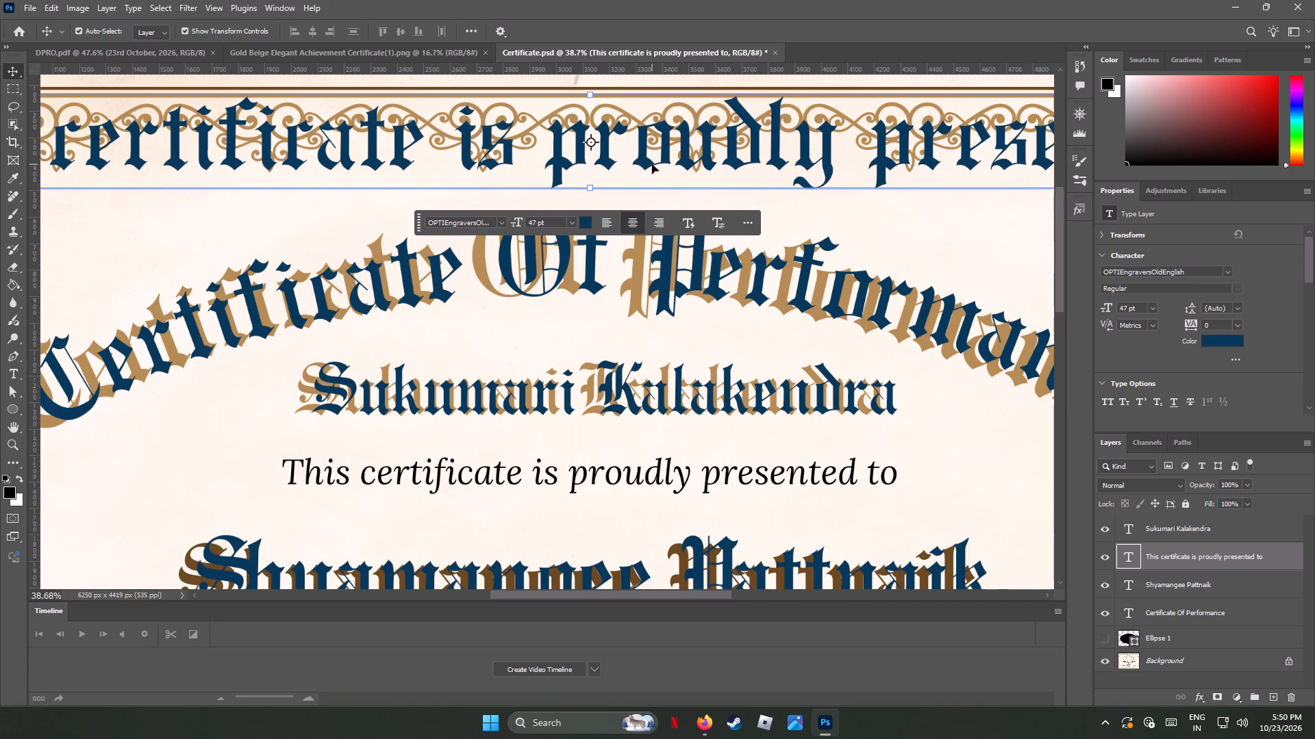
pyautogui.keyDown('alt'); pyautogui.scroll(-20, 244, 453); pyautogui.keyUp('alt')
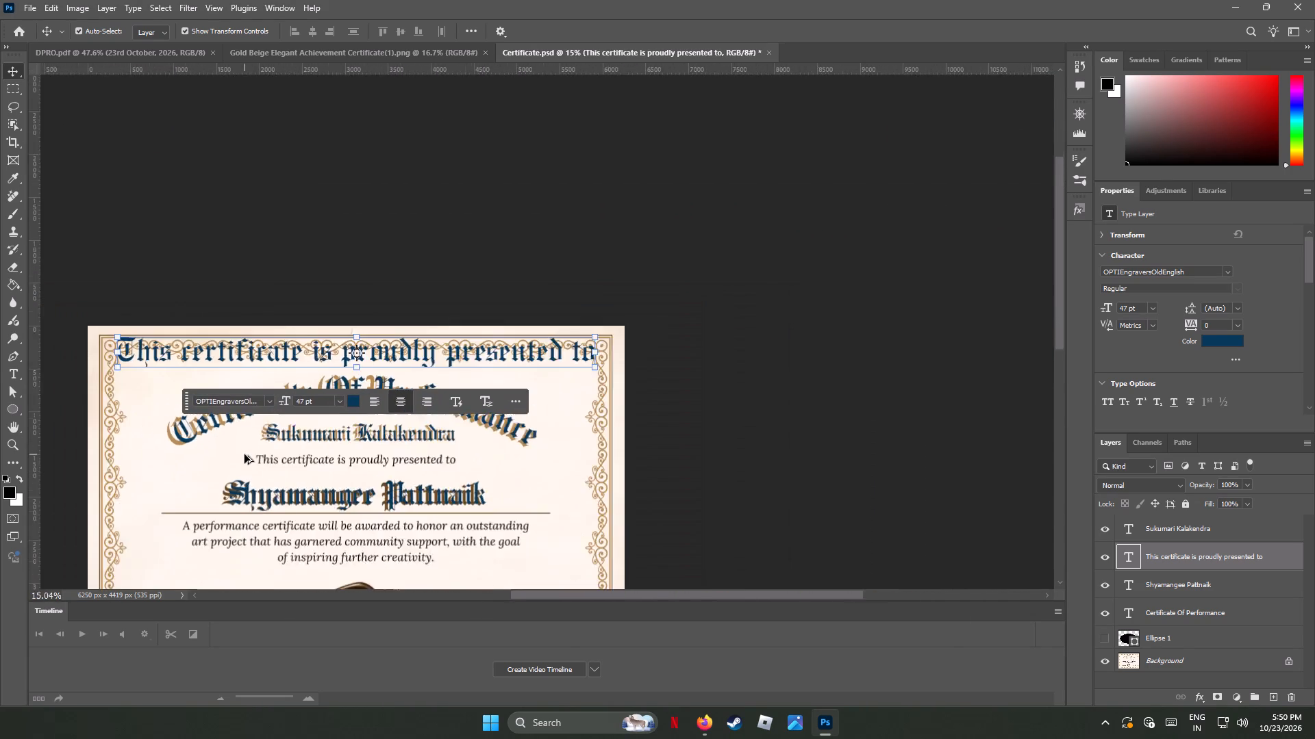
pyautogui.keyDown('alt'); pyautogui.scroll(-6, 117, 531); pyautogui.keyUp('alt')
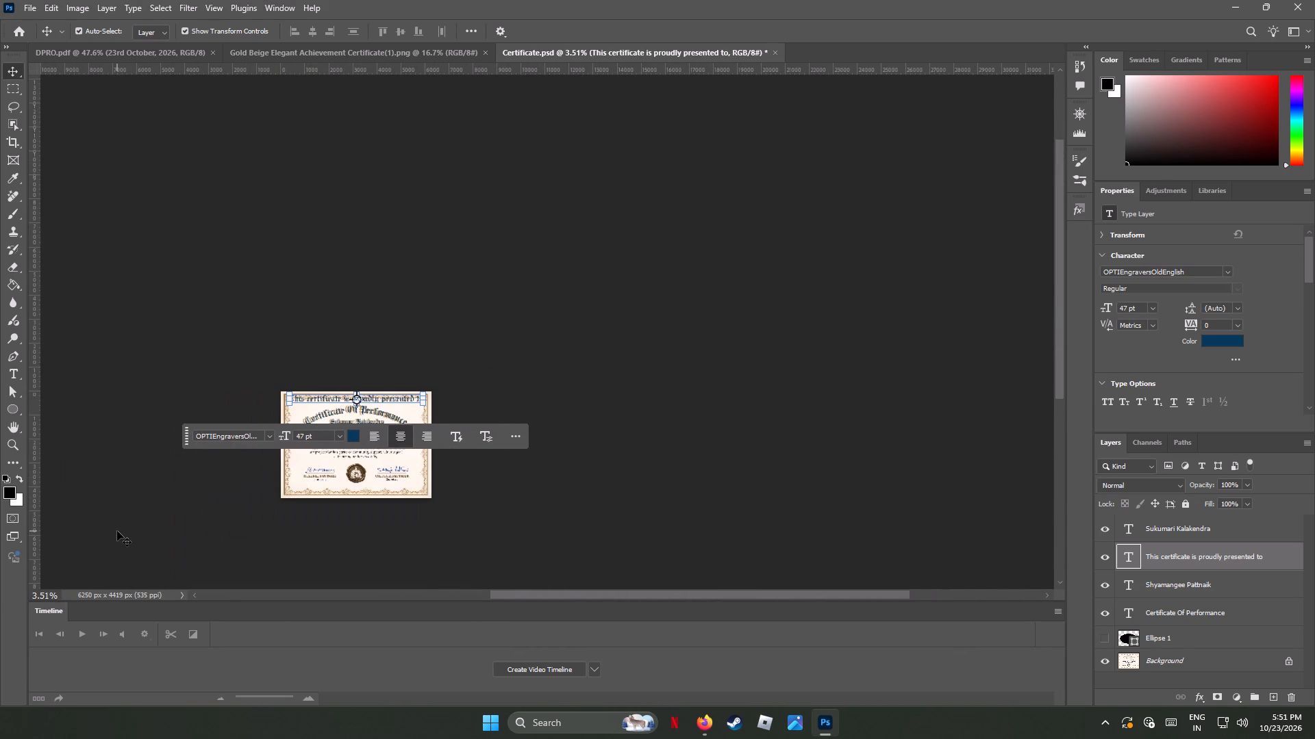
pyautogui.press('Down')
pyautogui.press('Down')
pyautogui.press('Down')
pyautogui.press('Down')
pyautogui.press('Down')
pyautogui.press('Down')
pyautogui.press('Down')
pyautogui.press('Down')
pyautogui.press('Down')
pyautogui.press('Down')
pyautogui.press('Down')
pyautogui.press('Down')
pyautogui.press('Down')
pyautogui.press('Down')
pyautogui.press('Down')
pyautogui.press('Down')
pyautogui.press('Down')
pyautogui.press('Down')
pyautogui.press('Down')
pyautogui.press('Down')
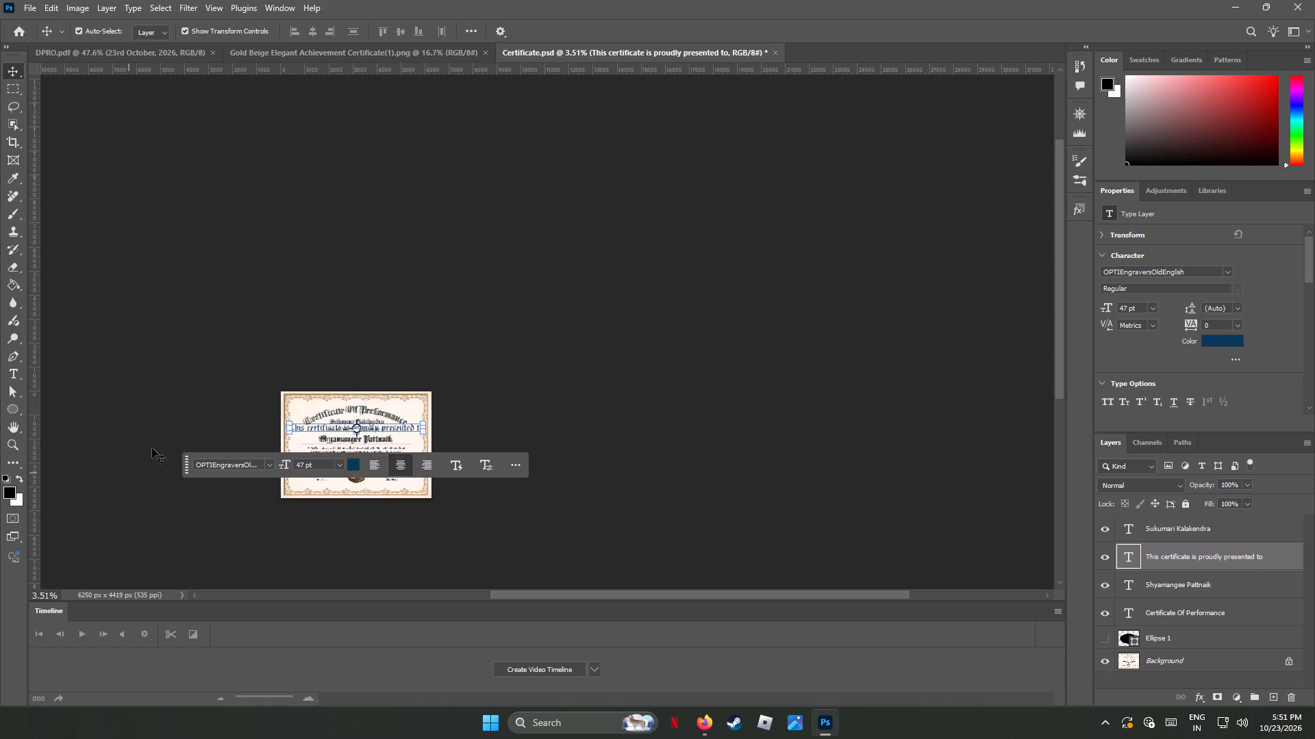
# Examine the new text line's size and placement against the original italic line beneath it.
pyautogui.keyDown('alt'); pyautogui.scroll(-1, 259, 454); pyautogui.keyUp('alt')
pyautogui.keyDown('alt'); pyautogui.scroll(4, 260, 453); pyautogui.keyUp('alt')
pyautogui.keyDown('alt'); pyautogui.scroll(-1, 261, 452); pyautogui.keyUp('alt')
pyautogui.keyDown('alt'); pyautogui.scroll(6, 263, 451); pyautogui.keyUp('alt')
pyautogui.keyDown('alt'); pyautogui.scroll(-5, 277, 474); pyautogui.keyUp('alt')
pyautogui.keyDown('alt'); pyautogui.scroll(6, 277, 474); pyautogui.keyUp('alt')
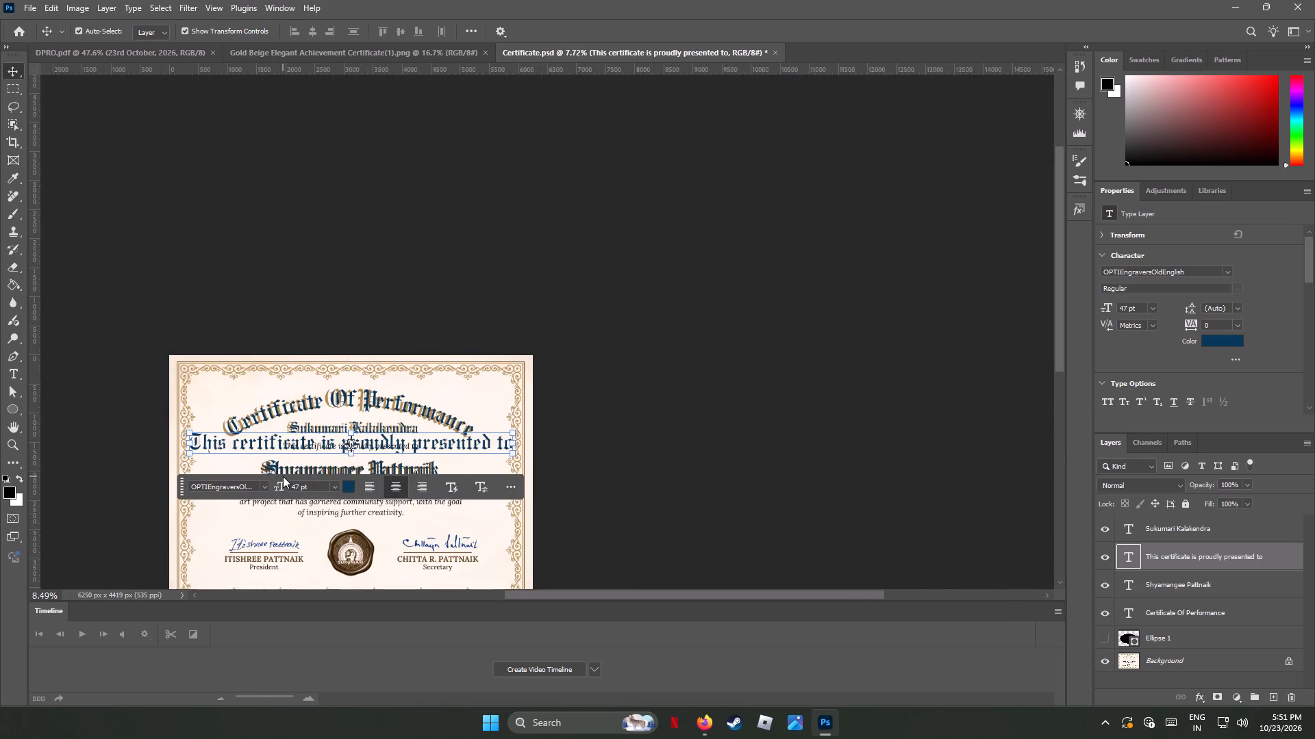
pyautogui.keyDown('alt'); pyautogui.scroll(2, 249, 467); pyautogui.keyUp('alt')
pyautogui.keyDown('alt'); pyautogui.scroll(-1, 240, 466); pyautogui.keyUp('alt')
pyautogui.keyDown('alt'); pyautogui.scroll(5, 240, 466); pyautogui.keyUp('alt')
pyautogui.keyDown('alt'); pyautogui.scroll(-1, 375, 463); pyautogui.keyUp('alt')
pyautogui.keyDown('alt'); pyautogui.scroll(4, 375, 463); pyautogui.keyUp('alt')
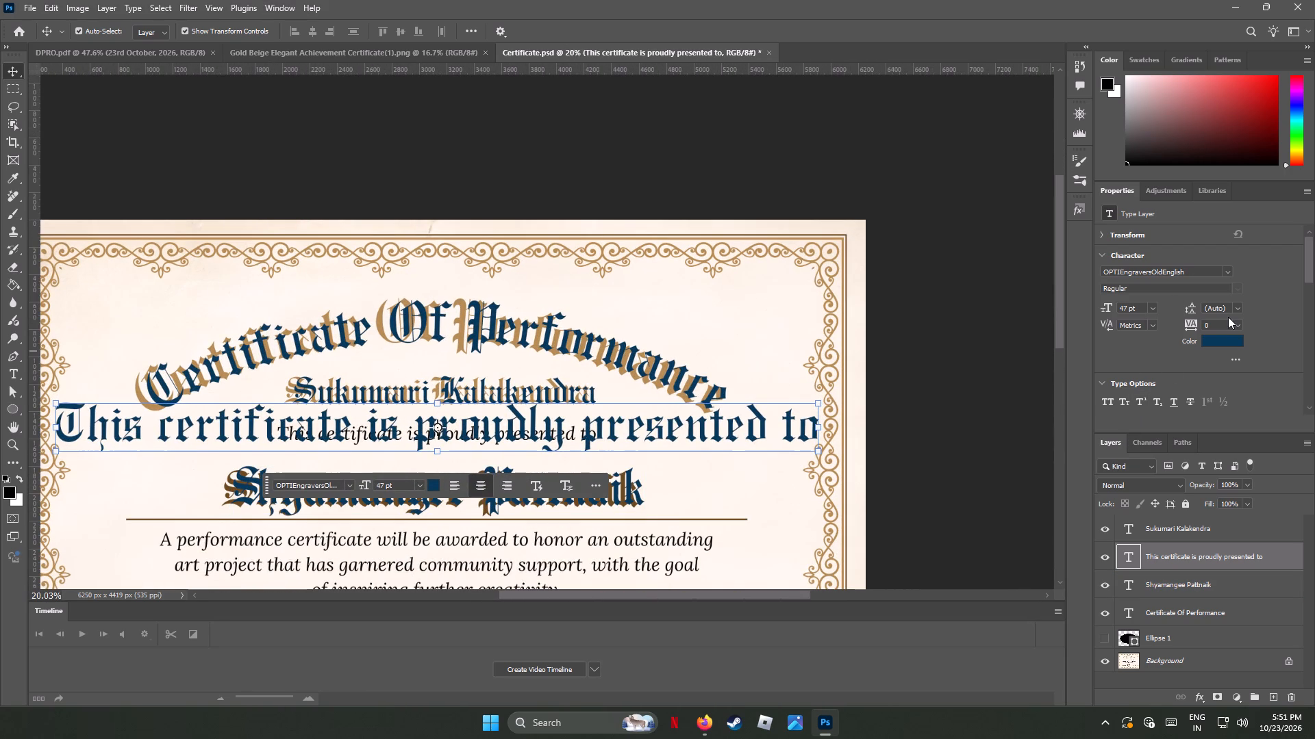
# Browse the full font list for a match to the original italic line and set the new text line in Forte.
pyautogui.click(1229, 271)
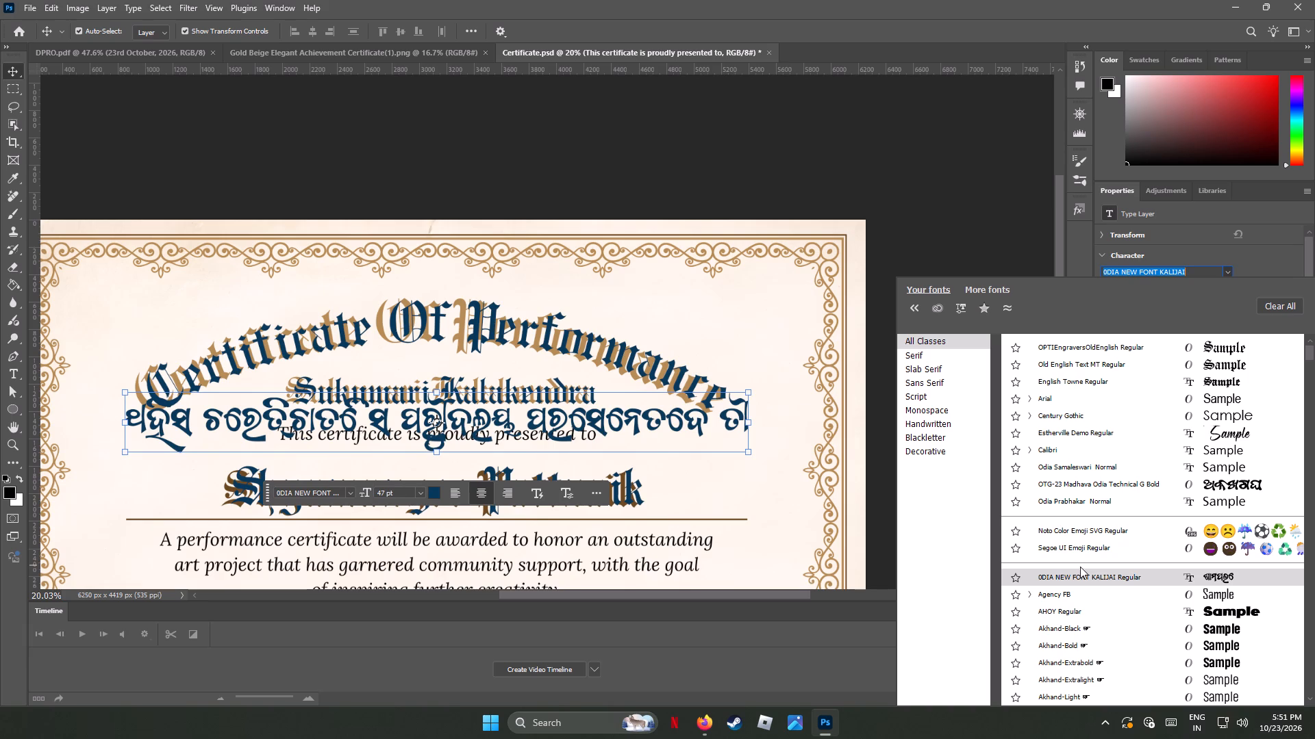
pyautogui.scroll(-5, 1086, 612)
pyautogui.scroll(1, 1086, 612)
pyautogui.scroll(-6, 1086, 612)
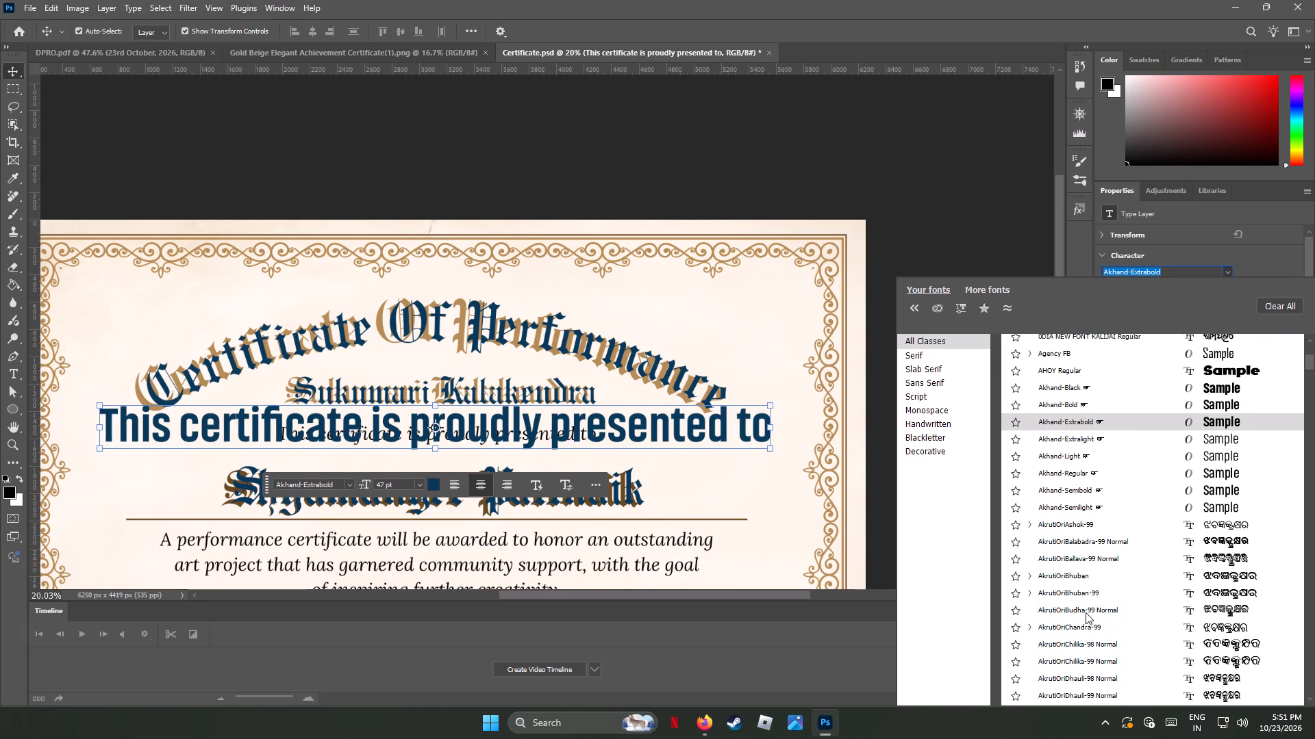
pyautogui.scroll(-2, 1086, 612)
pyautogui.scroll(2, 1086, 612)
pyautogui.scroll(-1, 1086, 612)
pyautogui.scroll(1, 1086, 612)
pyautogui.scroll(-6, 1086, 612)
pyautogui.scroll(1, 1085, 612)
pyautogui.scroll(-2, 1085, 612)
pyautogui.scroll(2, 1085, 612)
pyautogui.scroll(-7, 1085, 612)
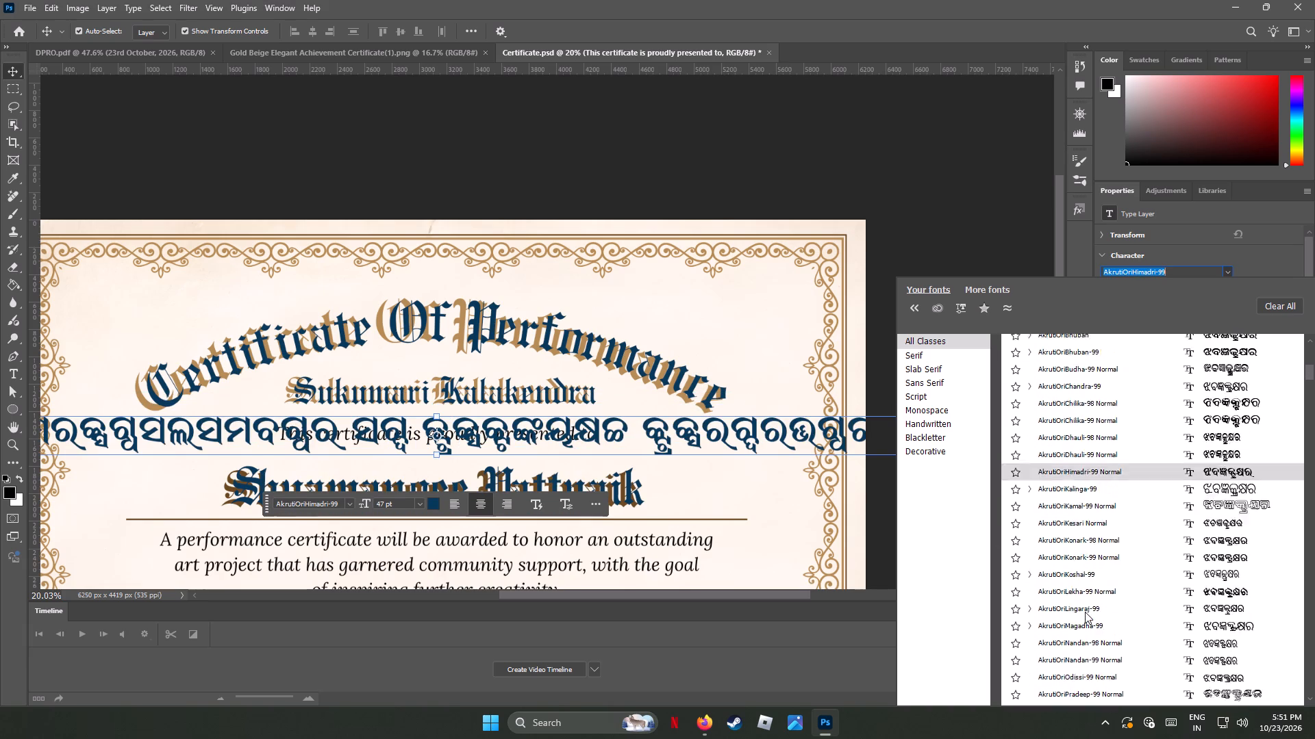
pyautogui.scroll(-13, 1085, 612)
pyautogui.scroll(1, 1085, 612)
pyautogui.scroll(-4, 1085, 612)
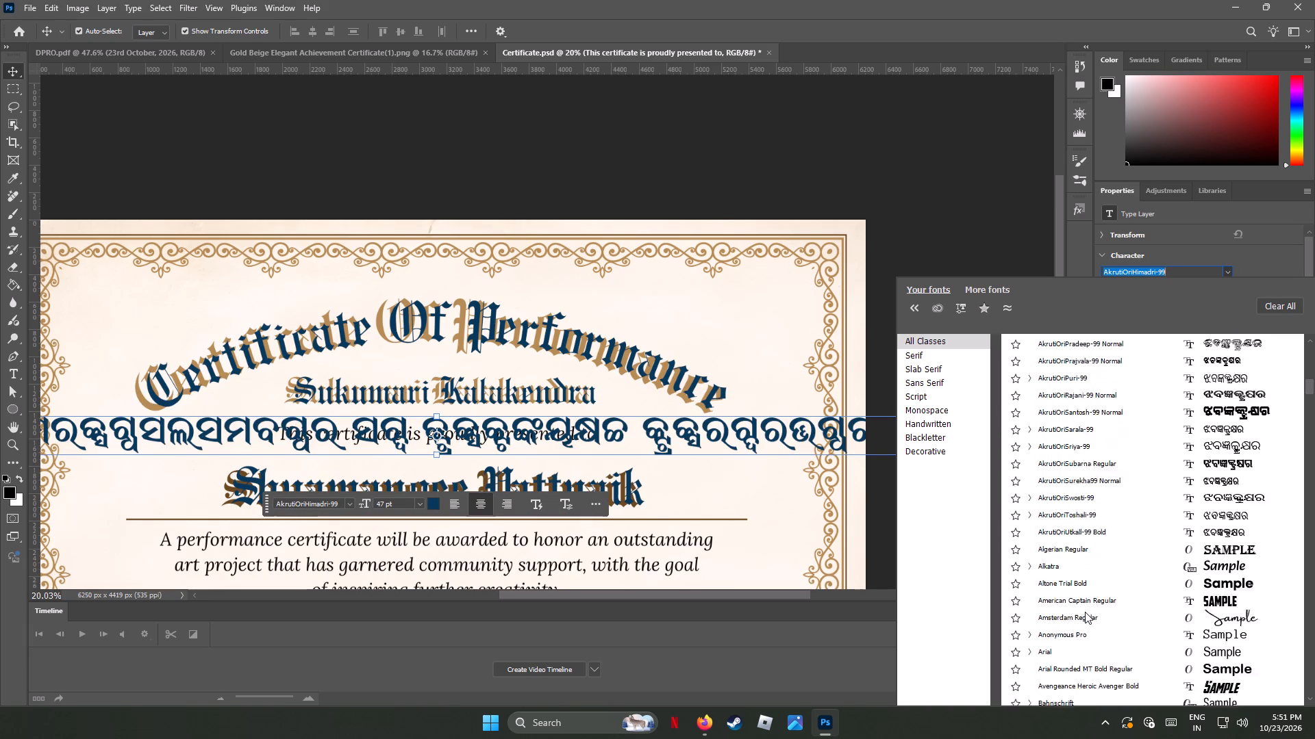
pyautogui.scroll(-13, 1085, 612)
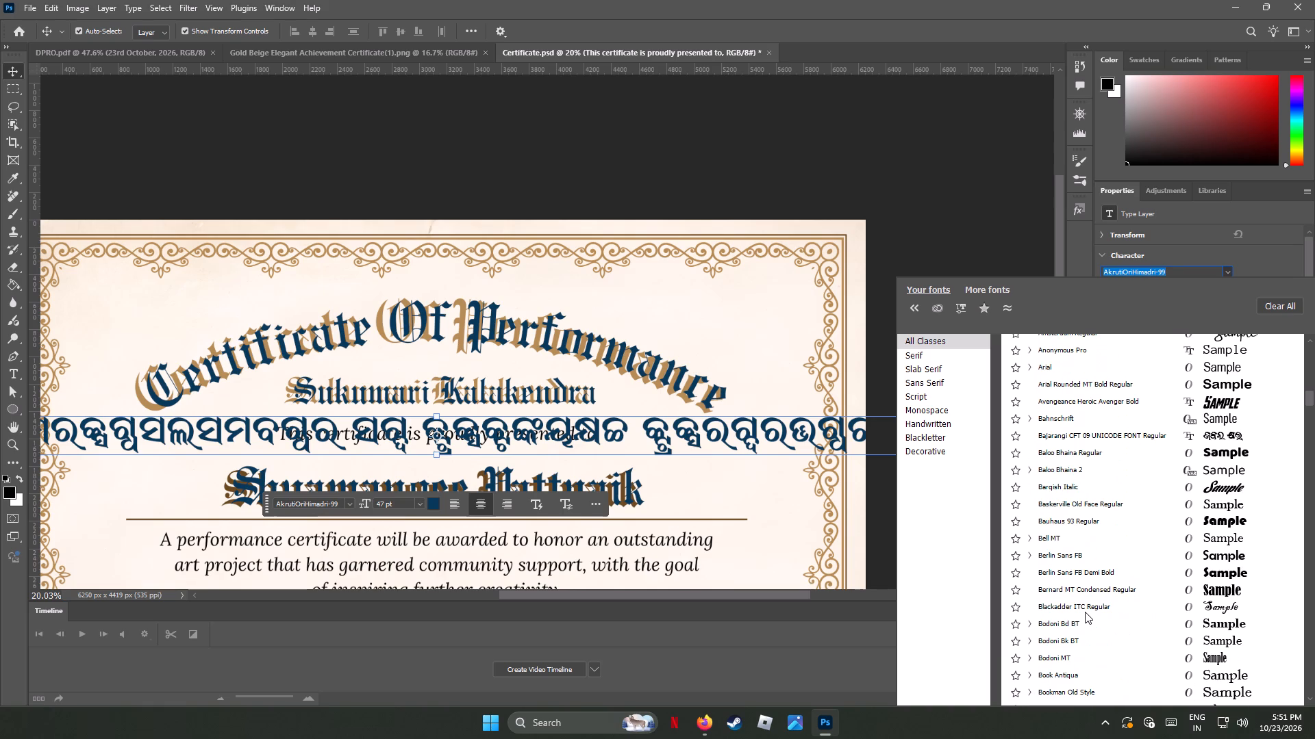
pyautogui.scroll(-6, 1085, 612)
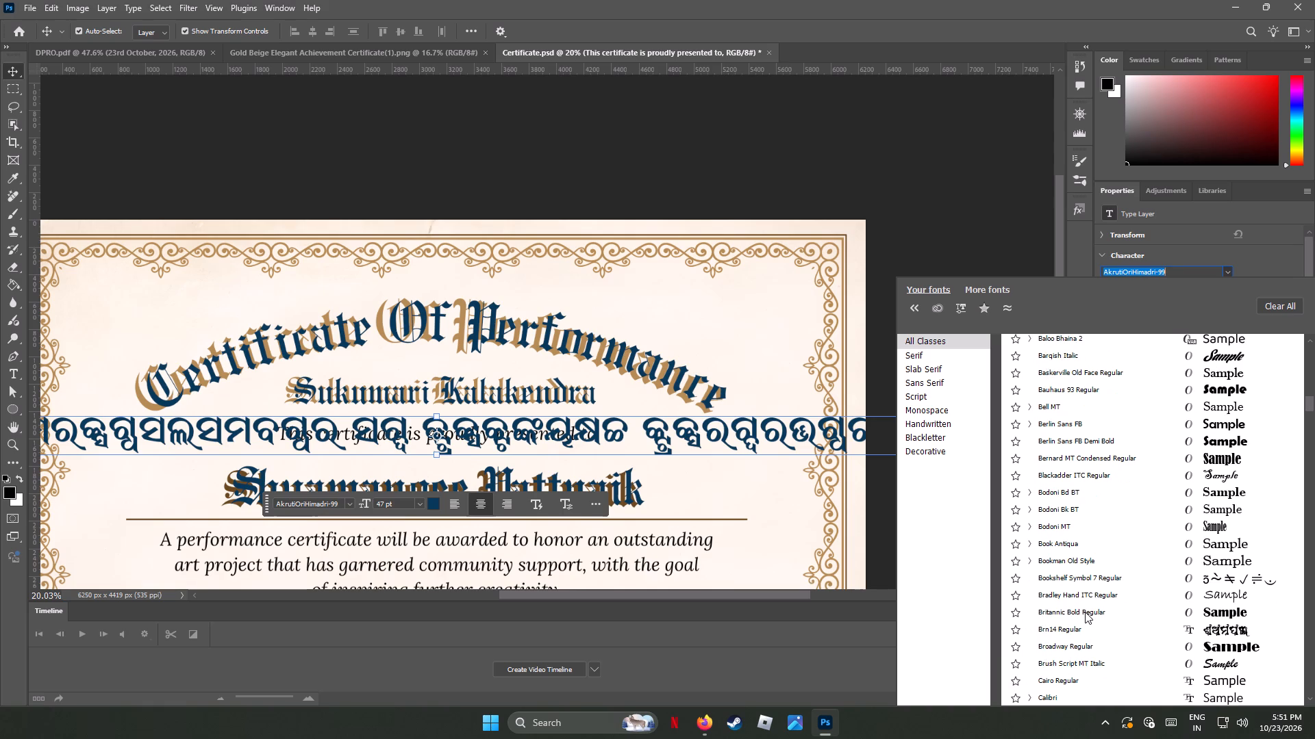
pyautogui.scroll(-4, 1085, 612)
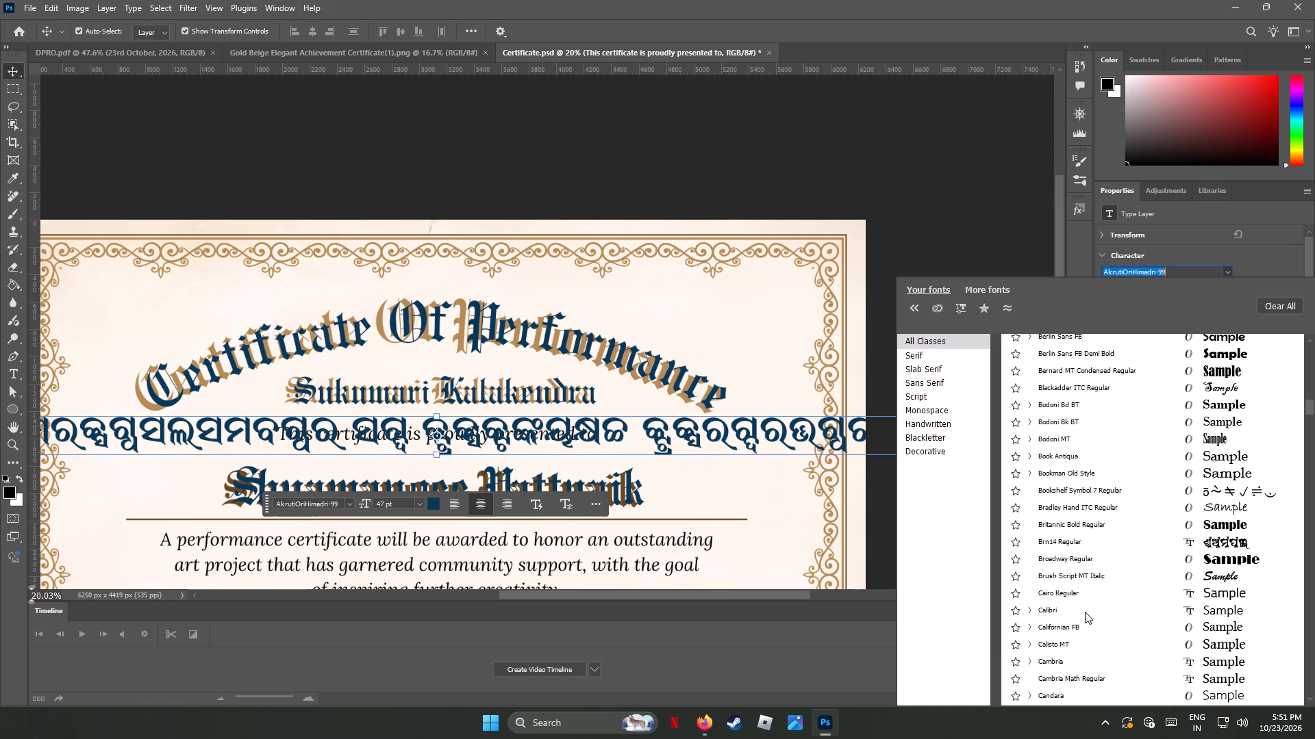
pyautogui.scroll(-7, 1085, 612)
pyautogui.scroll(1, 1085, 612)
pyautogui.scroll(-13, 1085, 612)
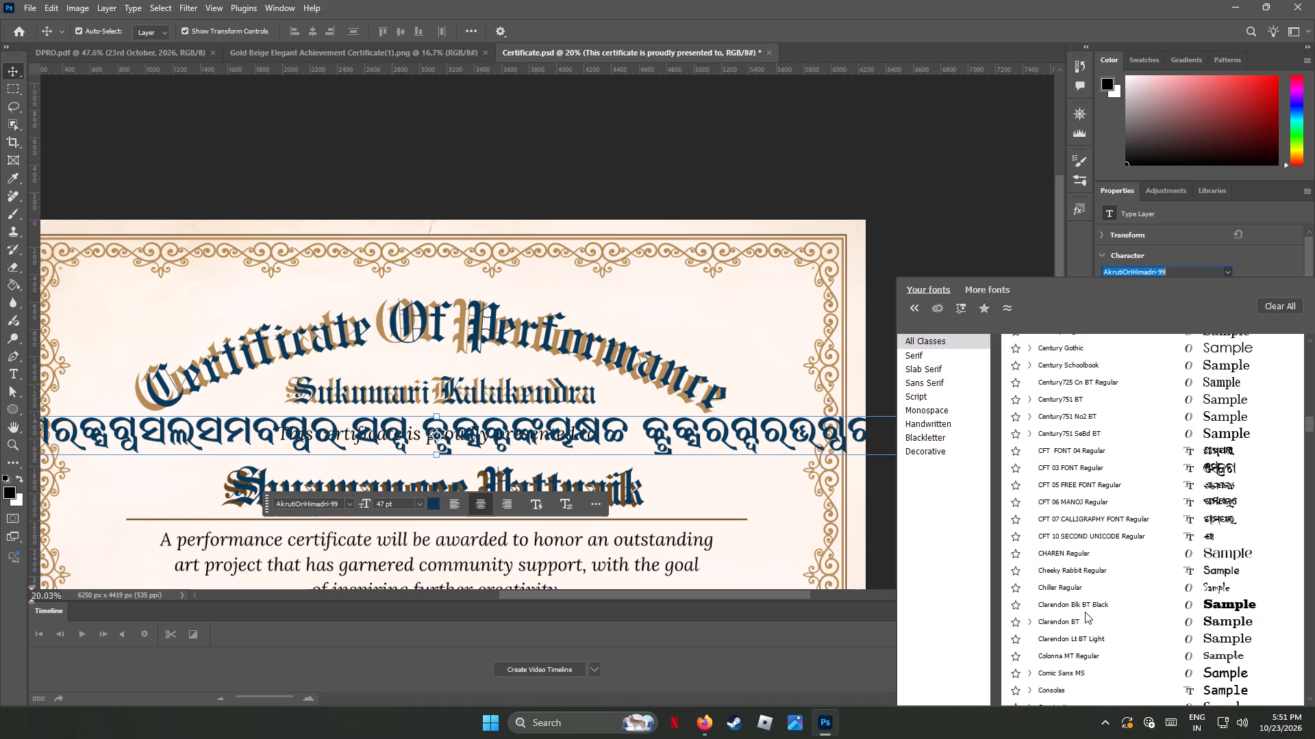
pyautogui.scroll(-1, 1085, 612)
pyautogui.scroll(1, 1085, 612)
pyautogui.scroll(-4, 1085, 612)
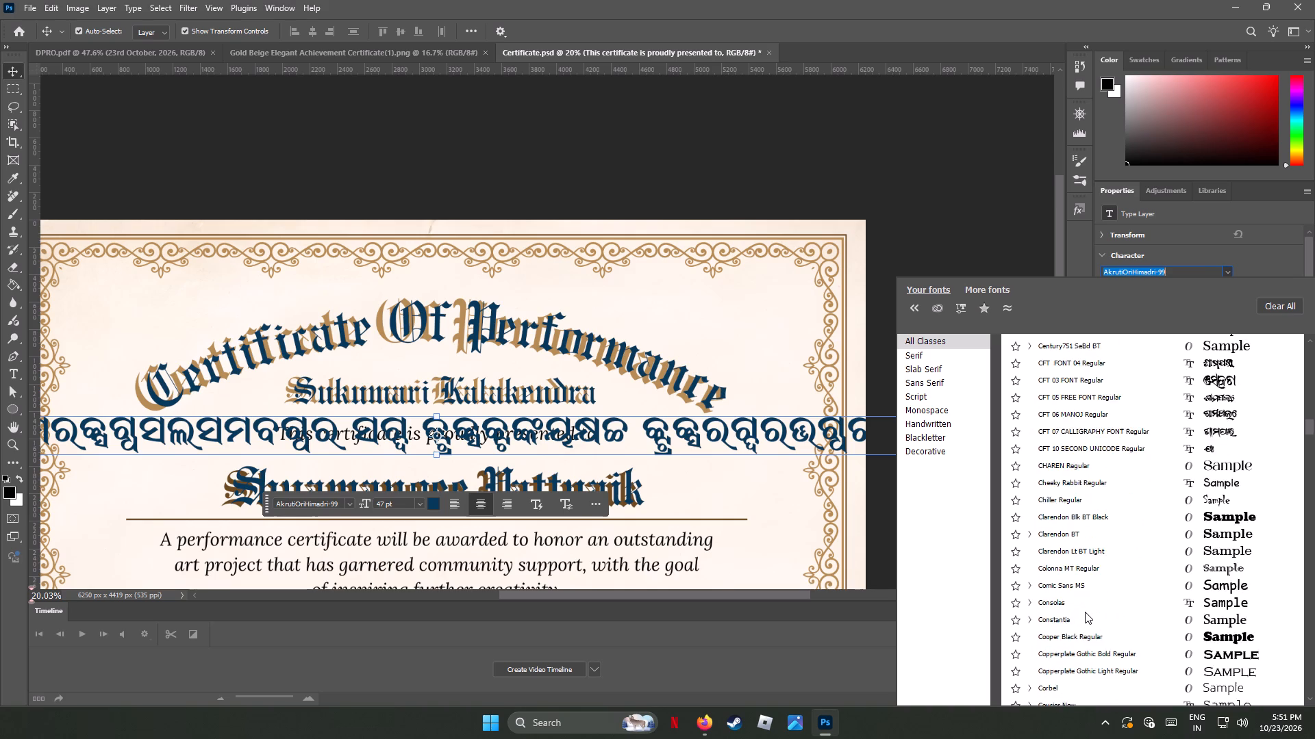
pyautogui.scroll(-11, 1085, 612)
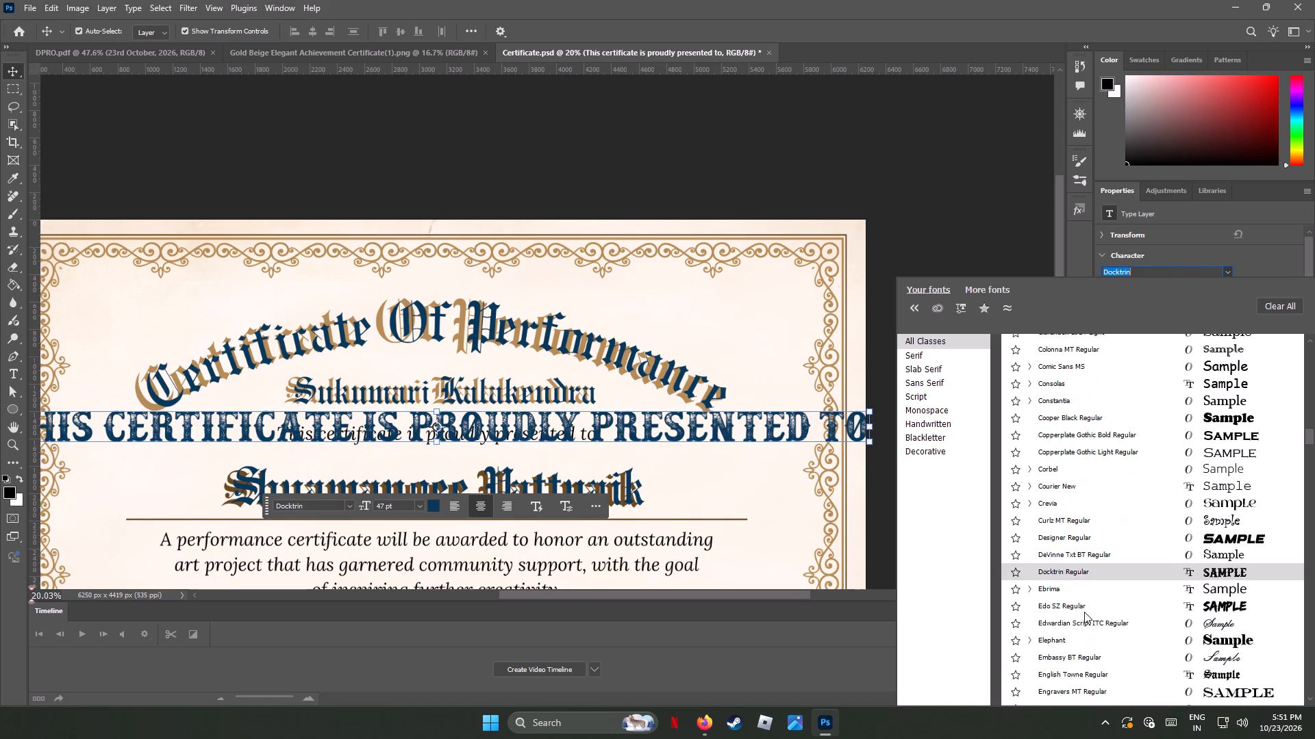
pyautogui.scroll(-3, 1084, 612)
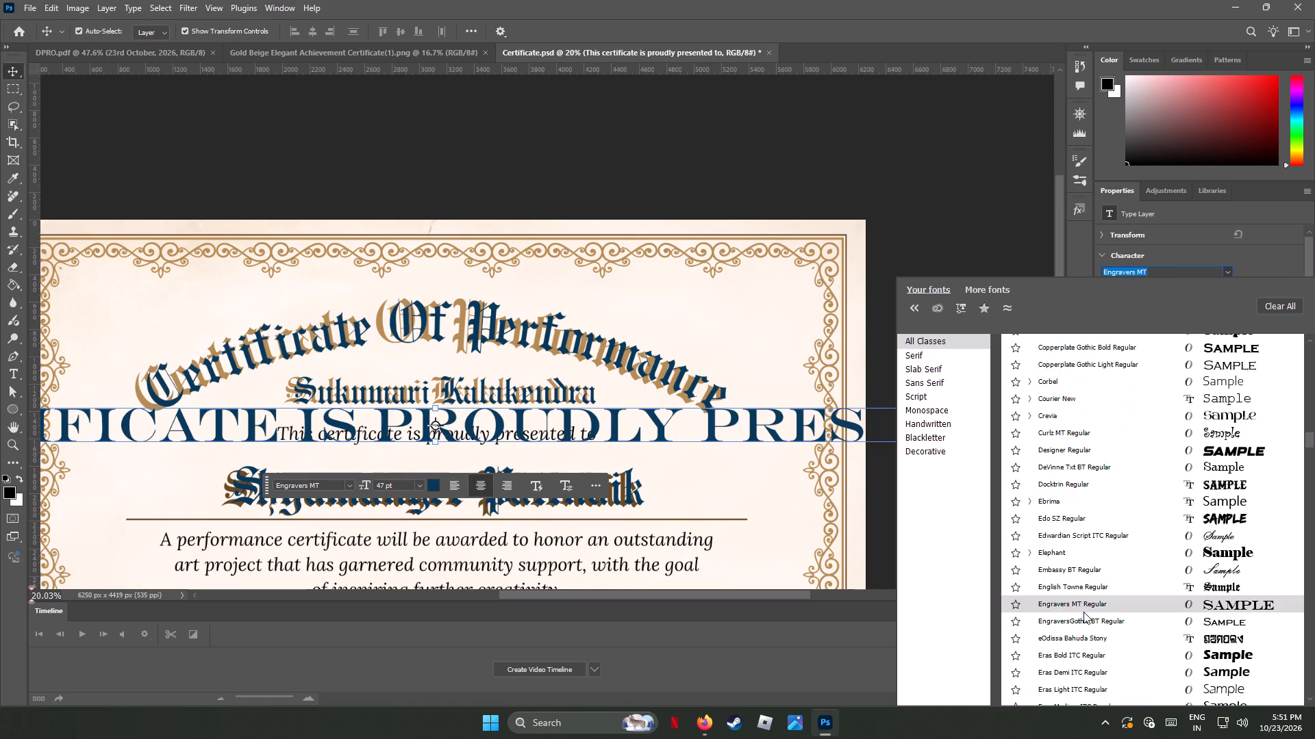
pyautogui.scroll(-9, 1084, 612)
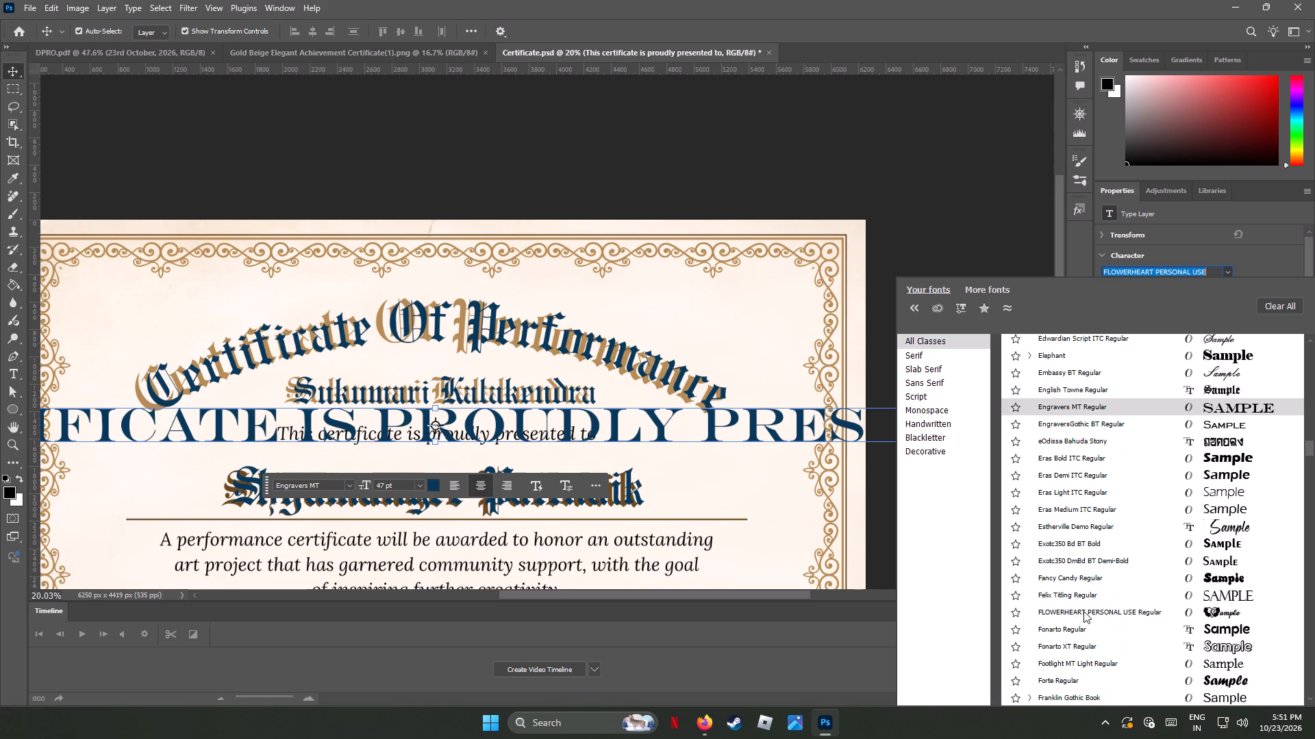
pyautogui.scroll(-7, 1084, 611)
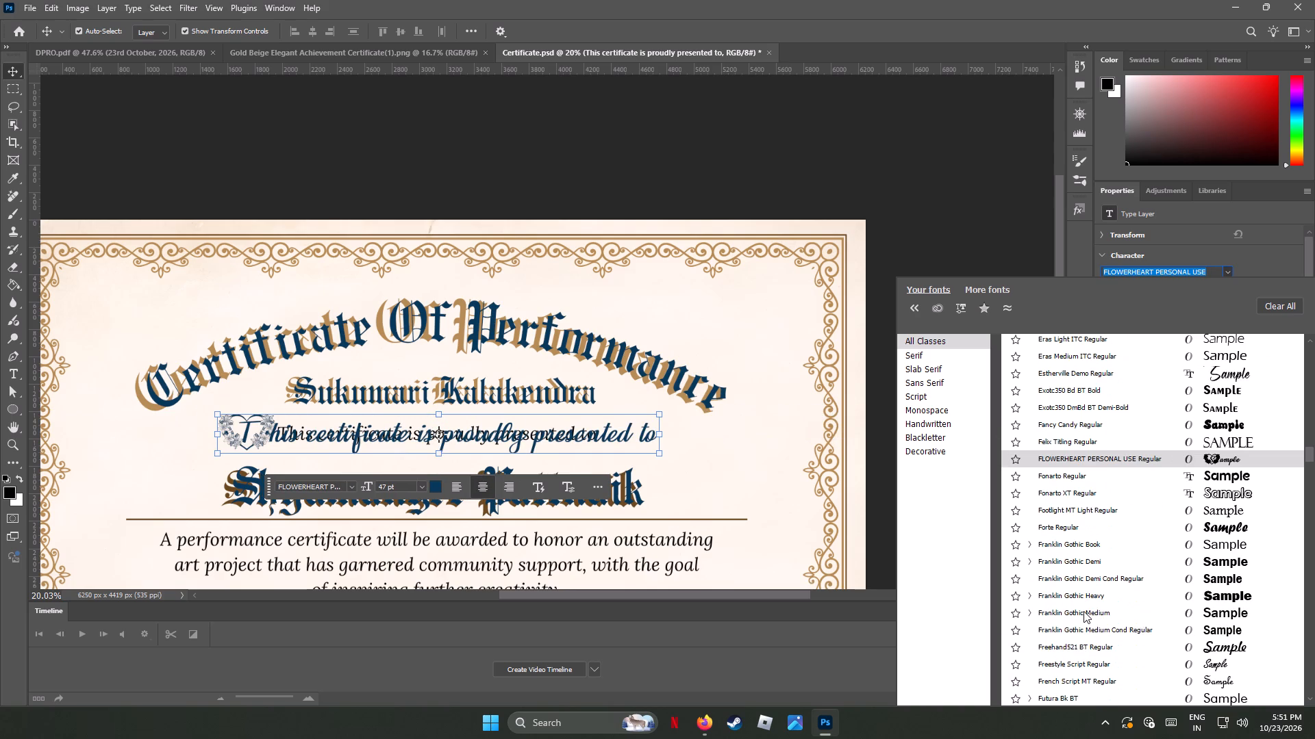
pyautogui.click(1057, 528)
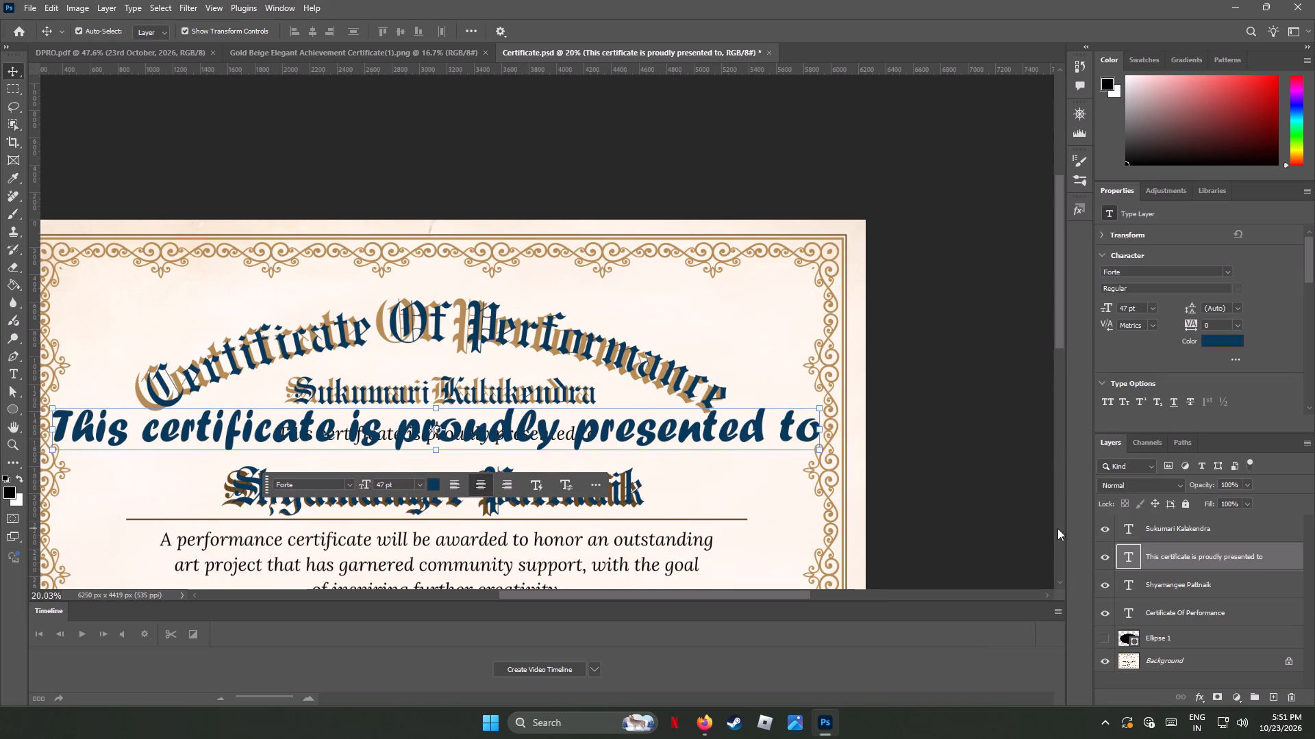
# Set the "This certificate is proudly presented to" text layer's size to 24 pt.
pyautogui.click(1153, 308)
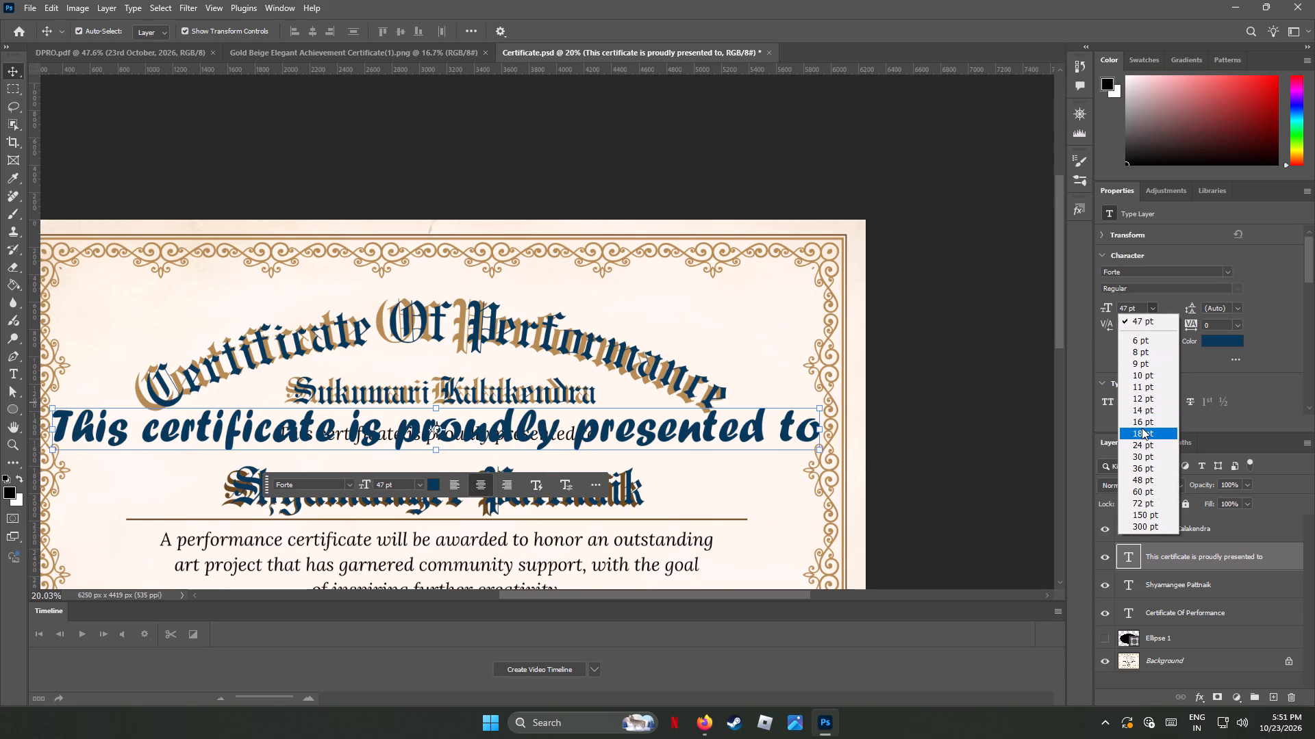
pyautogui.click(1144, 439)
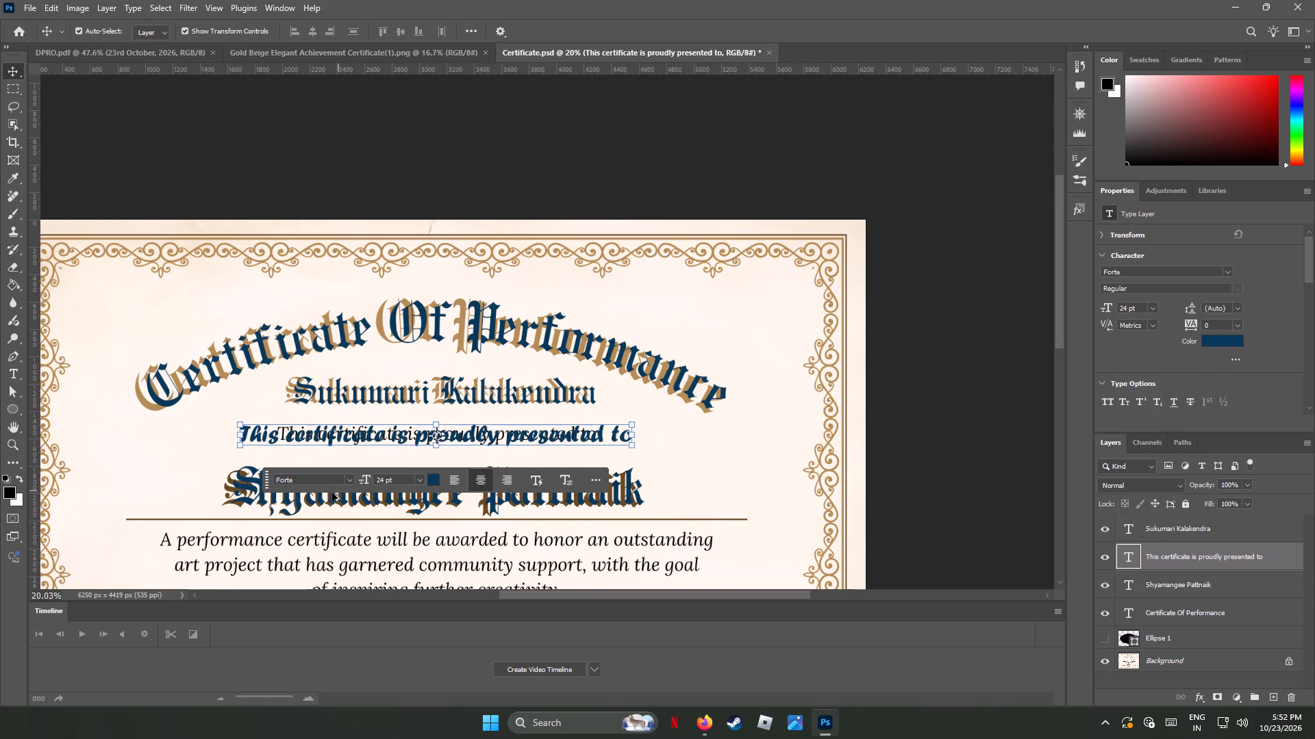
# Preview fonts from the Script, Decorative, Blackletter, Handwritten, Monospace and serif classes on the new text line against the original italic lettering.
pyautogui.keyDown('alt'); pyautogui.scroll(9, 355, 460); pyautogui.keyUp('alt')
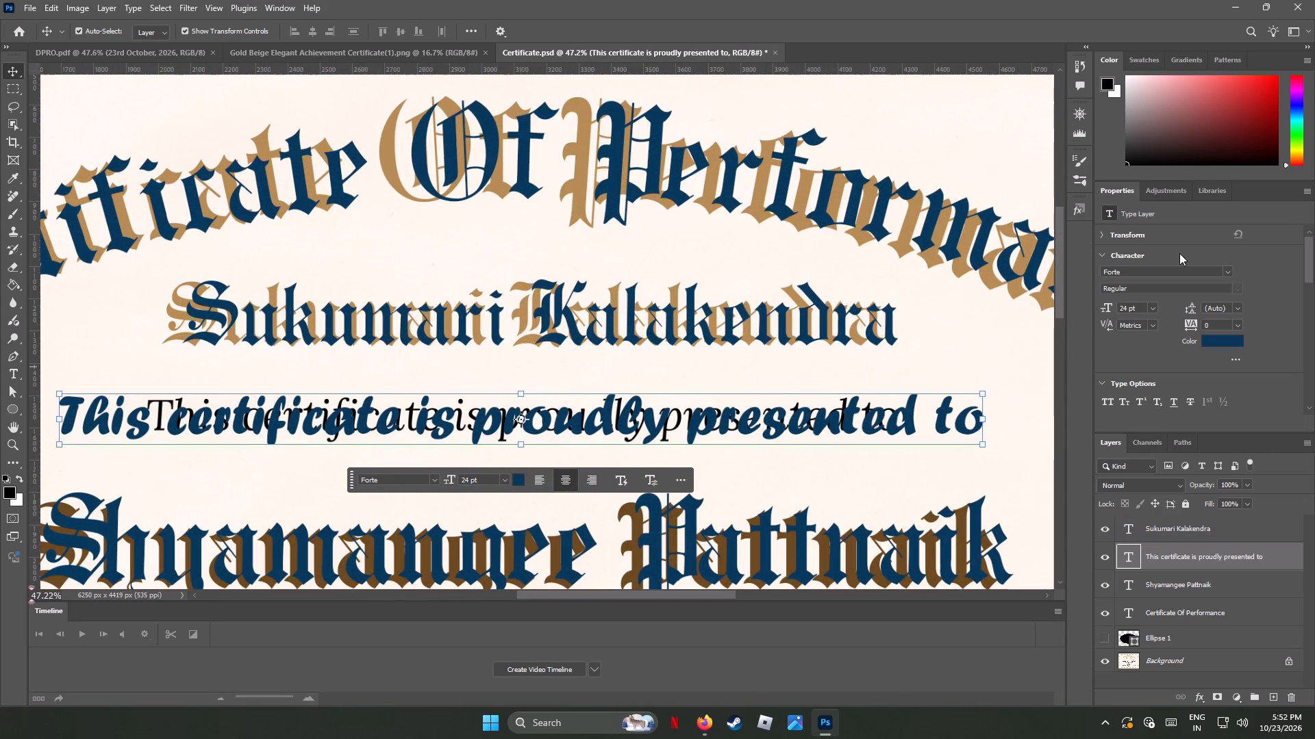
pyautogui.click(1228, 273)
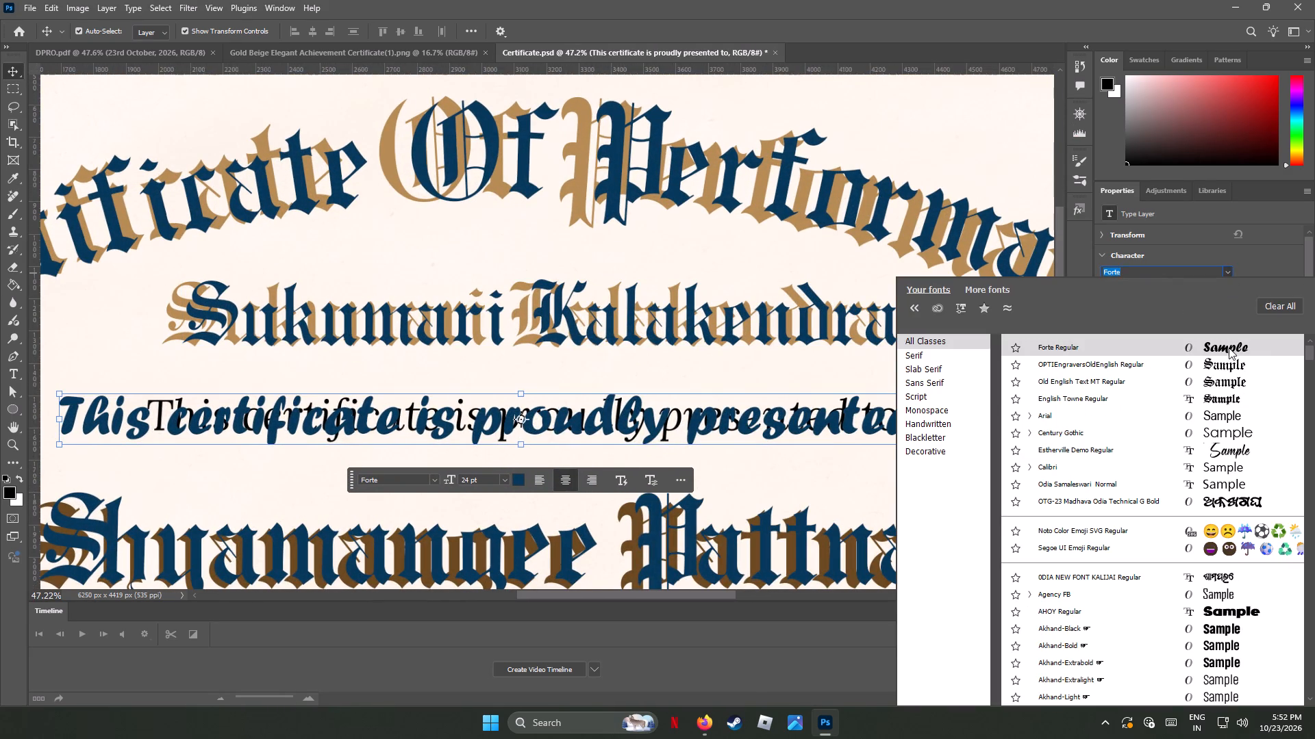
pyautogui.scroll(-18, 1214, 575)
pyautogui.scroll(2, 1213, 575)
pyautogui.scroll(-2, 1213, 575)
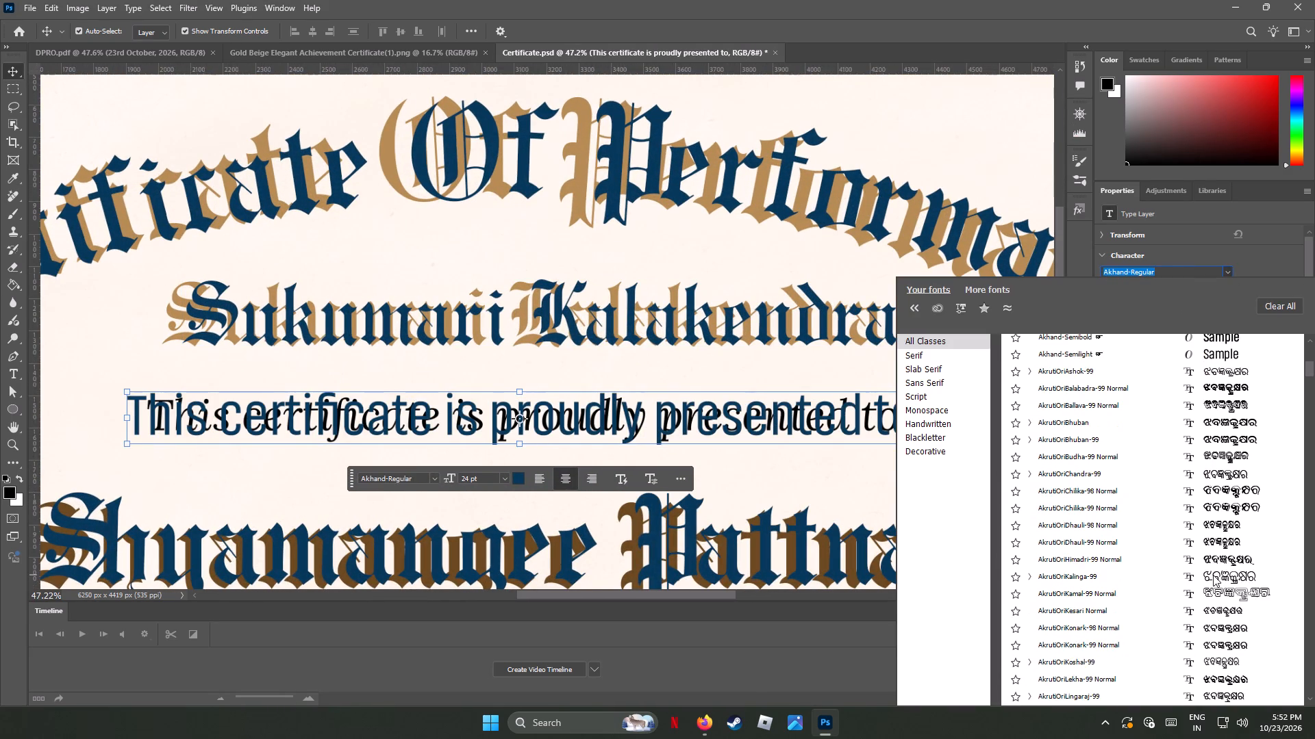
pyautogui.scroll(-6, 1213, 575)
pyautogui.scroll(3, 1213, 575)
pyautogui.scroll(-2, 1213, 575)
pyautogui.scroll(1, 1212, 573)
pyautogui.scroll(-10, 1212, 572)
pyautogui.click(918, 398)
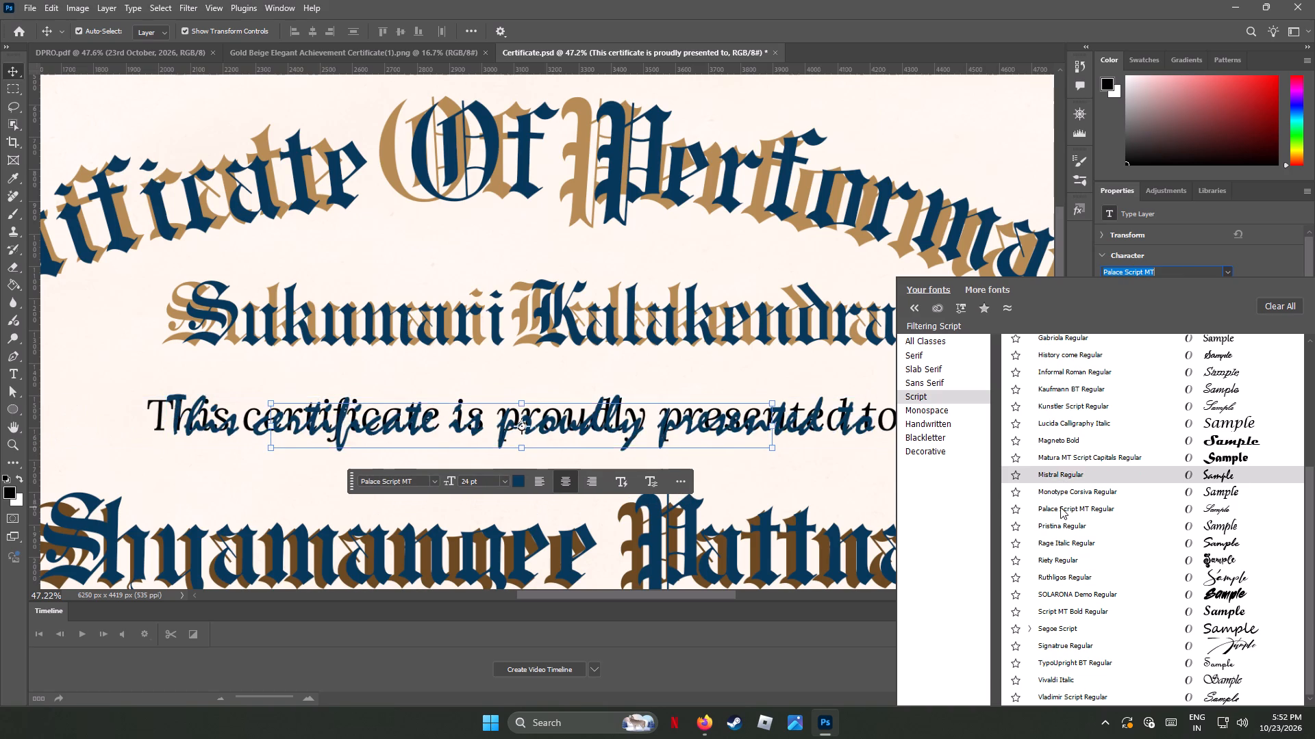
pyautogui.scroll(-3, 1060, 507)
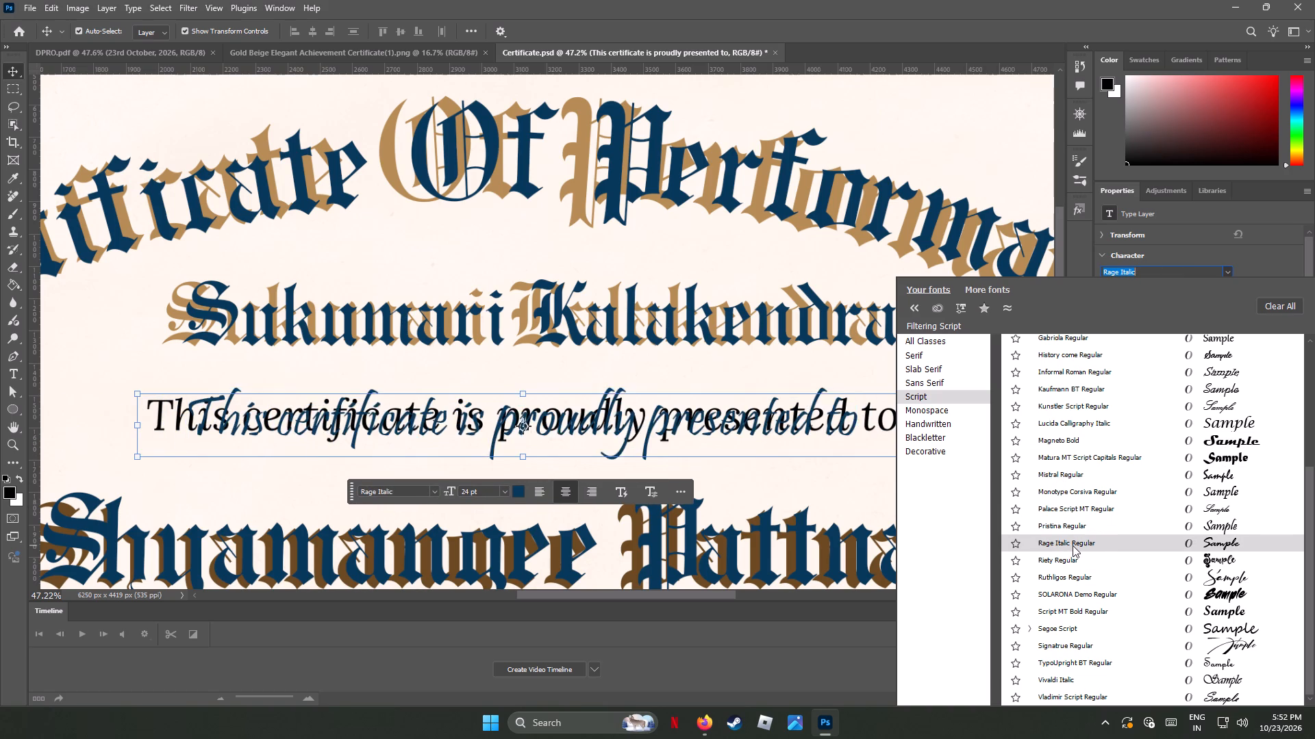
pyautogui.scroll(-6, 1073, 545)
pyautogui.scroll(-5, 1110, 612)
pyautogui.scroll(1, 1110, 612)
pyautogui.scroll(-3, 1110, 612)
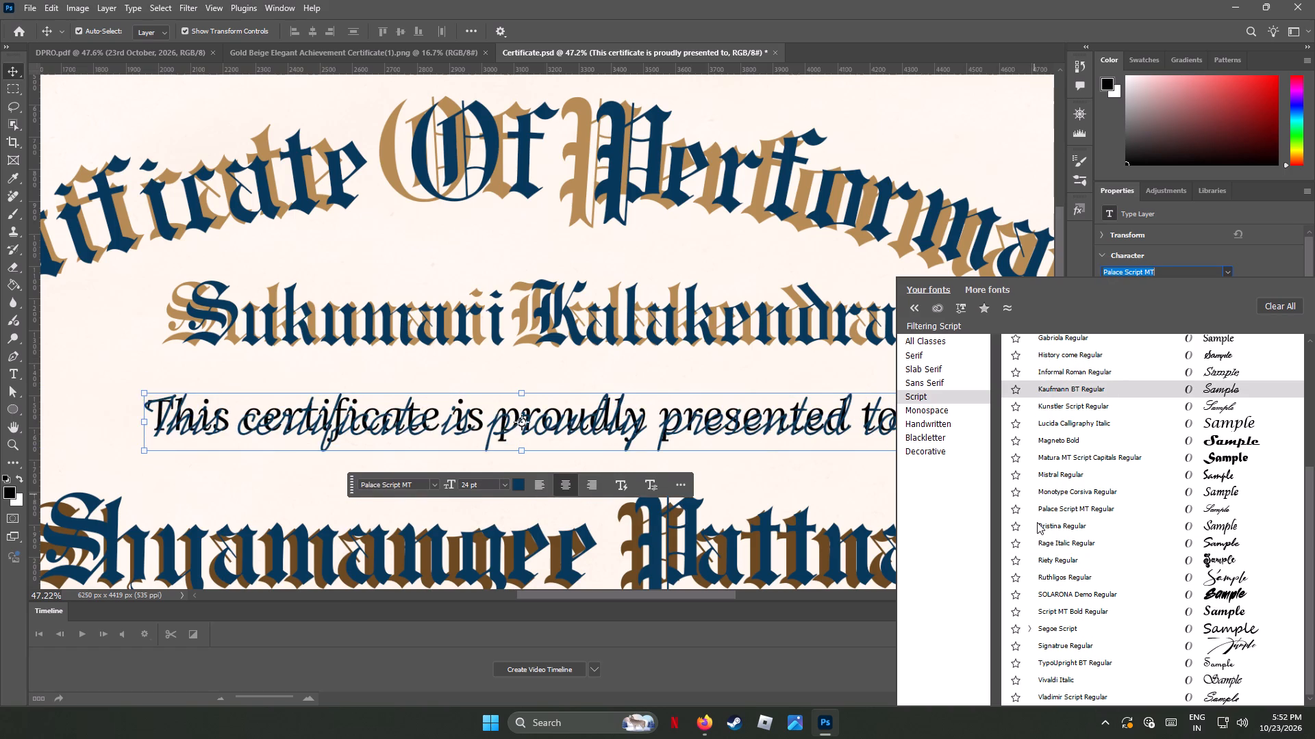
pyautogui.click(935, 450)
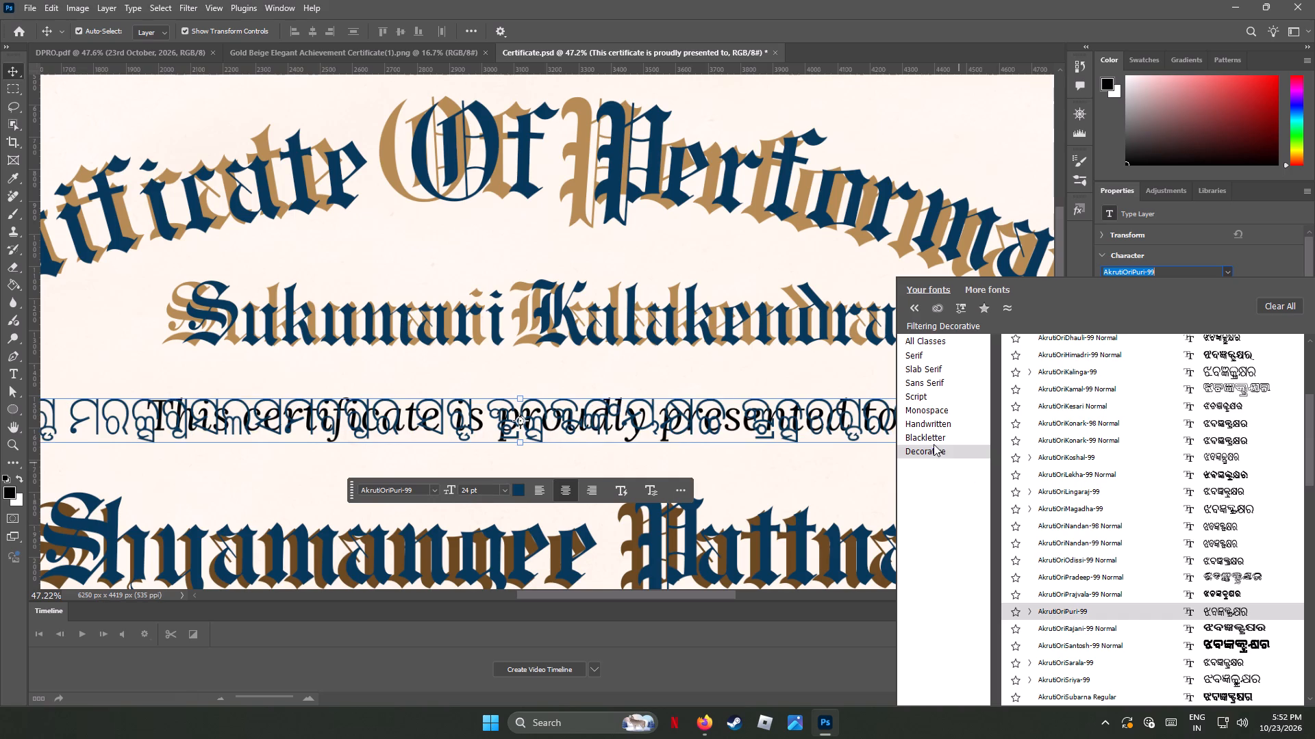
pyautogui.click(933, 433)
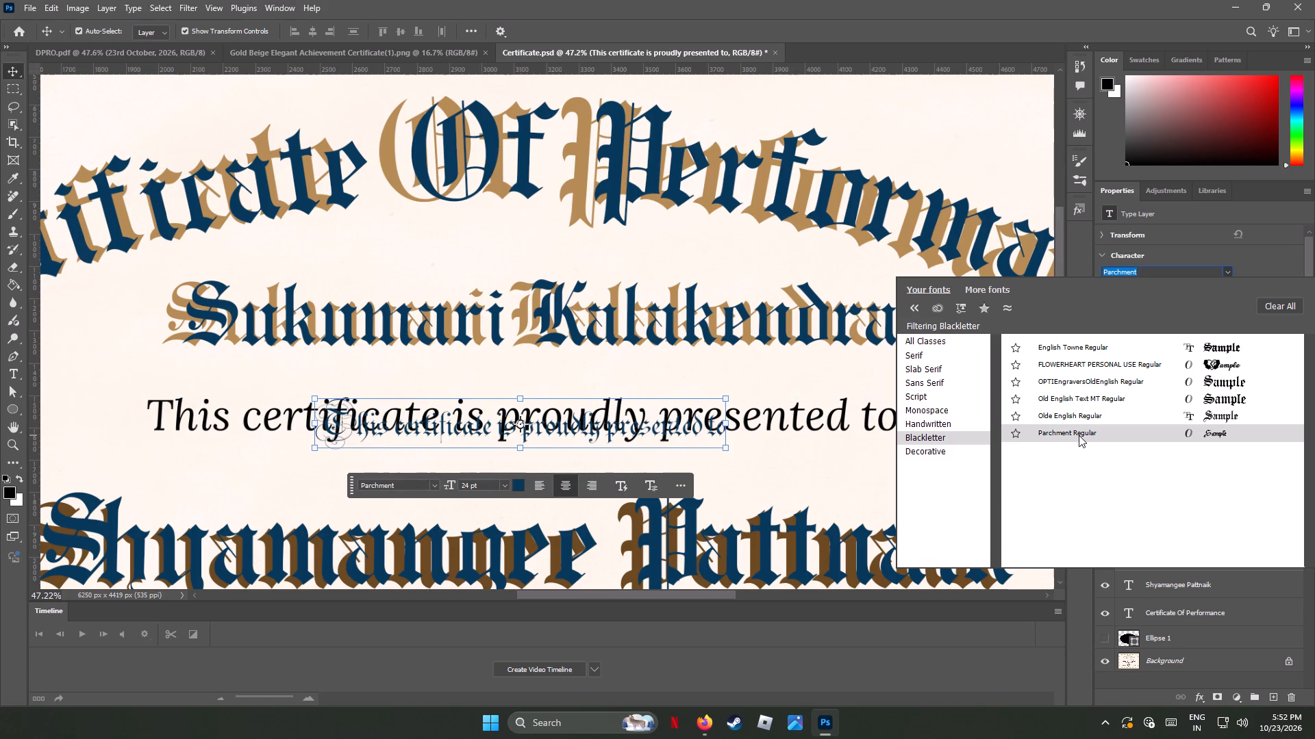
pyautogui.click(945, 422)
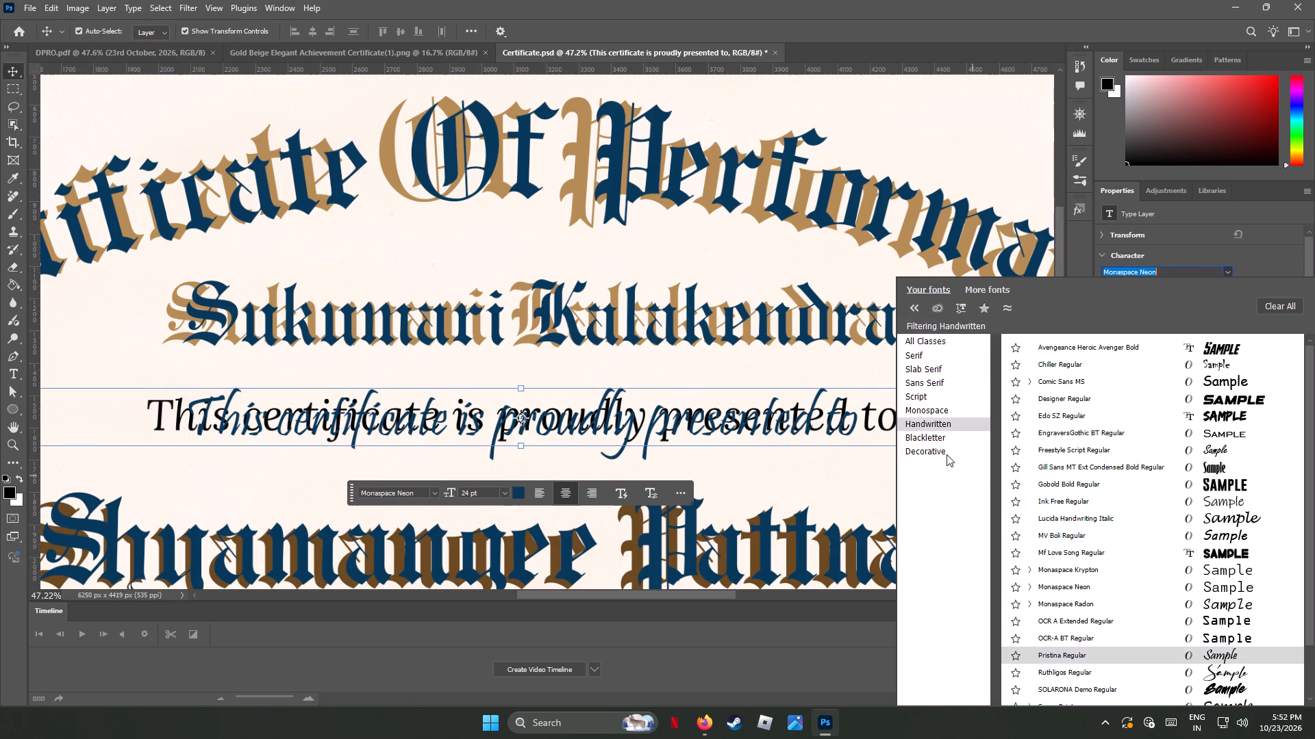
pyautogui.click(938, 437)
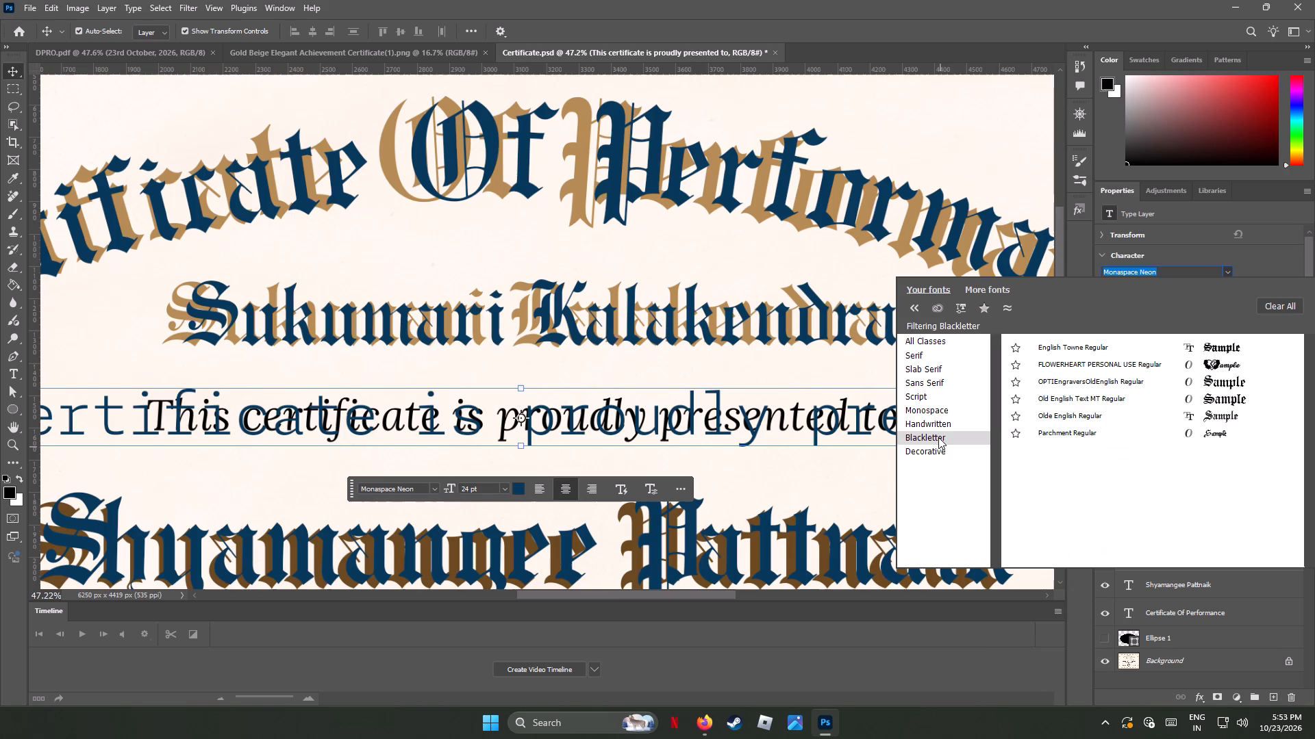
pyautogui.click(938, 408)
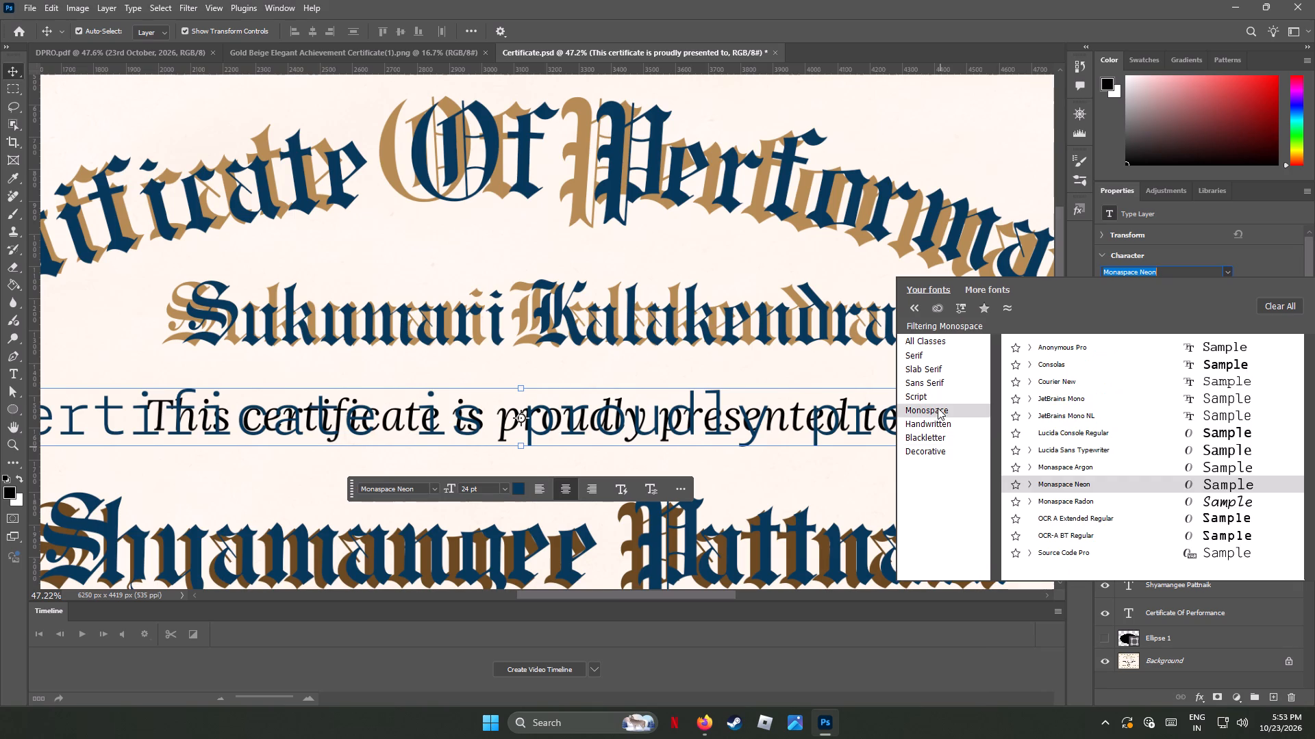
pyautogui.click(917, 398)
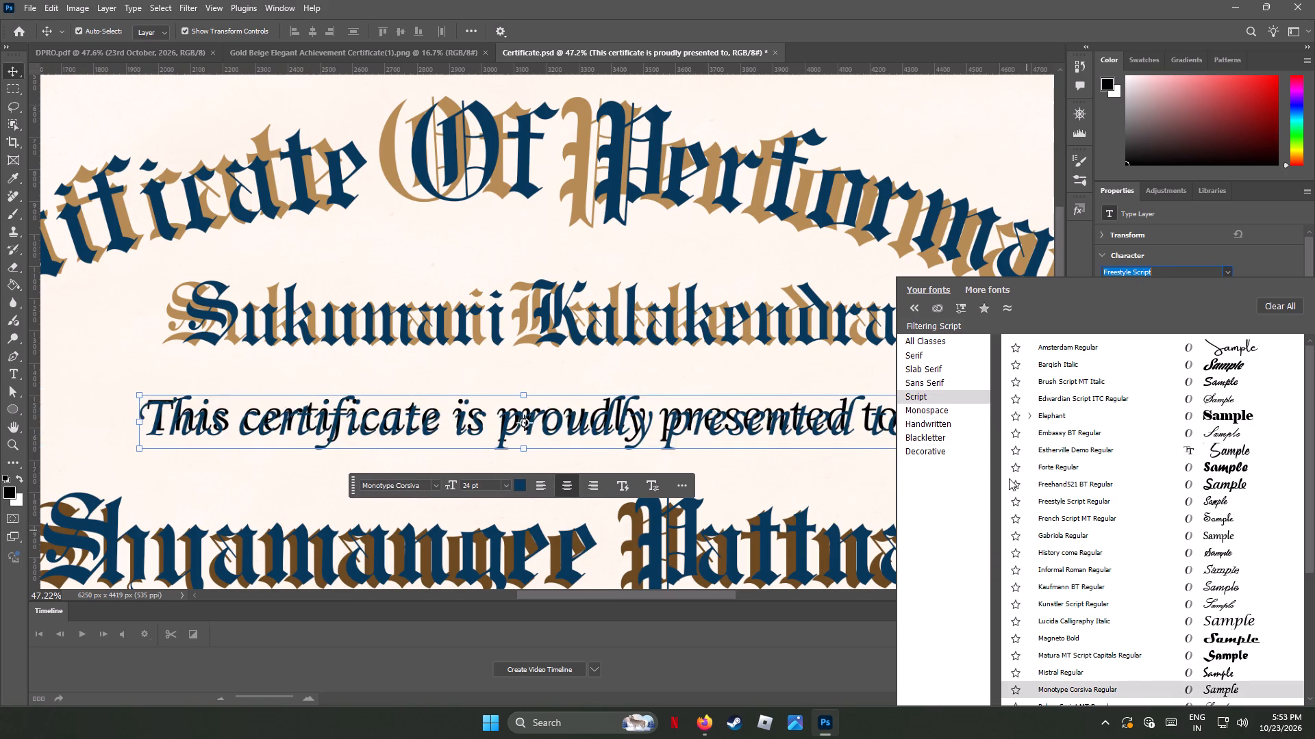
pyautogui.click(940, 382)
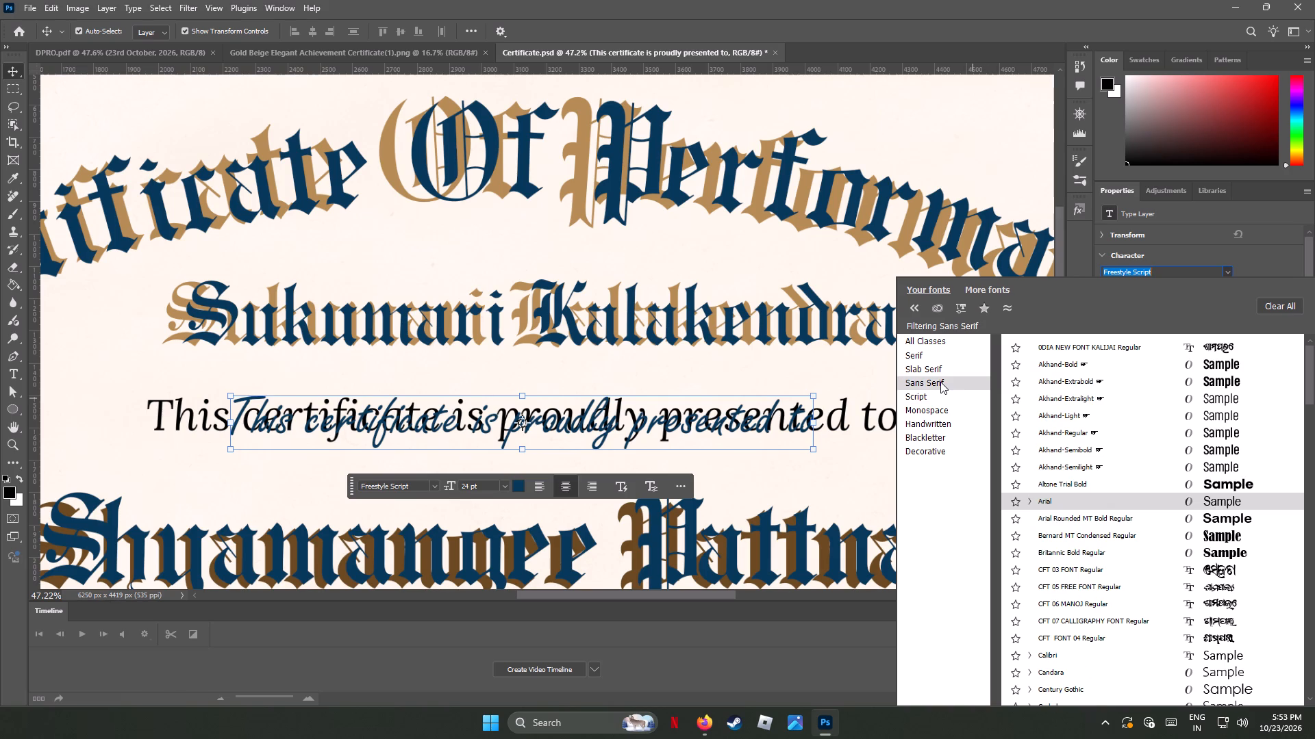
pyautogui.click(934, 369)
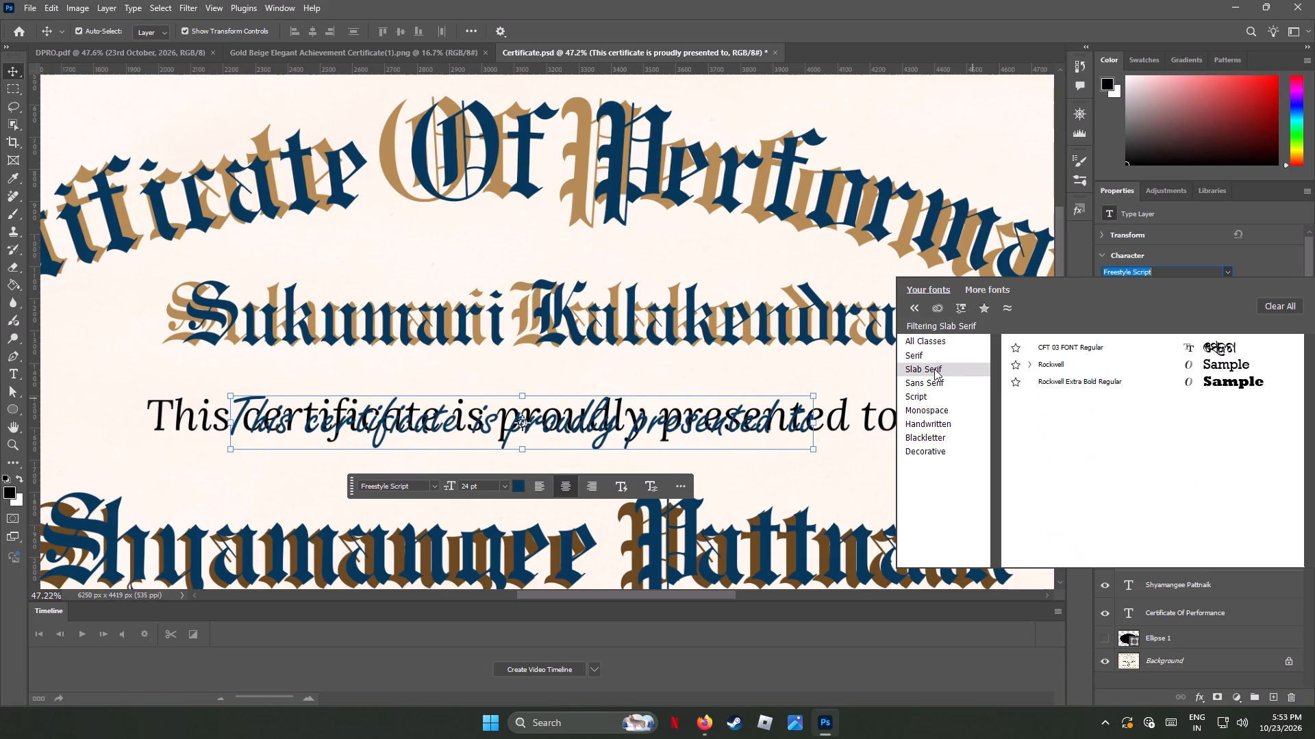
pyautogui.click(910, 352)
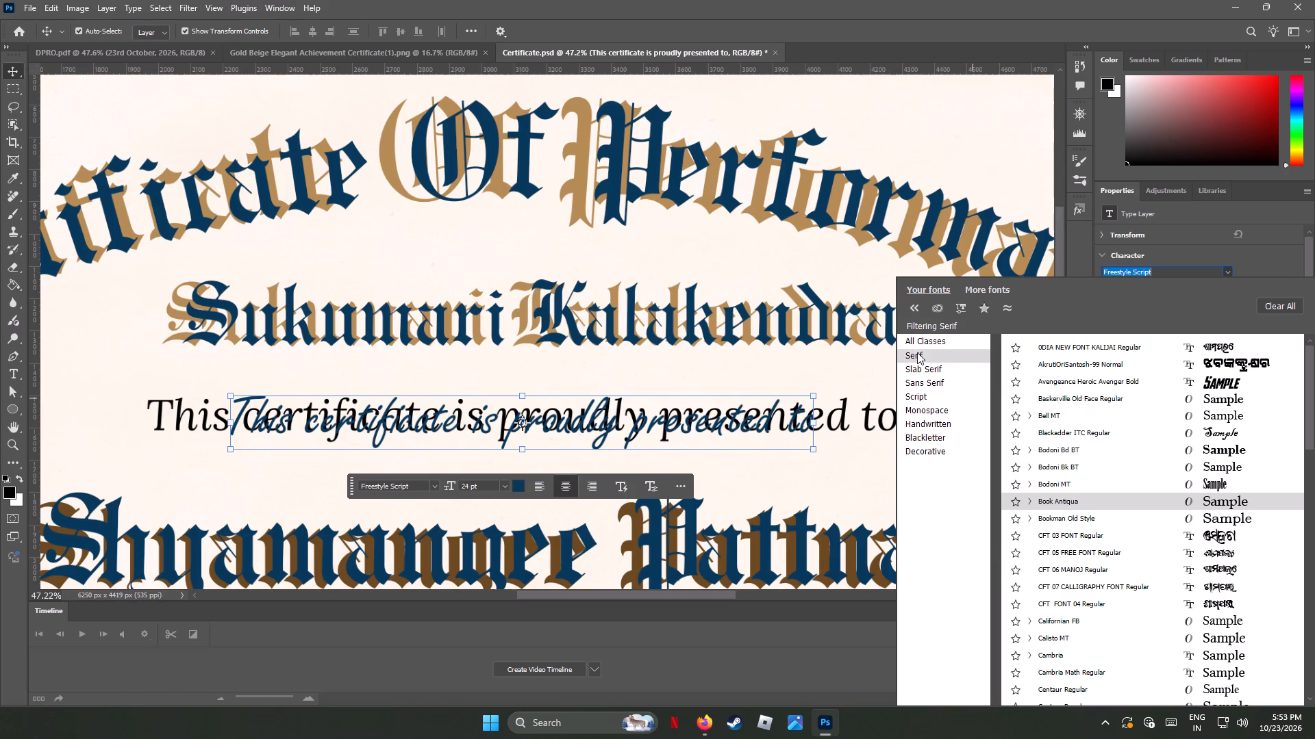
# Choose Arial Narrow from all font classes for the "This certificate is proudly presented to" layer.
pyautogui.click(937, 339)
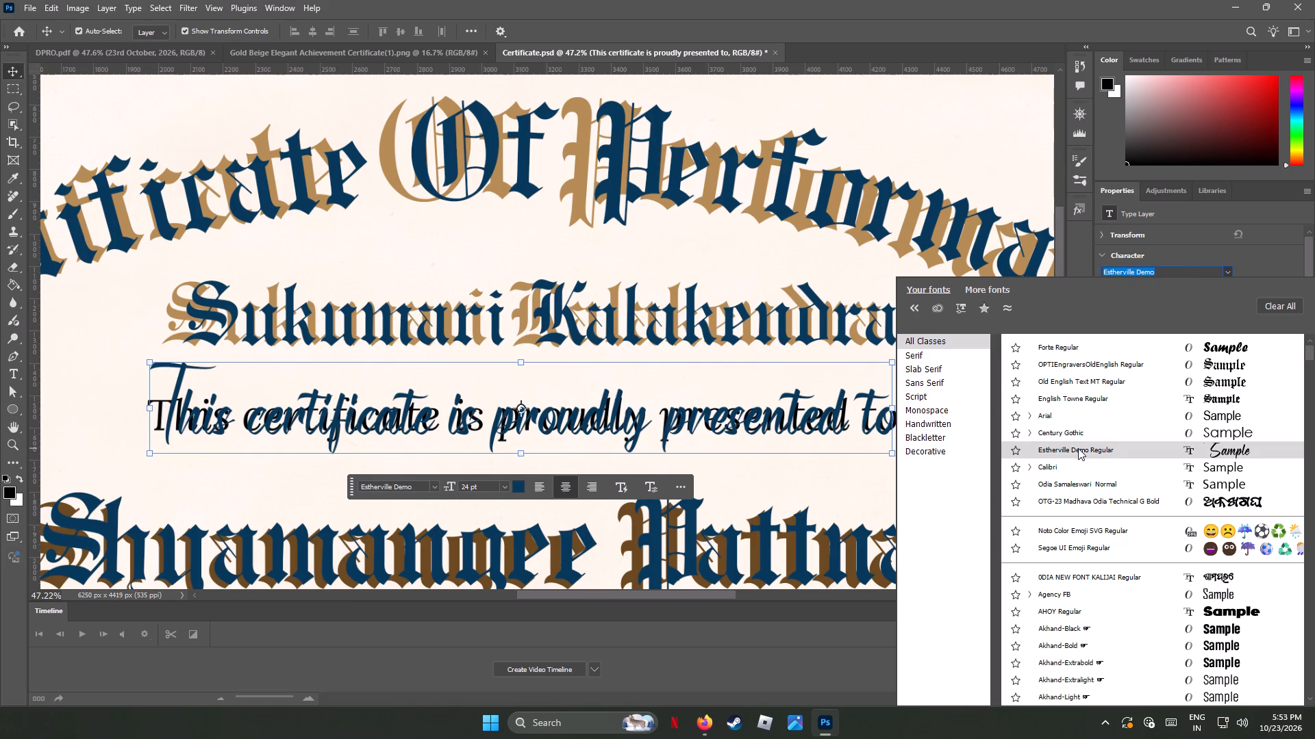
pyautogui.click(1049, 418)
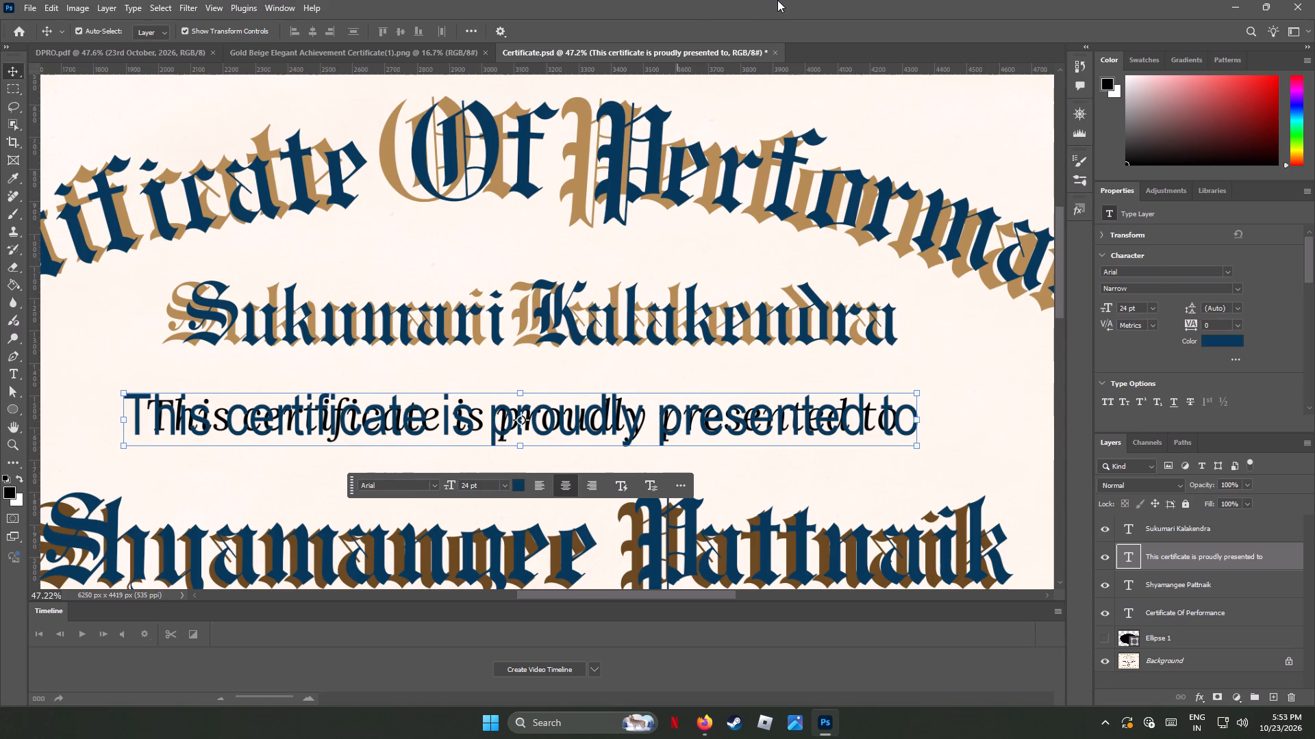
# Nudge the new text line straight up until it sits just above the original italic line, slightly overlapping it.
pyautogui.press('Up')
pyautogui.press('Up')
pyautogui.press('Up')
pyautogui.press('Up')
pyautogui.press('Up')
pyautogui.press('Up')
pyautogui.press('Up')
pyautogui.press('Up')
pyautogui.press('Up')
pyautogui.press('Up')
pyautogui.press('Up')
pyautogui.press('Up')
pyautogui.press('Up')
pyautogui.press('Up')
pyautogui.press('Up')
pyautogui.press('Up')
pyautogui.press('Up')
pyautogui.press('Up')
pyautogui.press('Up')
pyautogui.press('Up')
pyautogui.press('Up')
pyautogui.press('Up')
pyautogui.press('Up')
pyautogui.press('Up')
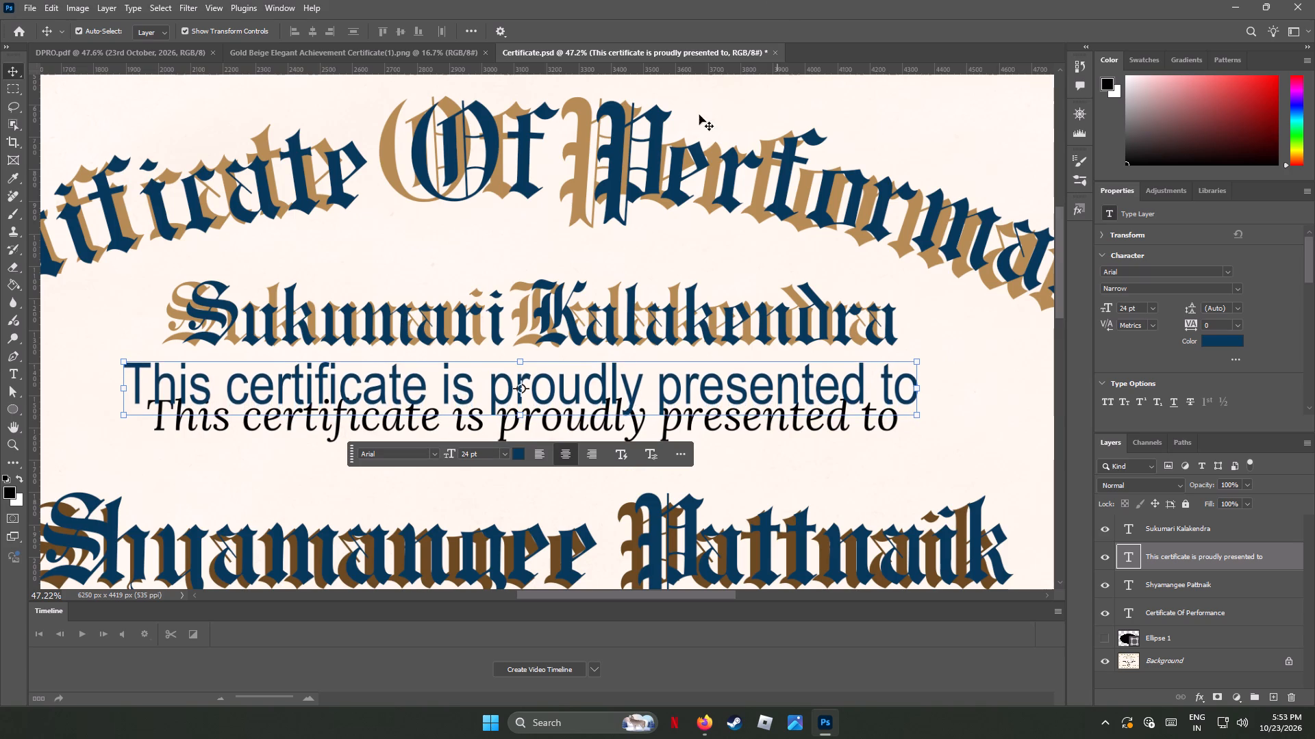
# Switch to Firefox, abandon the Fontspring upload and open Creative Market's Font Finder from the "online font finder" results.
pyautogui.click(705, 725)
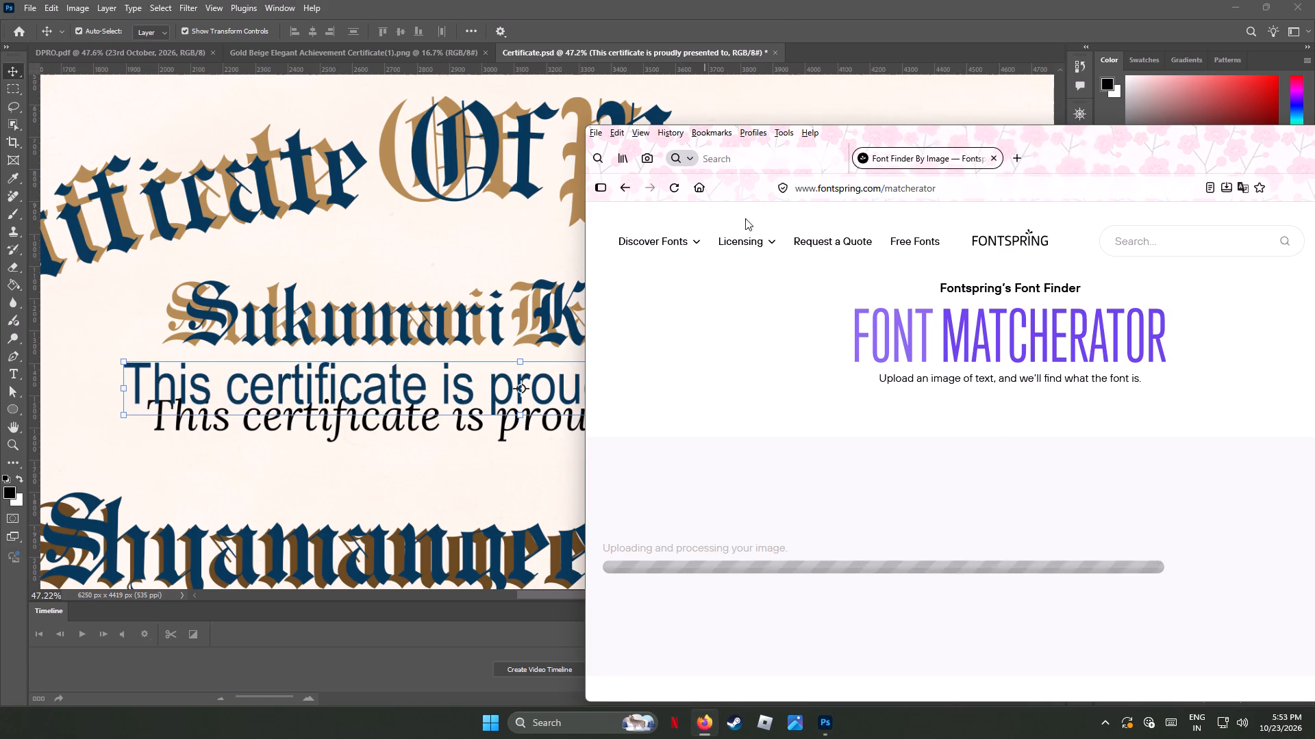
pyautogui.click(625, 186)
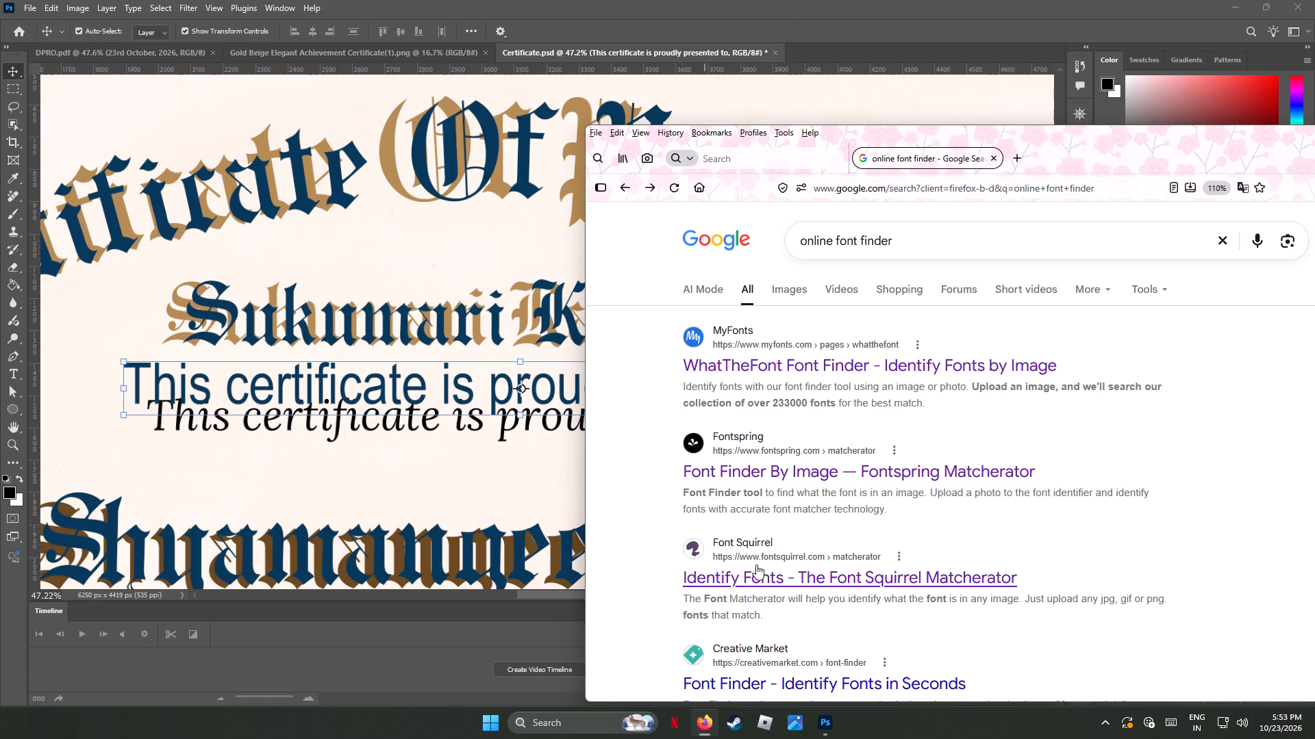
pyautogui.click(760, 584)
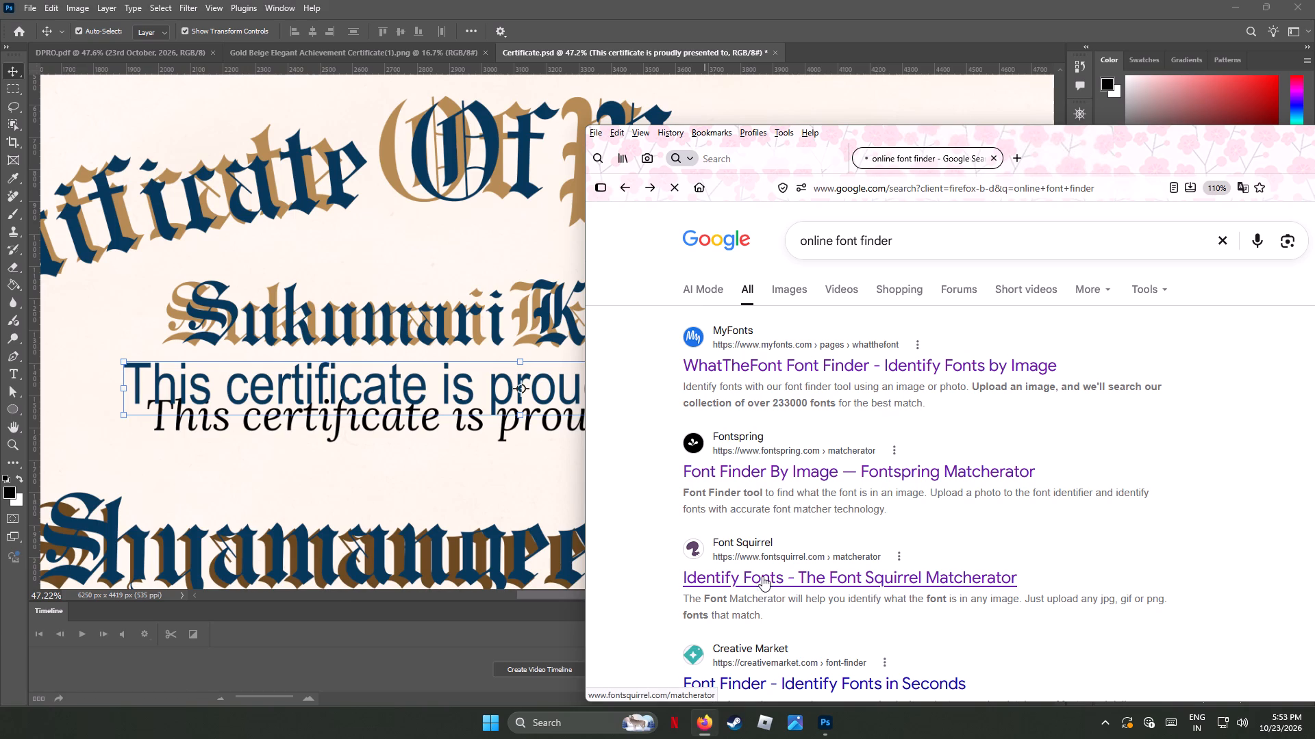
pyautogui.click(766, 571)
pyautogui.moveTo(1079, 136); pyautogui.dragTo(775, 135)
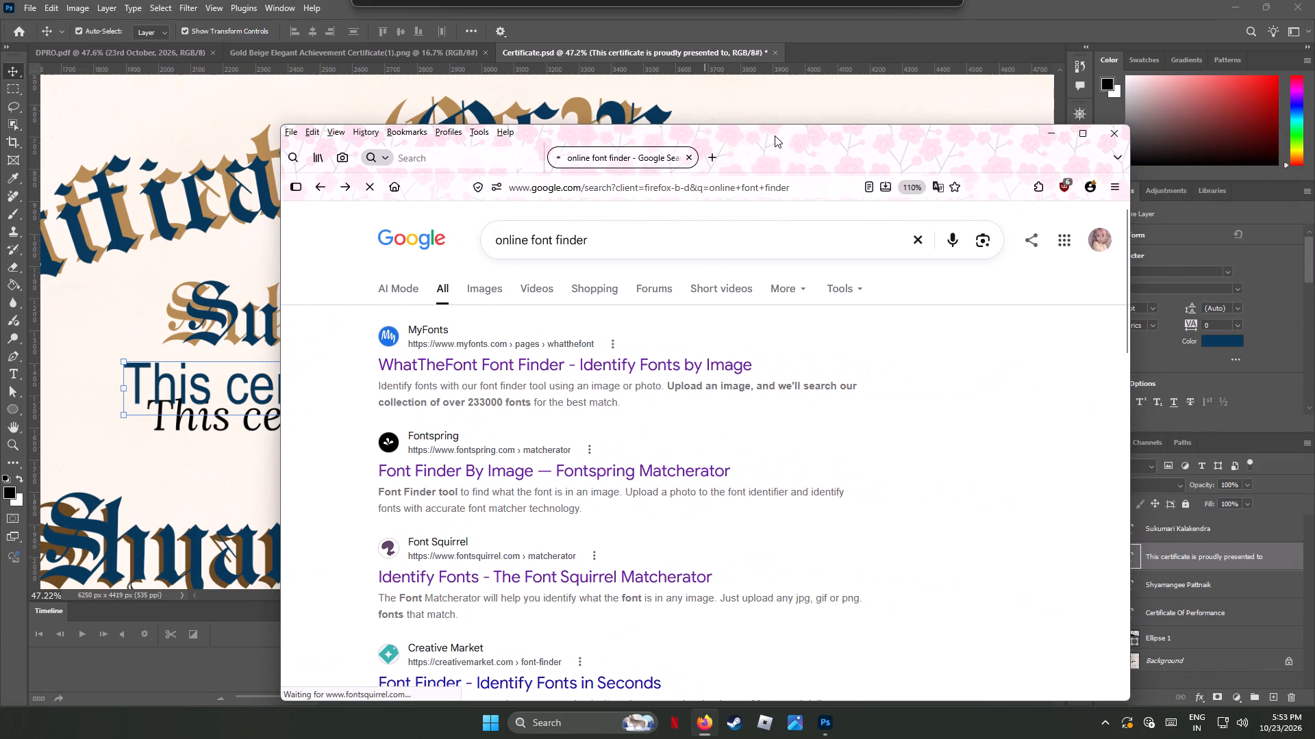
pyautogui.click(557, 367)
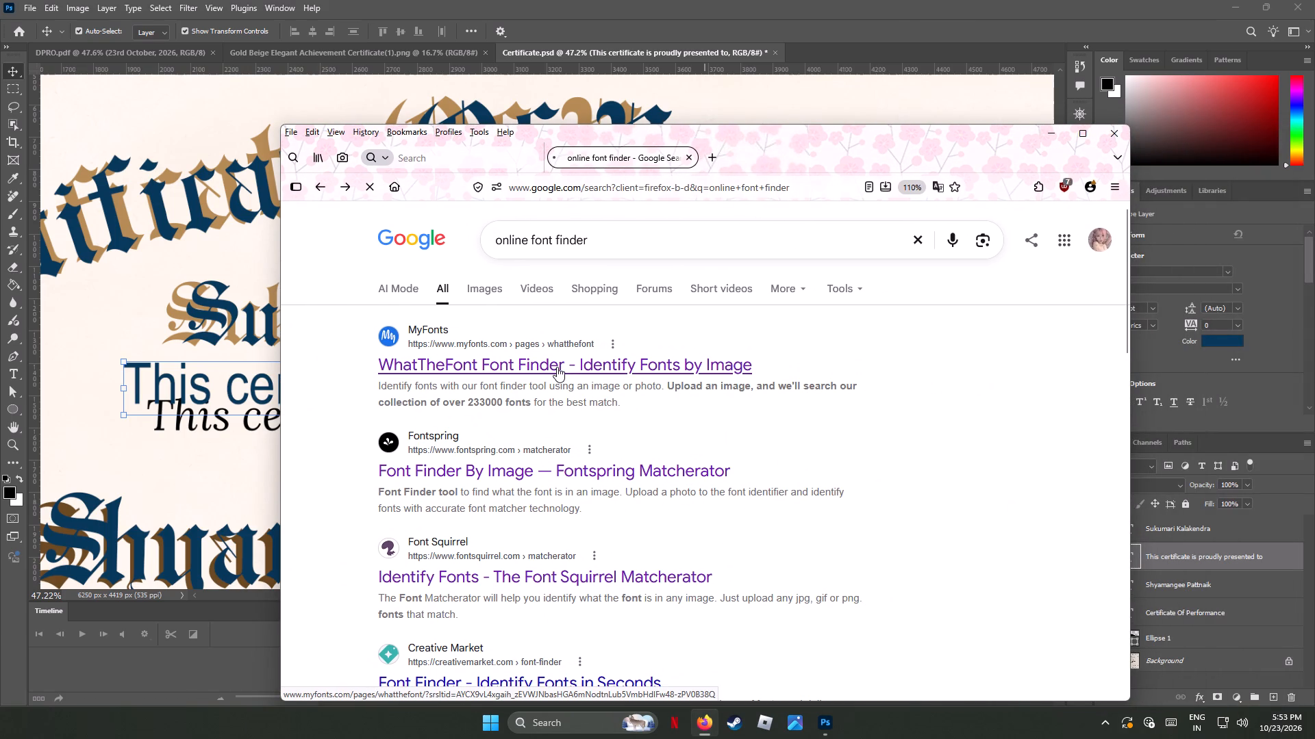
pyautogui.click(318, 188)
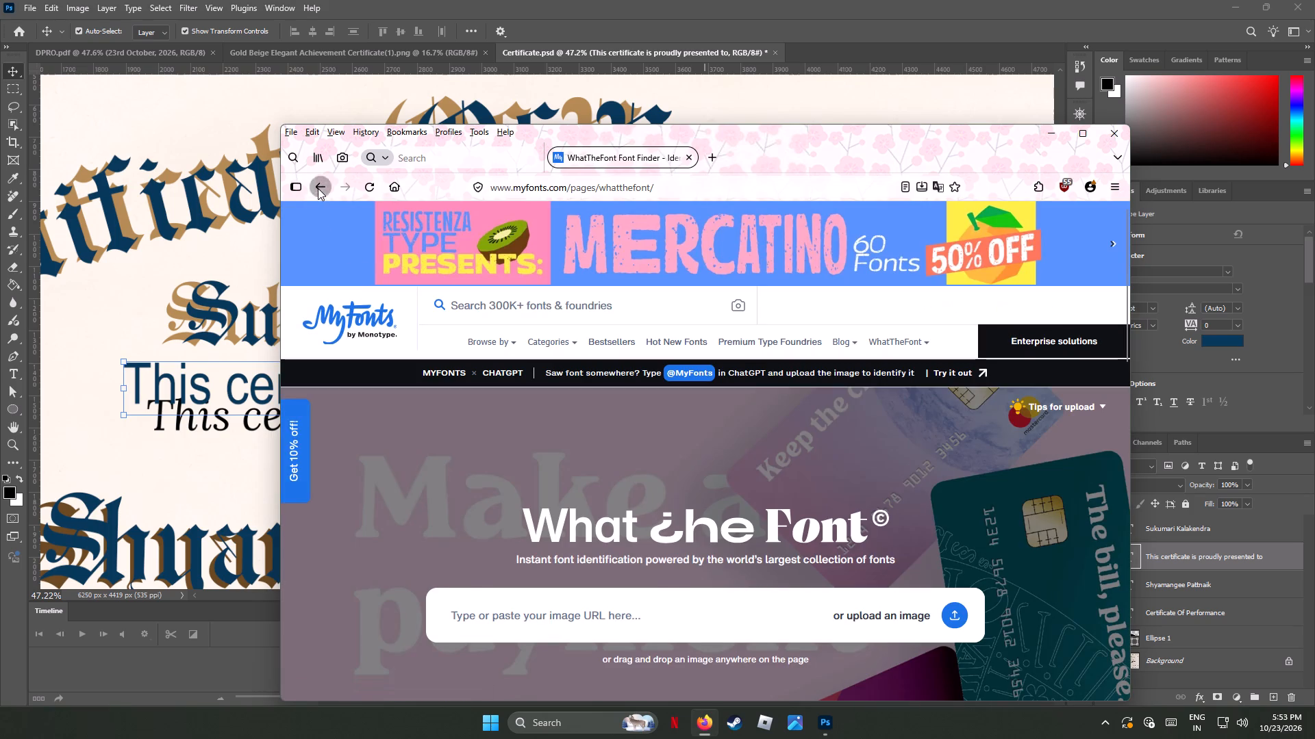
pyautogui.scroll(-2, 627, 565)
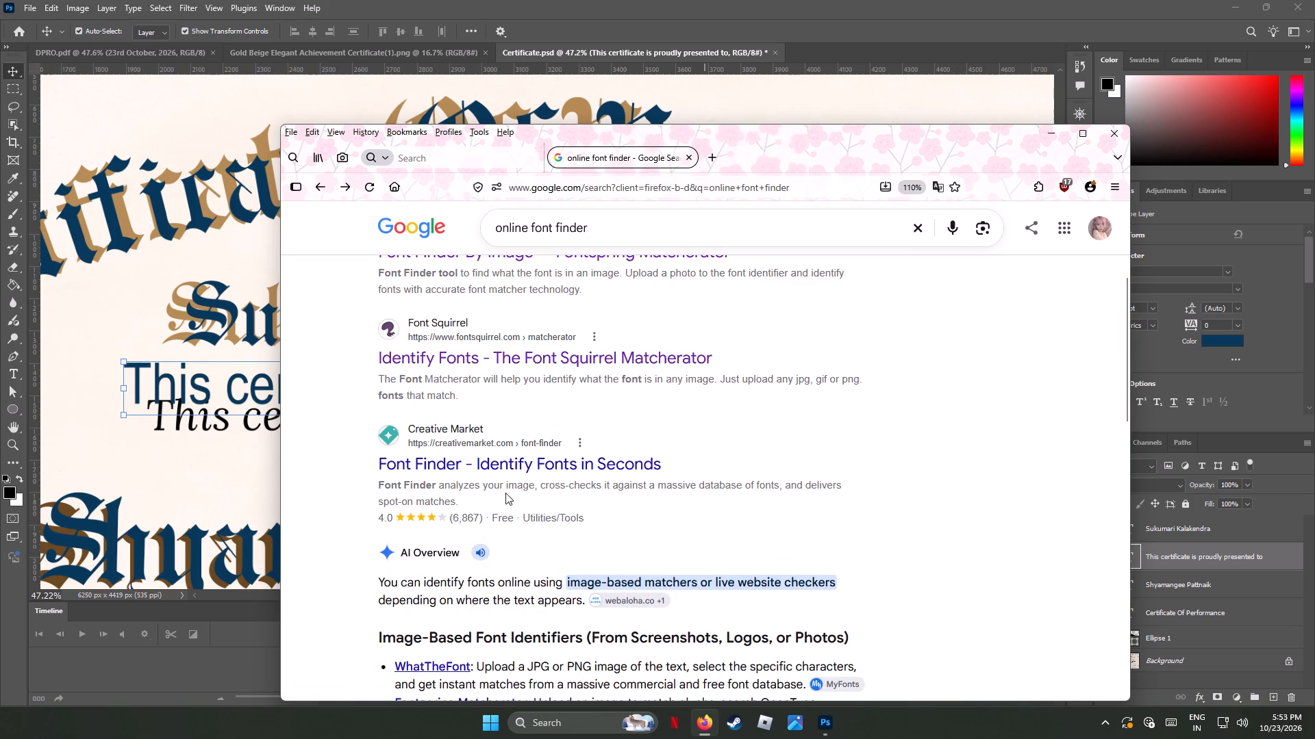
pyautogui.click(514, 461)
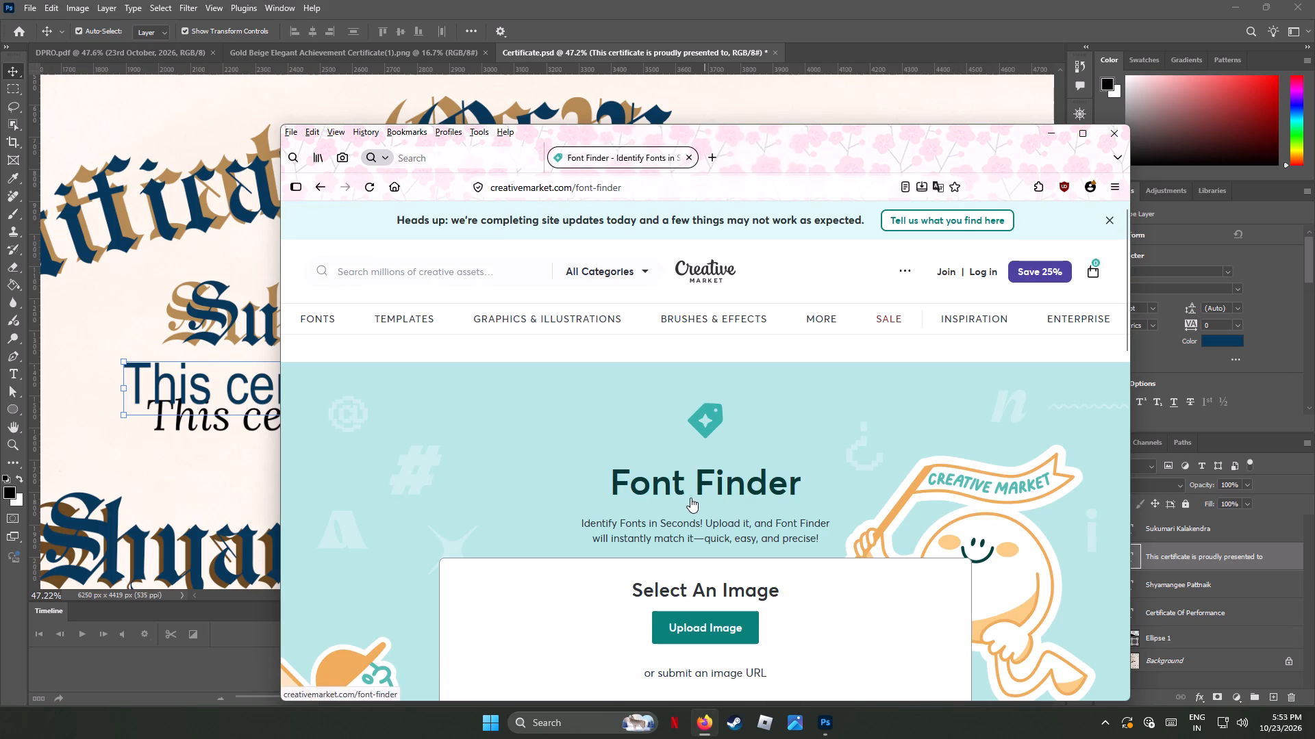
# Upload "Screenshot 2026-10-23 174530.png" from the Desktop to Font Finder for matching, and accept all cookies.
pyautogui.click(731, 626)
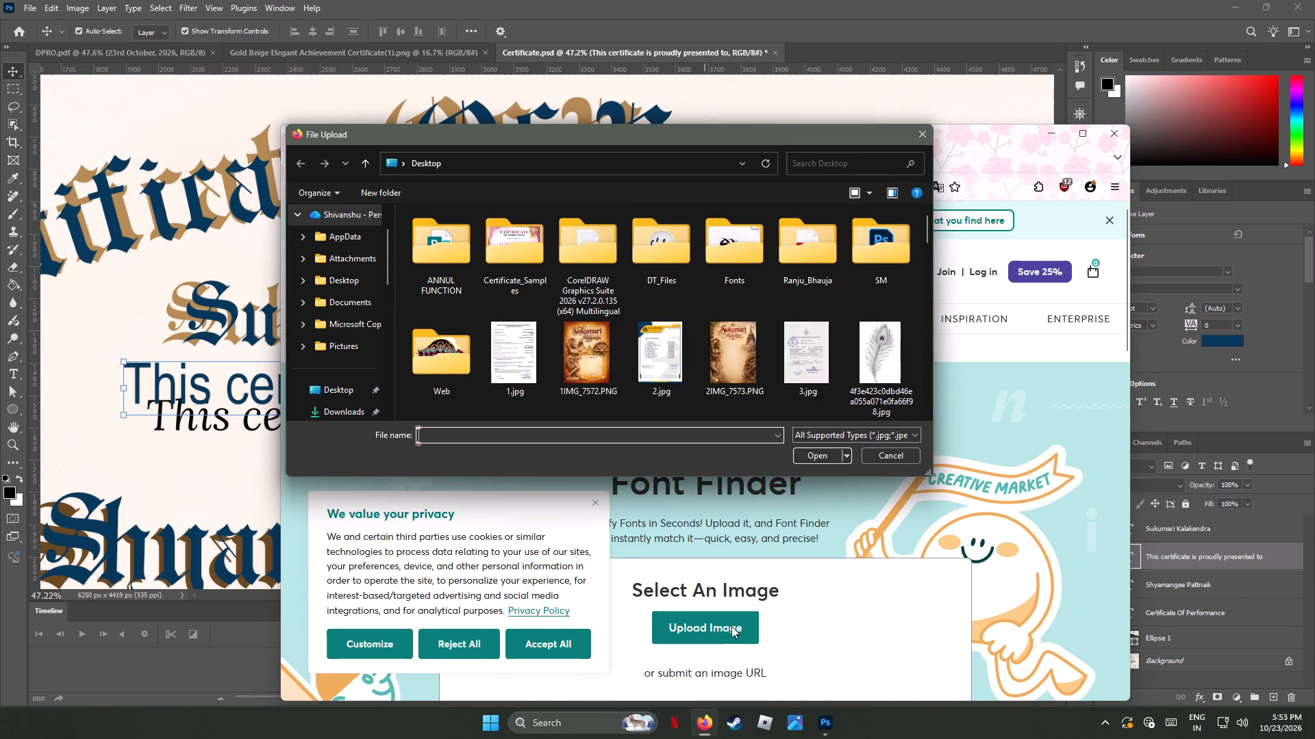
pyautogui.scroll(-11, 594, 346)
pyautogui.scroll(-10, 595, 346)
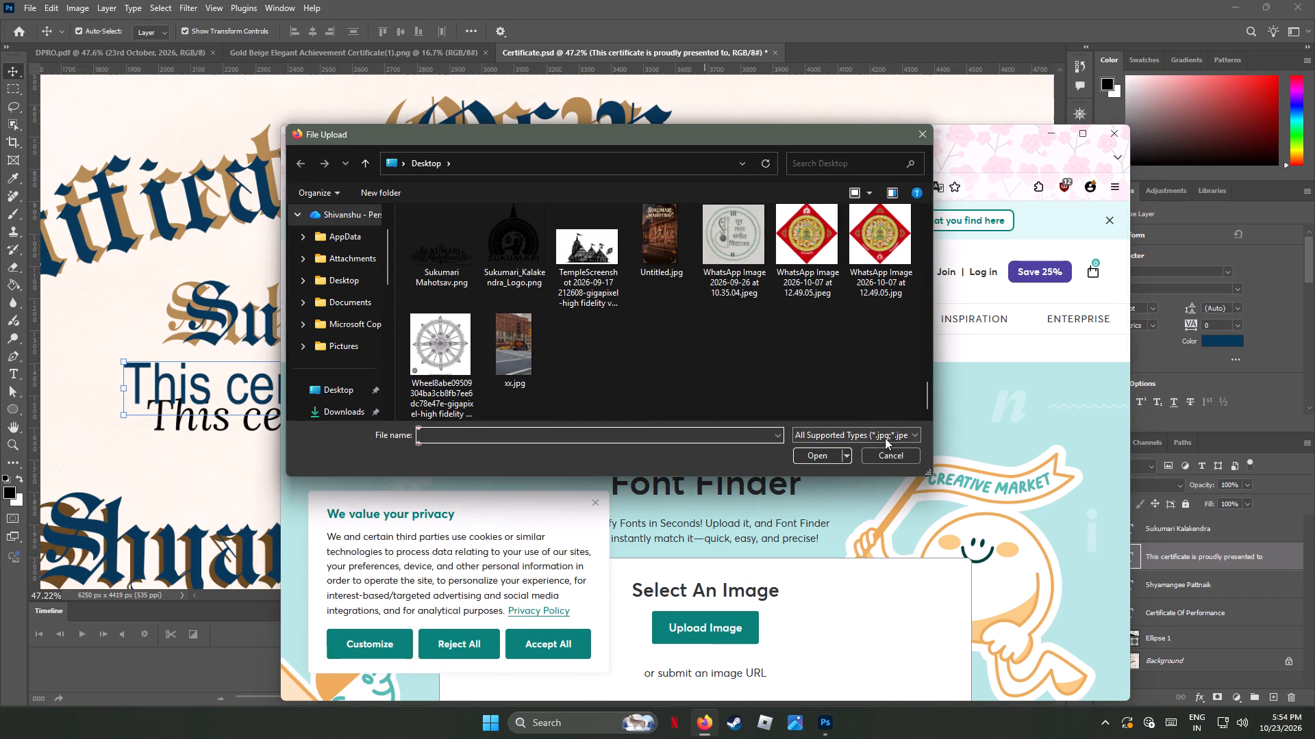
pyautogui.moveTo(929, 396); pyautogui.dragTo(926, 378)
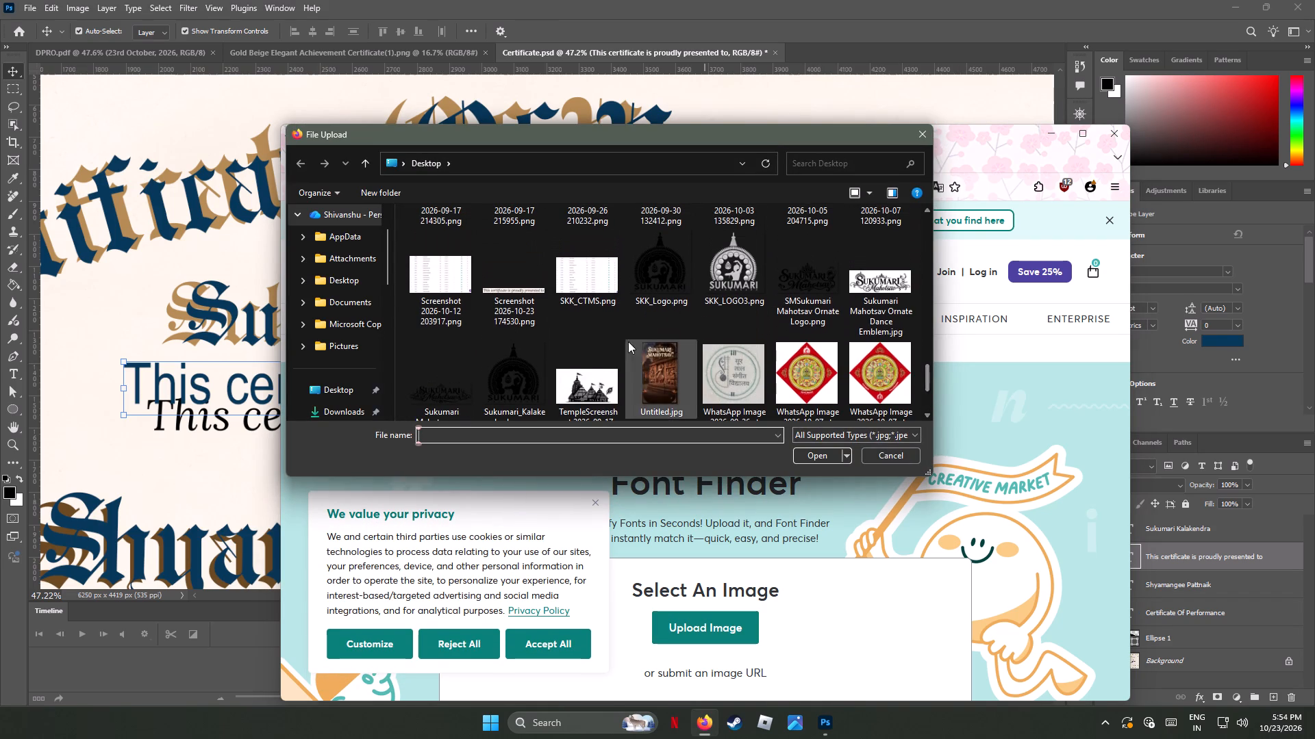
pyautogui.click(525, 294)
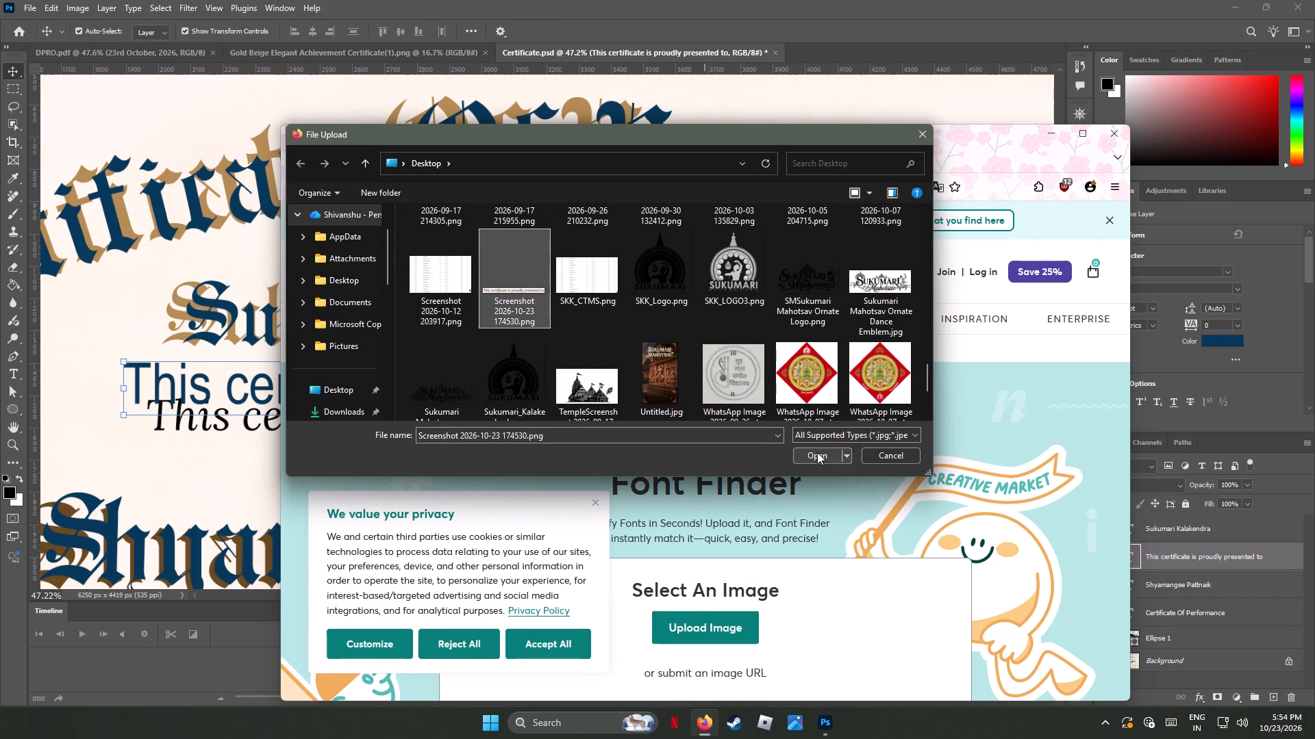
pyautogui.click(817, 452)
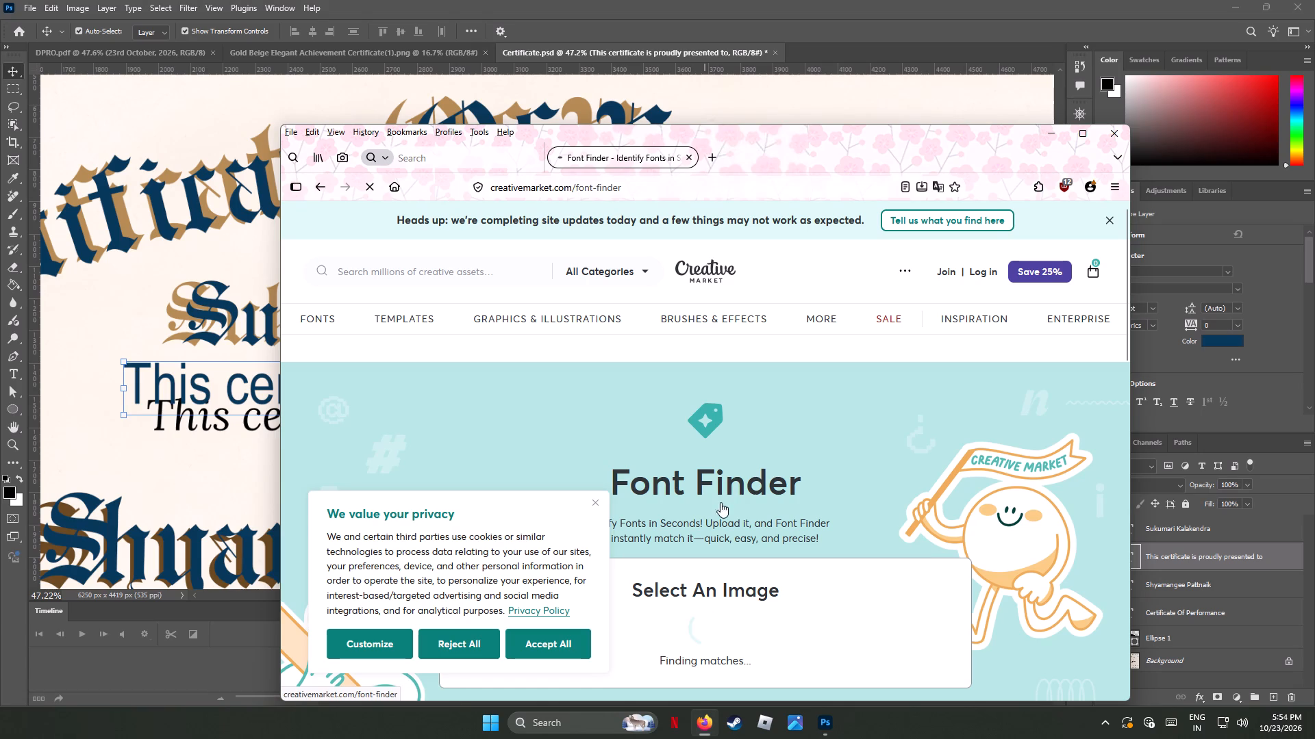
pyautogui.click(549, 639)
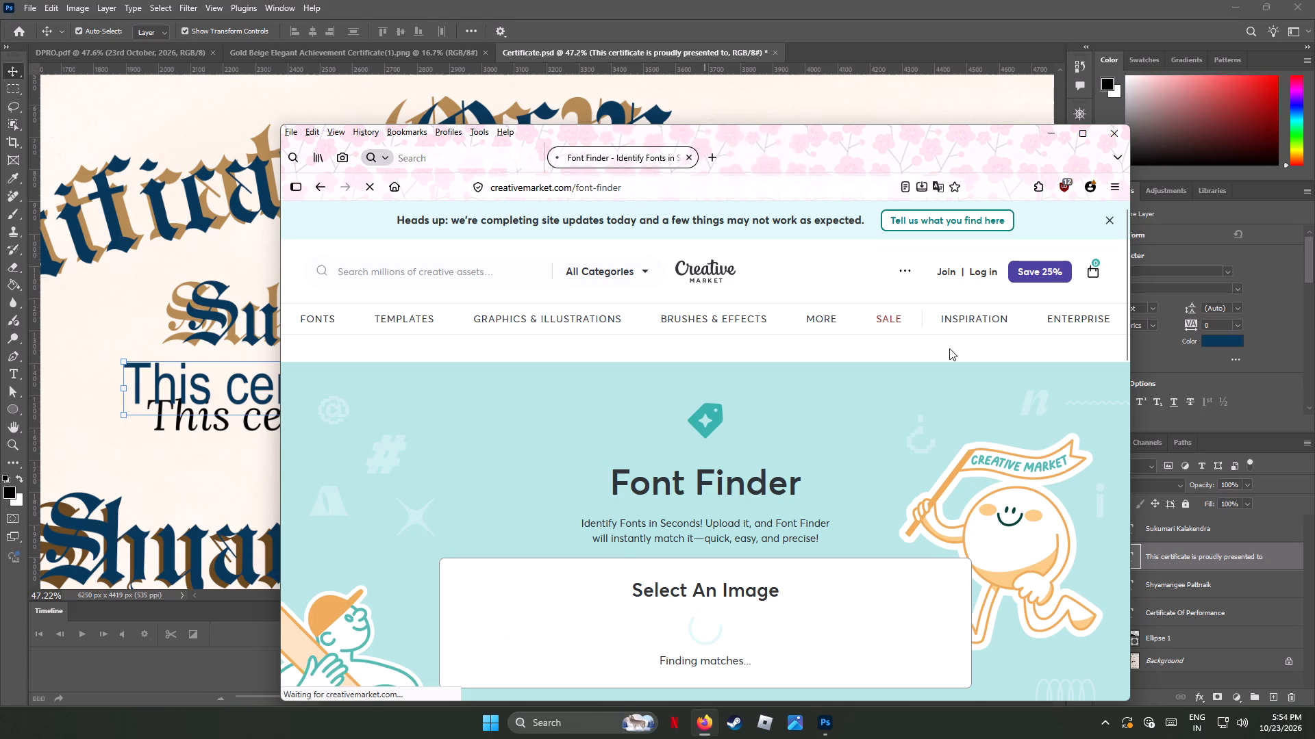
# Maximize the browser window.
pyautogui.moveTo(884, 138); pyautogui.dragTo(866, 97)
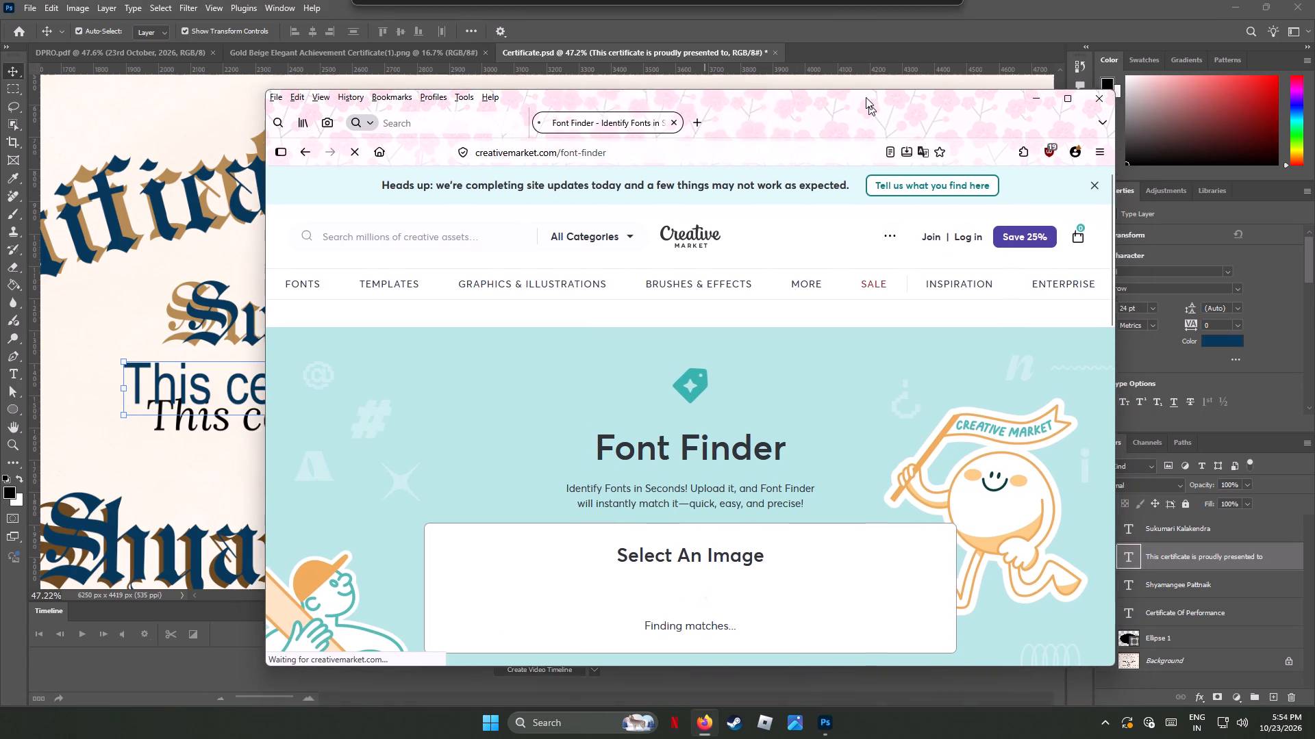
pyautogui.moveTo(866, 97); pyautogui.dragTo(860, 84)
pyautogui.click(1062, 81)
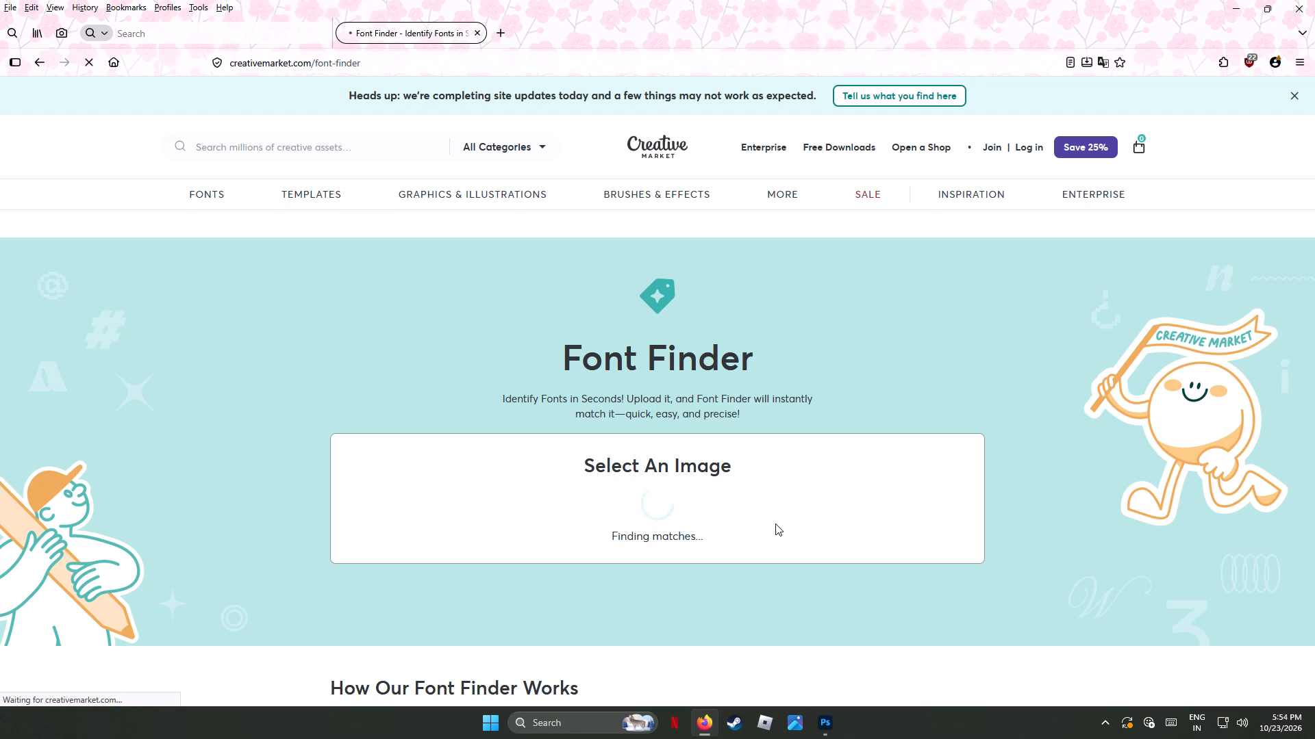
pyautogui.click(710, 721)
pyautogui.click(706, 721)
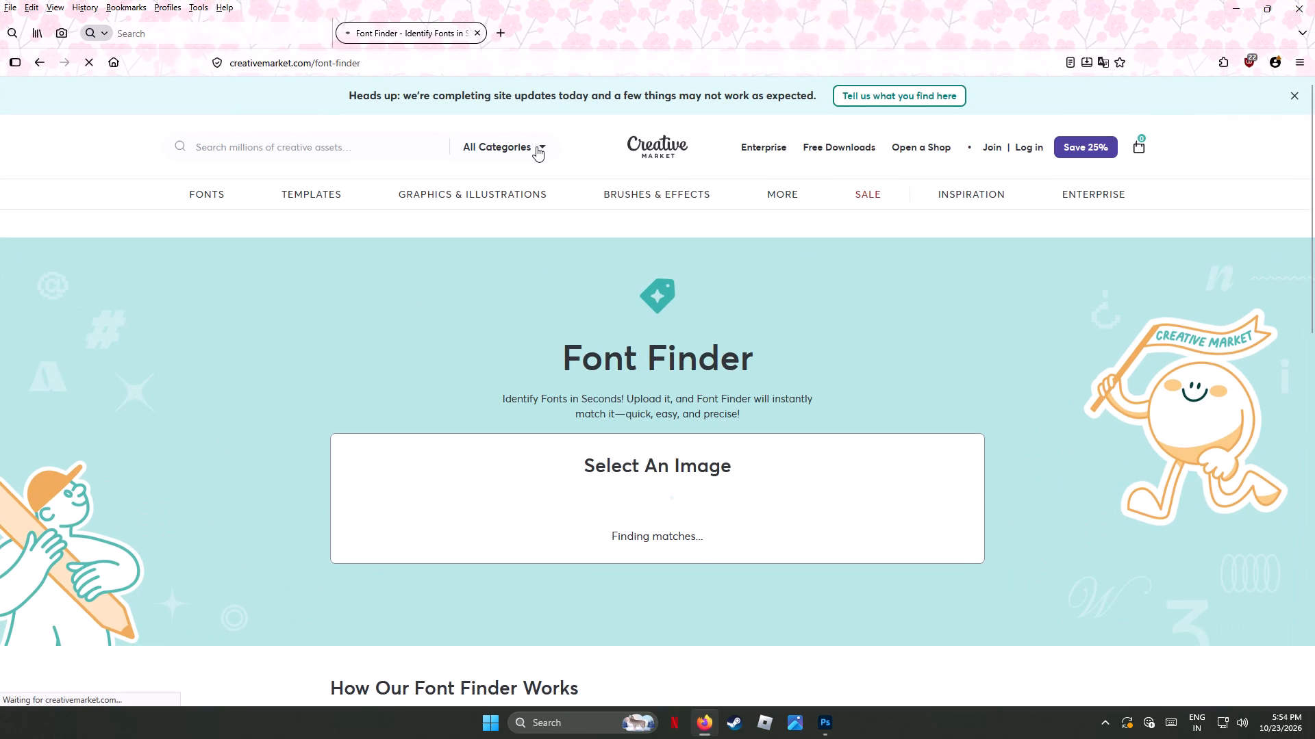
# Search Google for canva in a new browser tab.
pyautogui.click(505, 32)
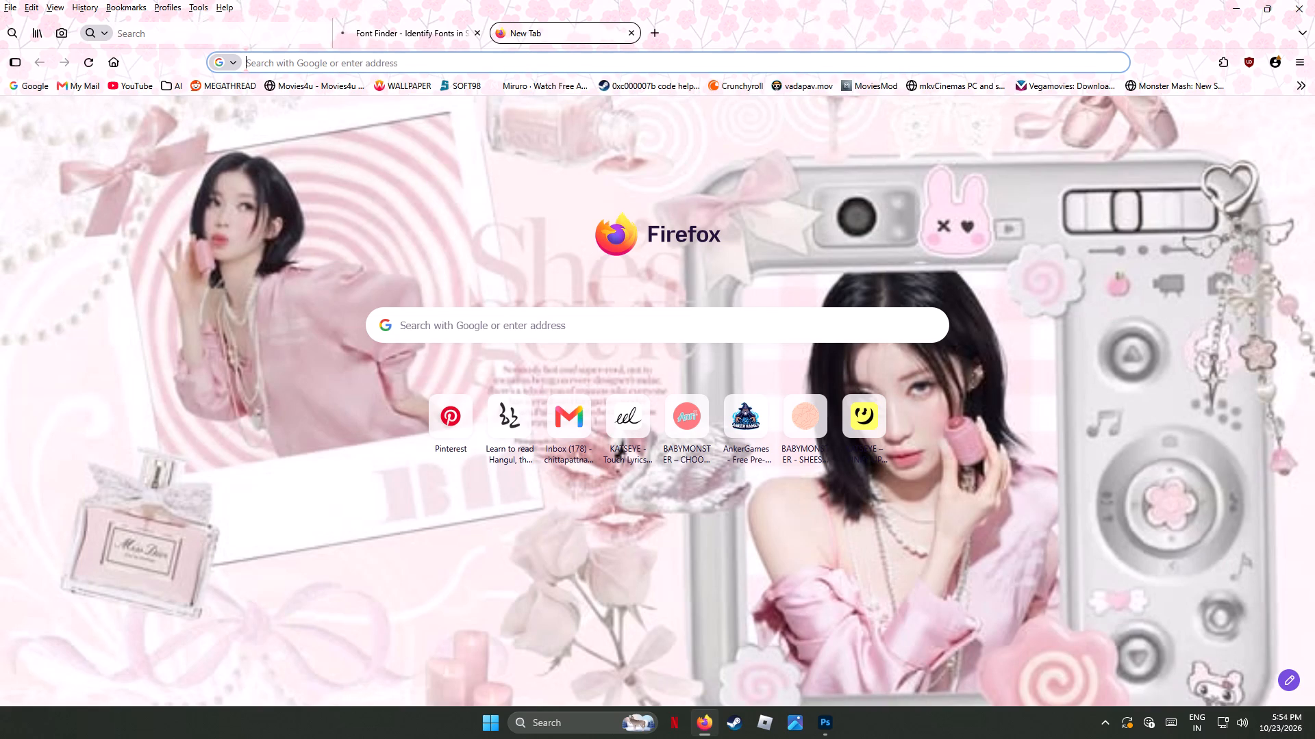
pyautogui.click(478, 330)
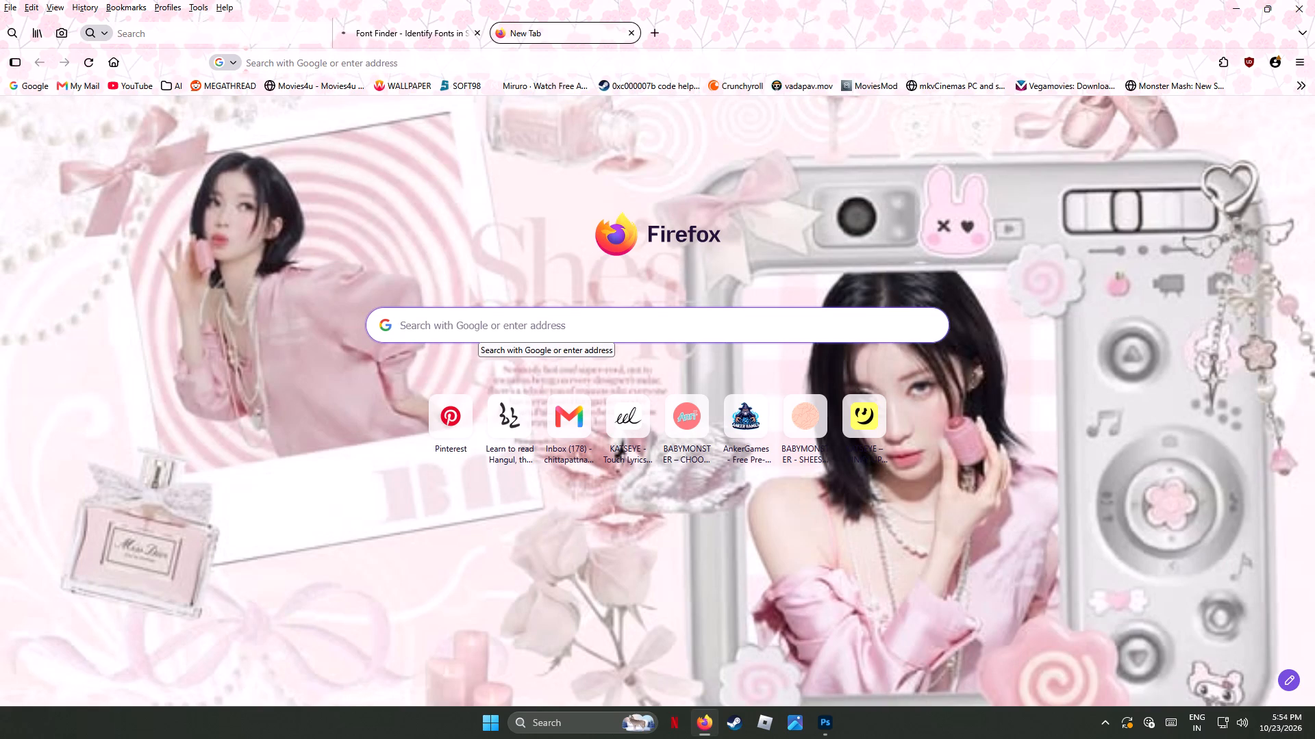
pyautogui.write('ca')
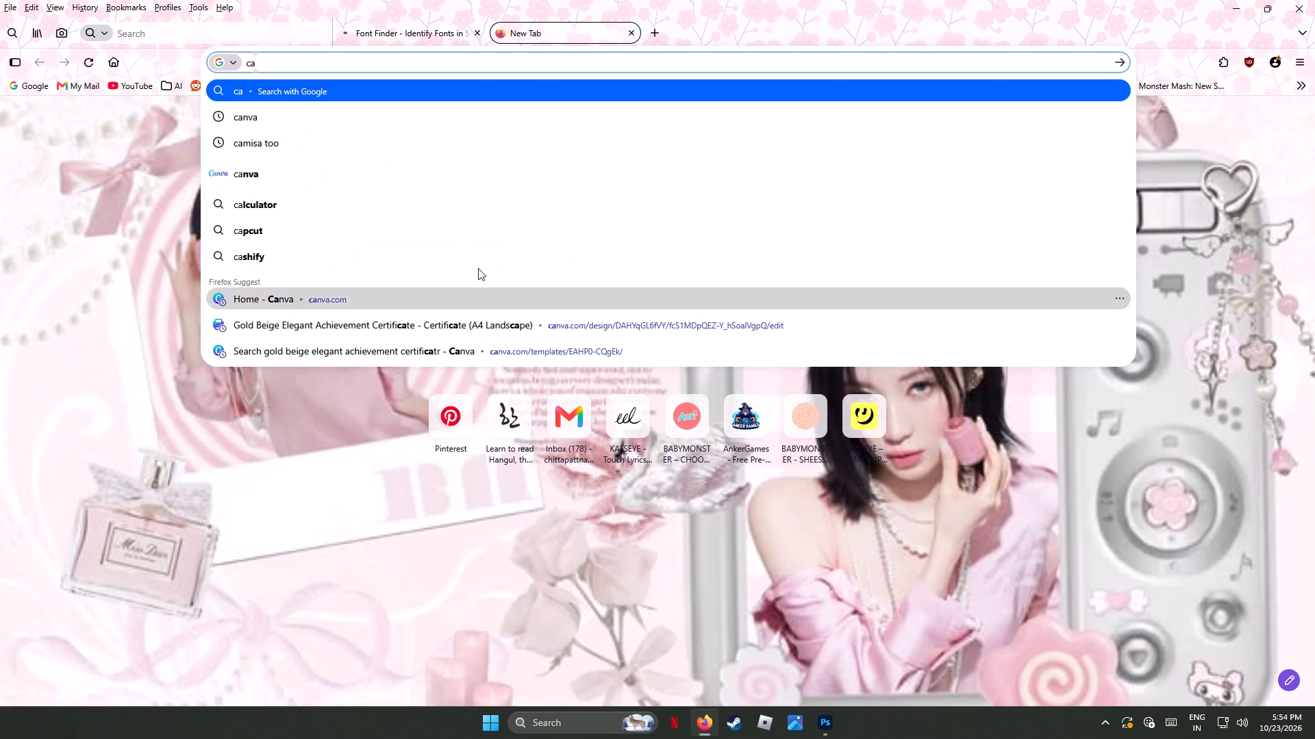
pyautogui.click(269, 109)
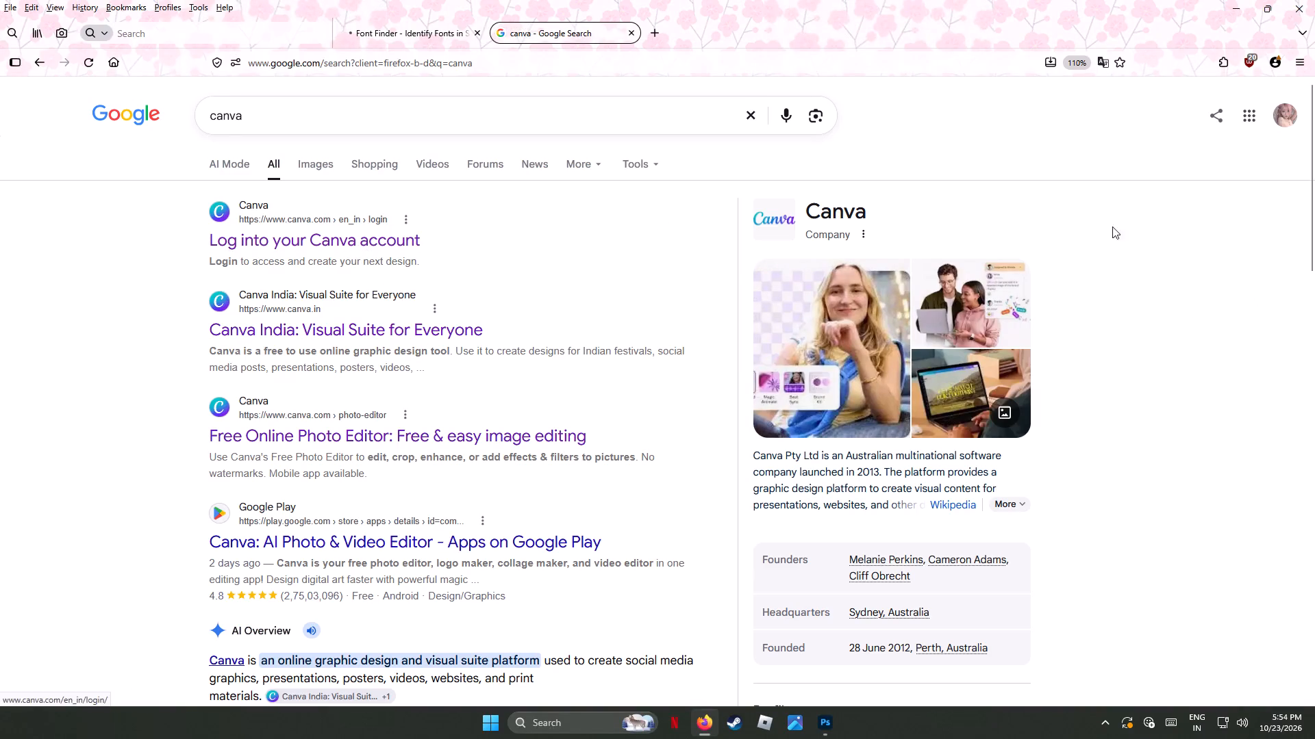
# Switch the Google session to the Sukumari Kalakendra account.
pyautogui.click(1284, 112)
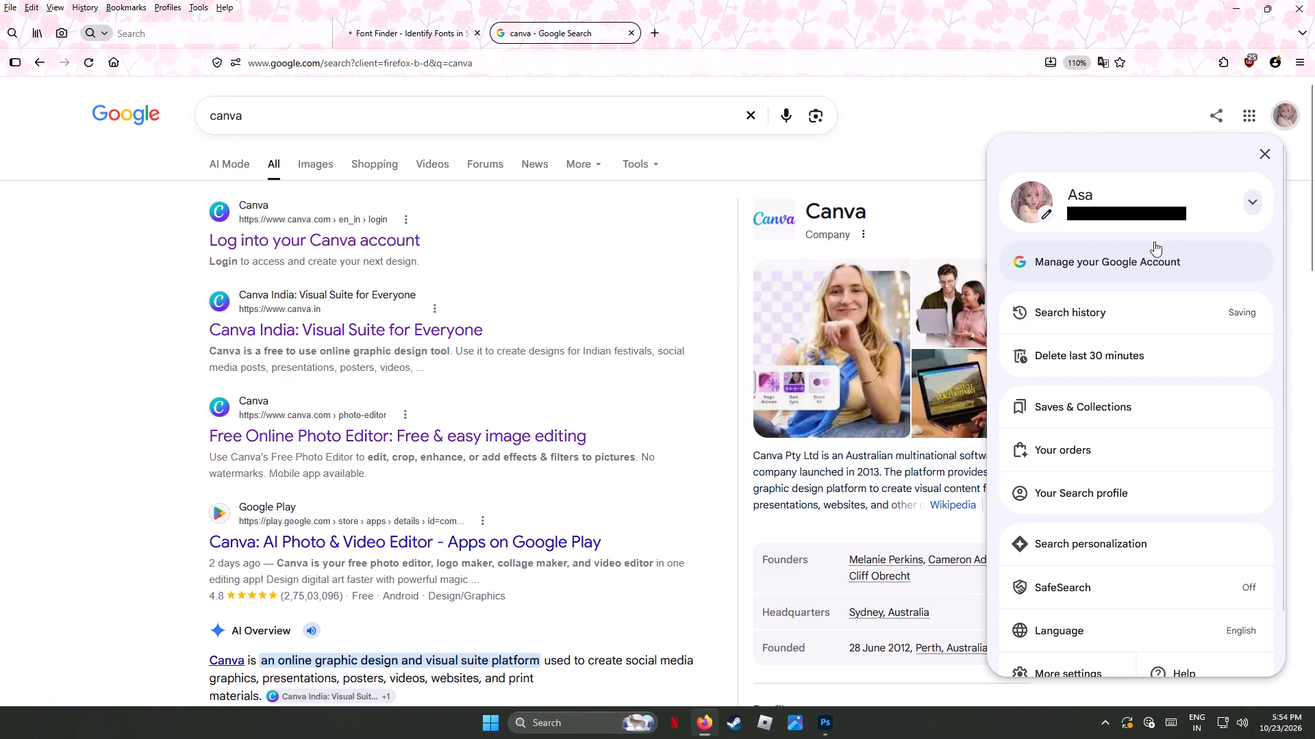
pyautogui.click(1251, 200)
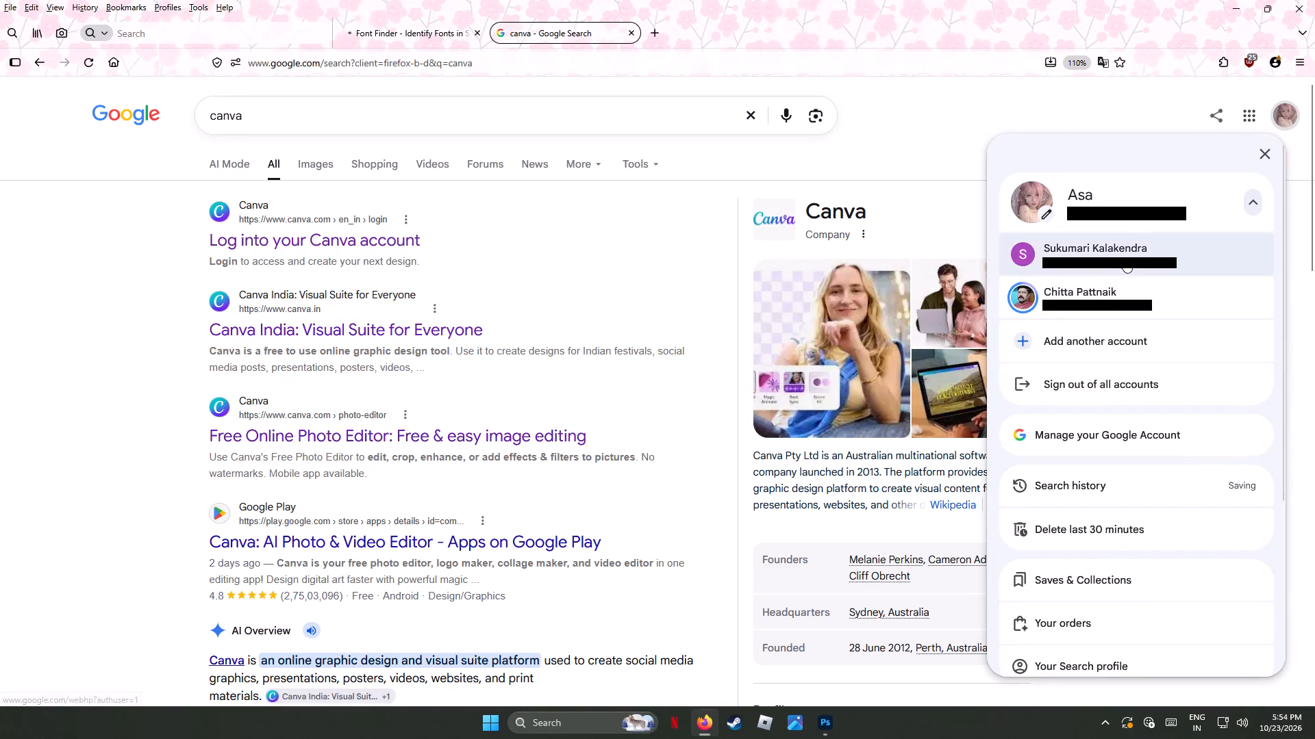
pyautogui.click(1125, 257)
# Search for canva again, enter the Canva account and open the "Gold Beige Elegant Achievement Certificate" design.
pyautogui.click(473, 376)
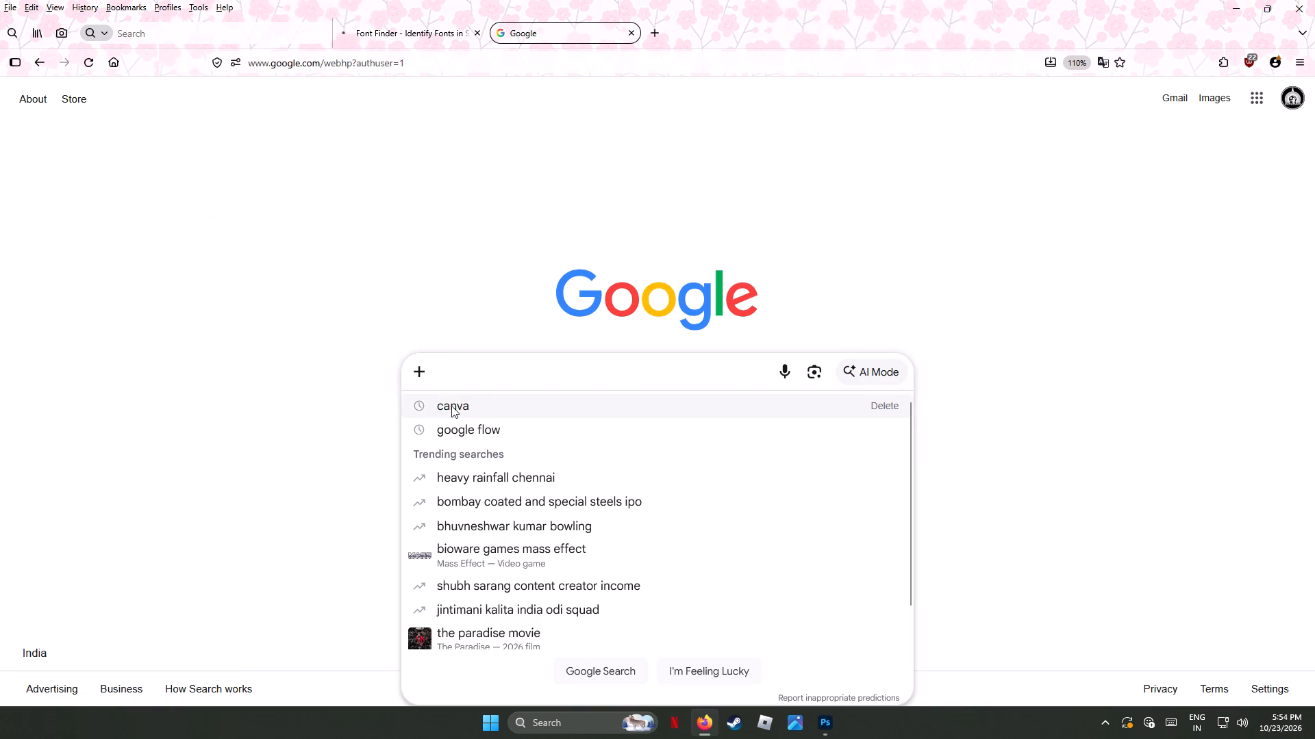
pyautogui.click(451, 406)
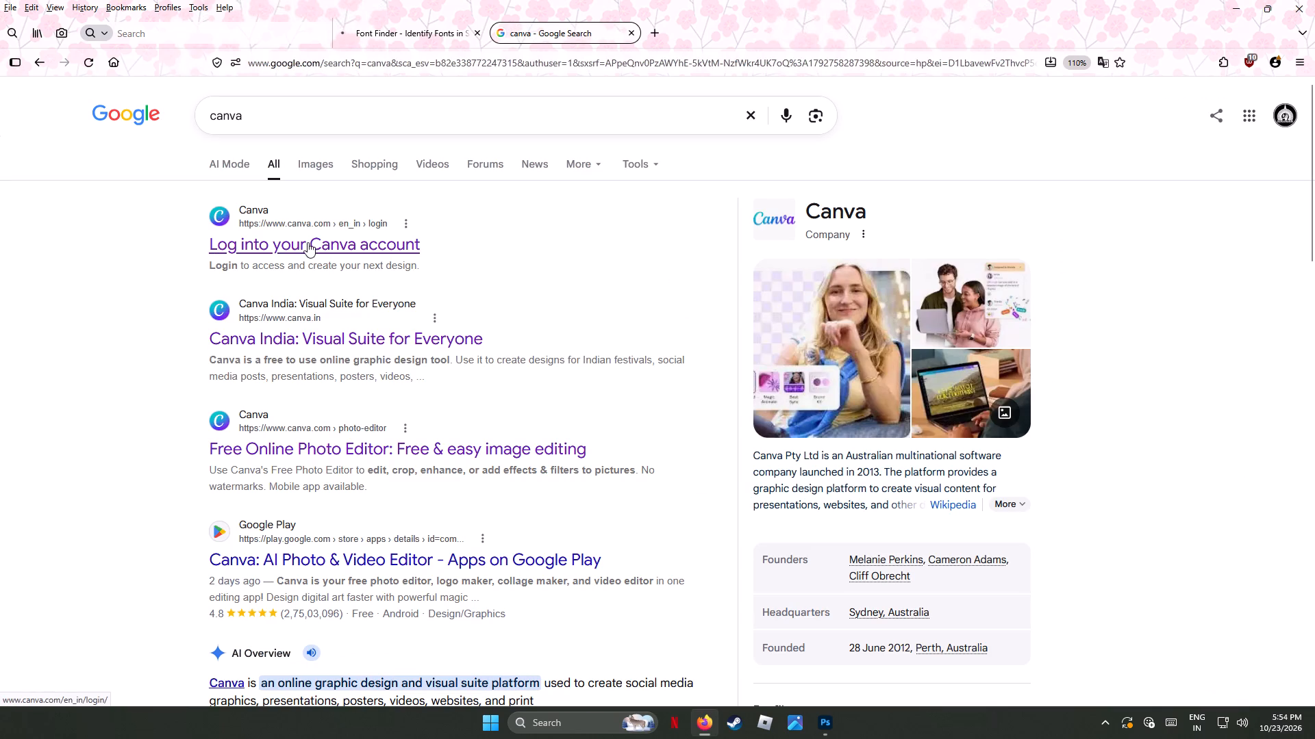
pyautogui.click(308, 242)
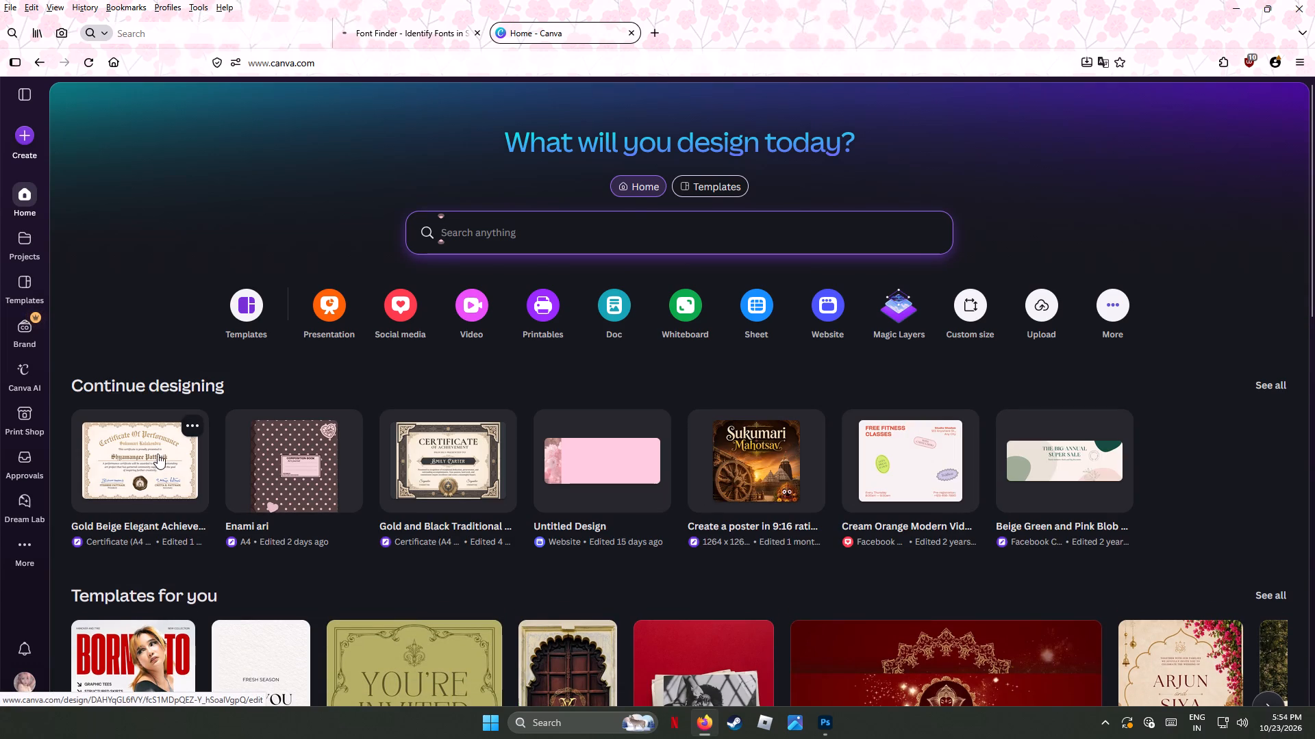
pyautogui.click(158, 452)
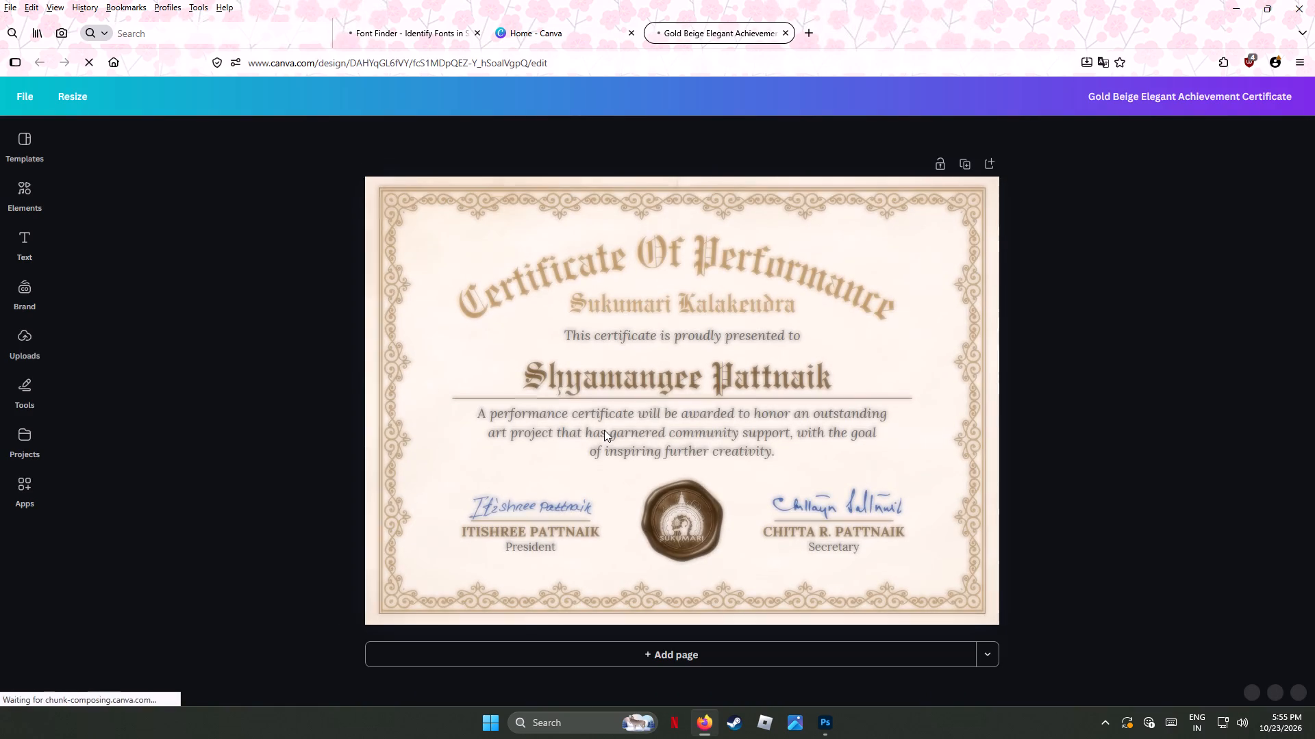
# Check the fonts of the "This certificate is proudly presented to" line, the award paragraph and the president's name in the Canva design.
pyautogui.click(653, 333)
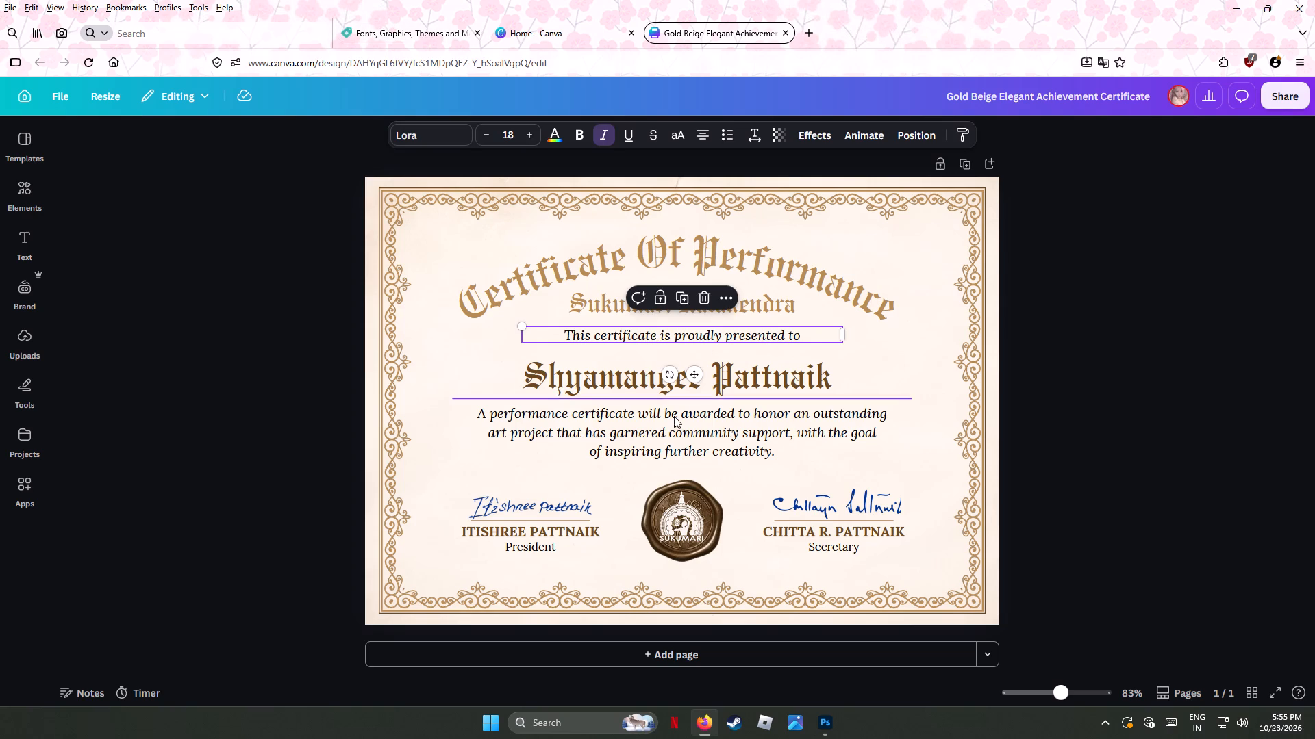
pyautogui.click(640, 439)
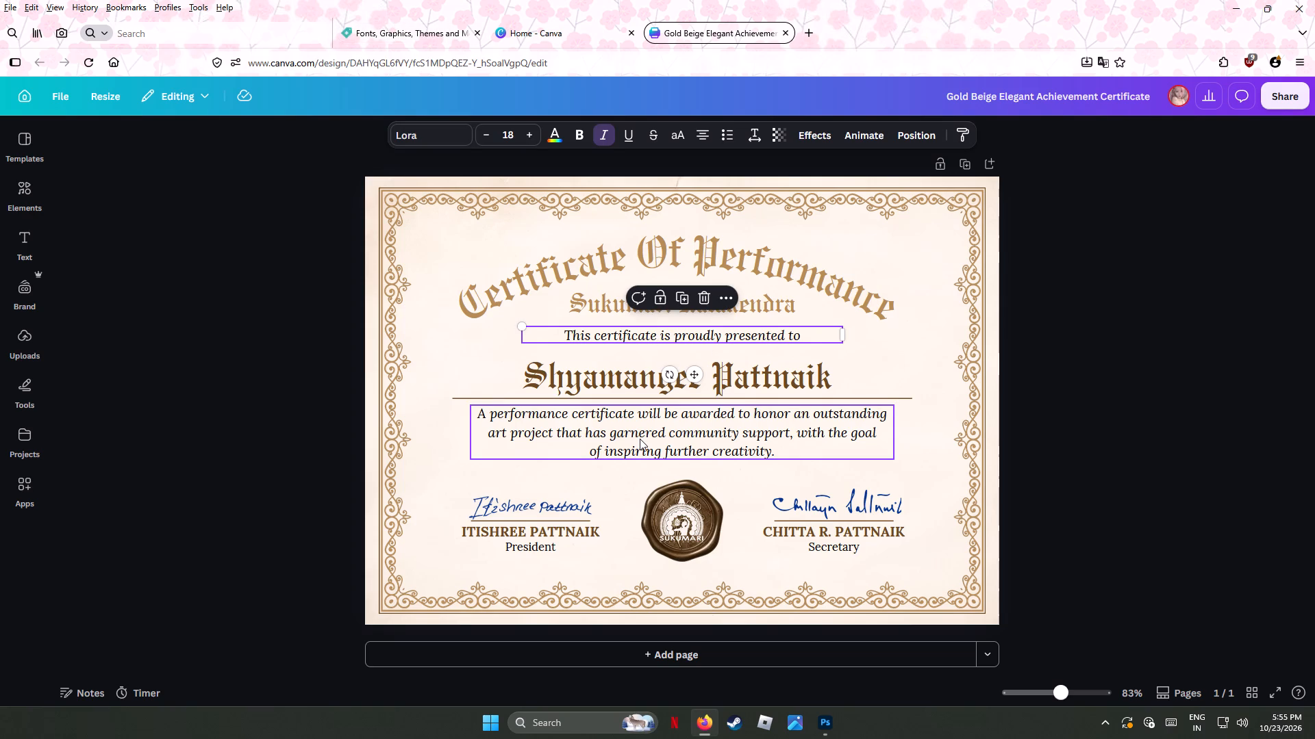
pyautogui.click(486, 531)
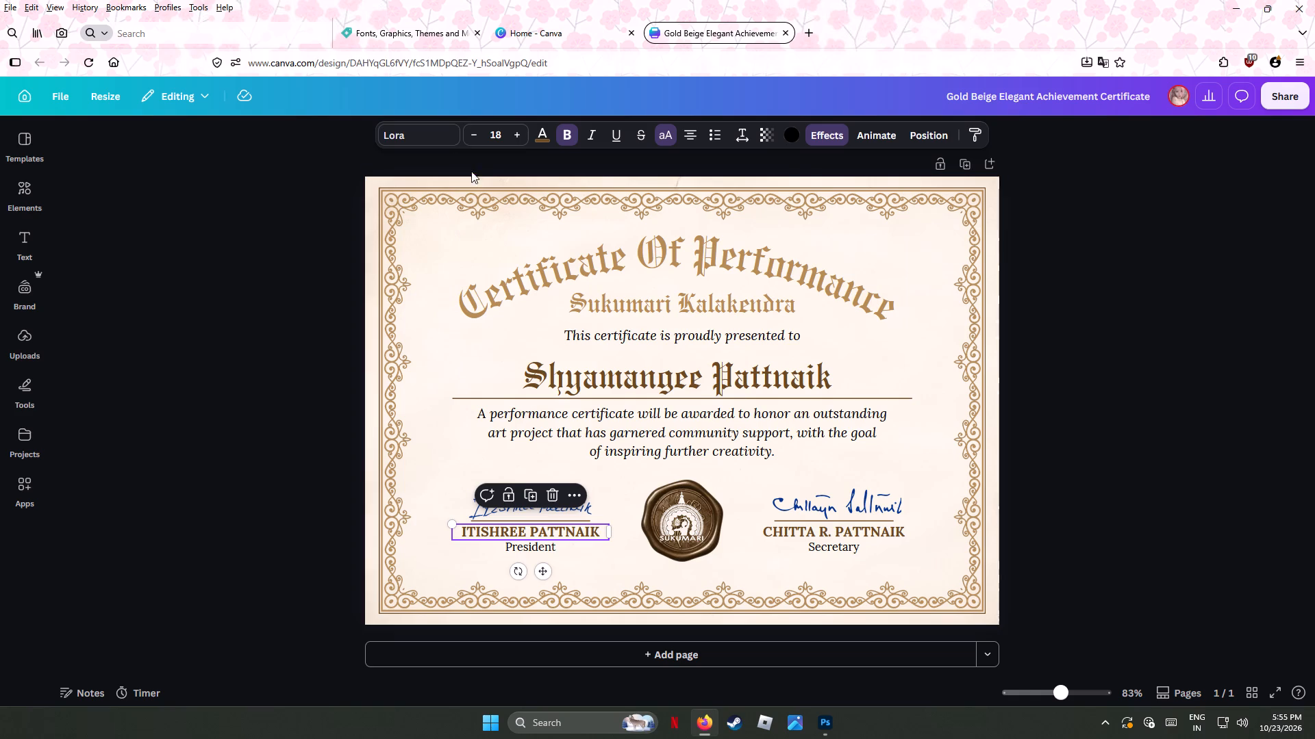
pyautogui.click(453, 133)
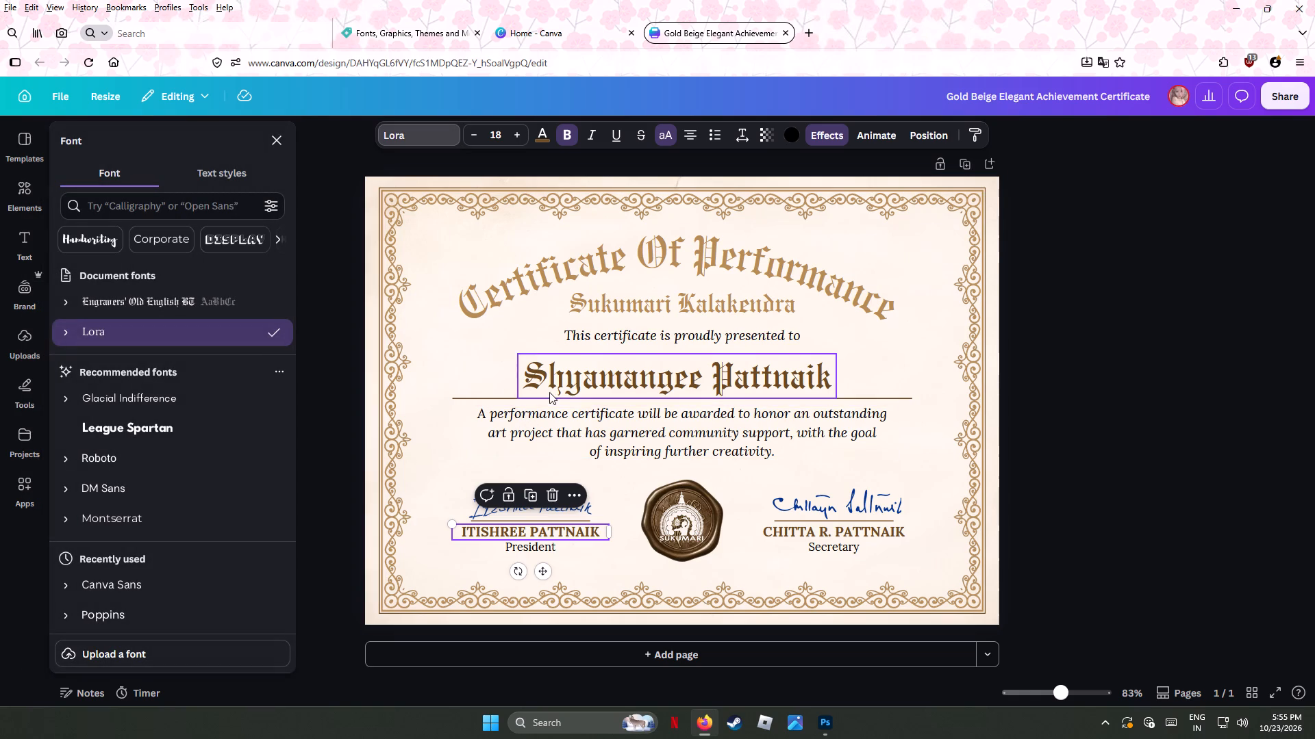
# Inspect which style of its font family the "This certificate is proudly presented to" line uses in Canva.
pyautogui.click(587, 335)
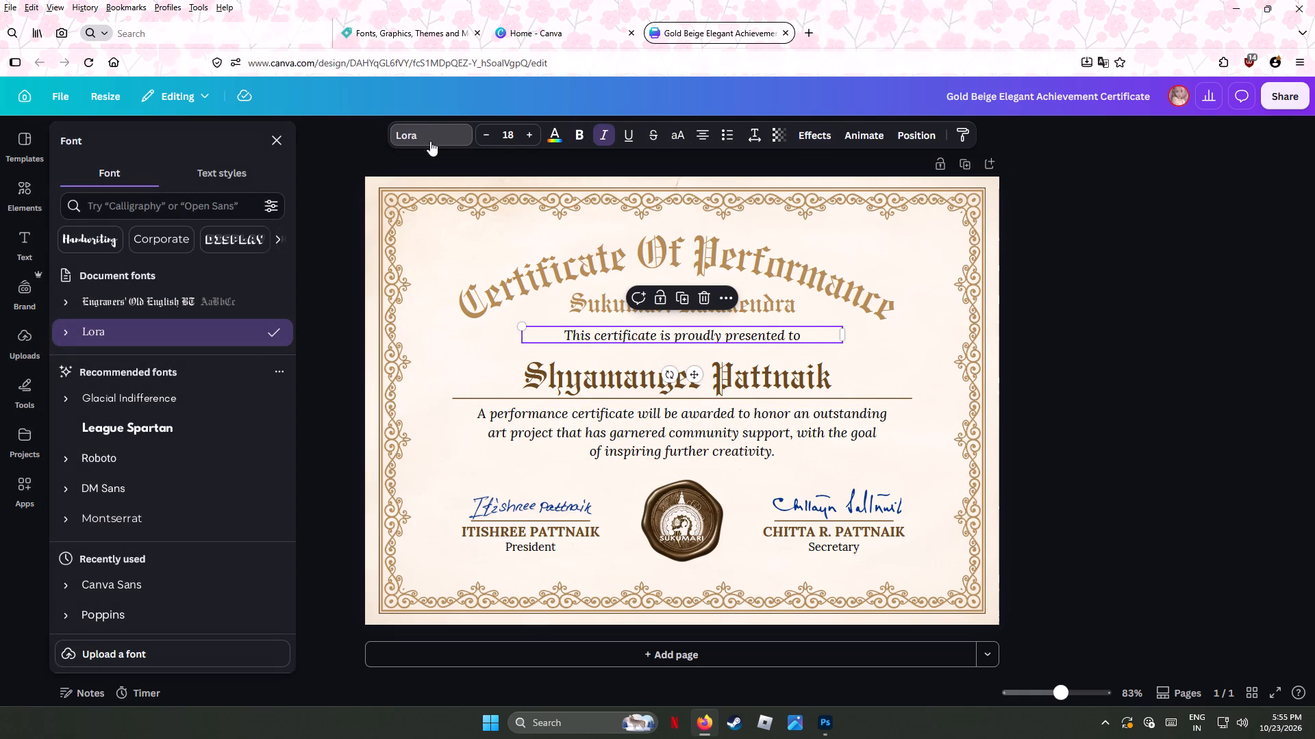
pyautogui.click(444, 133)
pyautogui.click(444, 133)
pyautogui.click(66, 328)
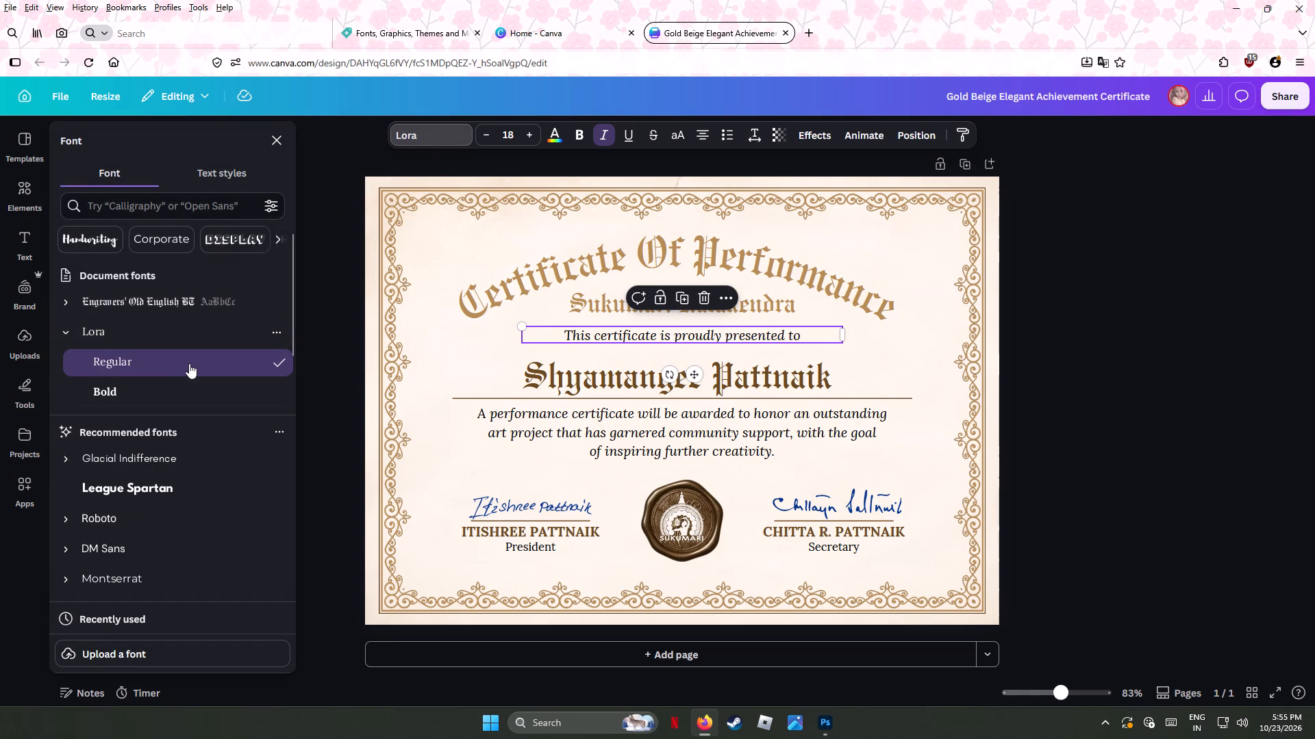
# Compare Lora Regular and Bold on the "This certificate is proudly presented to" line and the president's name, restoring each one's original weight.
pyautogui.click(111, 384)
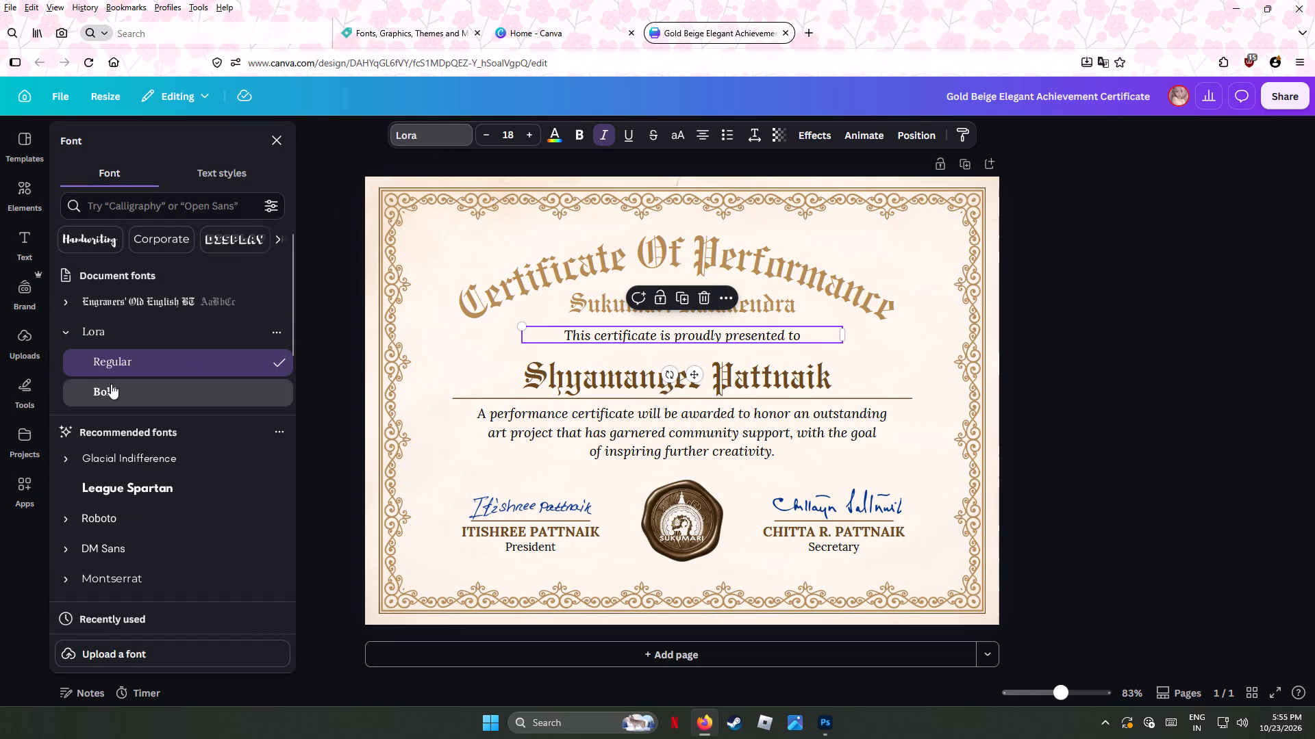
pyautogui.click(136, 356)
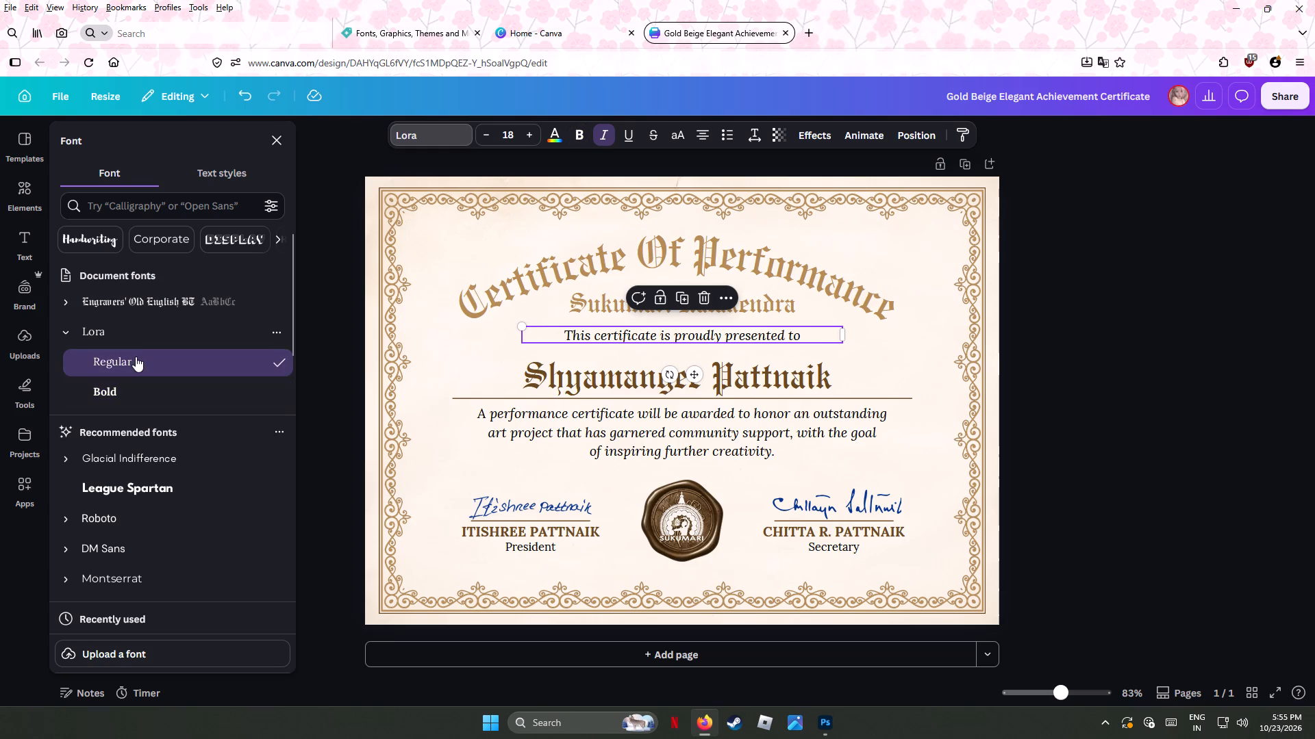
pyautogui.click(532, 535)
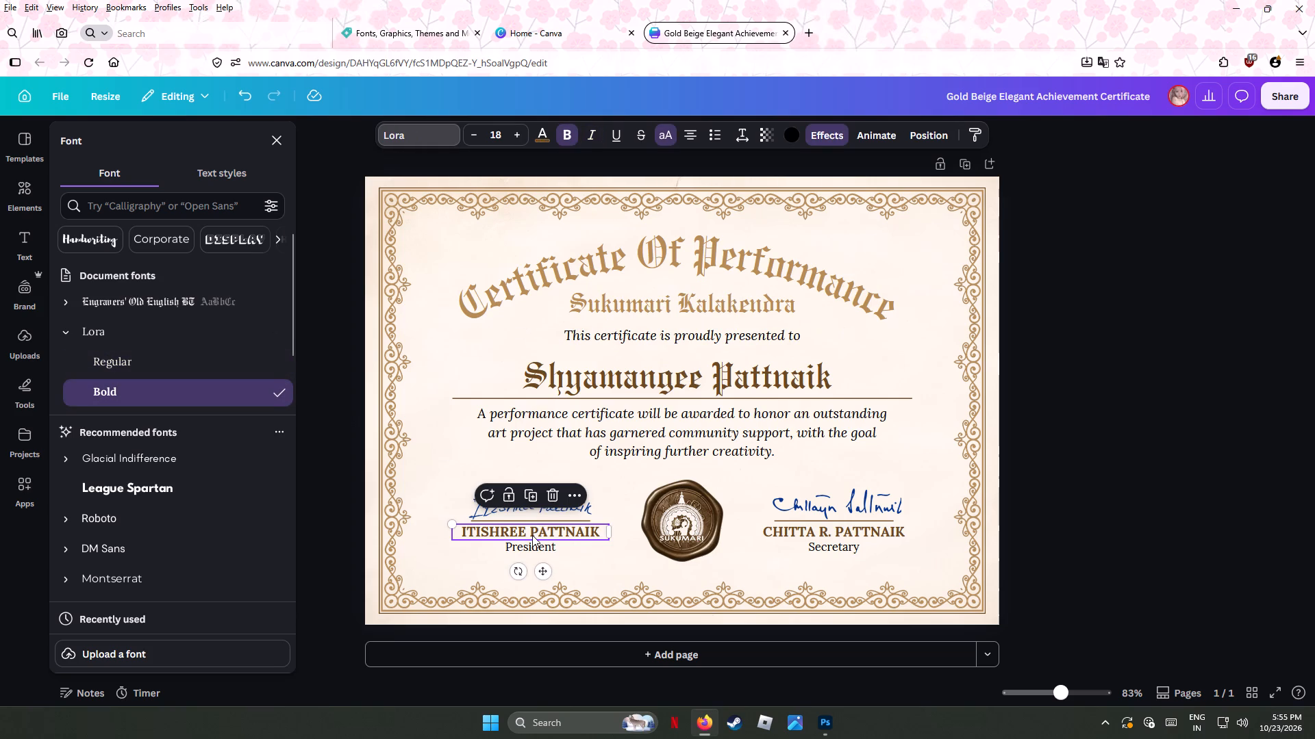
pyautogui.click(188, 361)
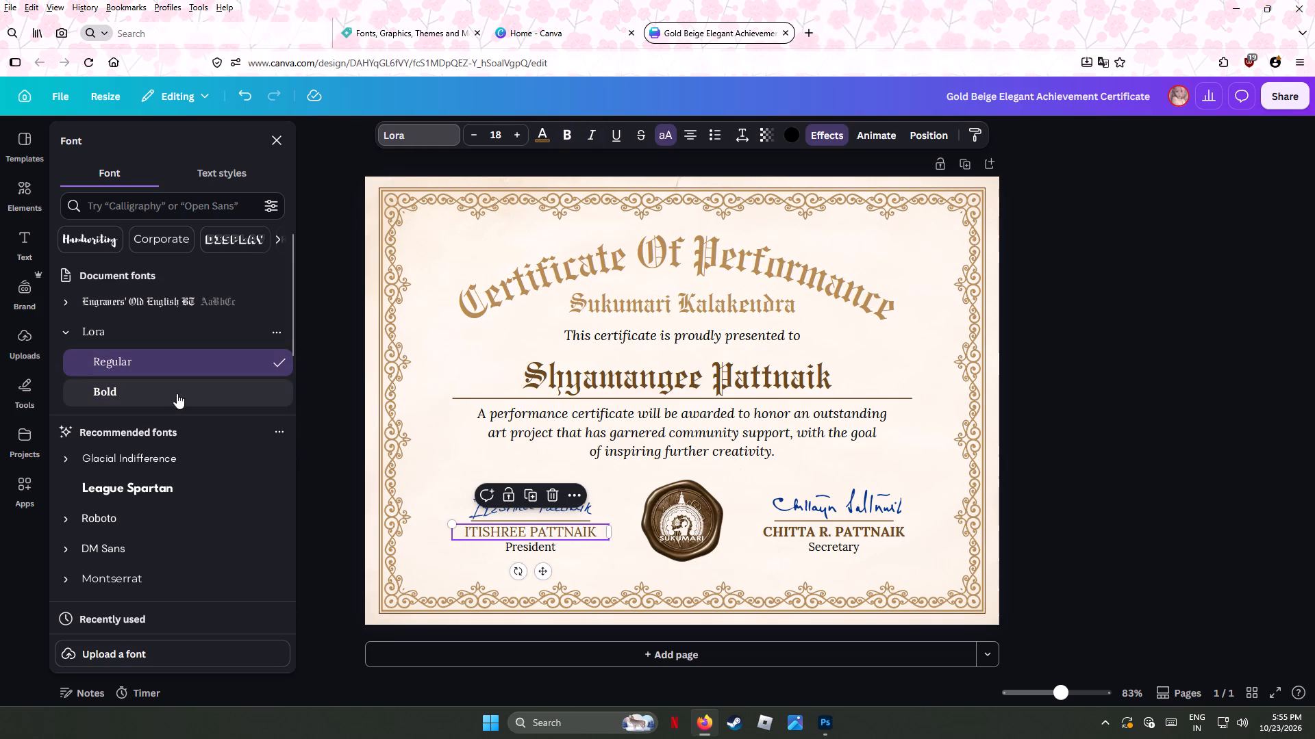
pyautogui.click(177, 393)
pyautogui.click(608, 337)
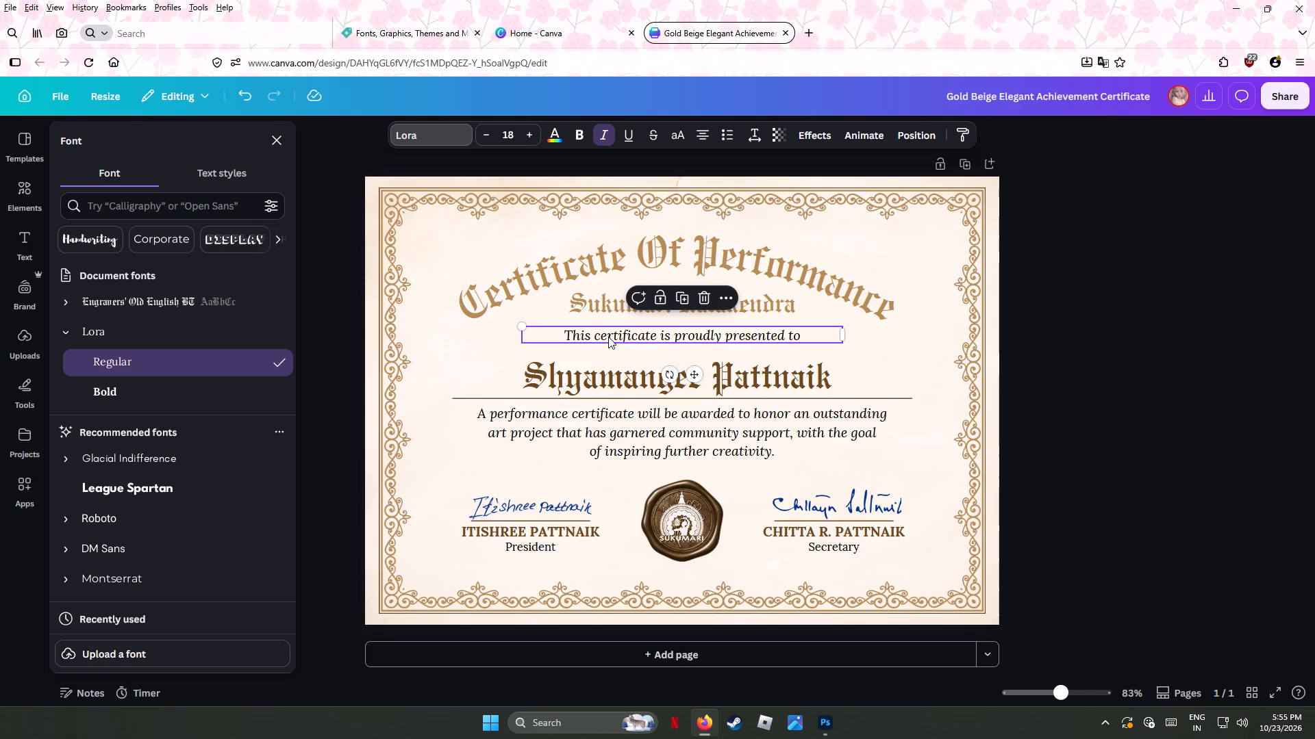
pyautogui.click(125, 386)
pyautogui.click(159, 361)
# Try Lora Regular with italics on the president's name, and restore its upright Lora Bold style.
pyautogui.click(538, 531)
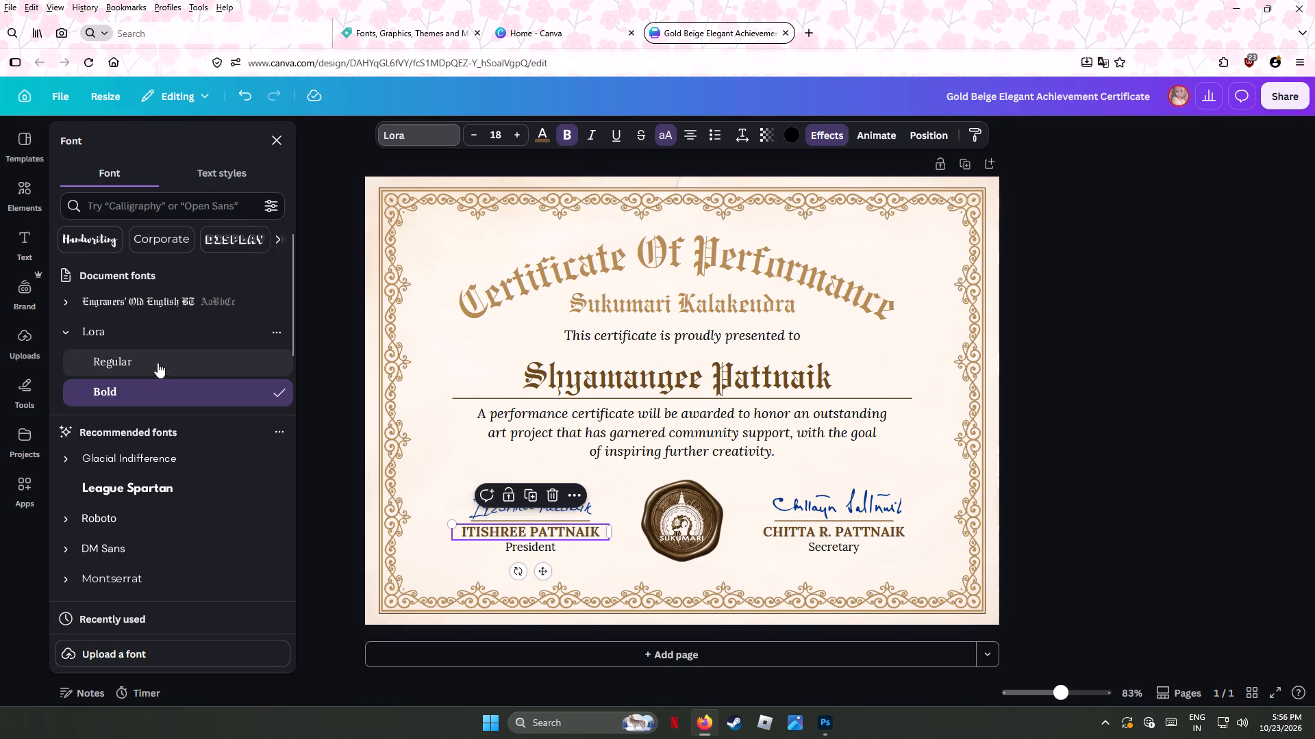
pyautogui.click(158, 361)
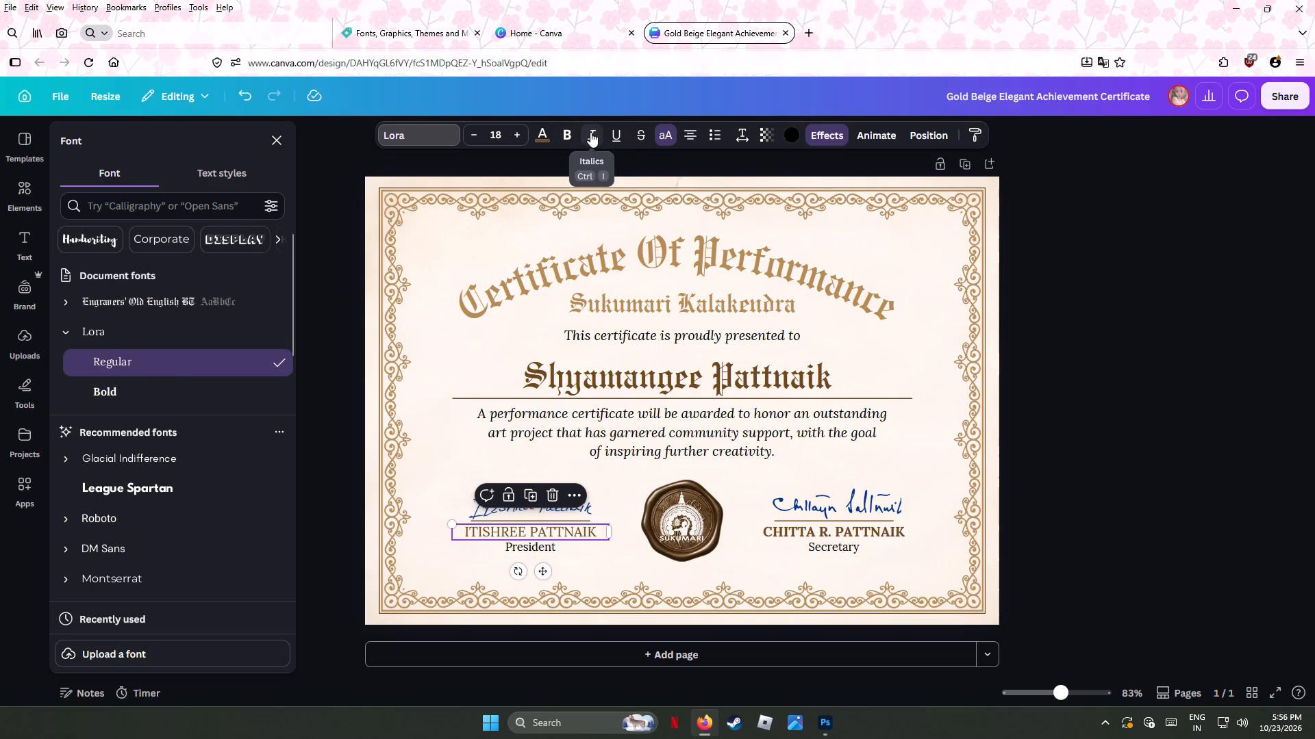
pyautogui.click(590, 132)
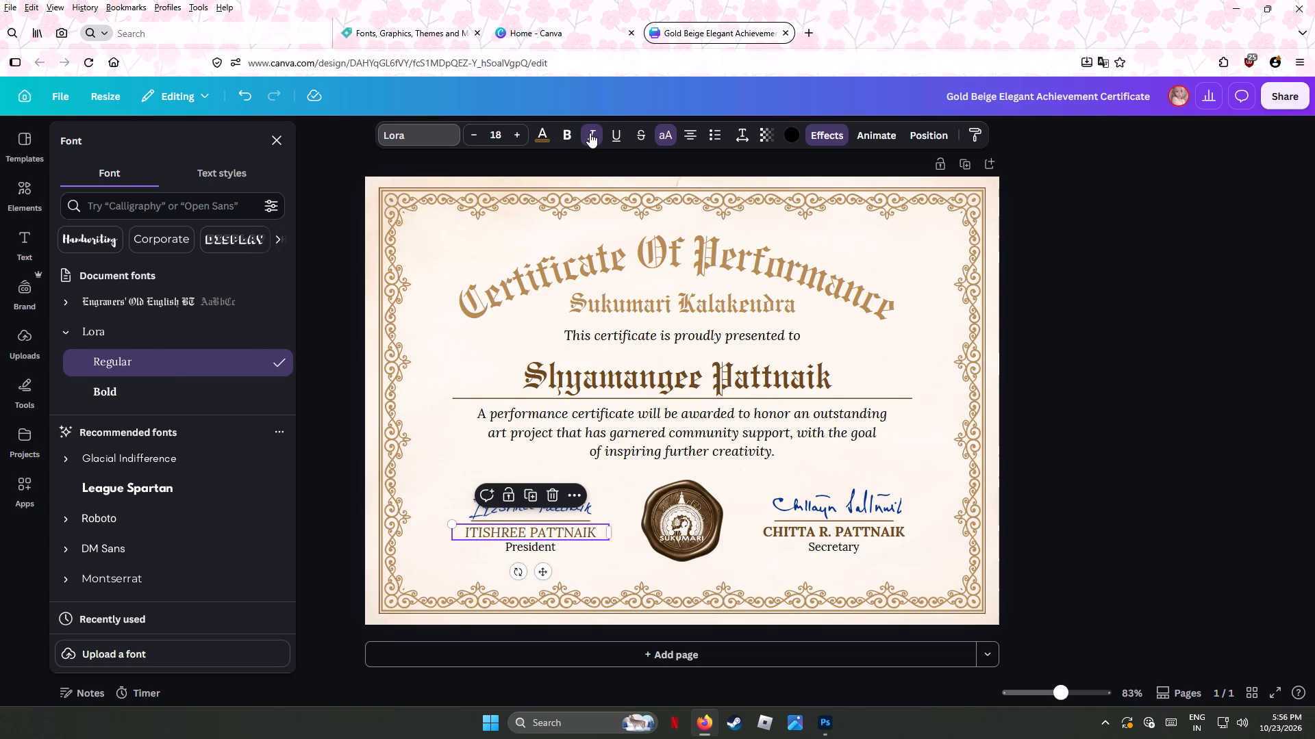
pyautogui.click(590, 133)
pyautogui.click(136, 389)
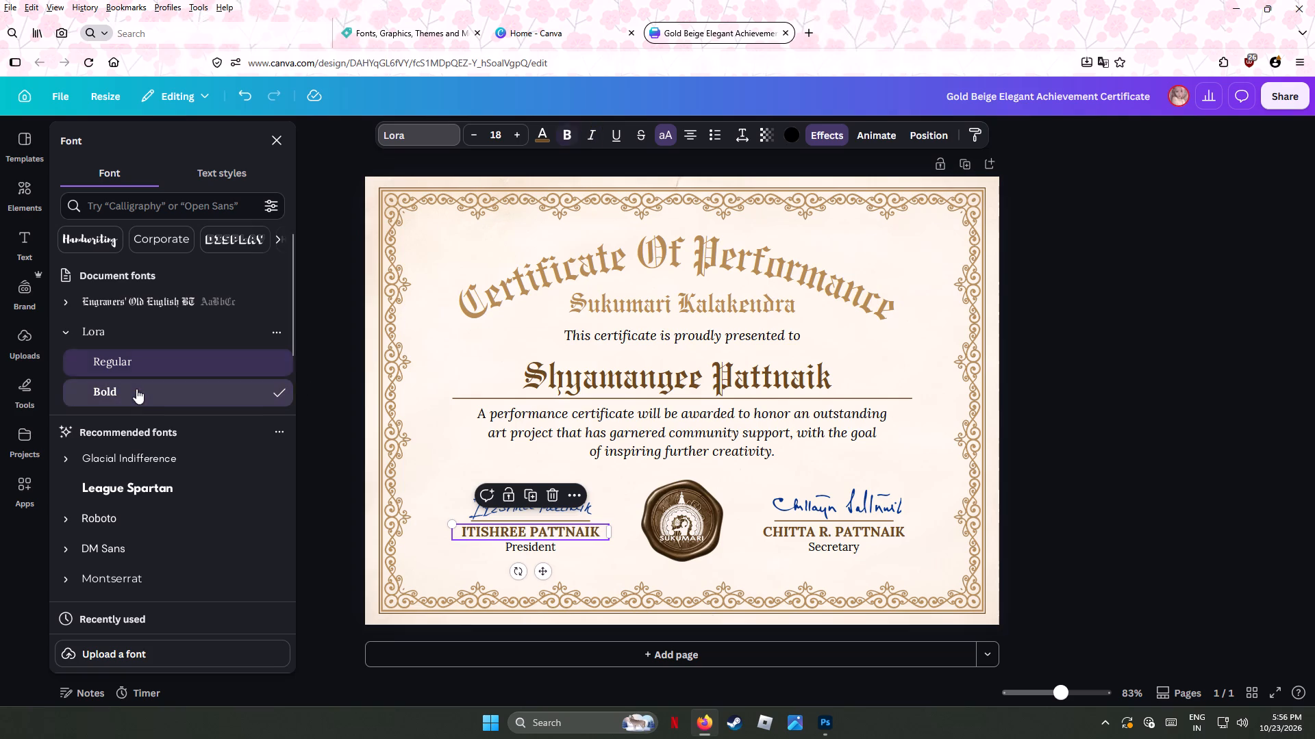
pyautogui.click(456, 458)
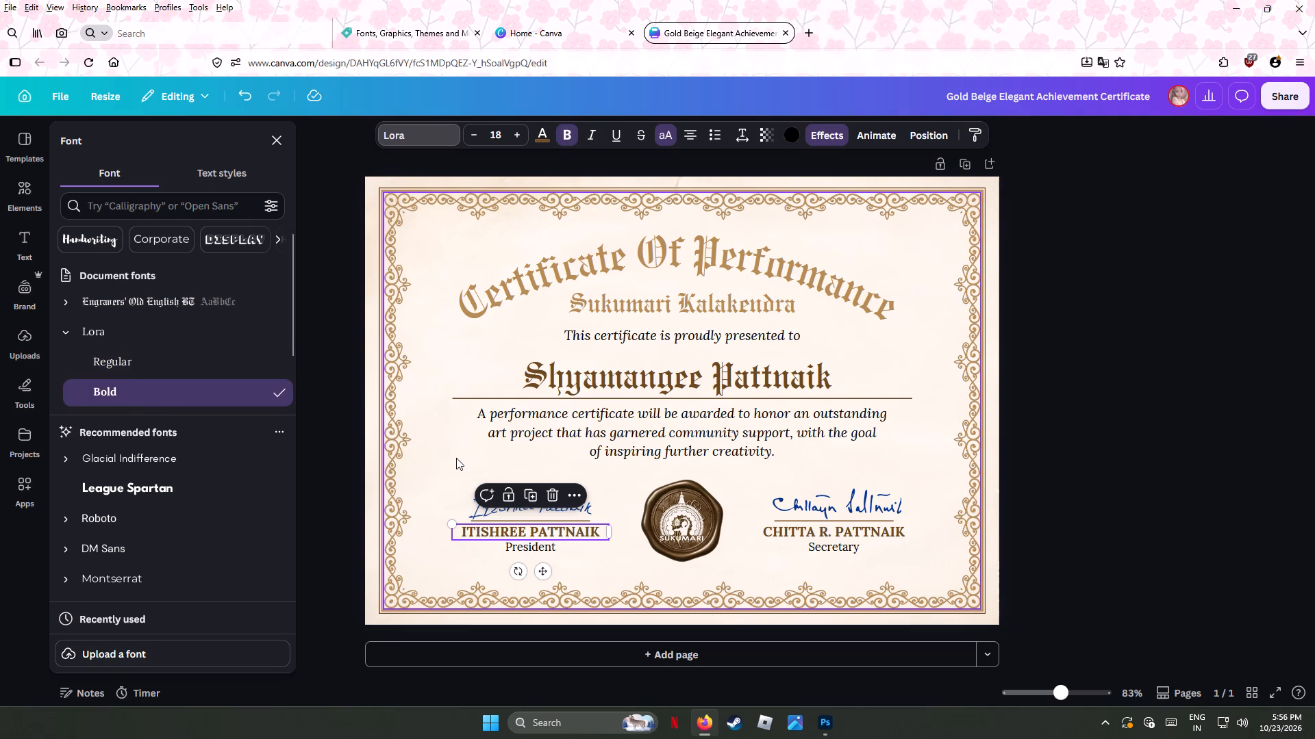